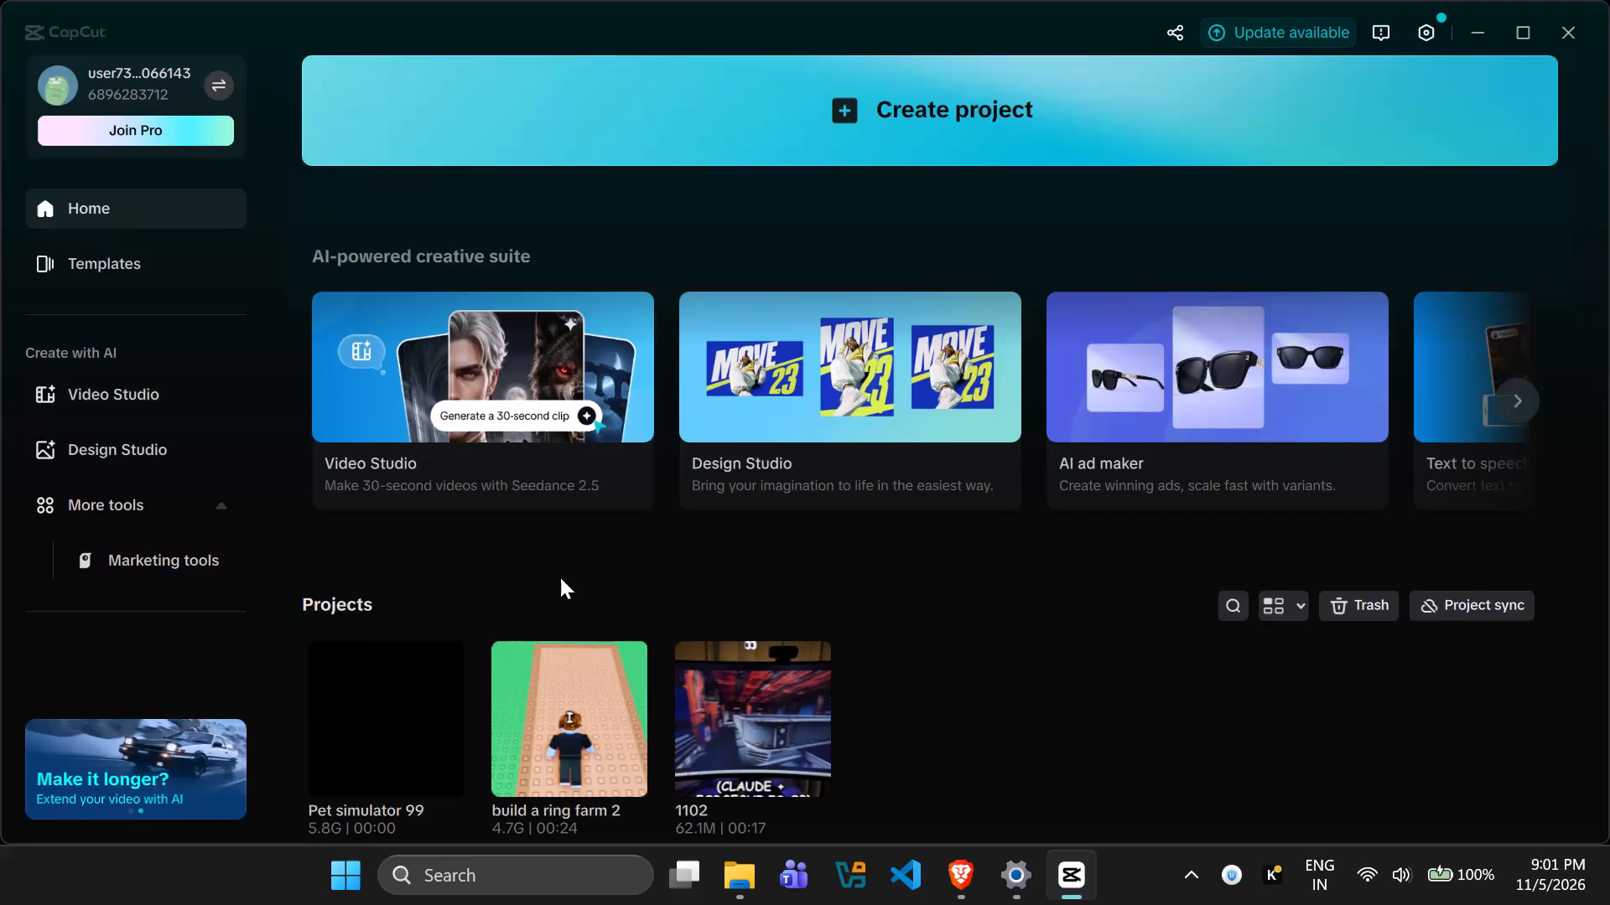
Open the existing project "build a ring farm 2".
scroll(559, 577, "down", 5)
left_click(528, 735)
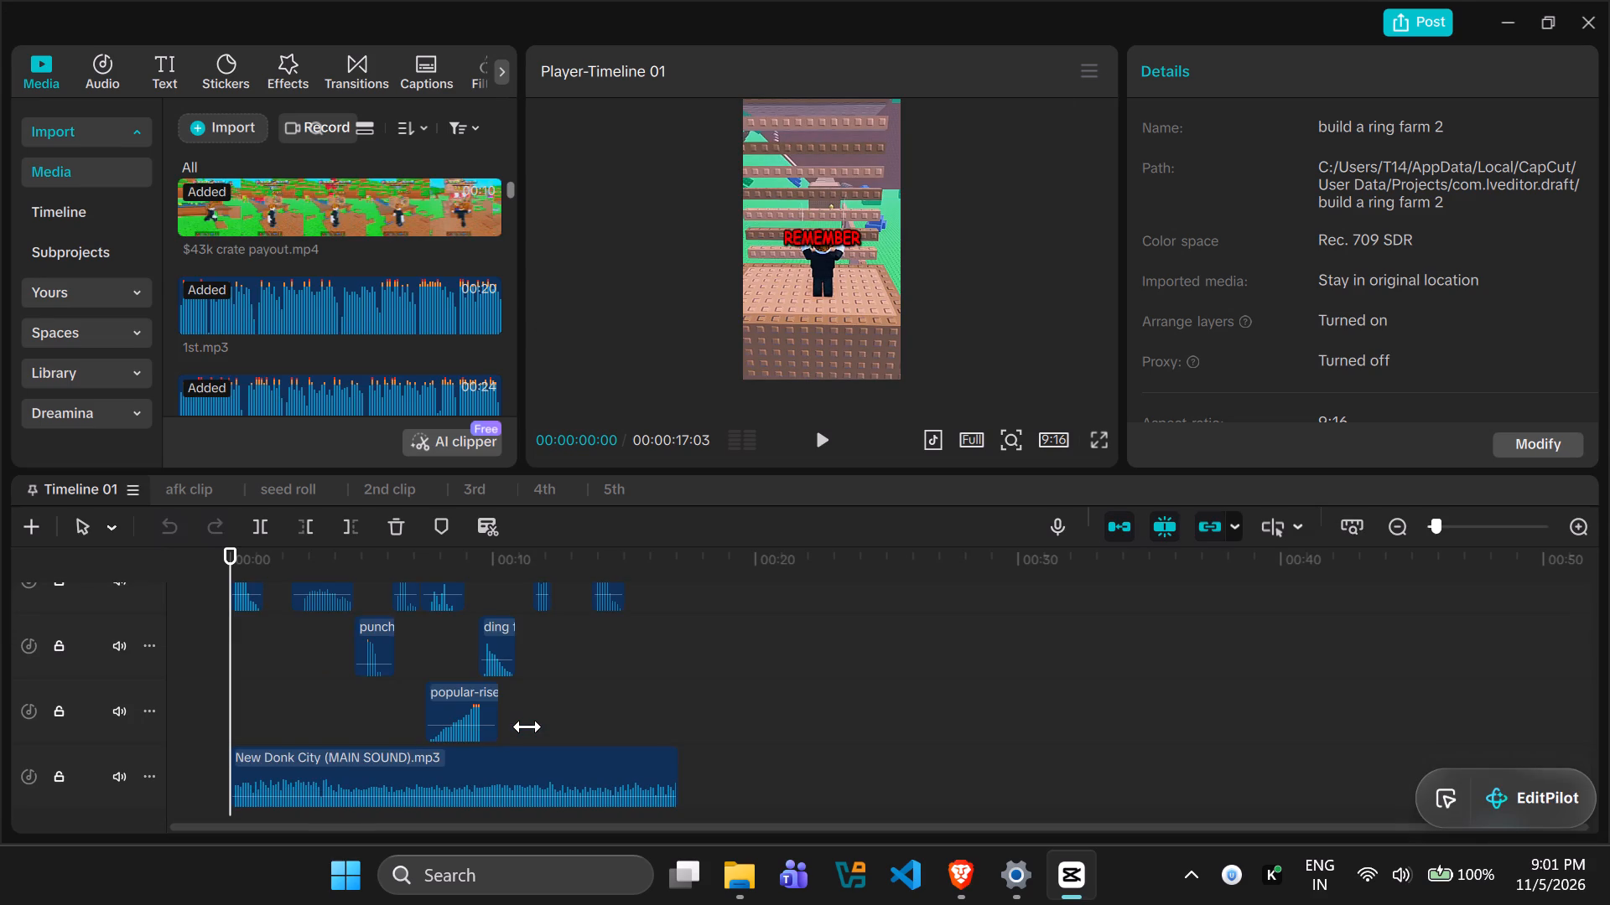
Add two new empty timelines after the 5th timeline.
left_click(539, 493)
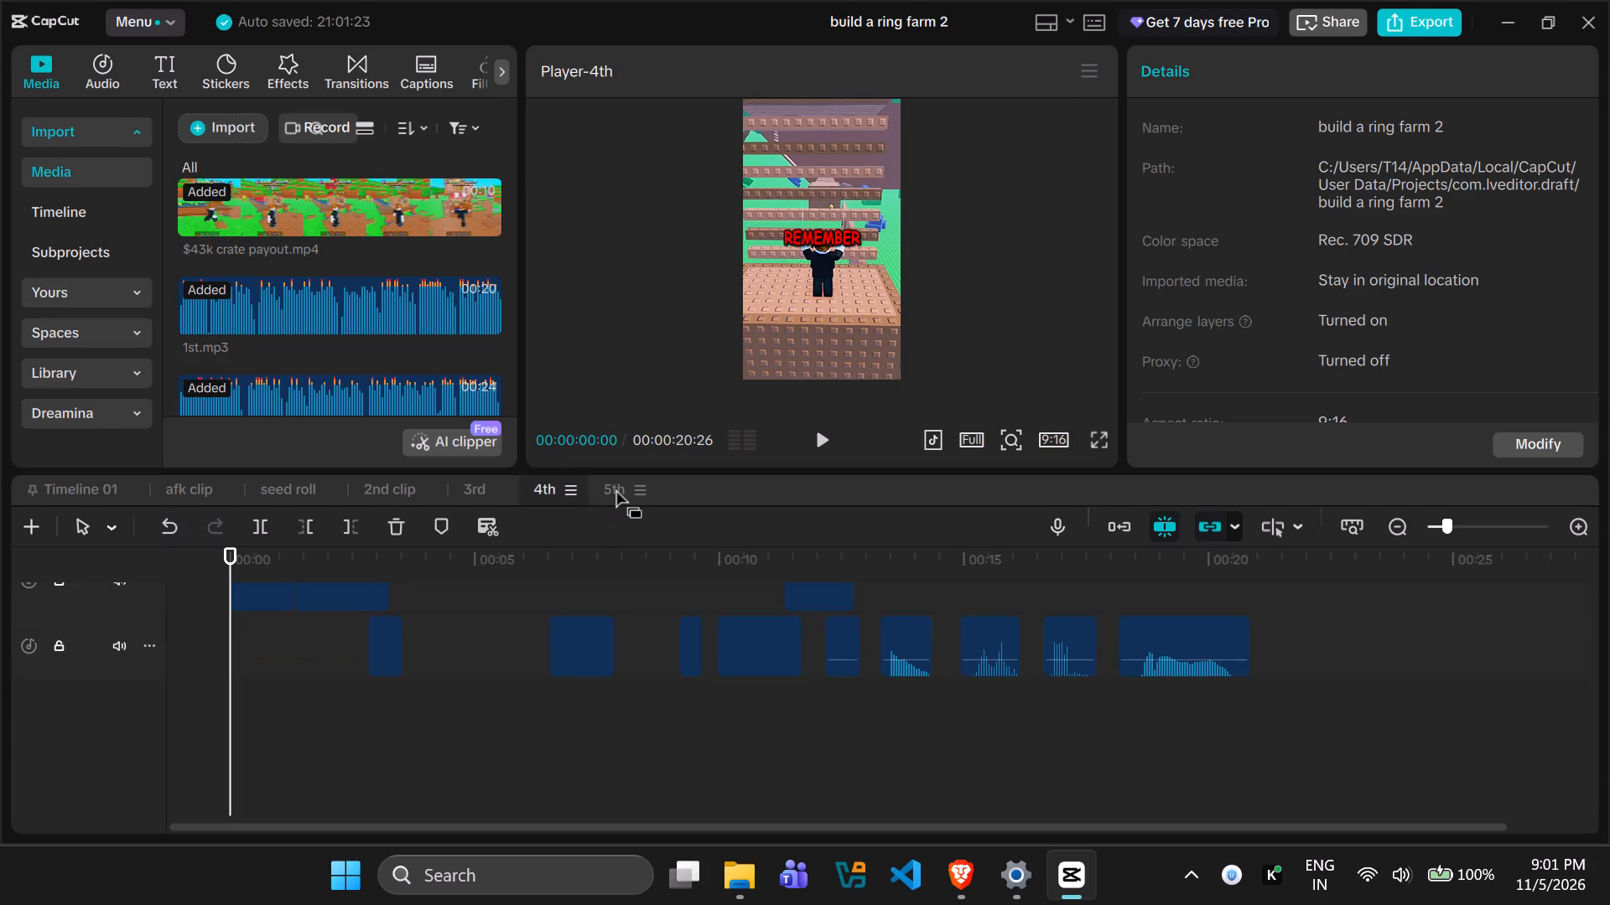
left_click(616, 487)
left_click(18, 527)
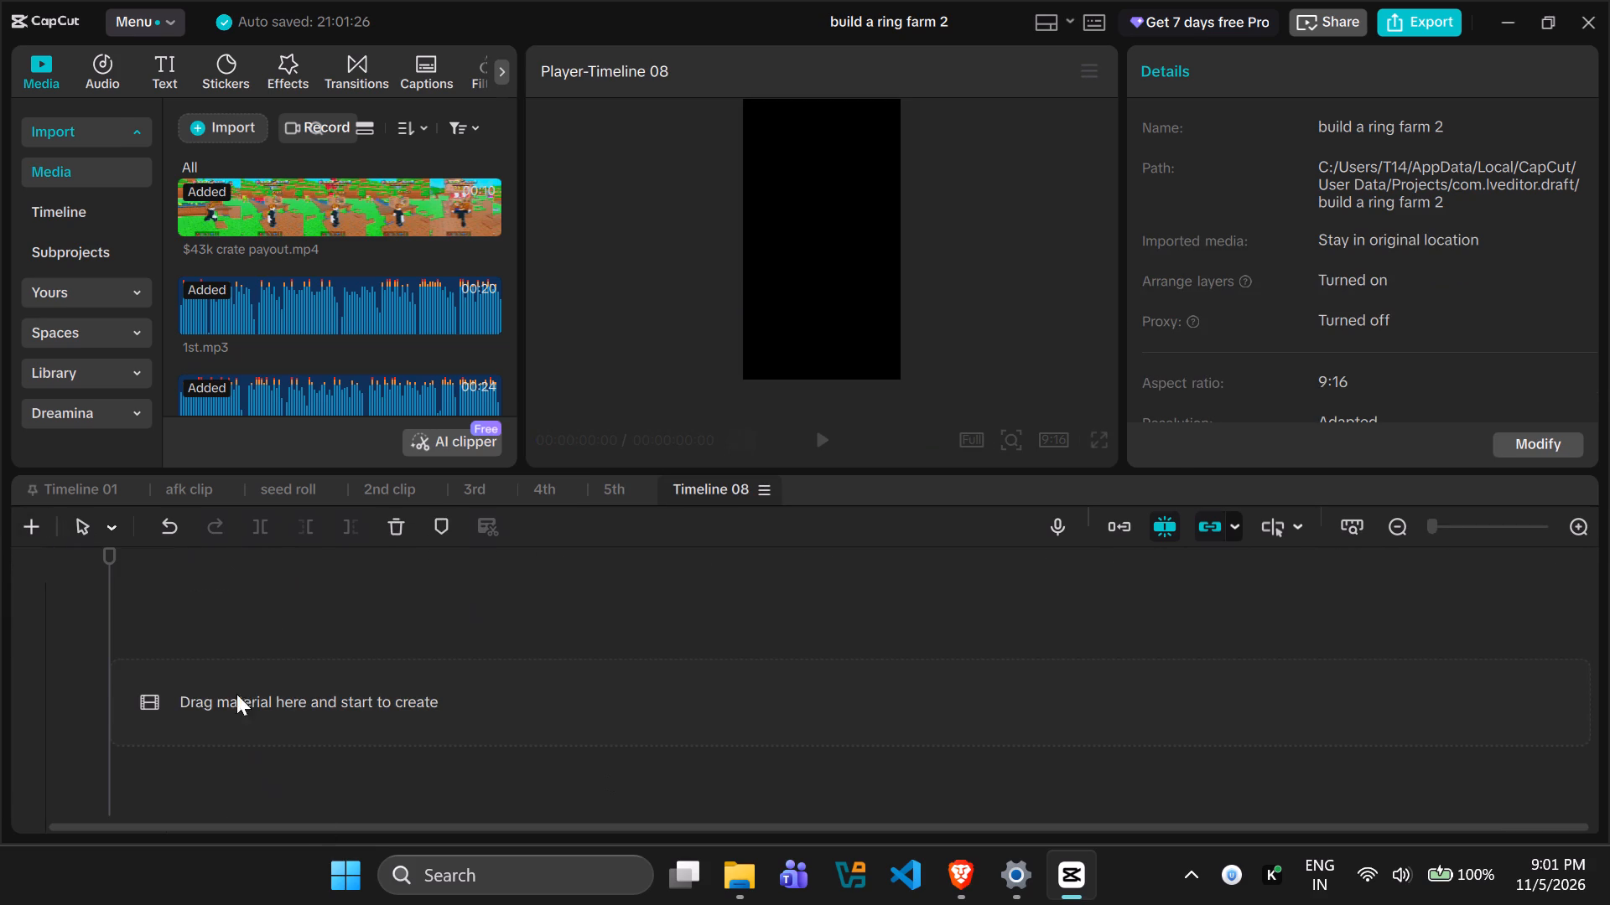
left_click(23, 523)
Rename the first new timeline, Timeline 08, as 6th.
right_click(724, 489)
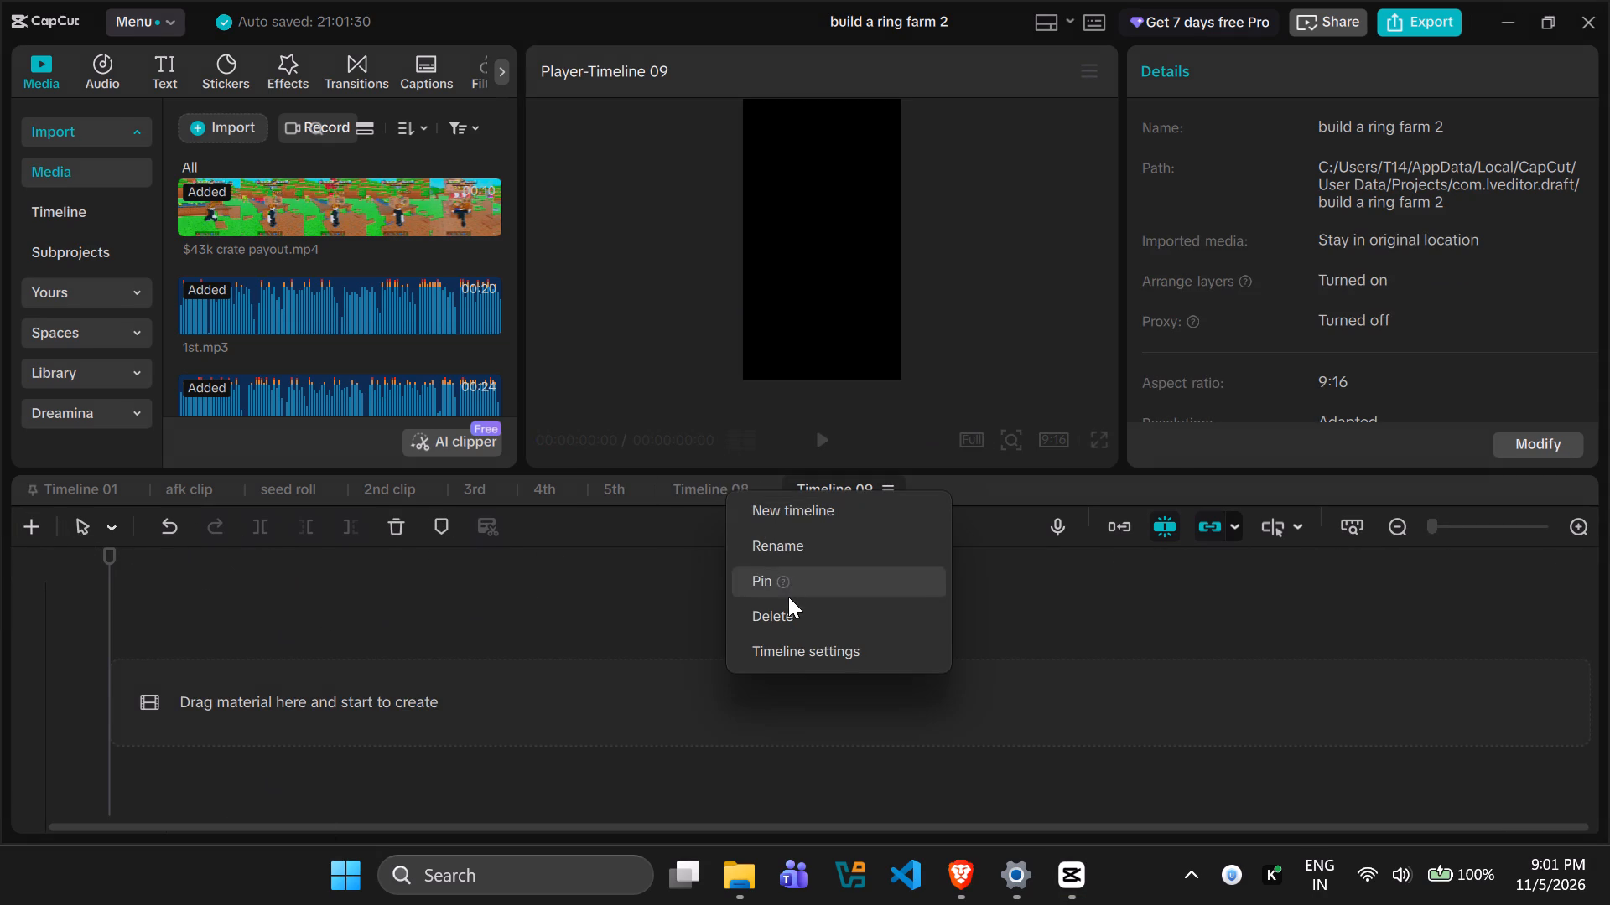
left_click(788, 542)
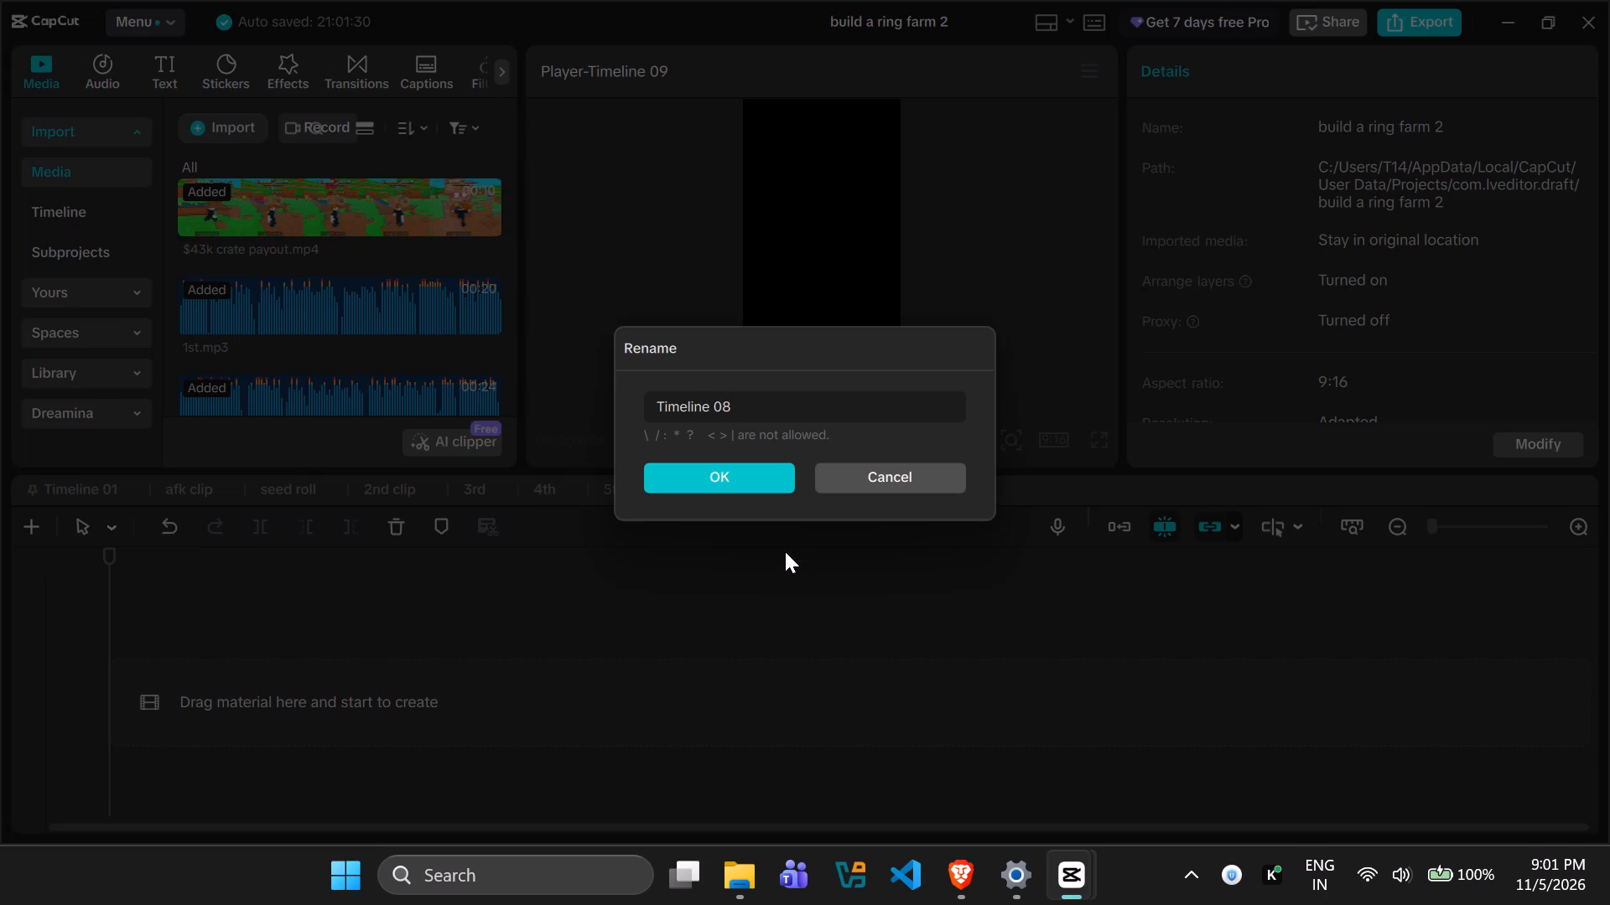
key("ctrl+BackSpace")
key("ctrl+BackSpace")
key("ctrl+BackSpace")
type("6th")
left_click(743, 461)
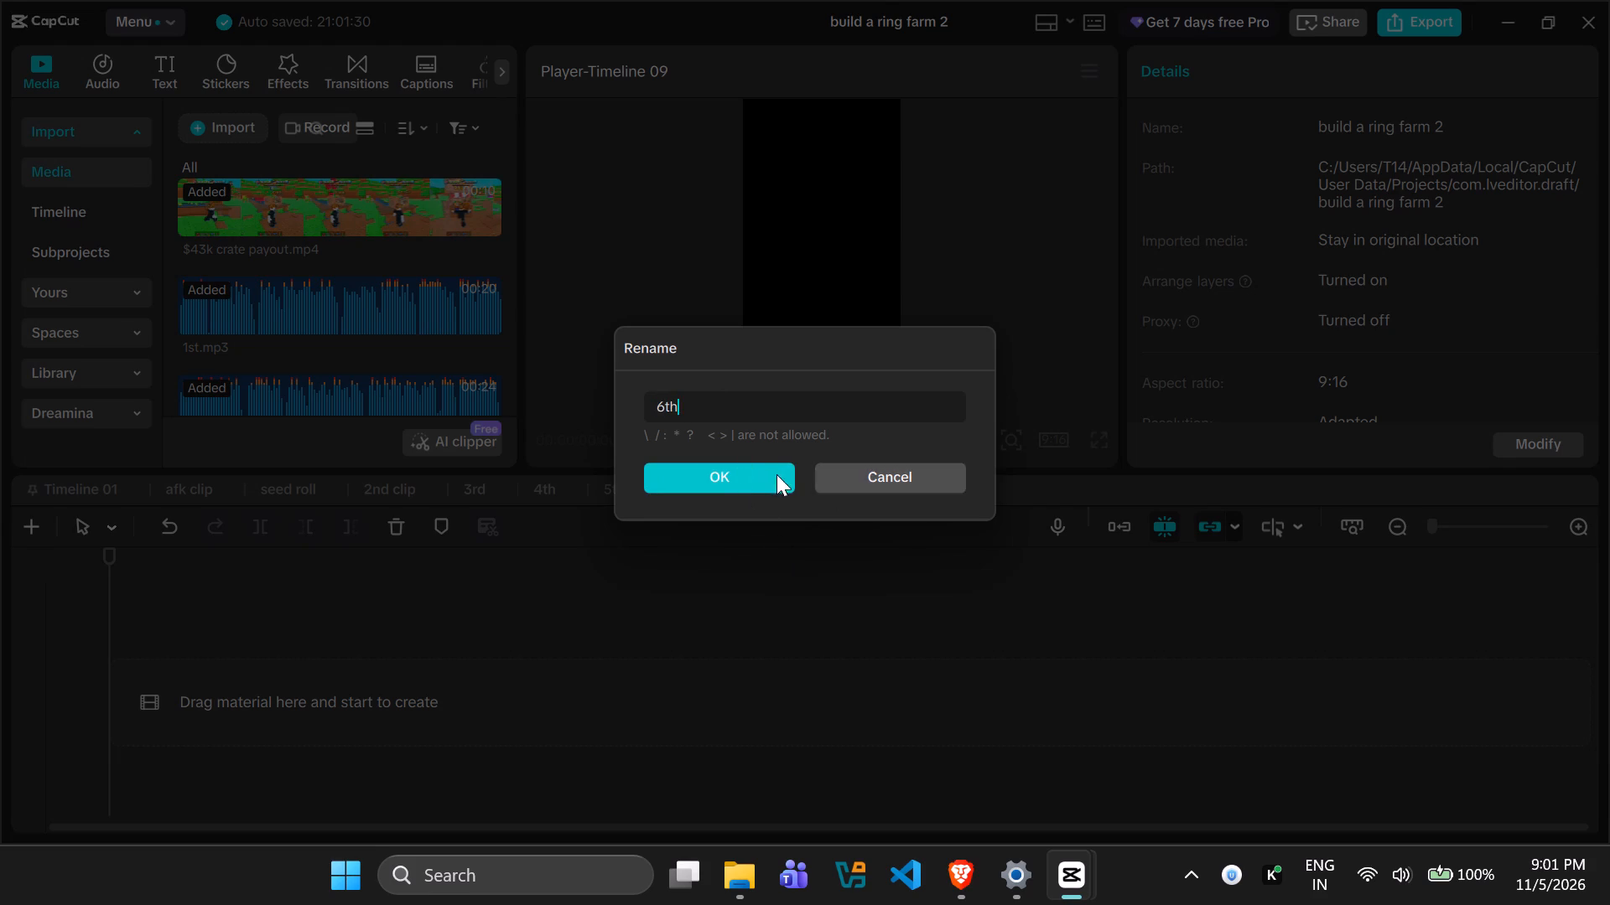
left_click(772, 473)
Rename the second new timeline, Timeline 09, as 7th.
right_click(800, 493)
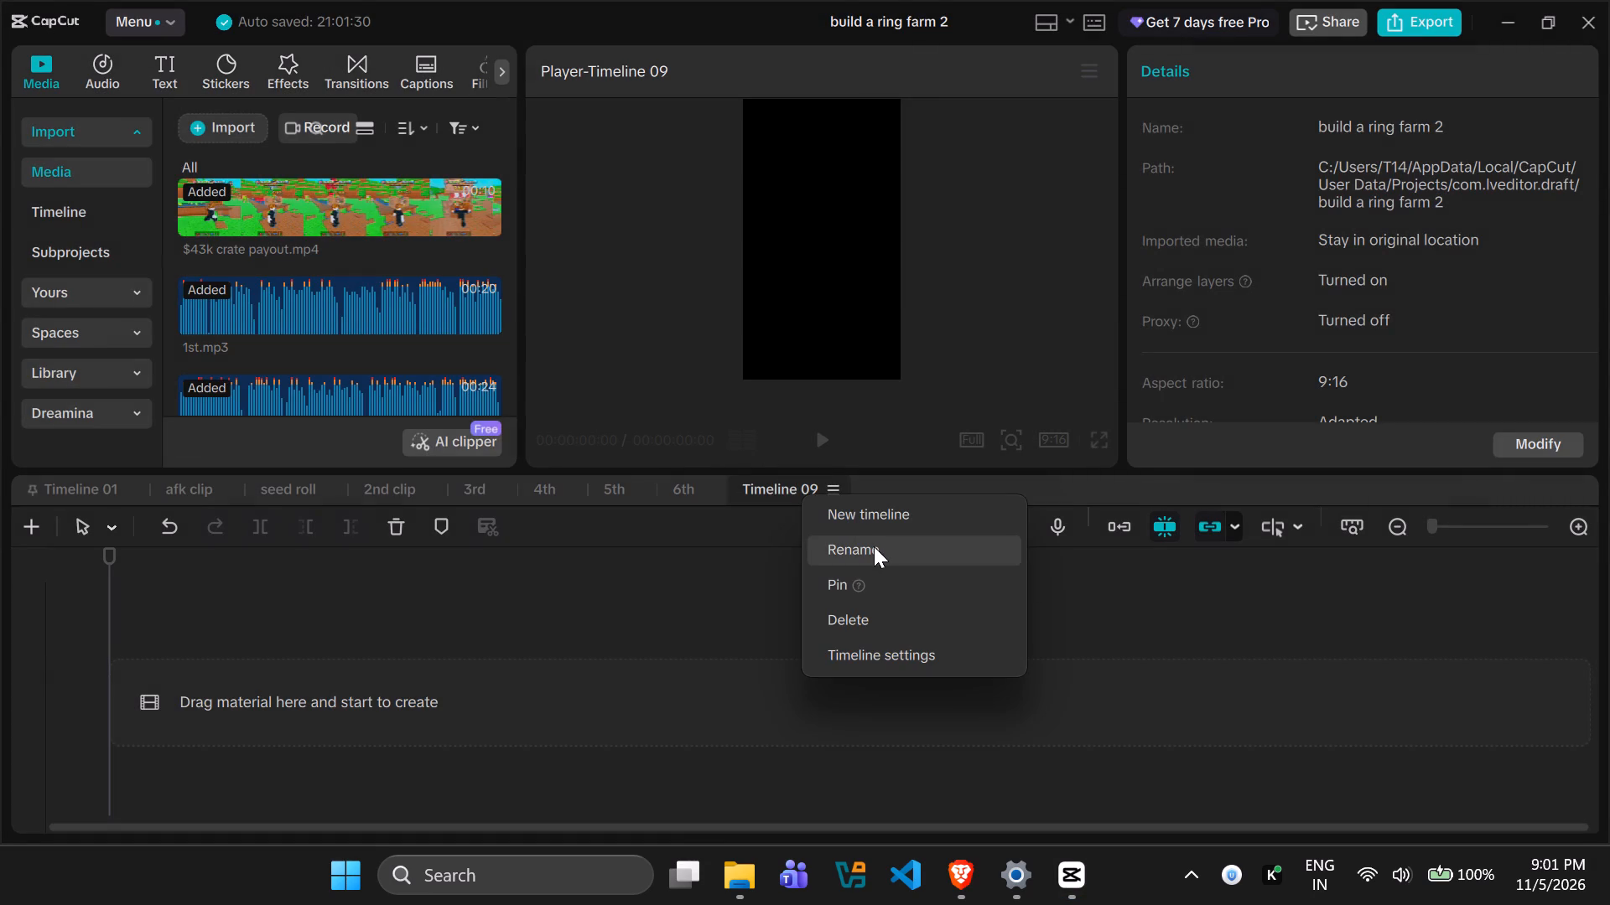
left_click(874, 546)
key("ctrl+BackSpace")
key("ctrl+BackSpace")
key("ctrl+BackSpace")
key("ctrl+BackSpace")
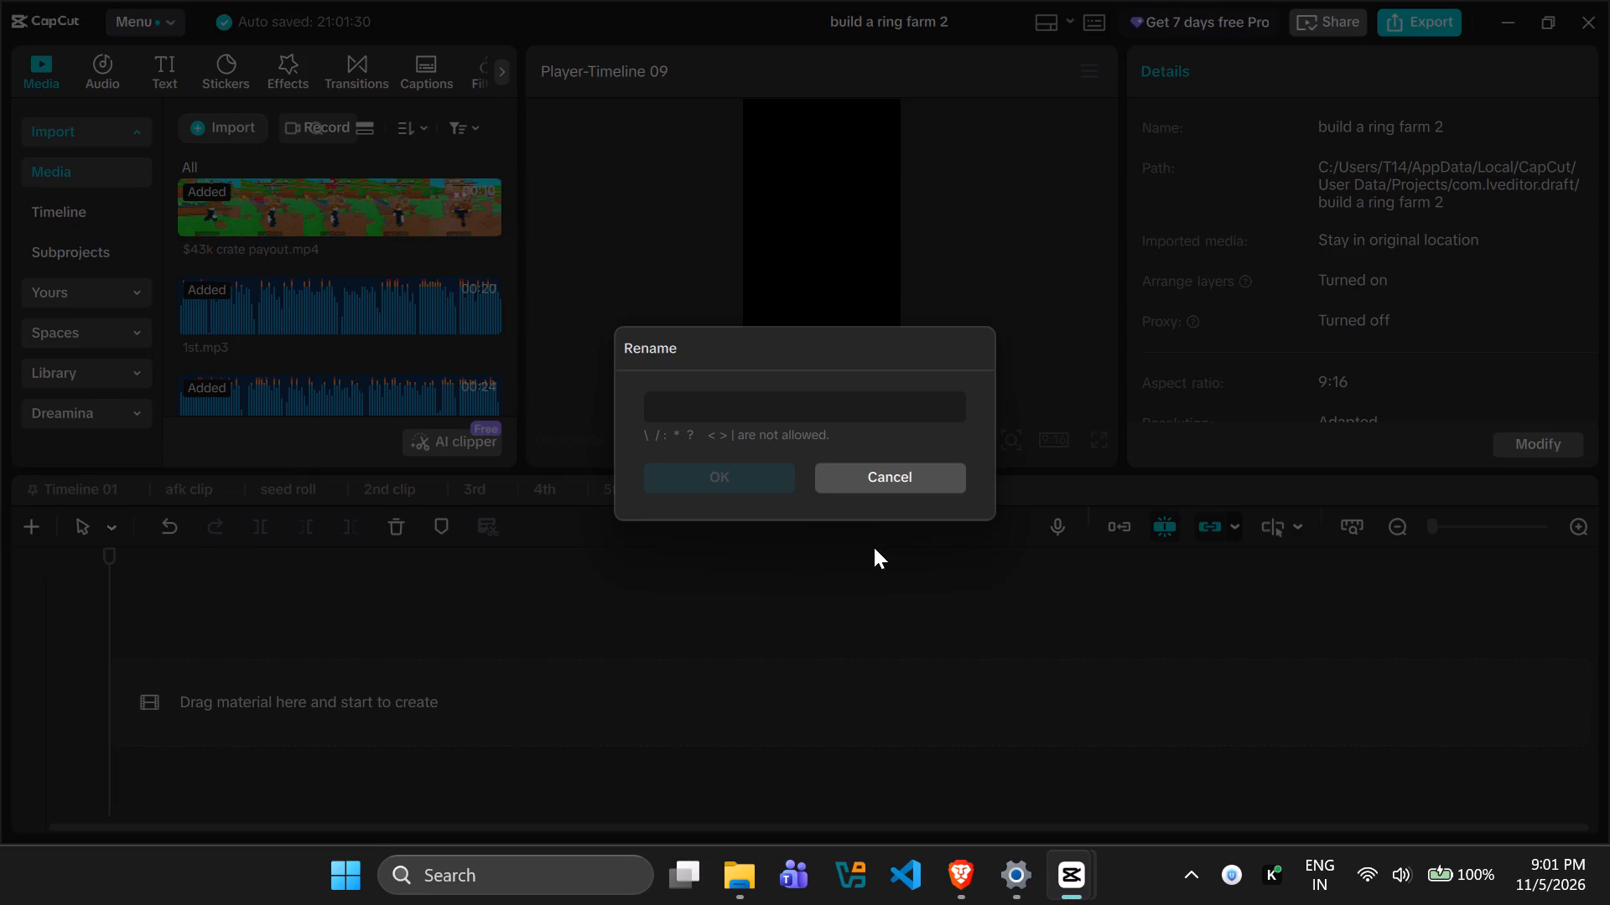
type("7th")
key("Return")
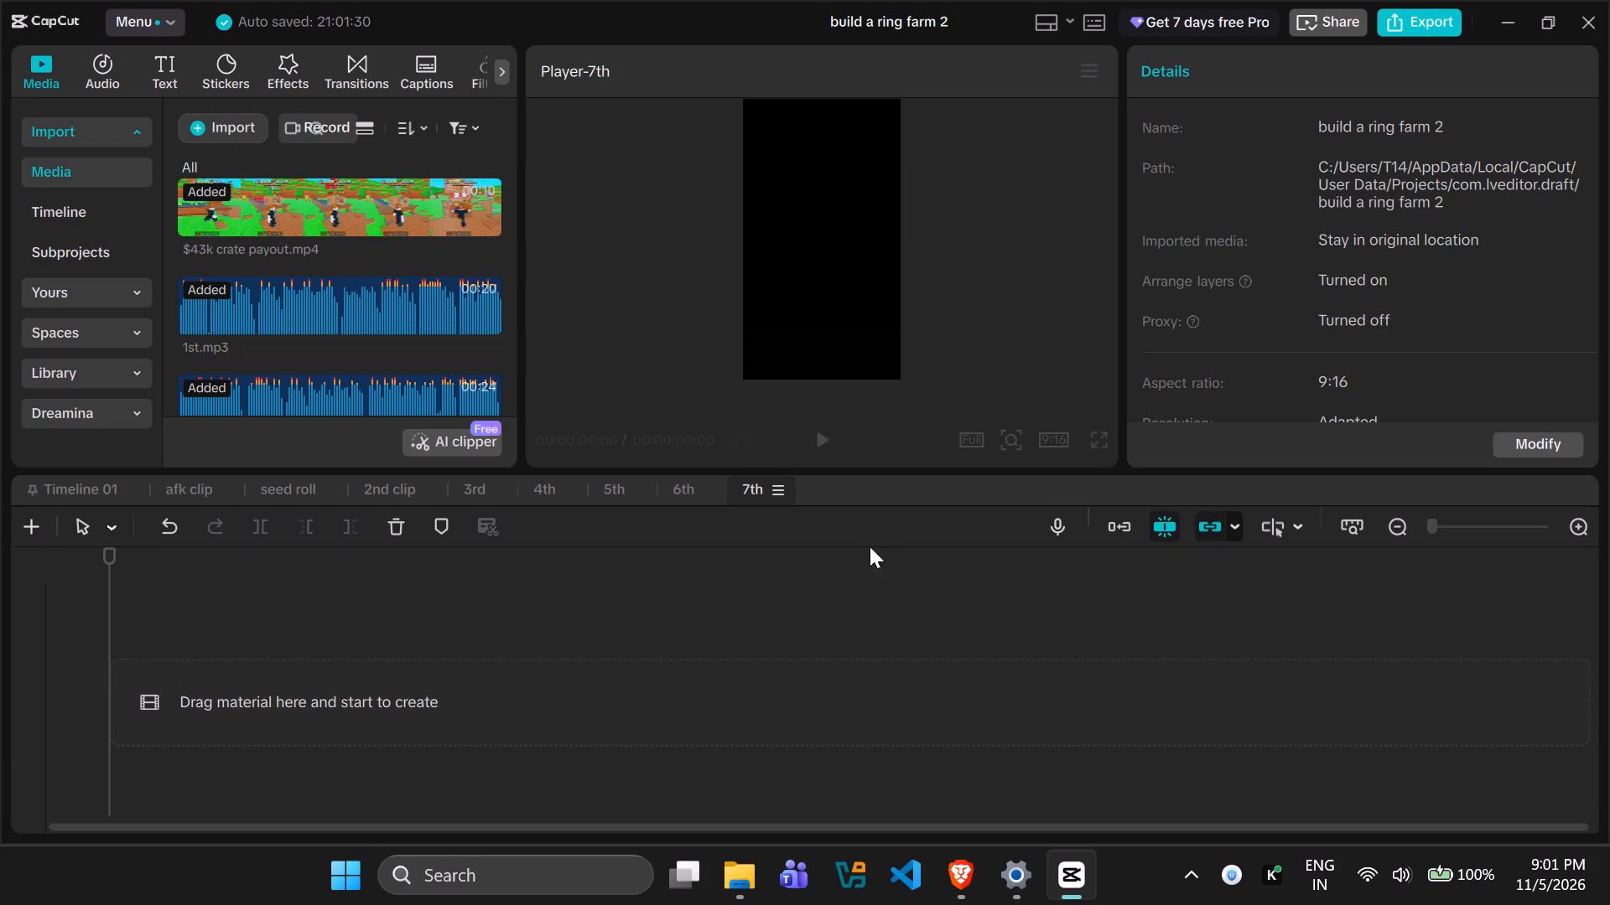
Start a media import from the device and browse to the "build a ring farm" folder inside Voice Over.
left_click(207, 122)
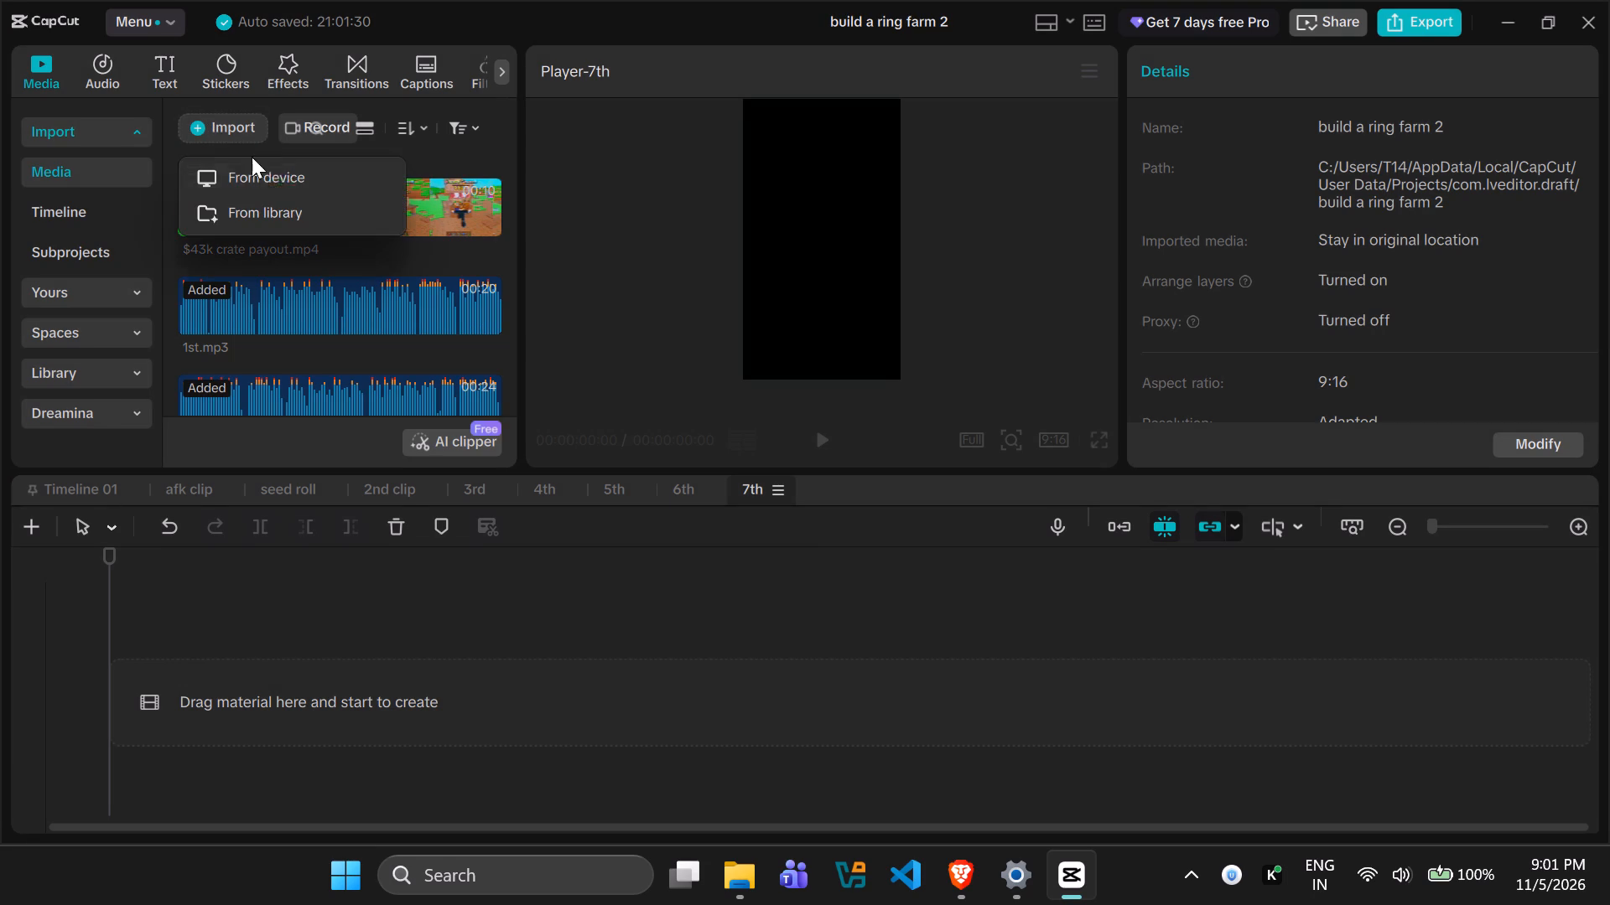
left_click(279, 175)
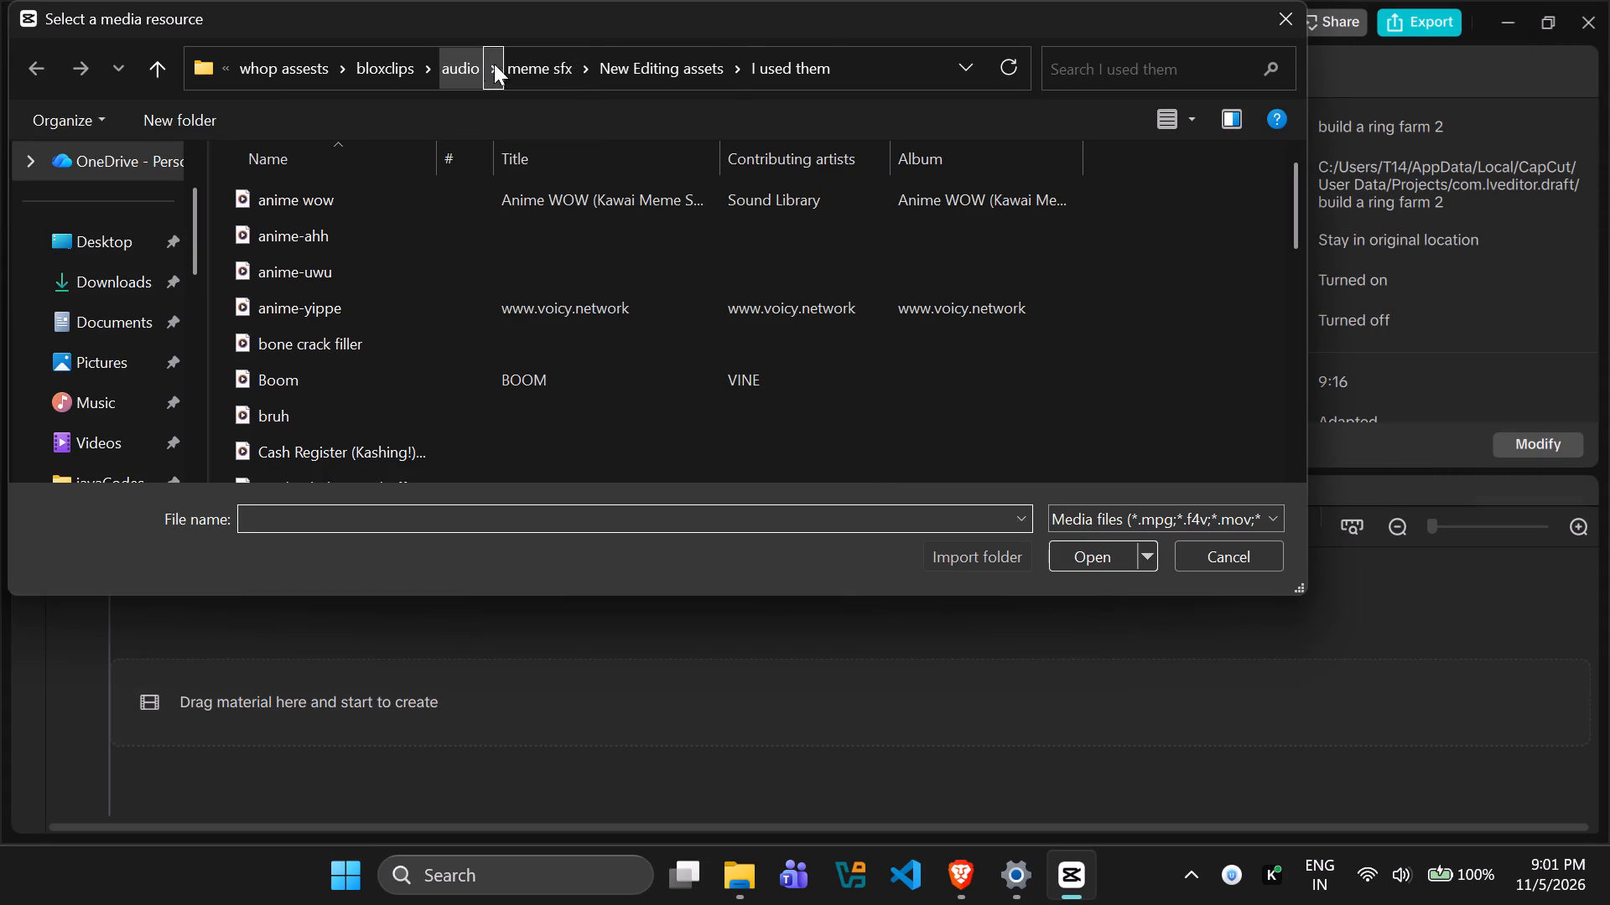
left_click(487, 64)
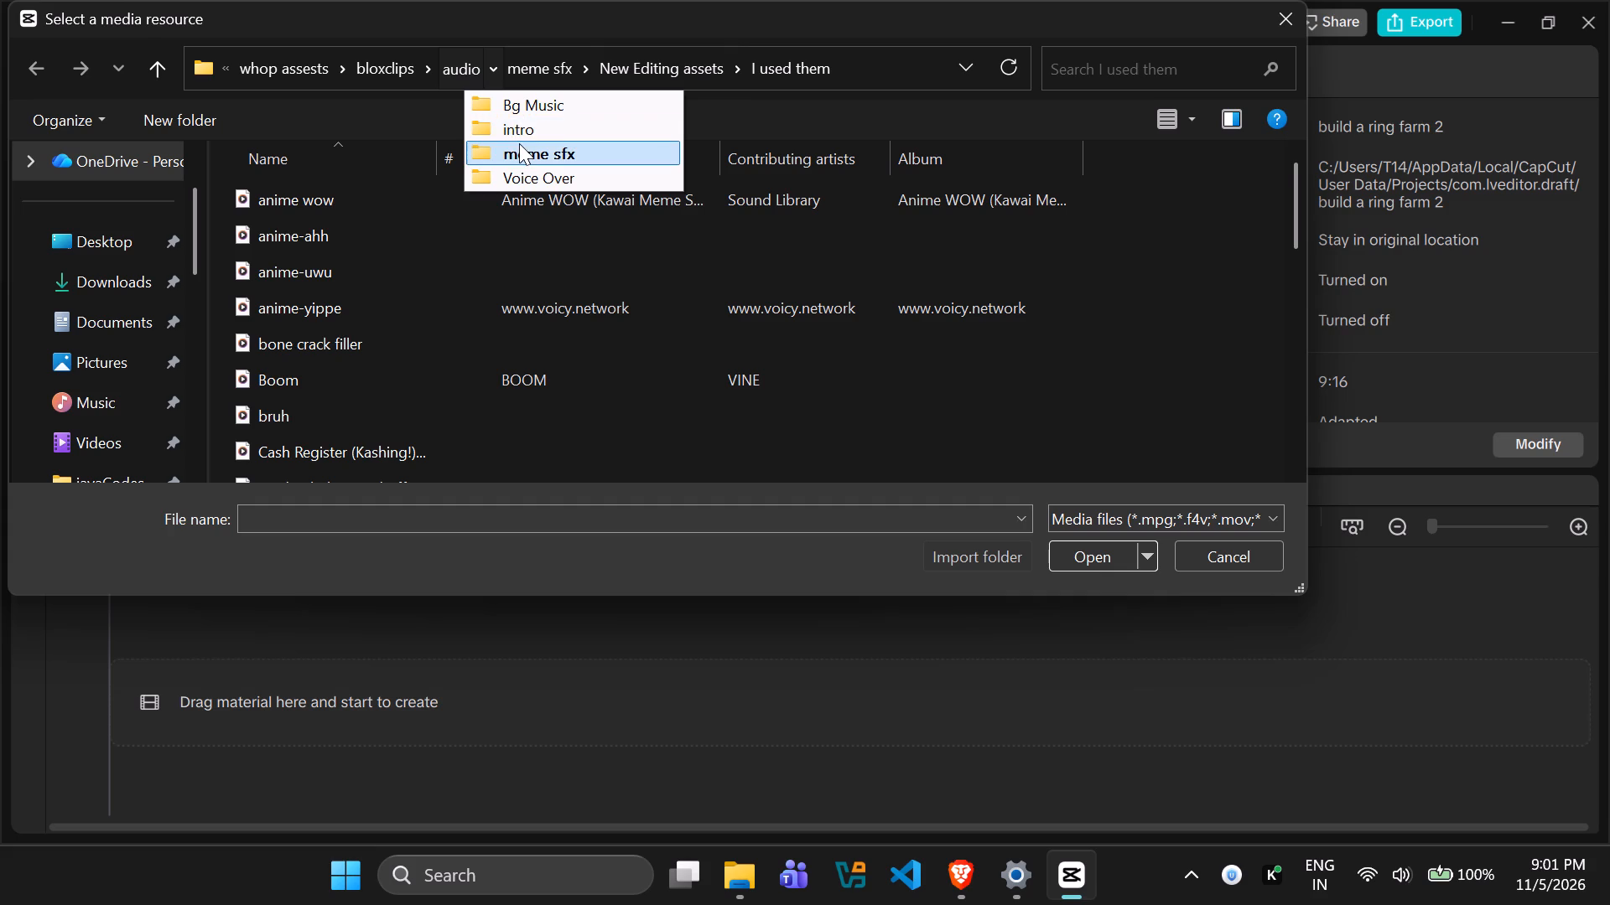
left_click(527, 167)
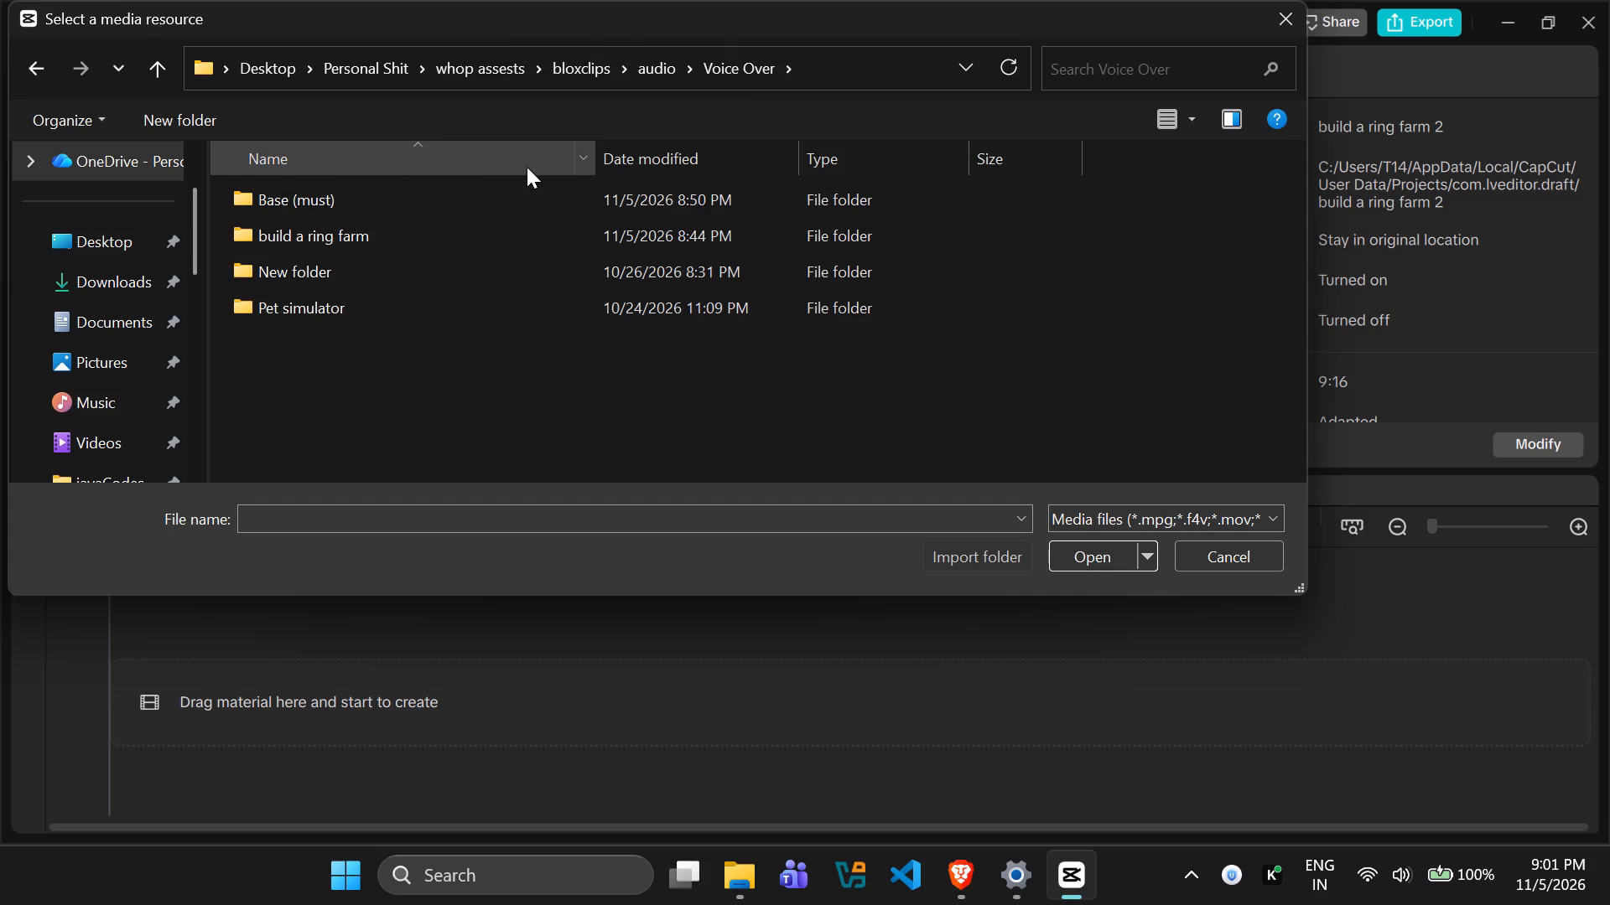
double_click(354, 246)
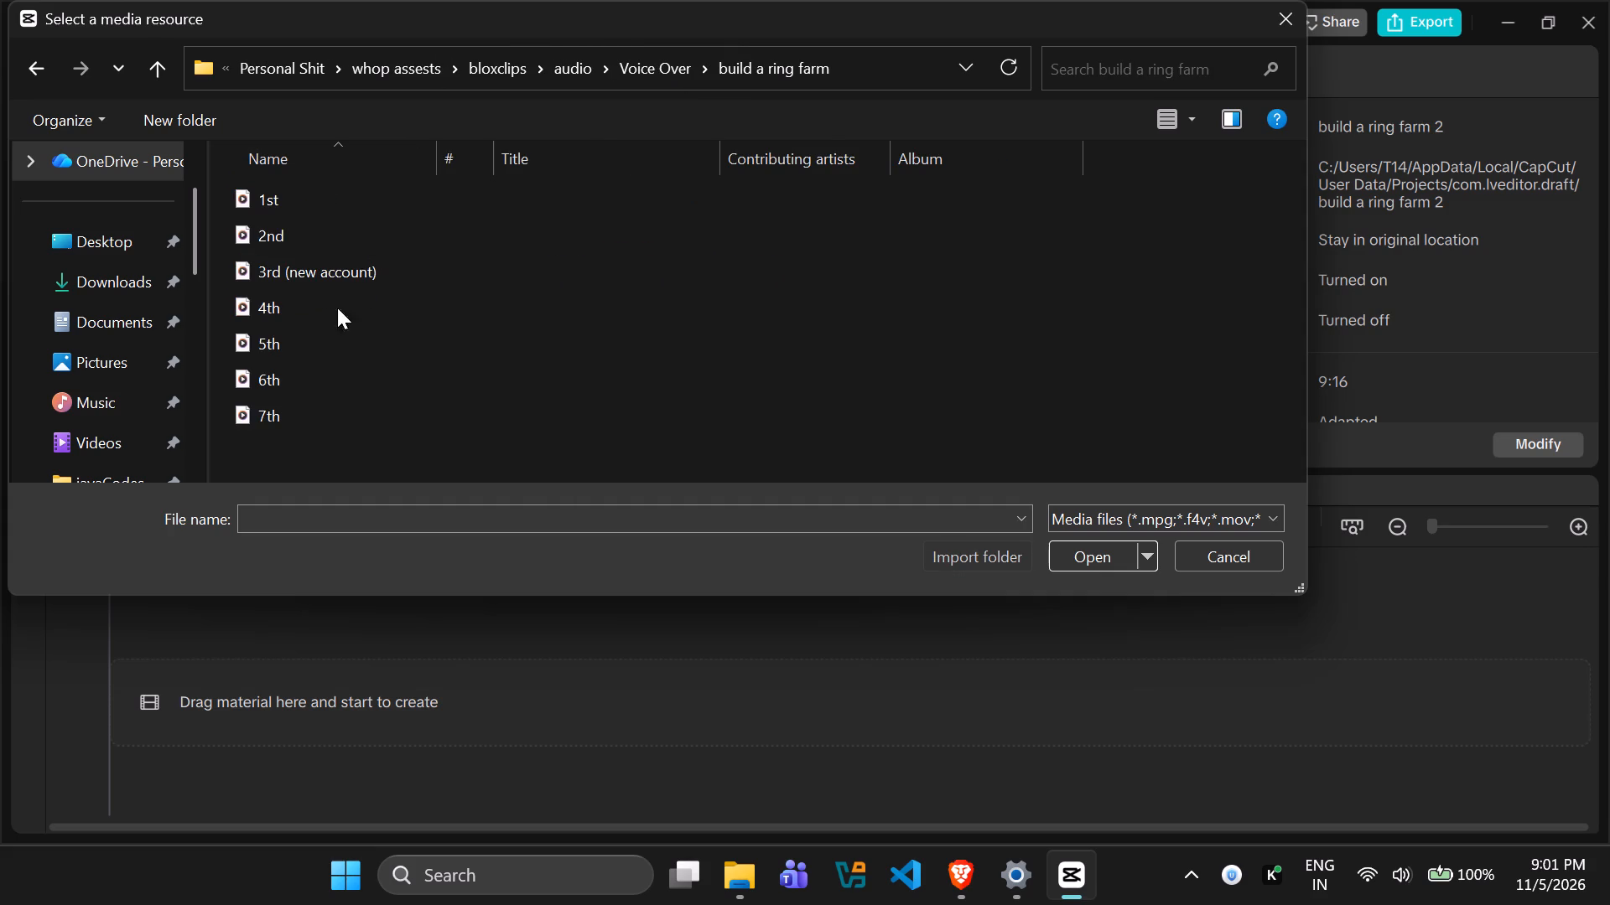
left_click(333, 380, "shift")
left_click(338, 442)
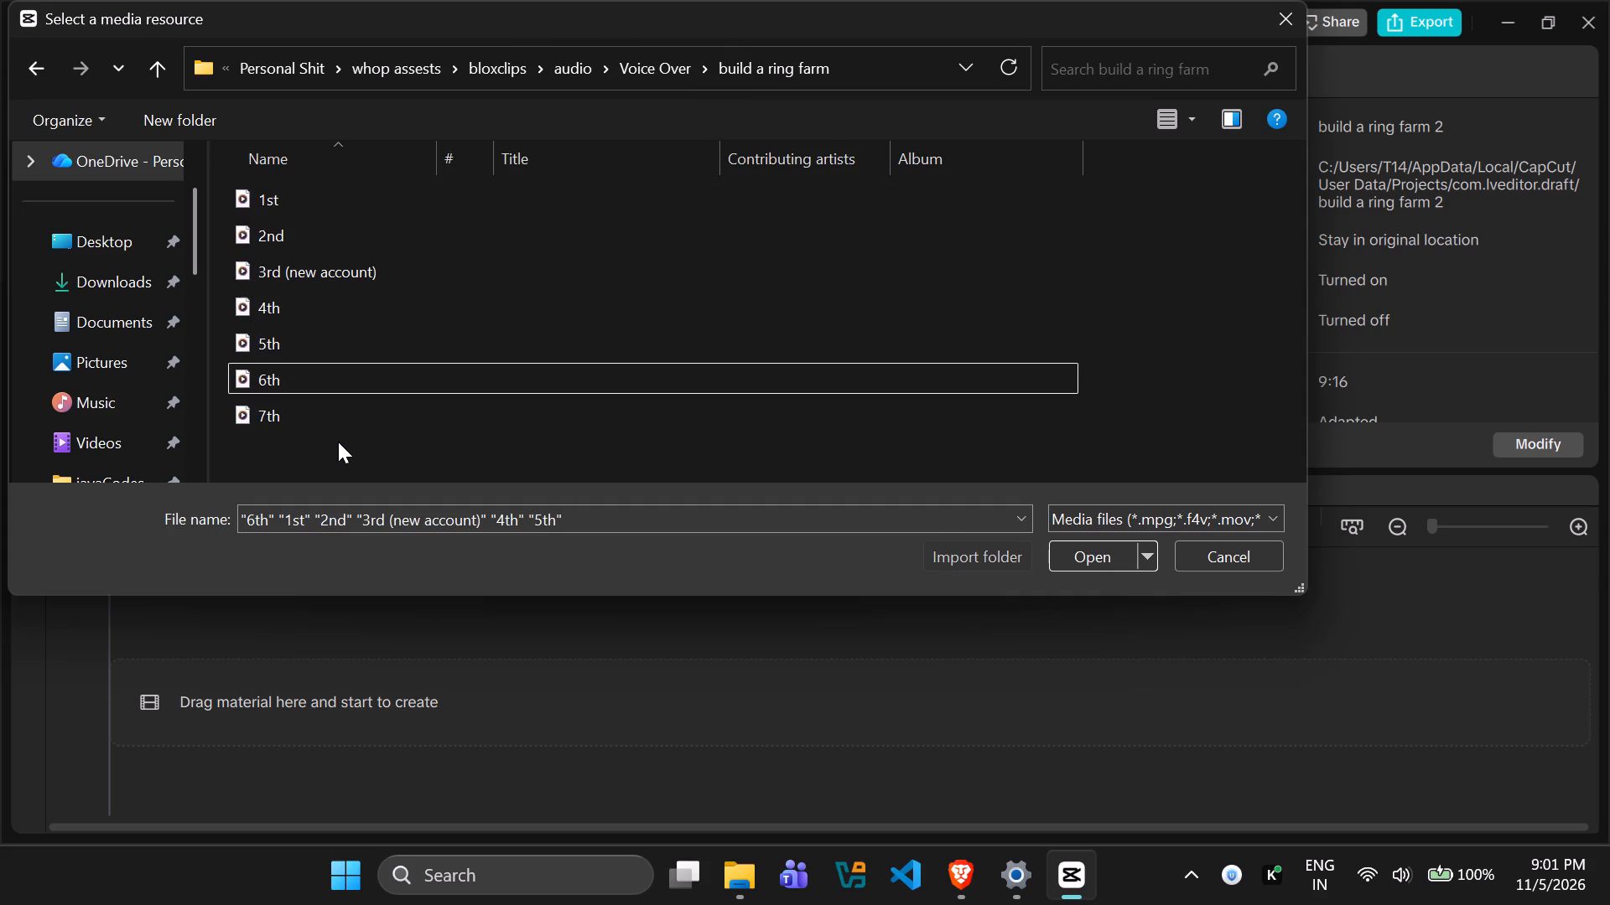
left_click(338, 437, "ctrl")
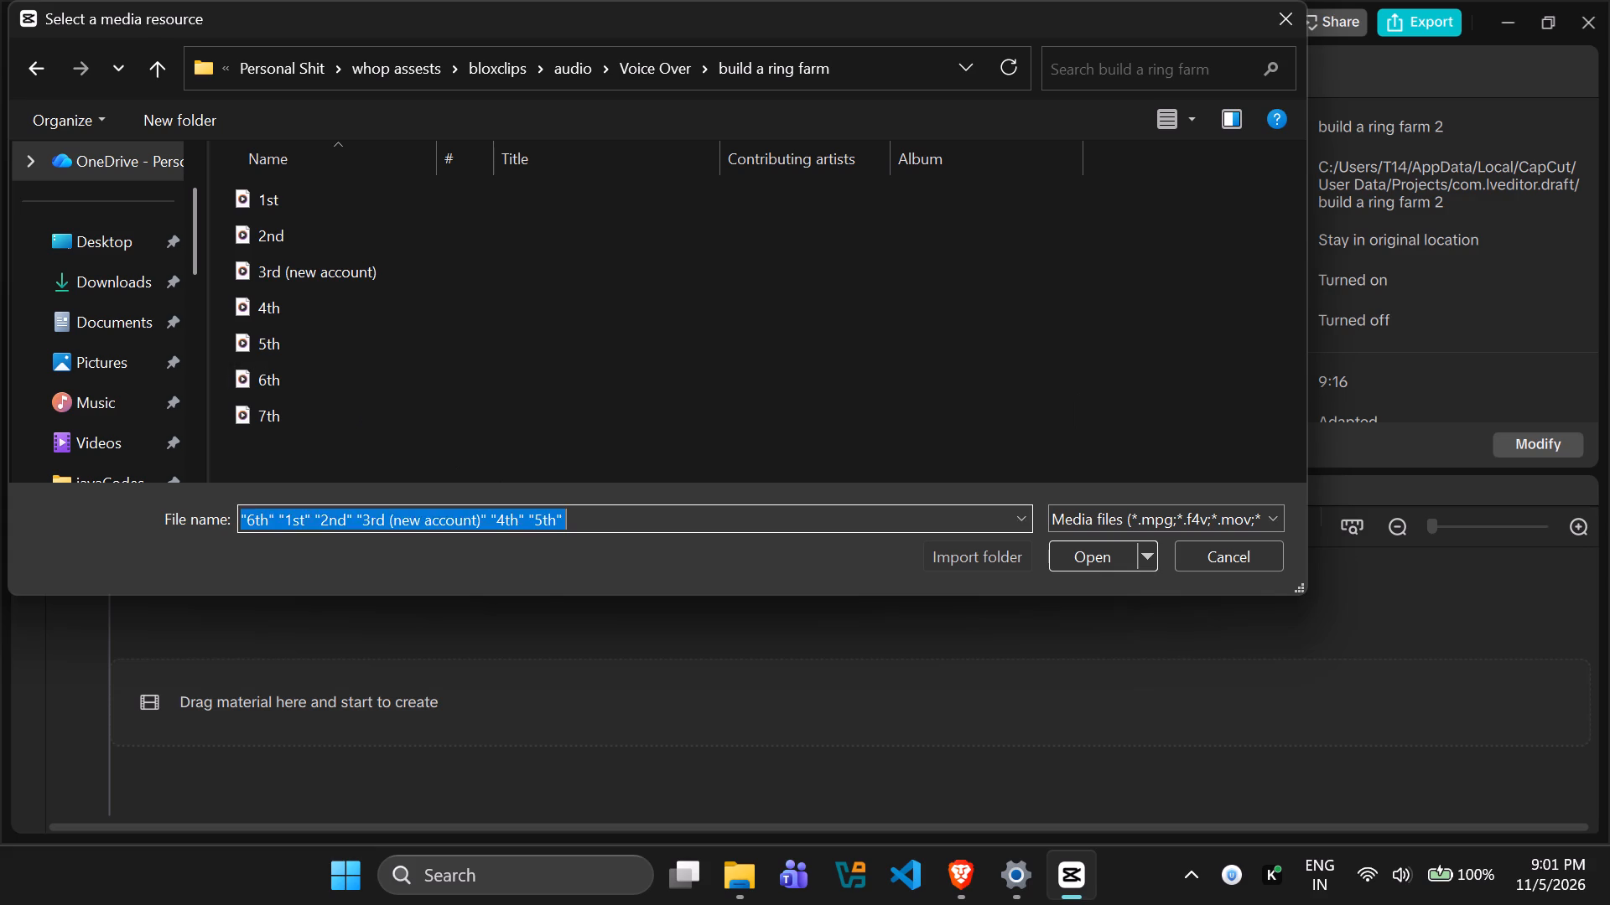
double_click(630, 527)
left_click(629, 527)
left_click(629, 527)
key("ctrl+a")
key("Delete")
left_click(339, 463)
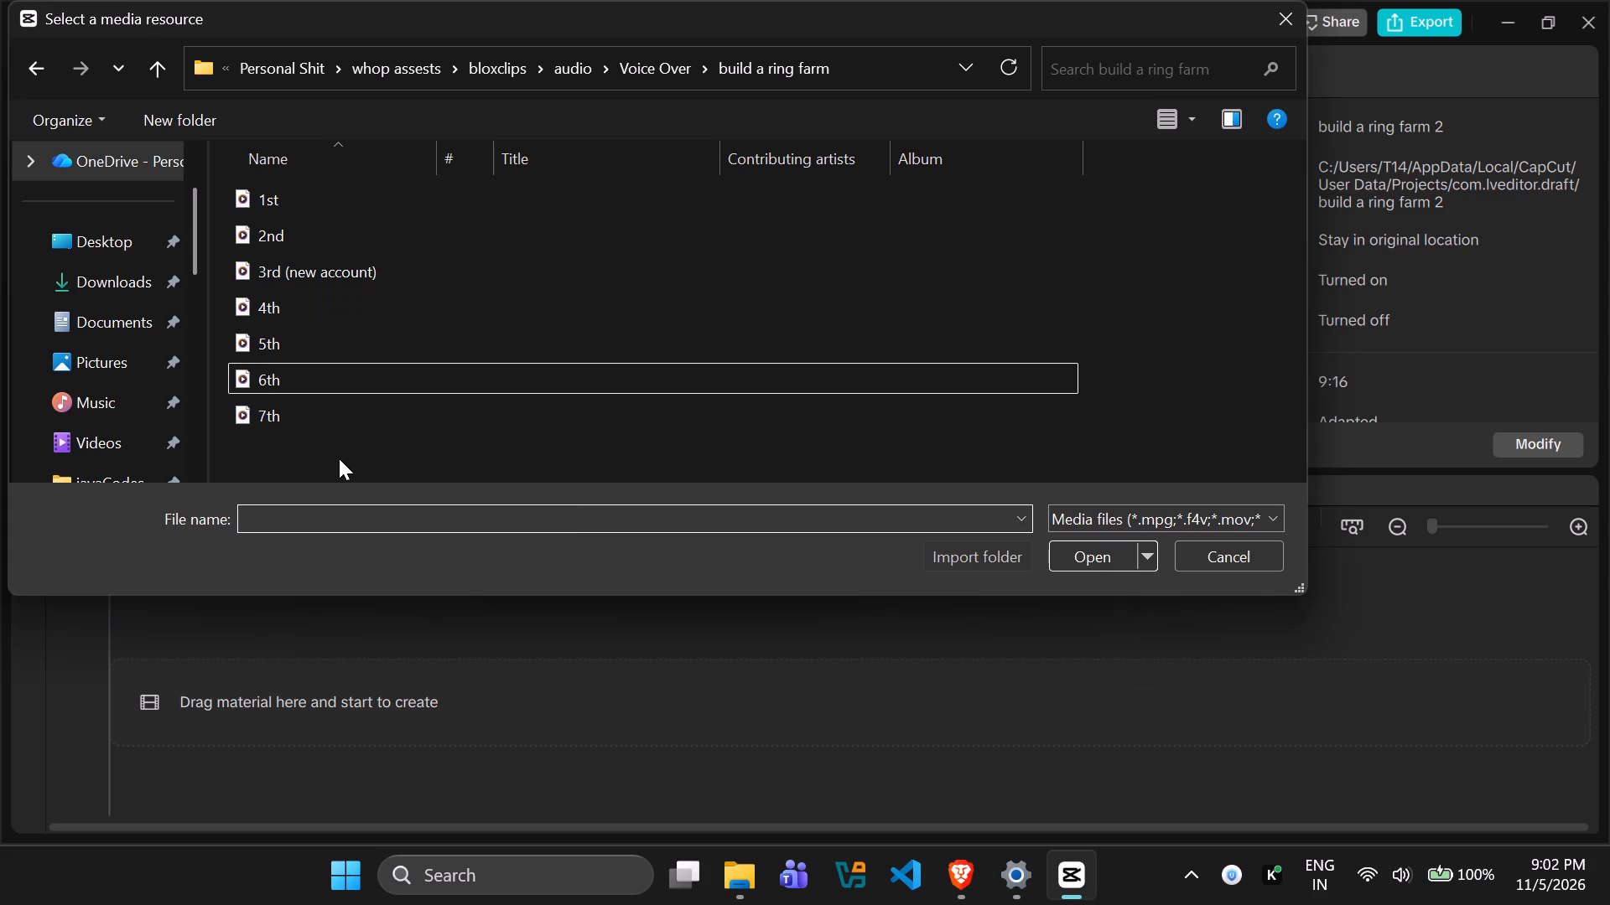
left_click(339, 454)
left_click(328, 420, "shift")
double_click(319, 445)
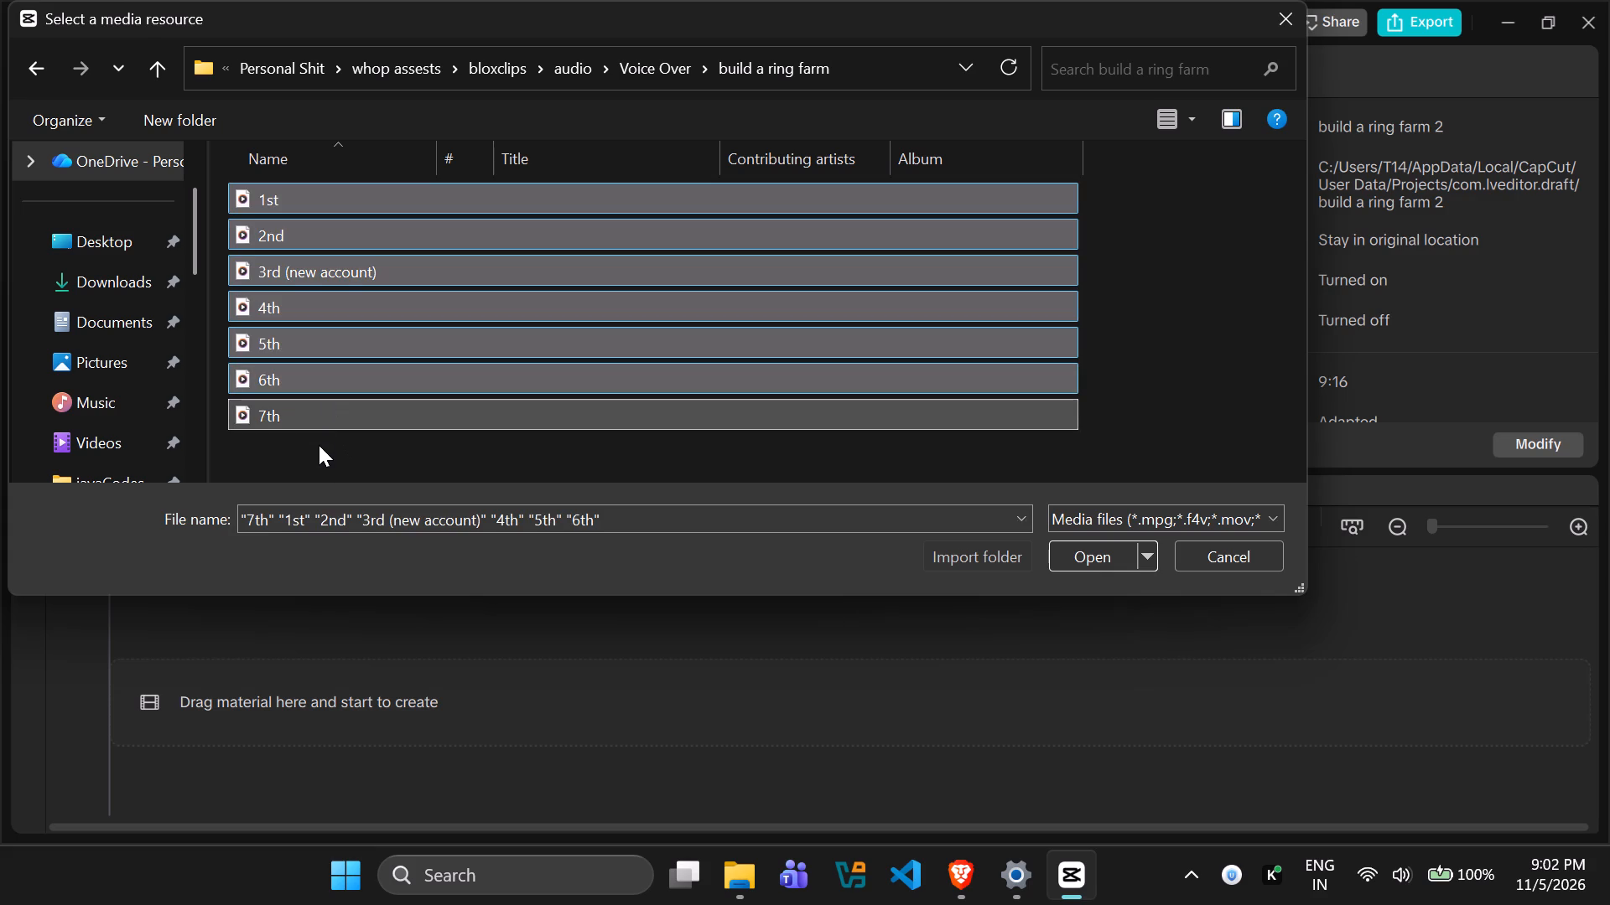
Import the 6th and 7th voice-over audio files into the project media.
left_click_drag(1130, 371, 1041, 411)
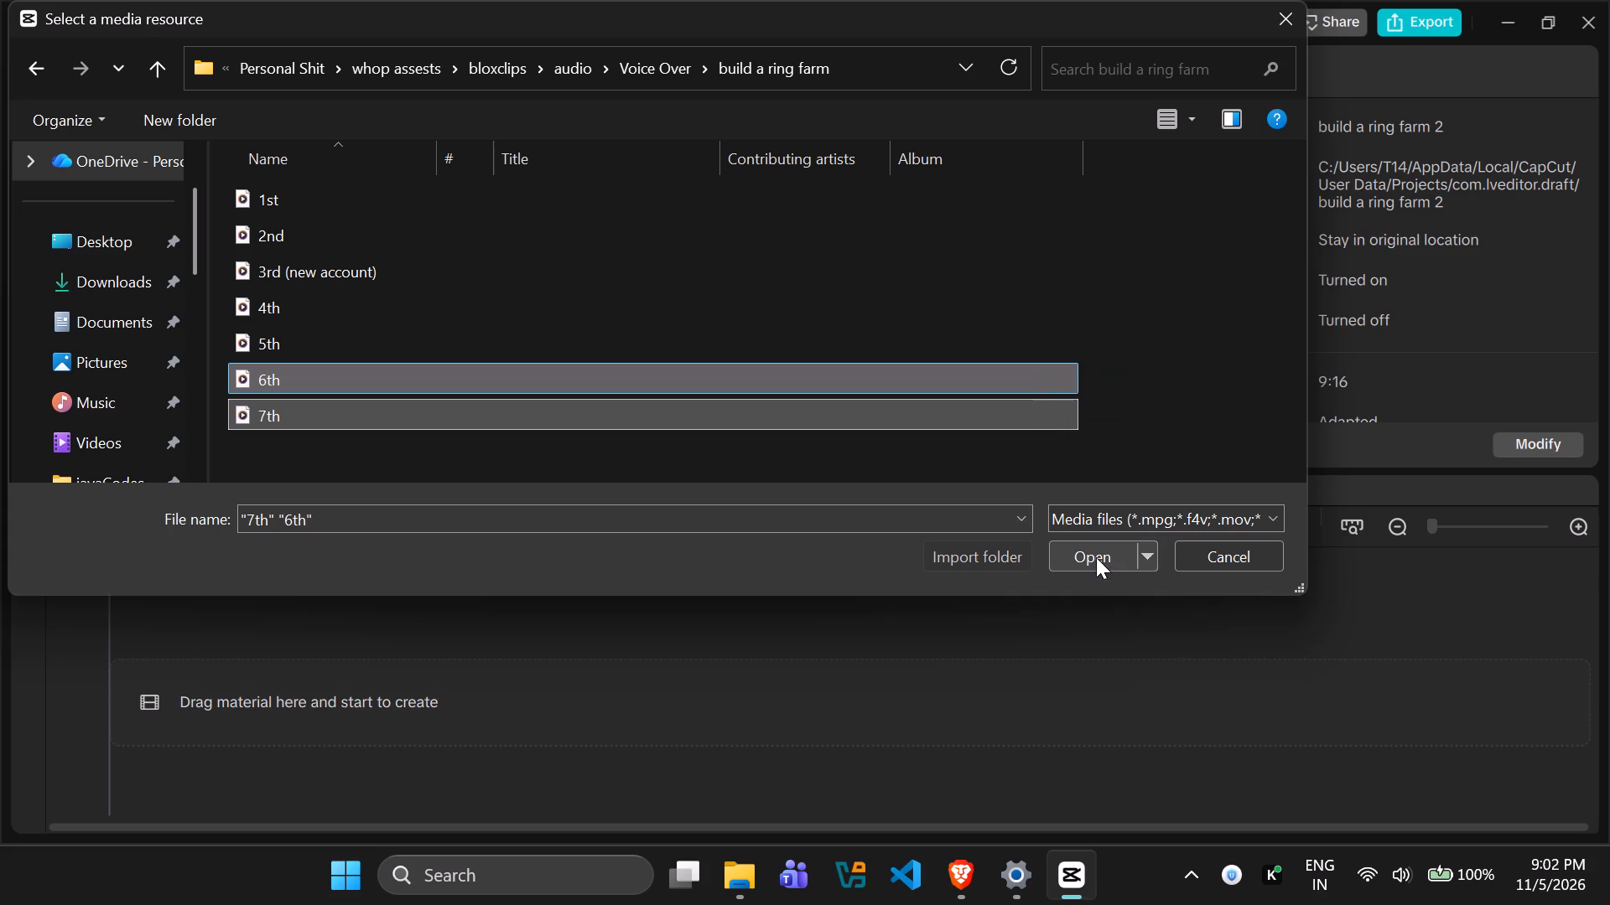
left_click(1096, 557)
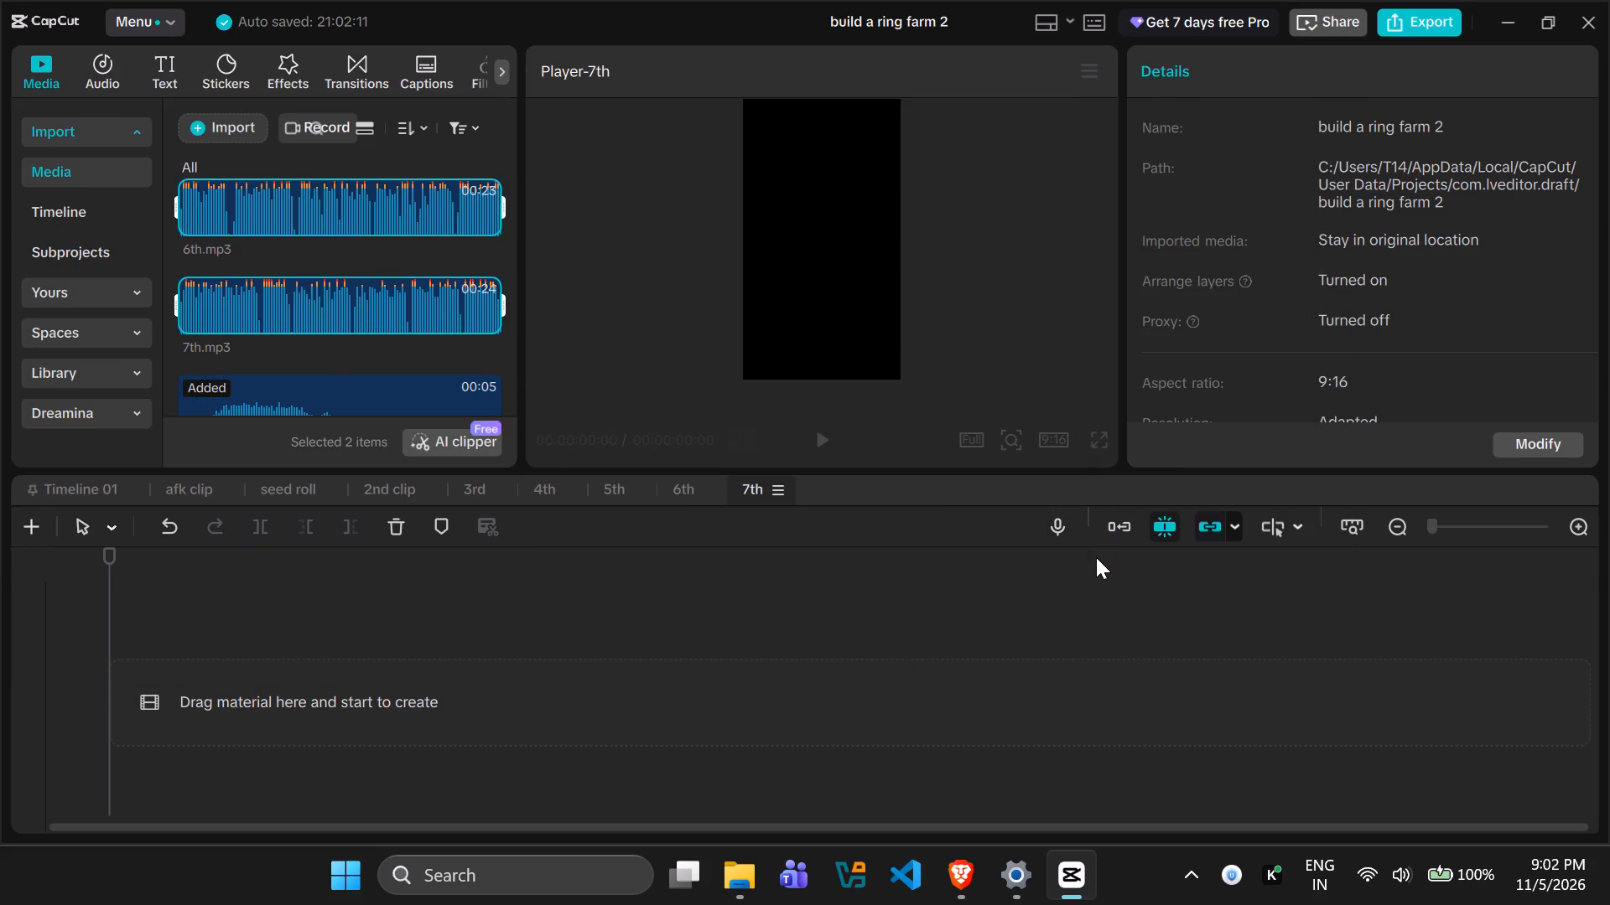
Place 7th.mp3 at the start of the 7th timeline.
left_click(280, 204)
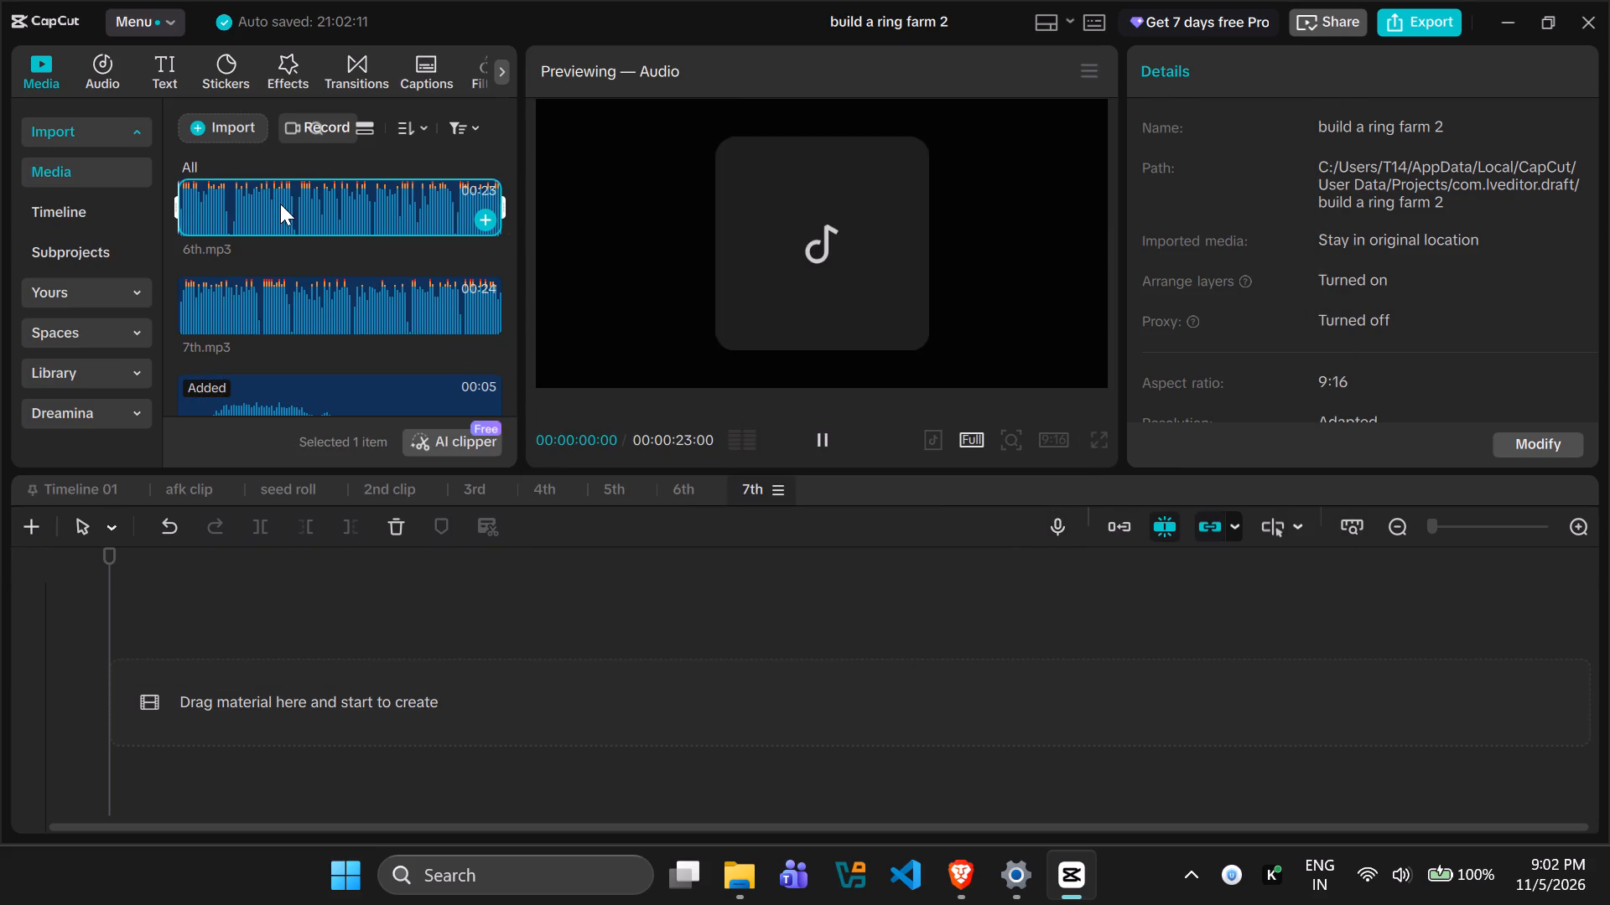
left_click_drag(280, 204, 281, 220)
left_click_drag(257, 284, 299, 583)
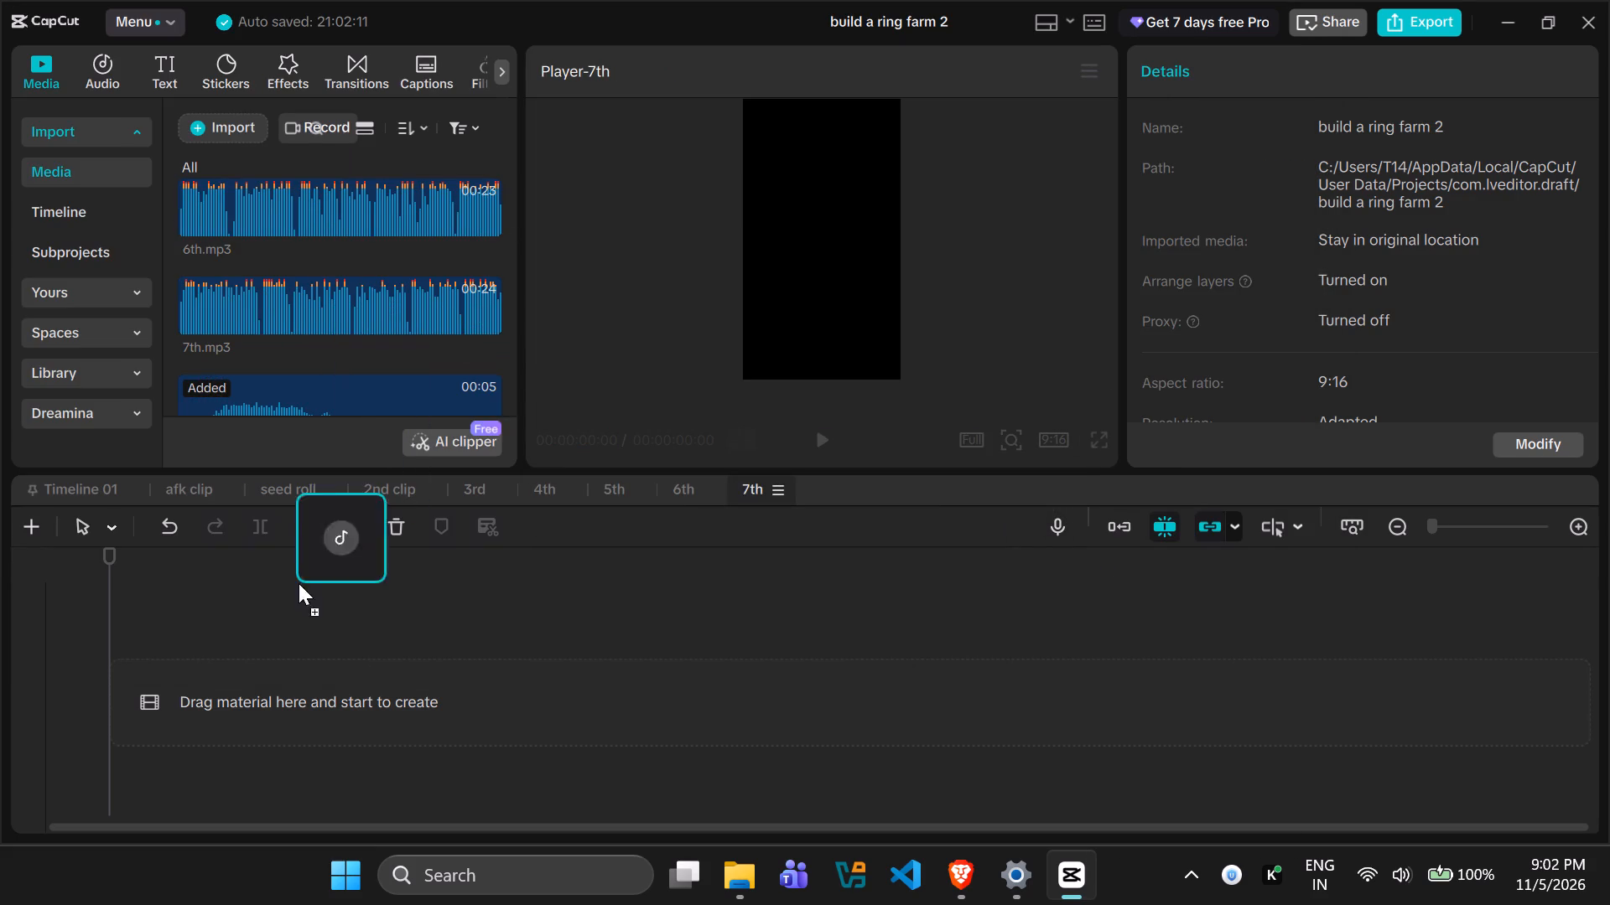
left_click_drag(299, 583, 308, 211)
left_click_drag(268, 311, 224, 656)
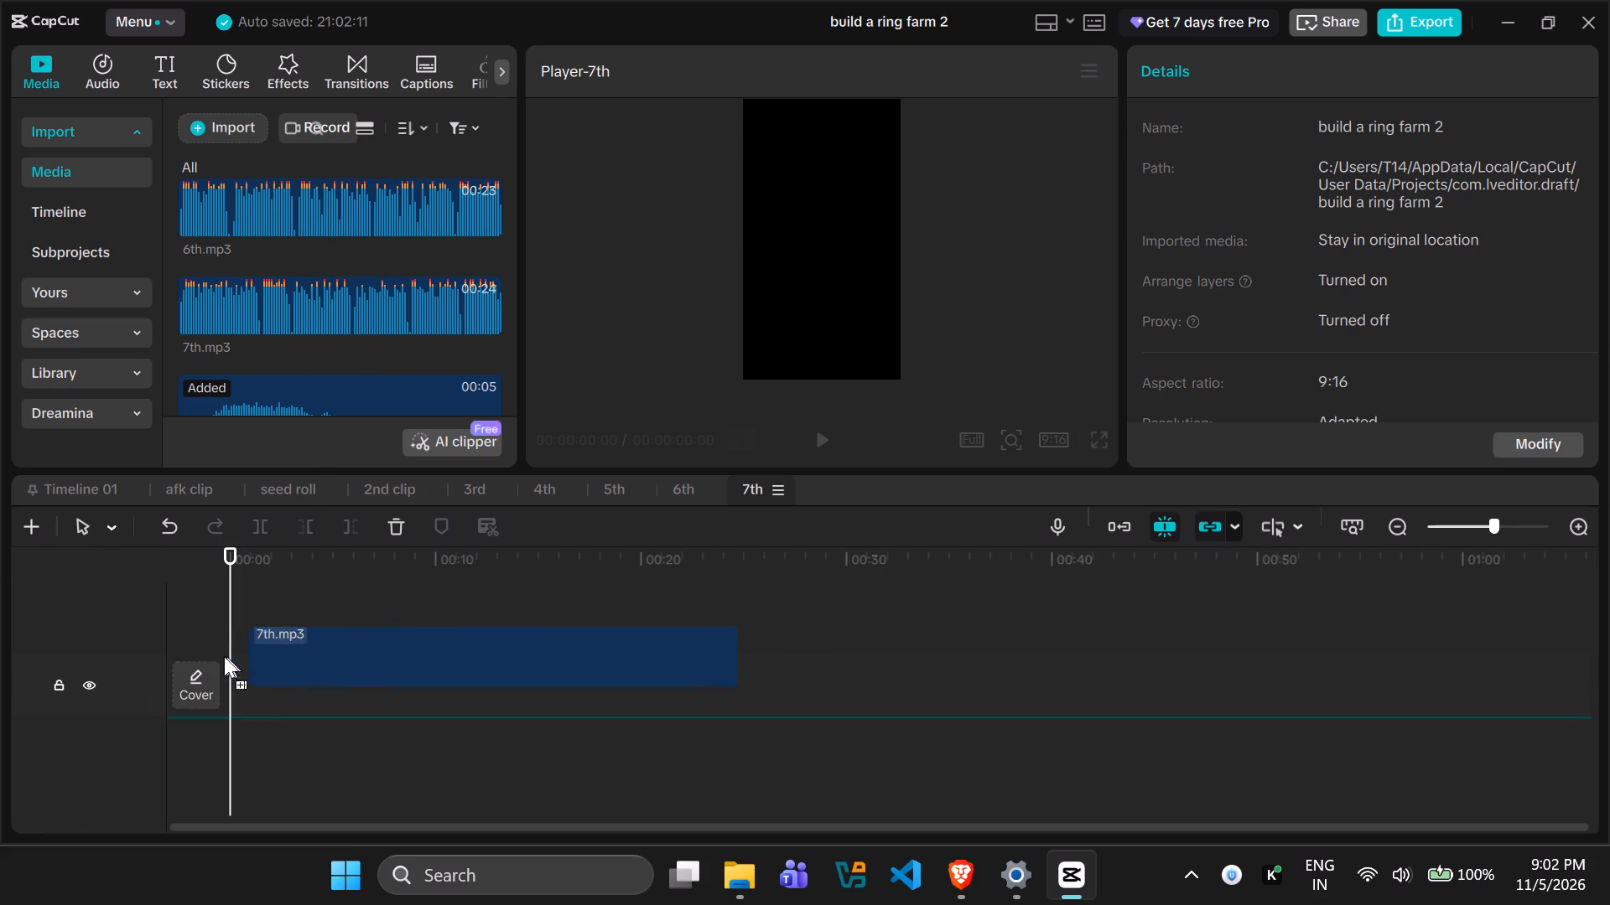
left_click_drag(224, 656, 221, 668)
Place 6th.mp3 at the start of the 6th timeline.
left_click(680, 481)
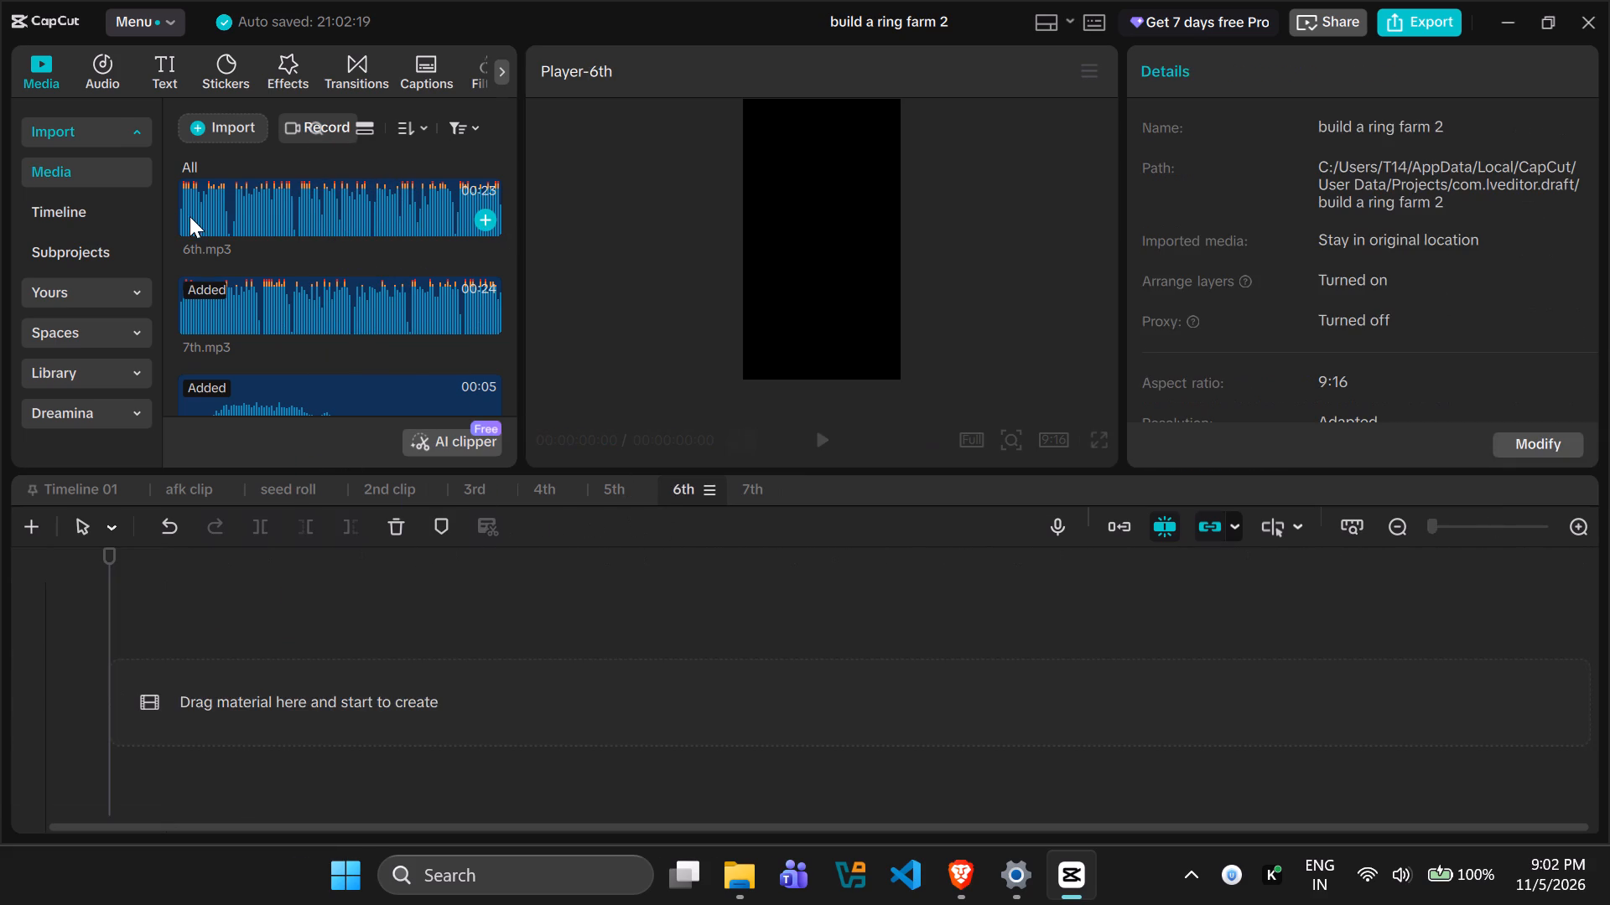
left_click_drag(190, 212, 221, 701)
Play the openings of the 6th and 7th timelines to compare the voice-overs, and return the 6th timeline's playhead to the start.
key("space")
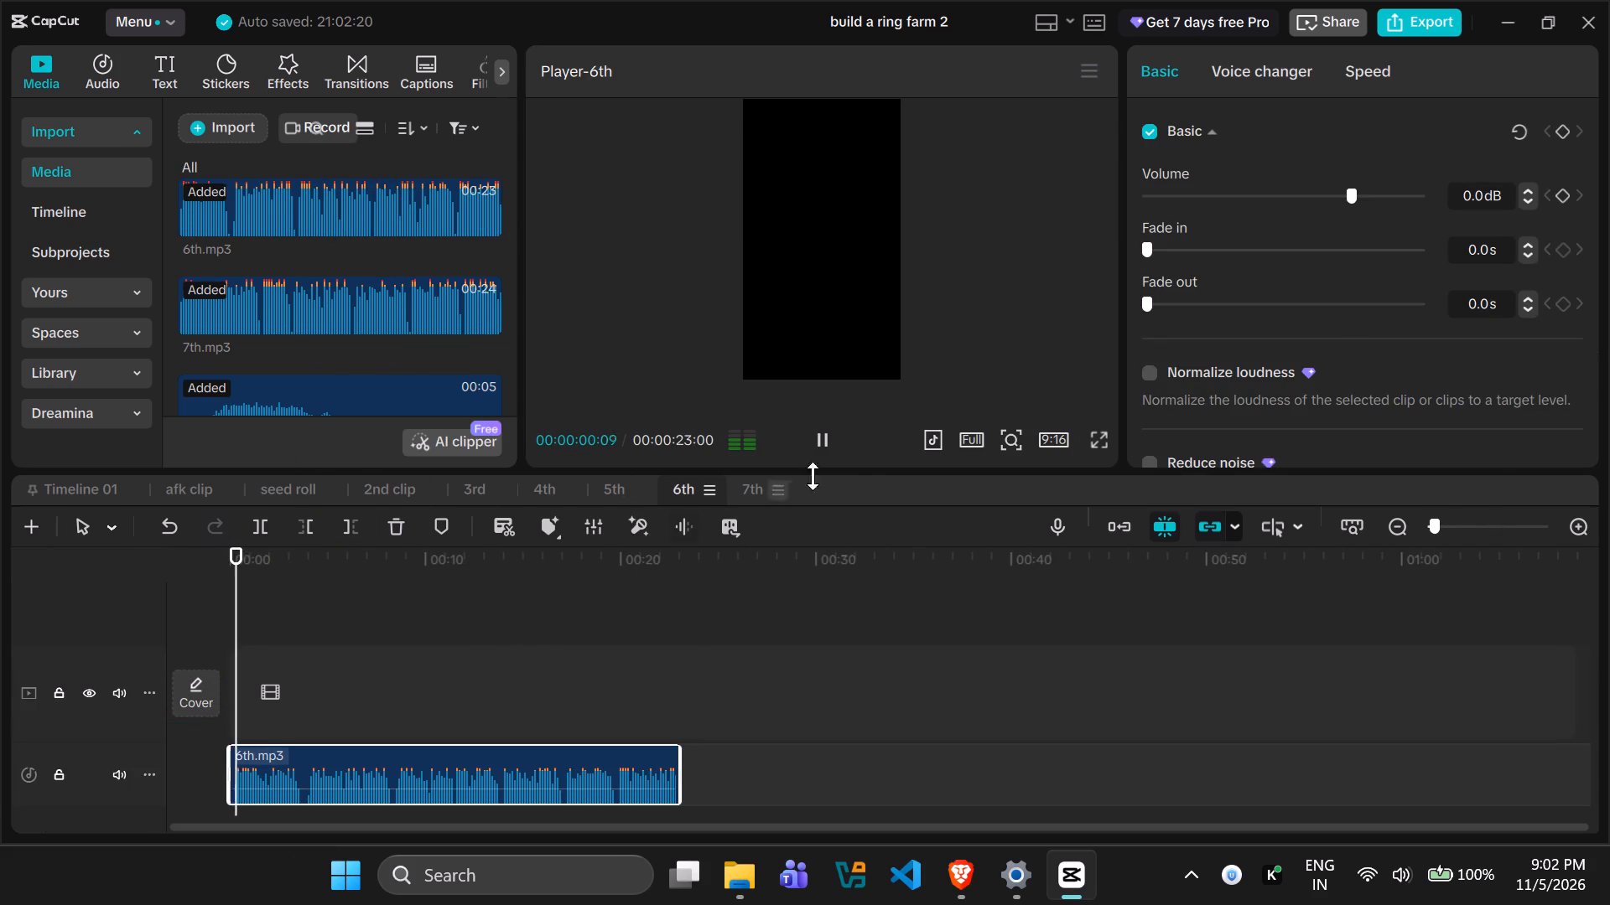
key("space")
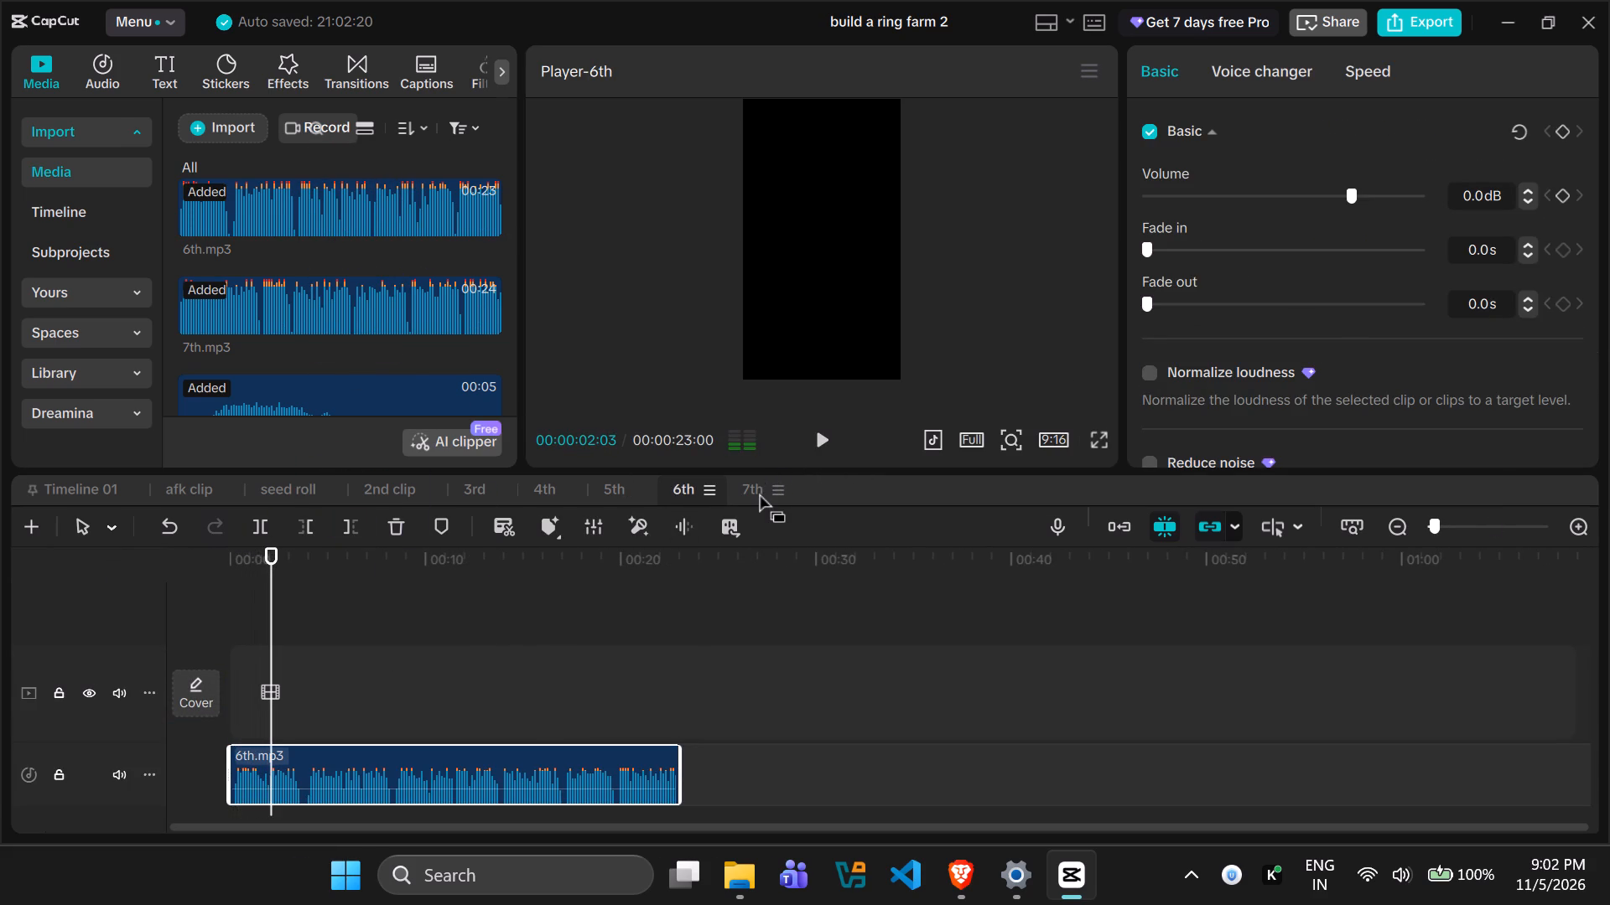
left_click(758, 491)
key("space")
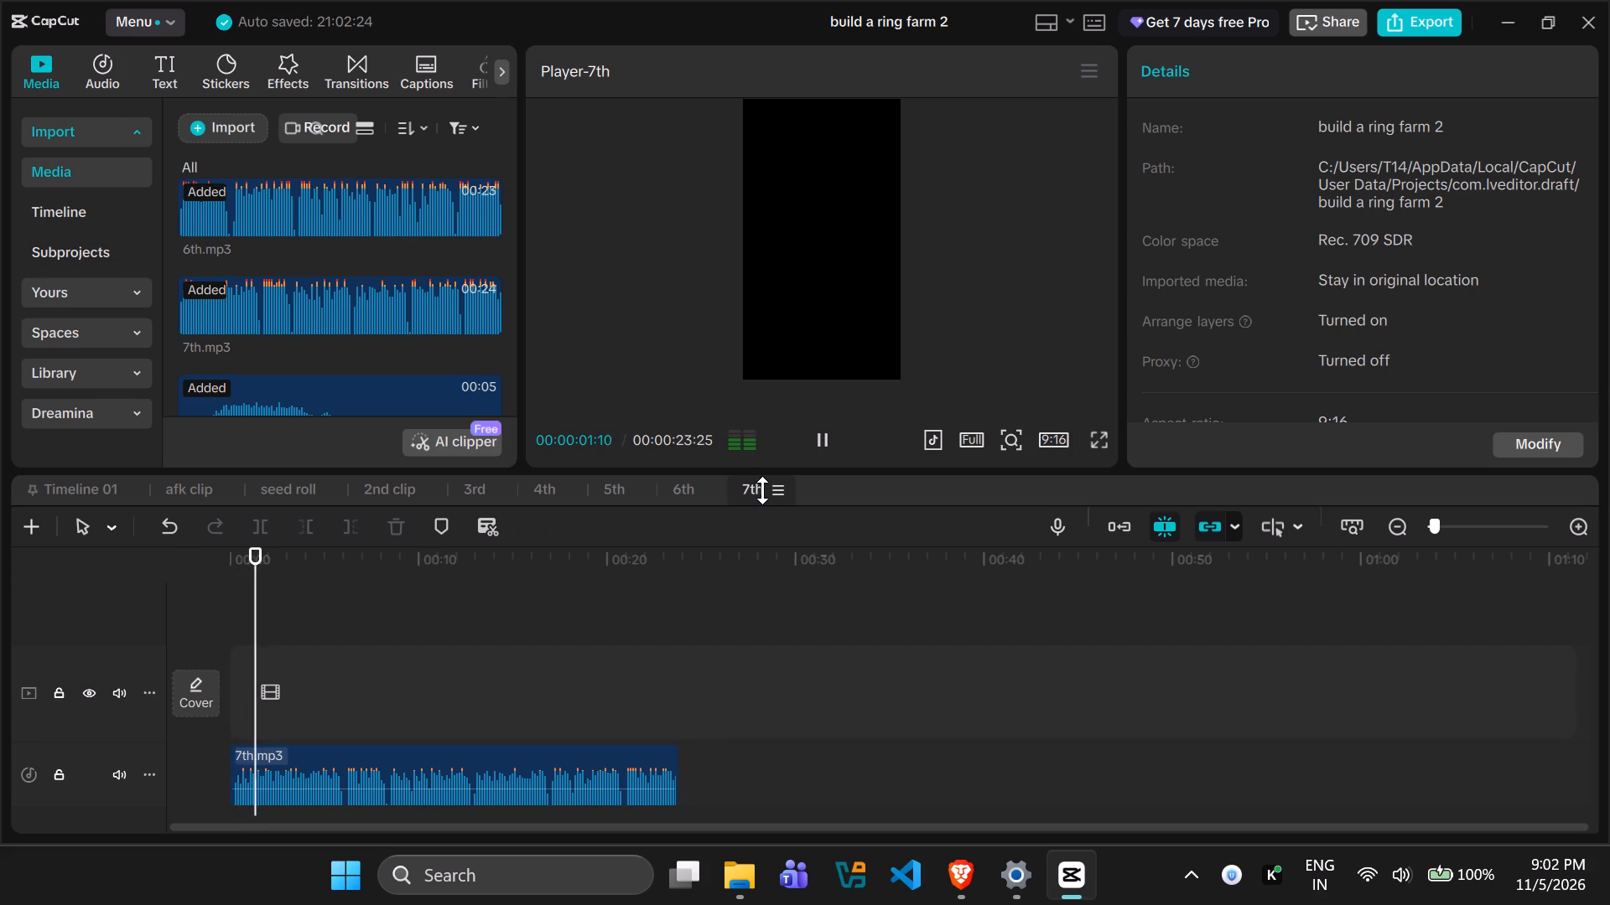
key("space")
left_click(693, 489)
key("space")
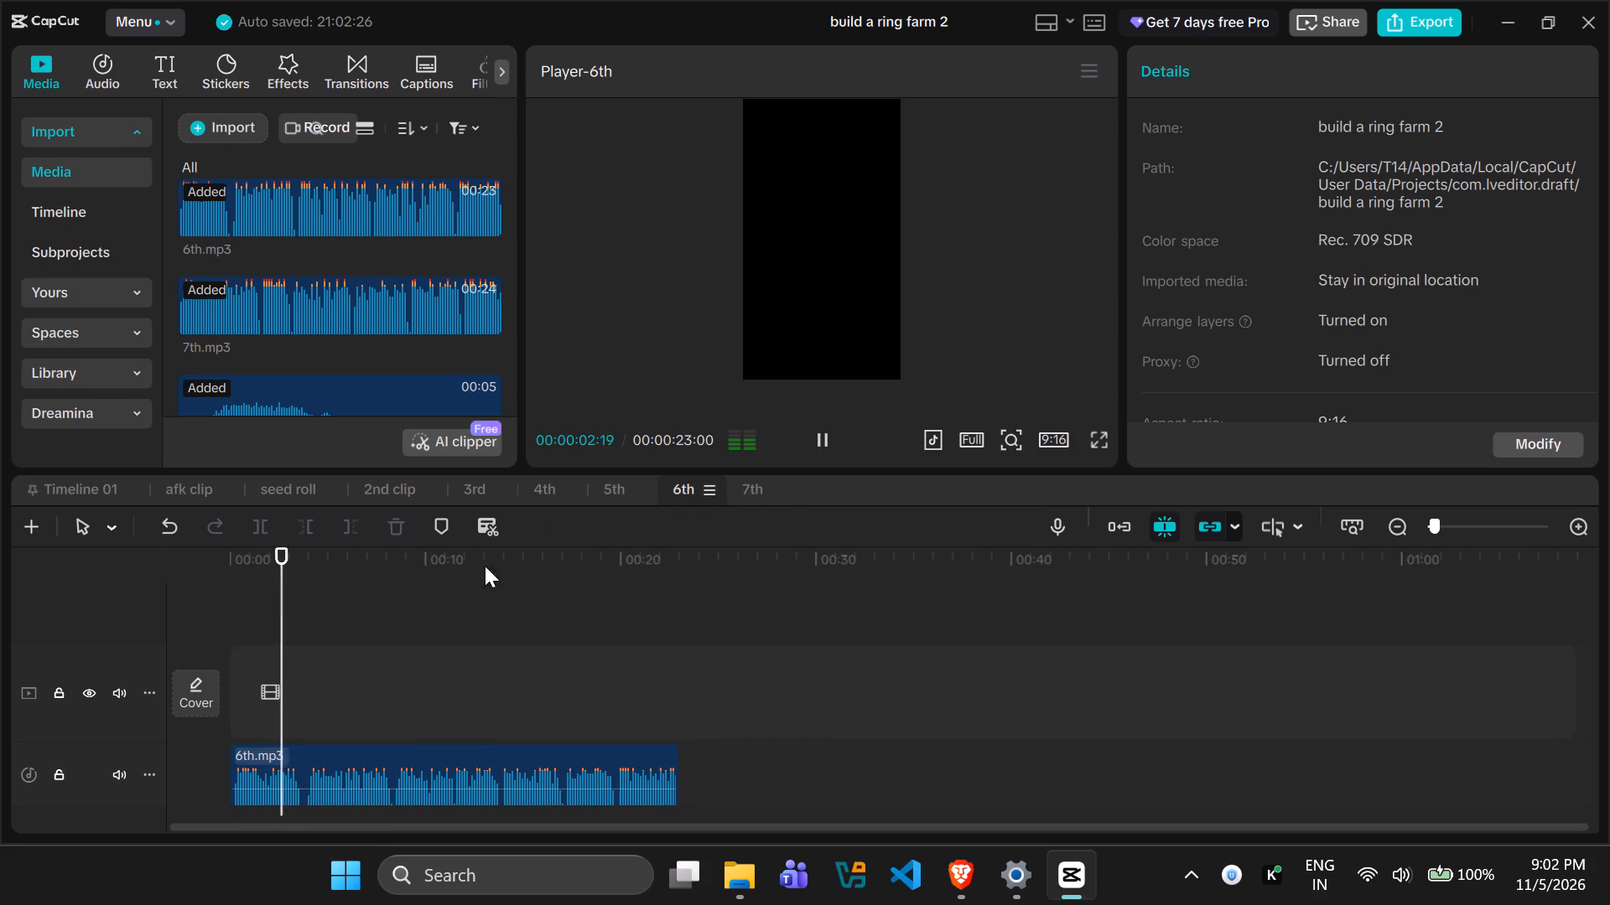
left_click_drag(283, 639, 199, 635)
left_click(404, 826)
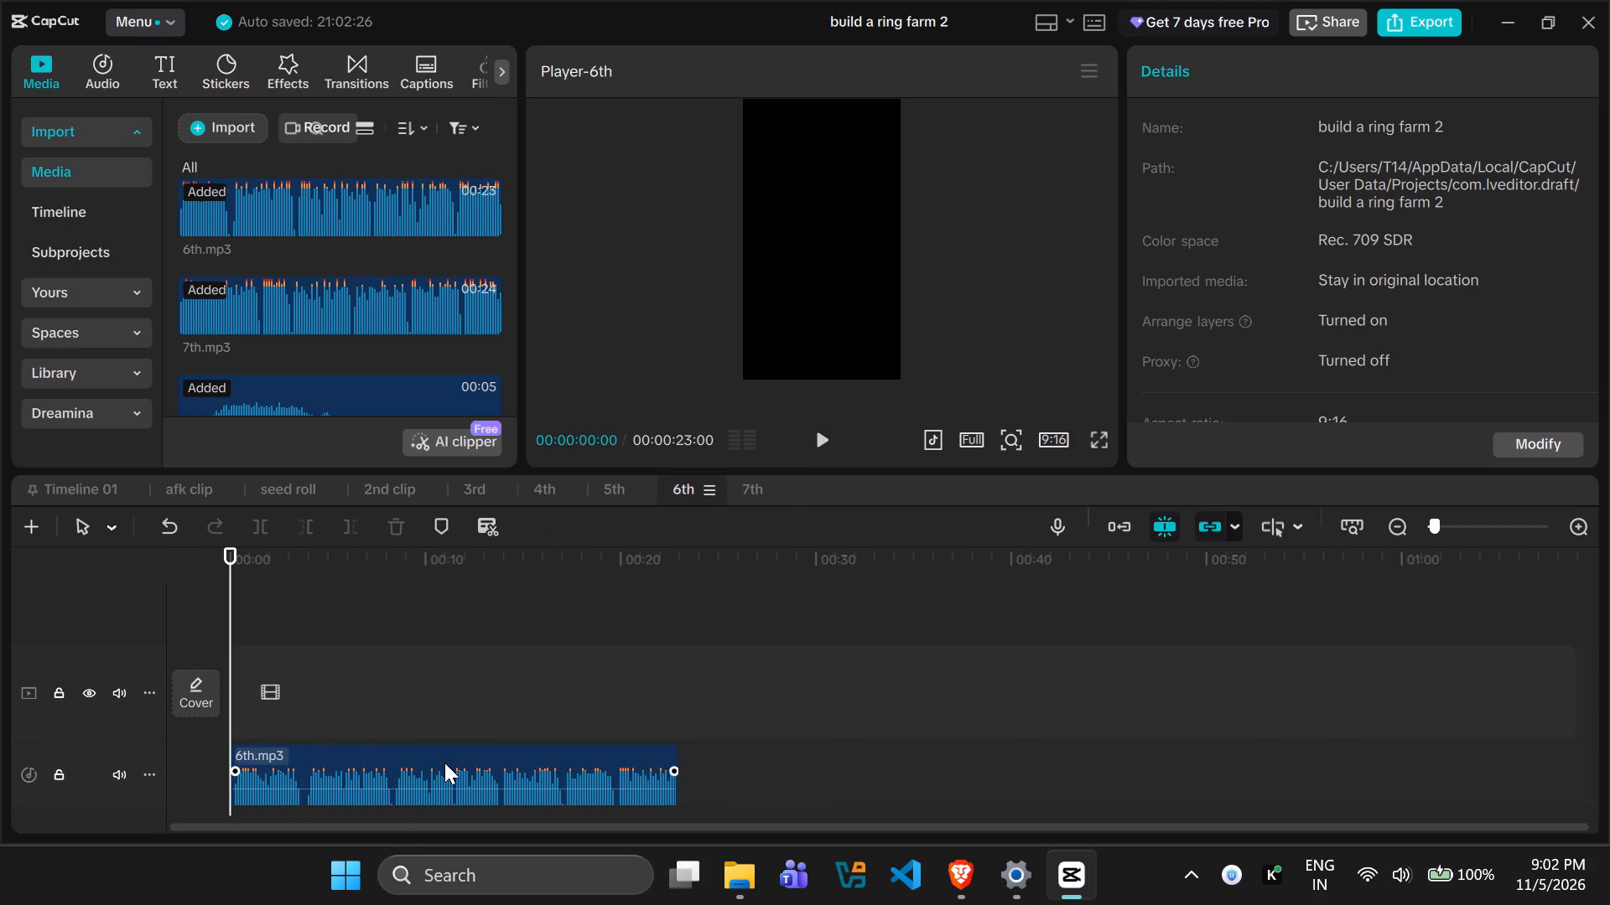
Shorten the 6th.mp3 clip to a duration of 21.0s through its speed settings and turn on Change audio pitch.
left_click(445, 762)
left_click(1348, 77)
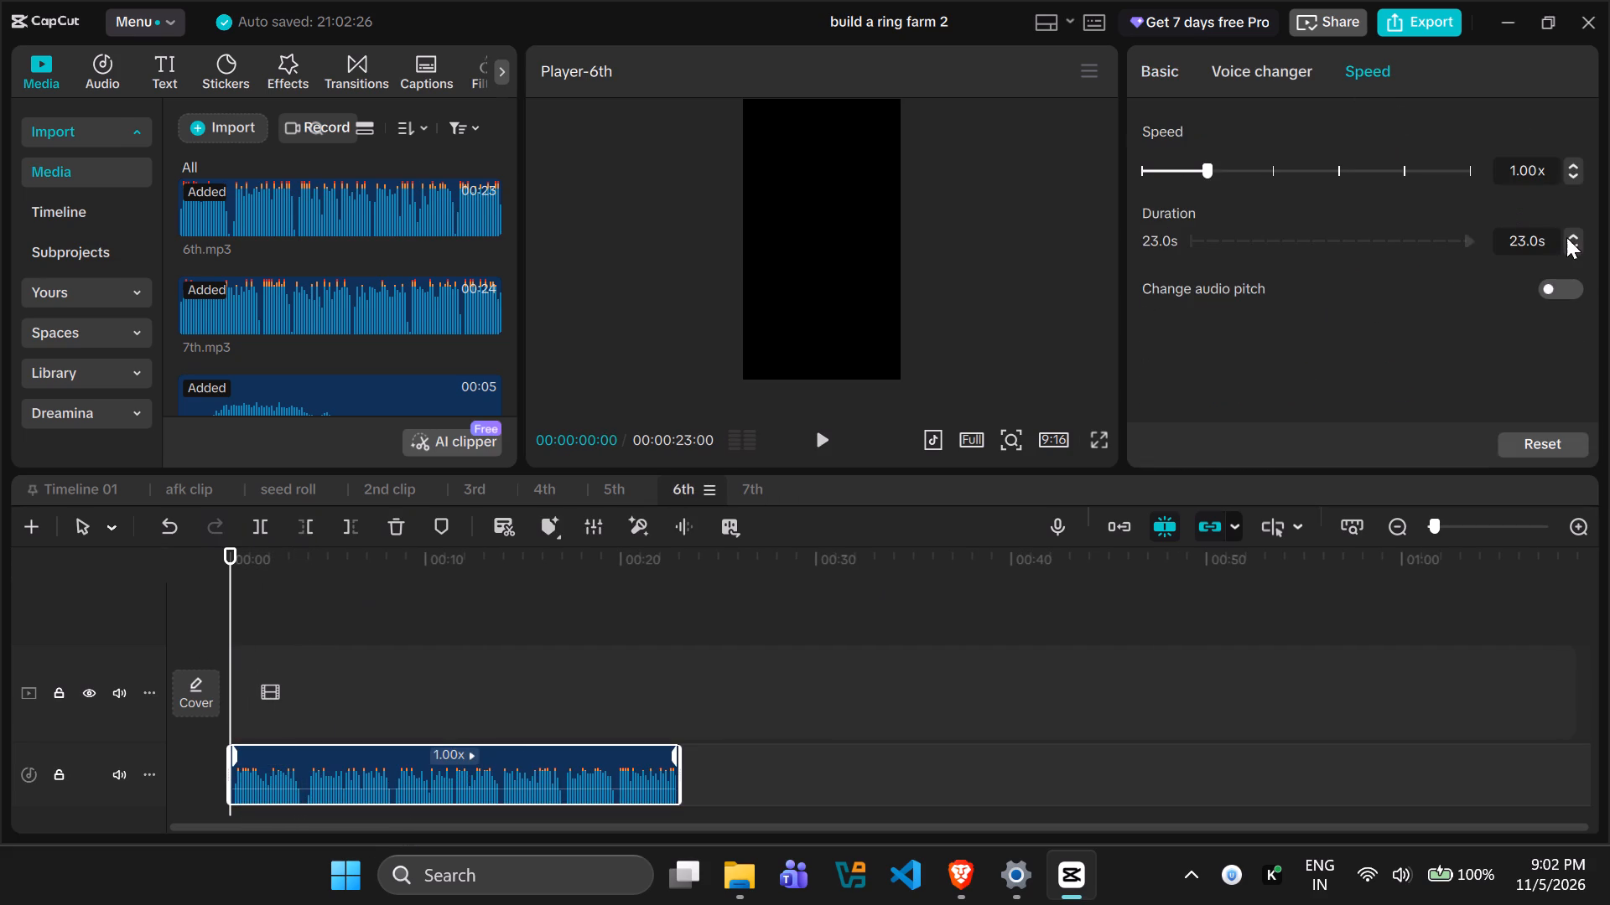
left_click(1571, 238)
double_click(1577, 246)
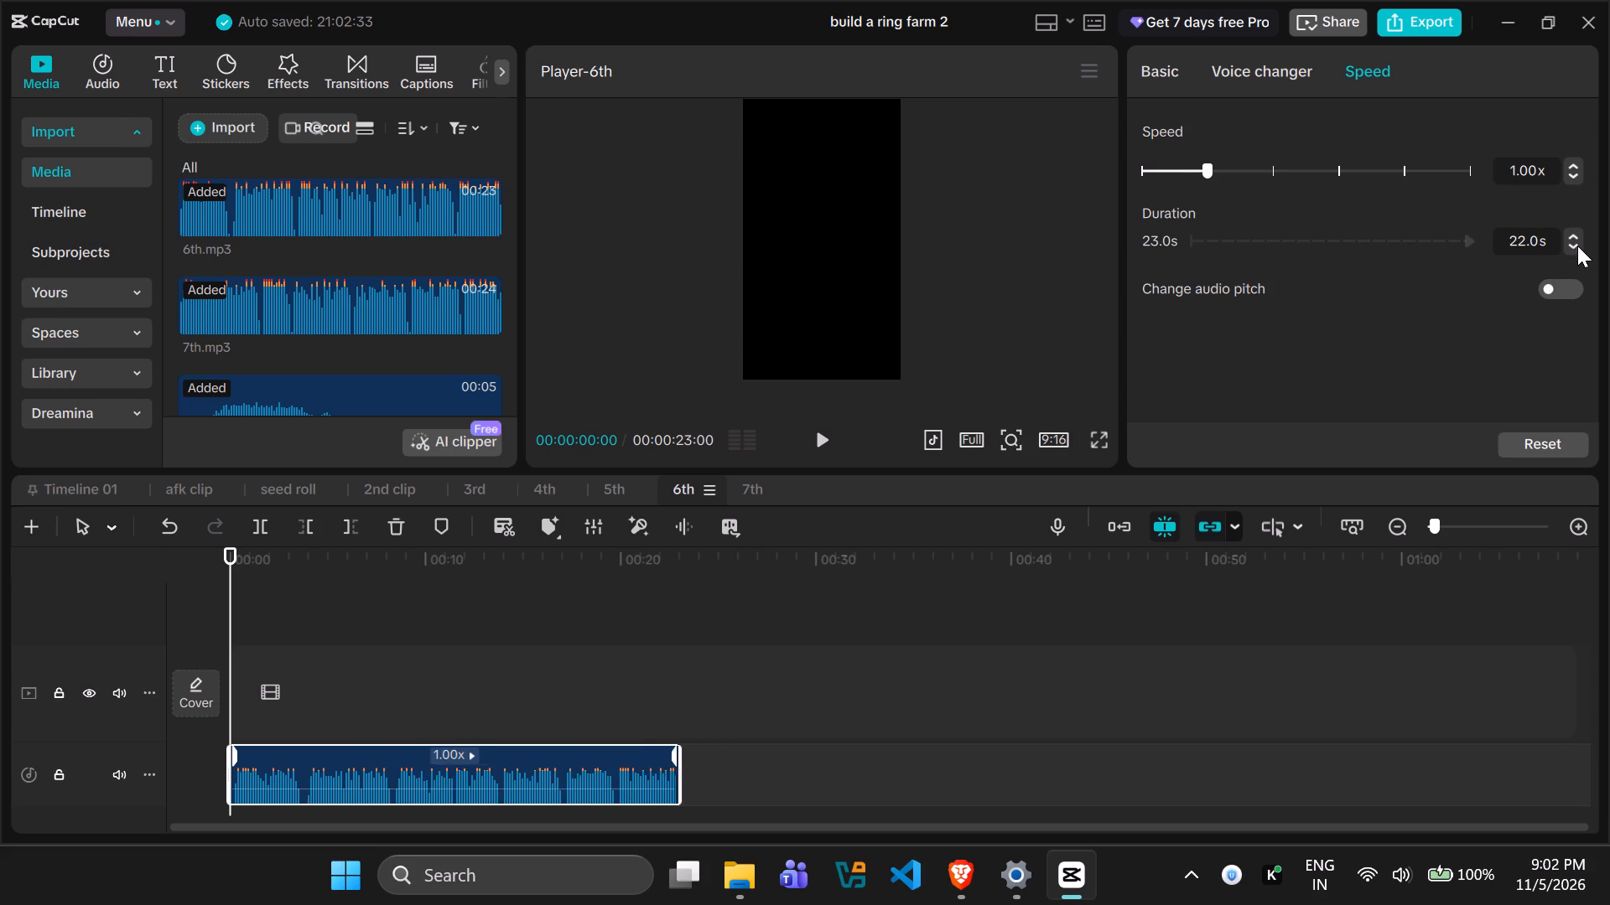
left_click(1577, 246)
left_click(1579, 277)
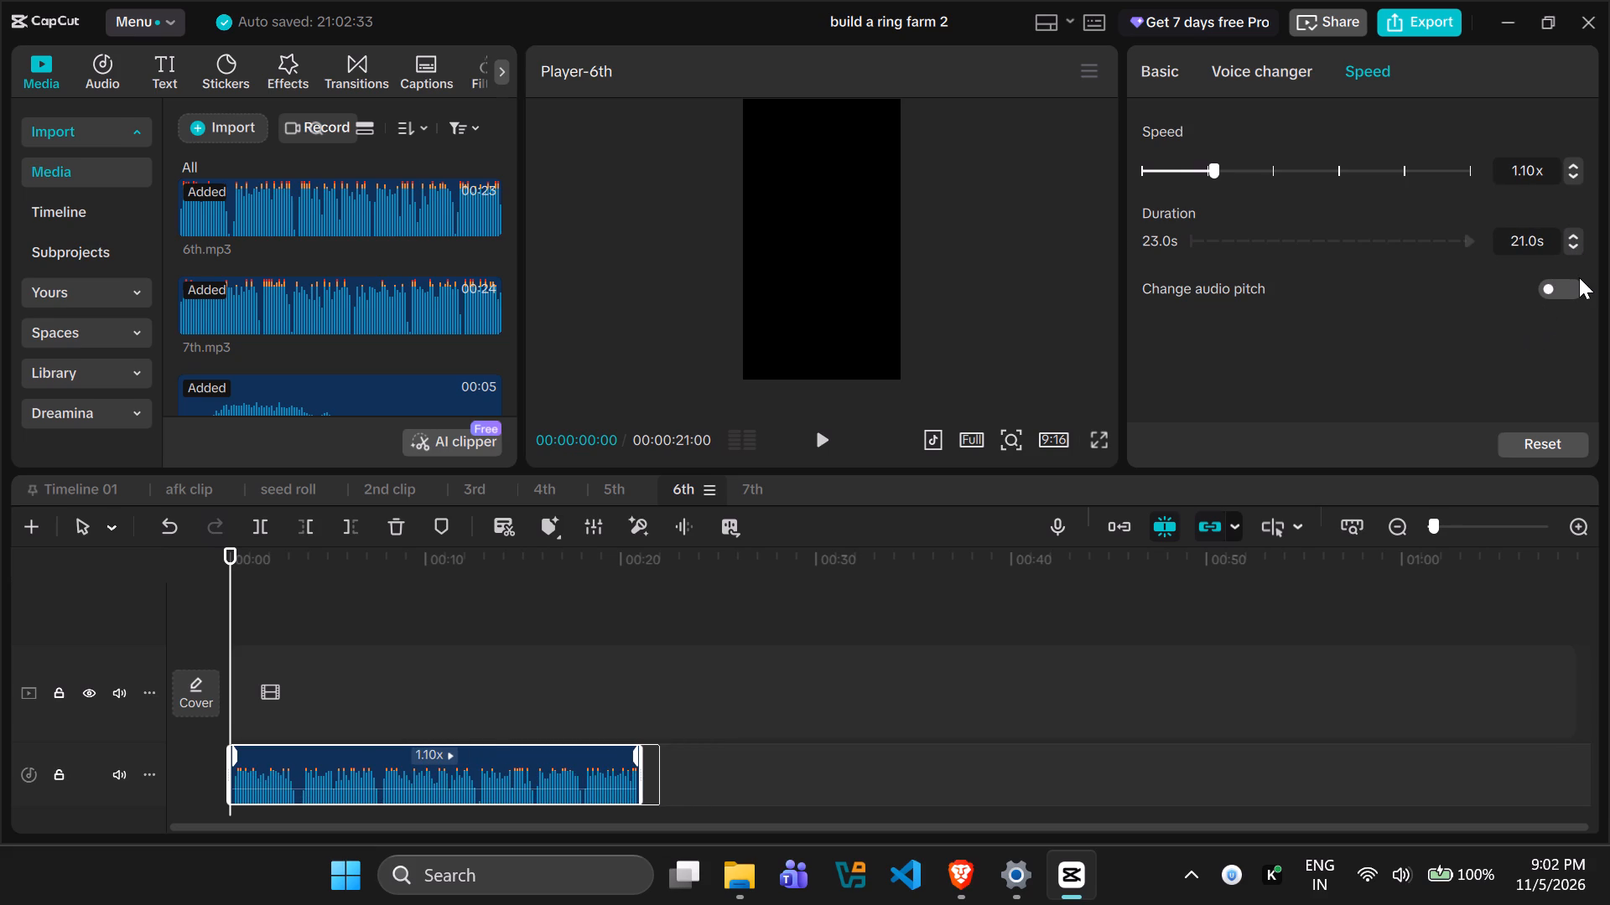
left_click(1573, 287)
Play the sped-up 6th.mp3, shorten its duration to 20.0s in the speed settings, and return the playhead to the start.
key("space")
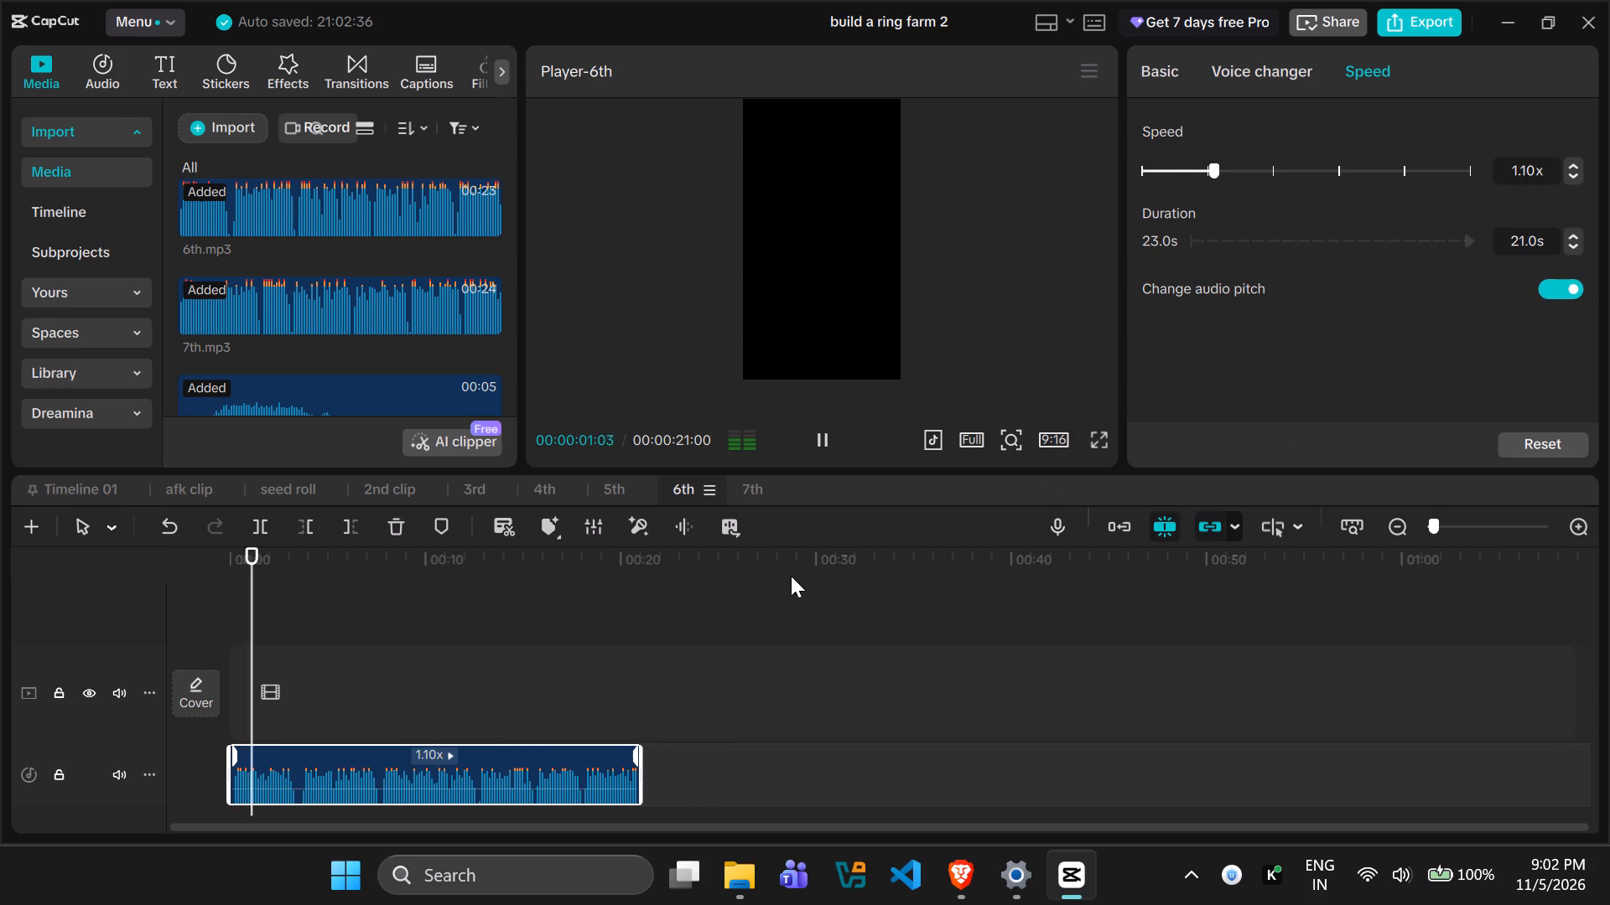
scroll(794, 579, "up", 4, "ctrl")
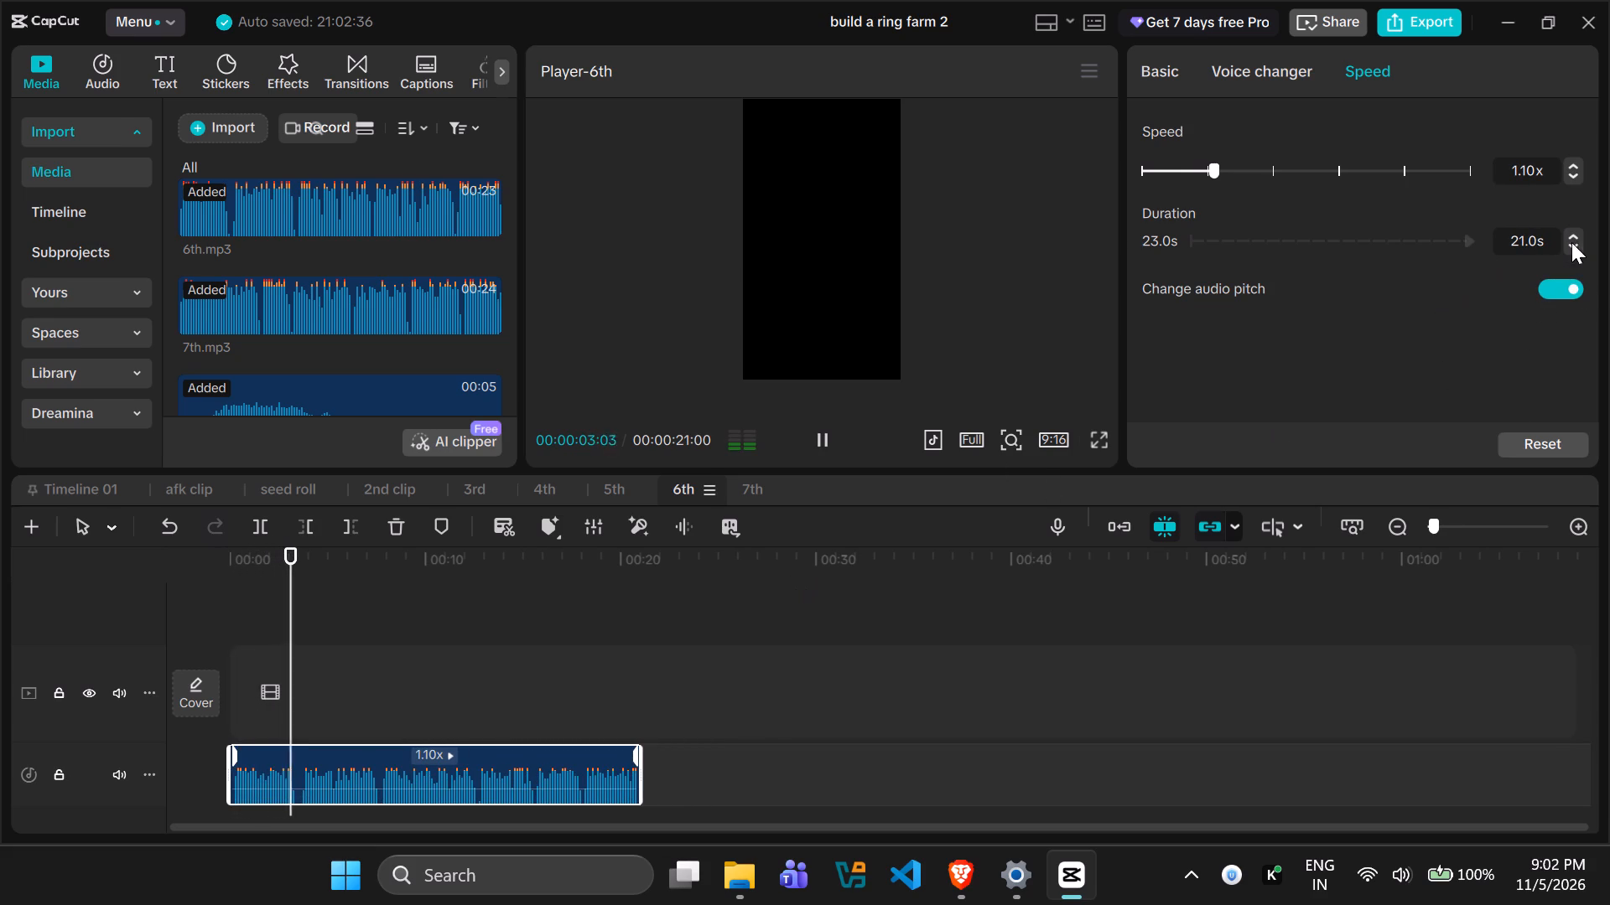
left_click(1576, 242)
key("space")
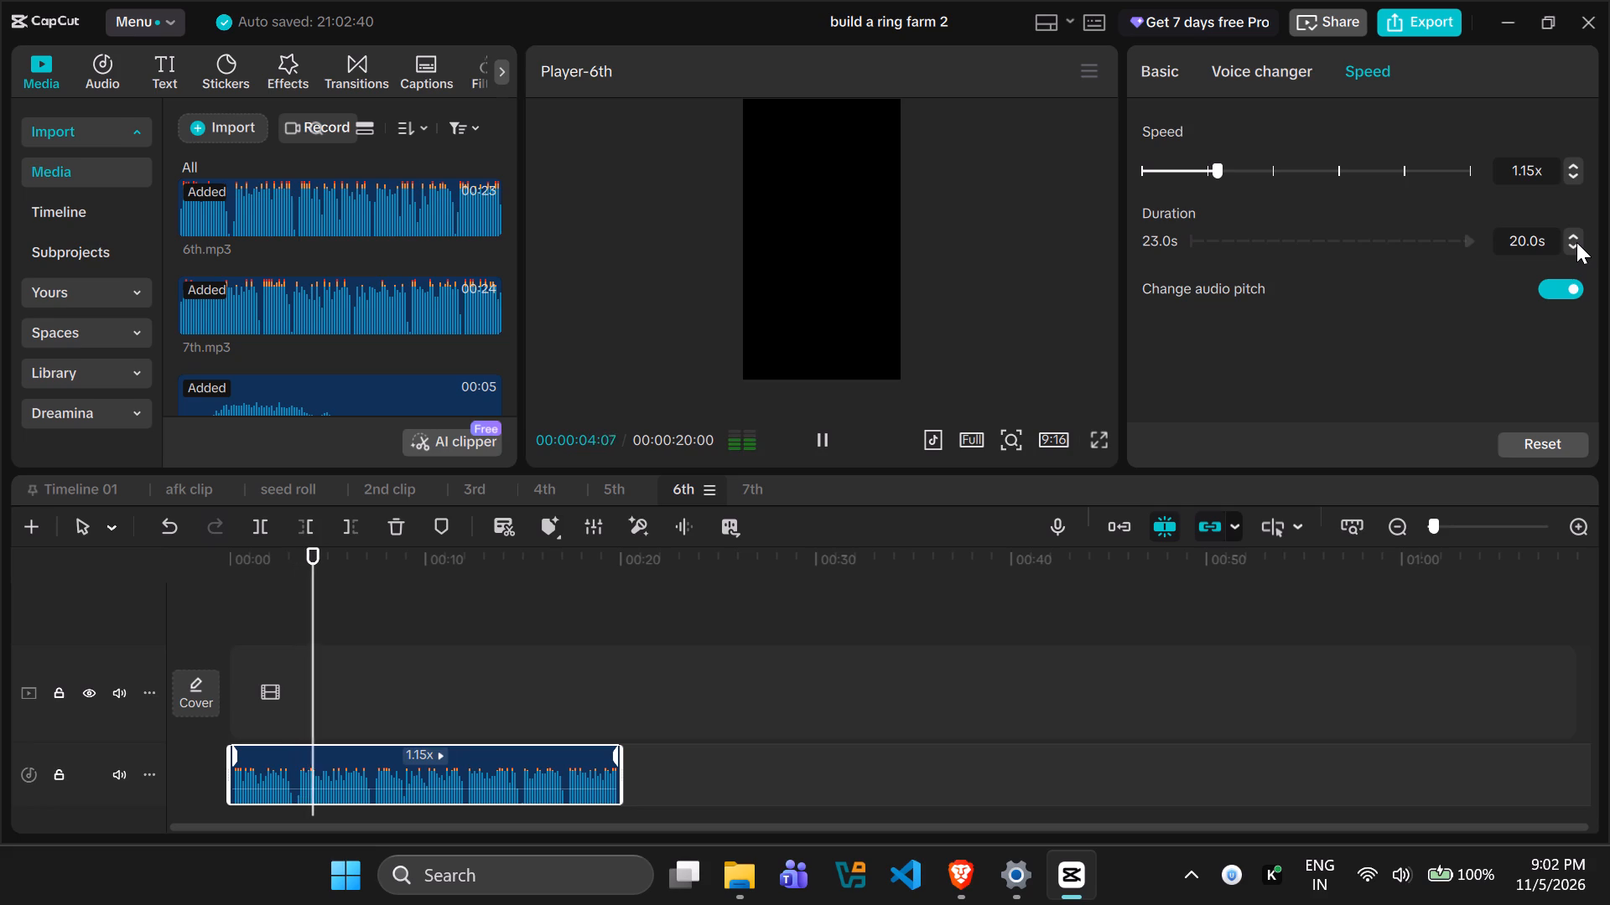
left_click_drag(335, 652, 162, 649)
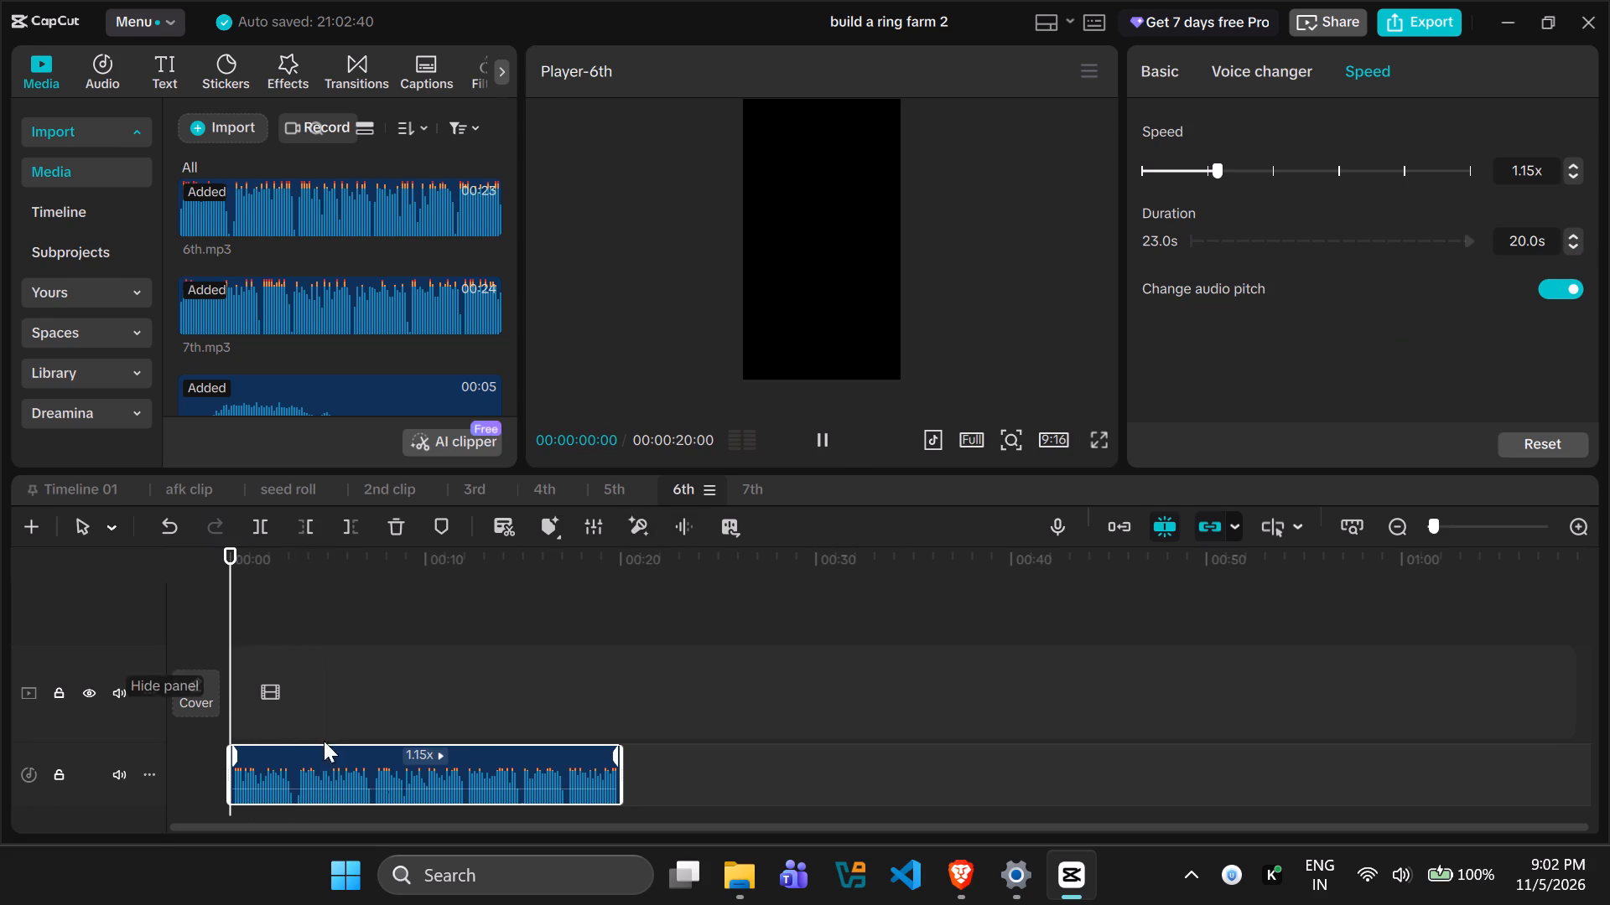
Play the opening of the 6th timeline and split the 6th.mp3 clip at 00:00:03:03.
scroll(430, 791, "up", 15, "ctrl")
left_click_drag(231, 598, 236, 598)
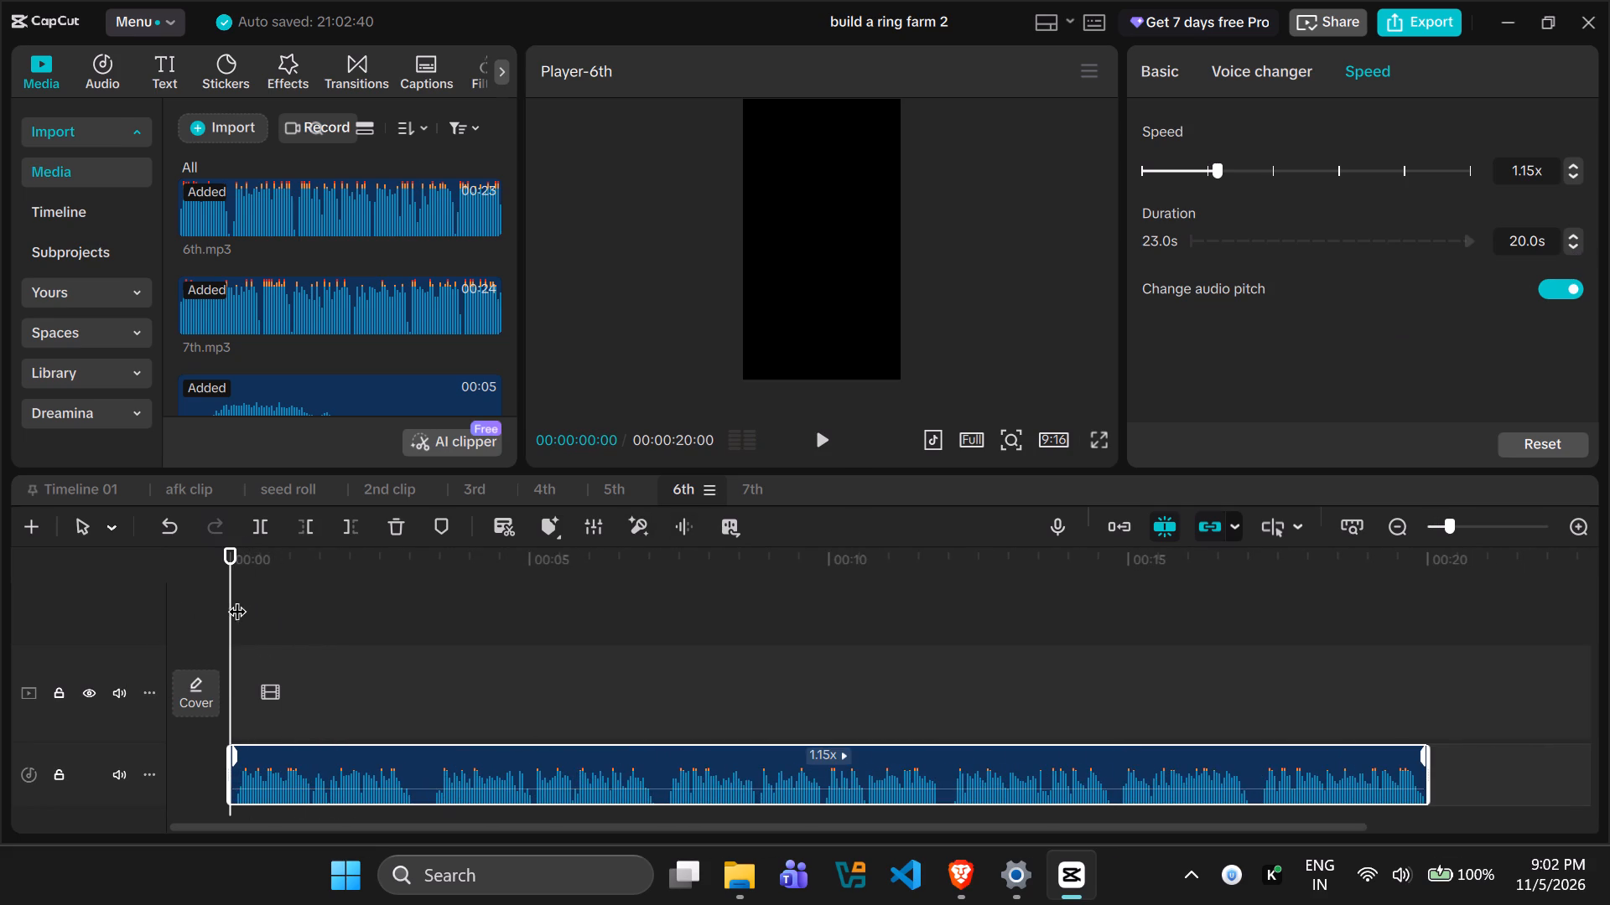
left_click_drag(236, 598, 216, 598)
key("space")
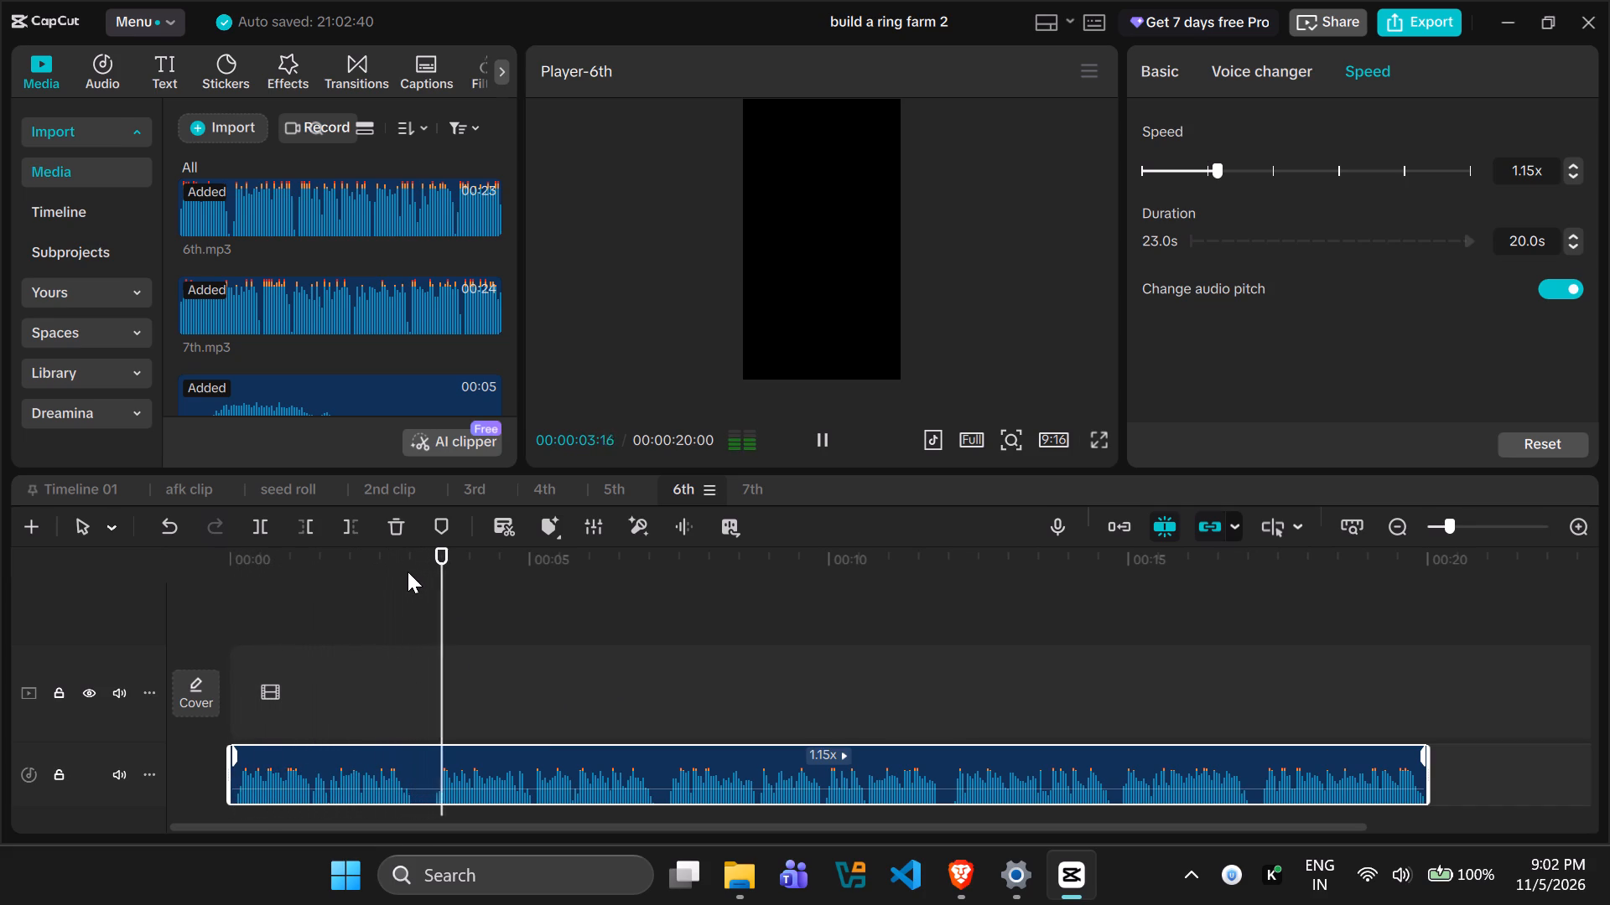
key("space")
left_click_drag(476, 654, 415, 653)
left_click(304, 534)
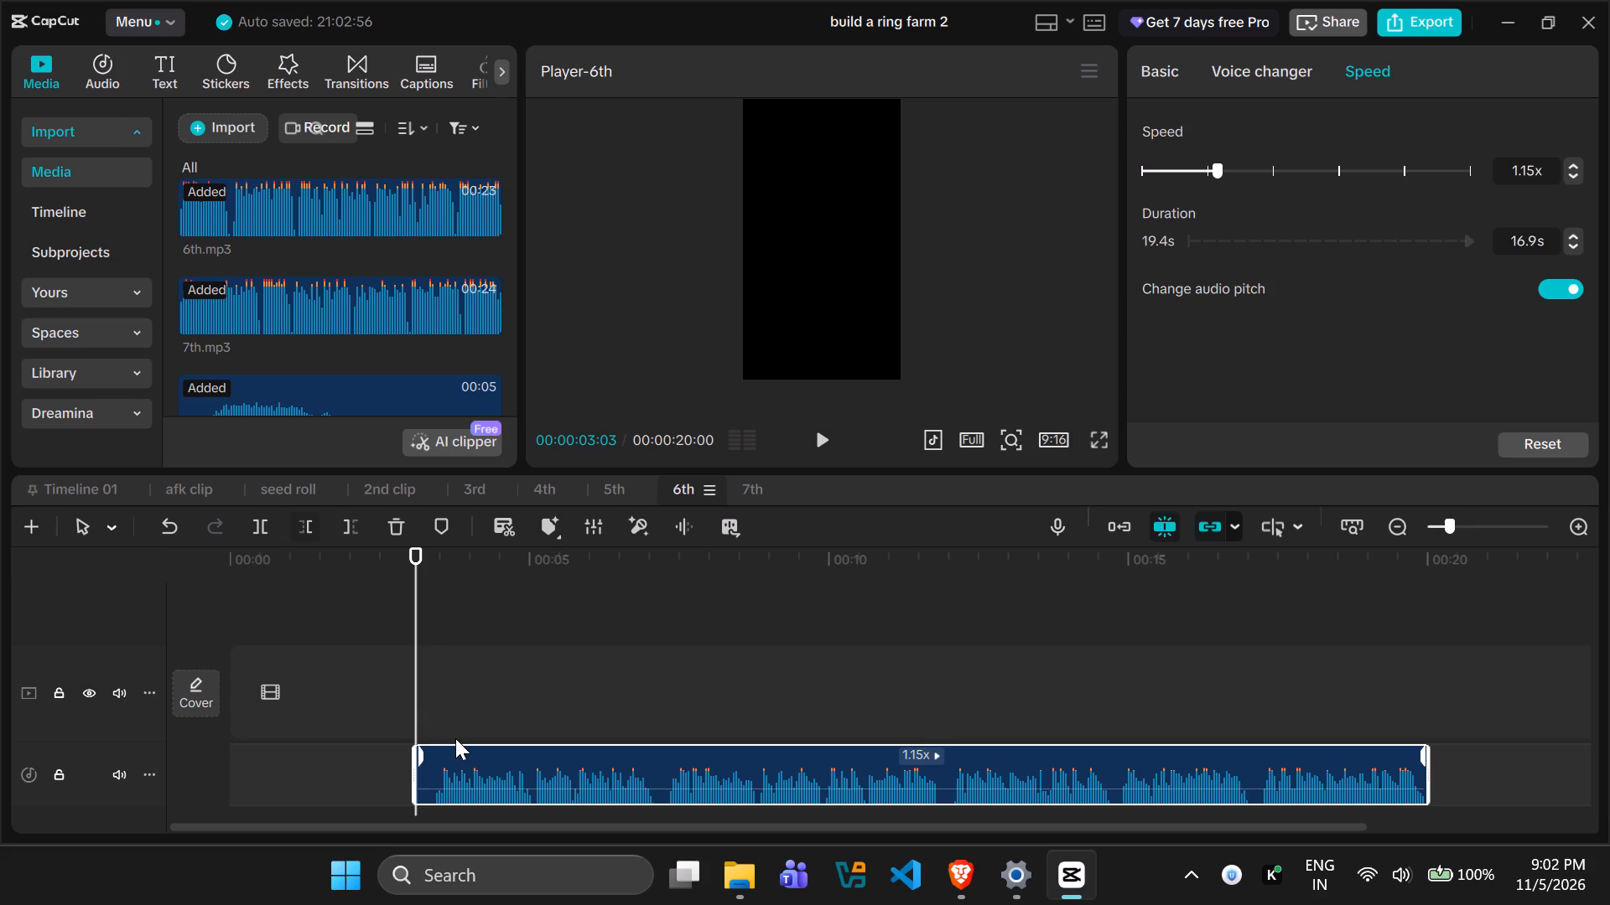
key("ctrl+z")
left_click(255, 515)
Move the second part of 6th.mp3 onto a new audio track below, slightly overlapping the end of the first part.
left_click_drag(512, 768, 501, 809)
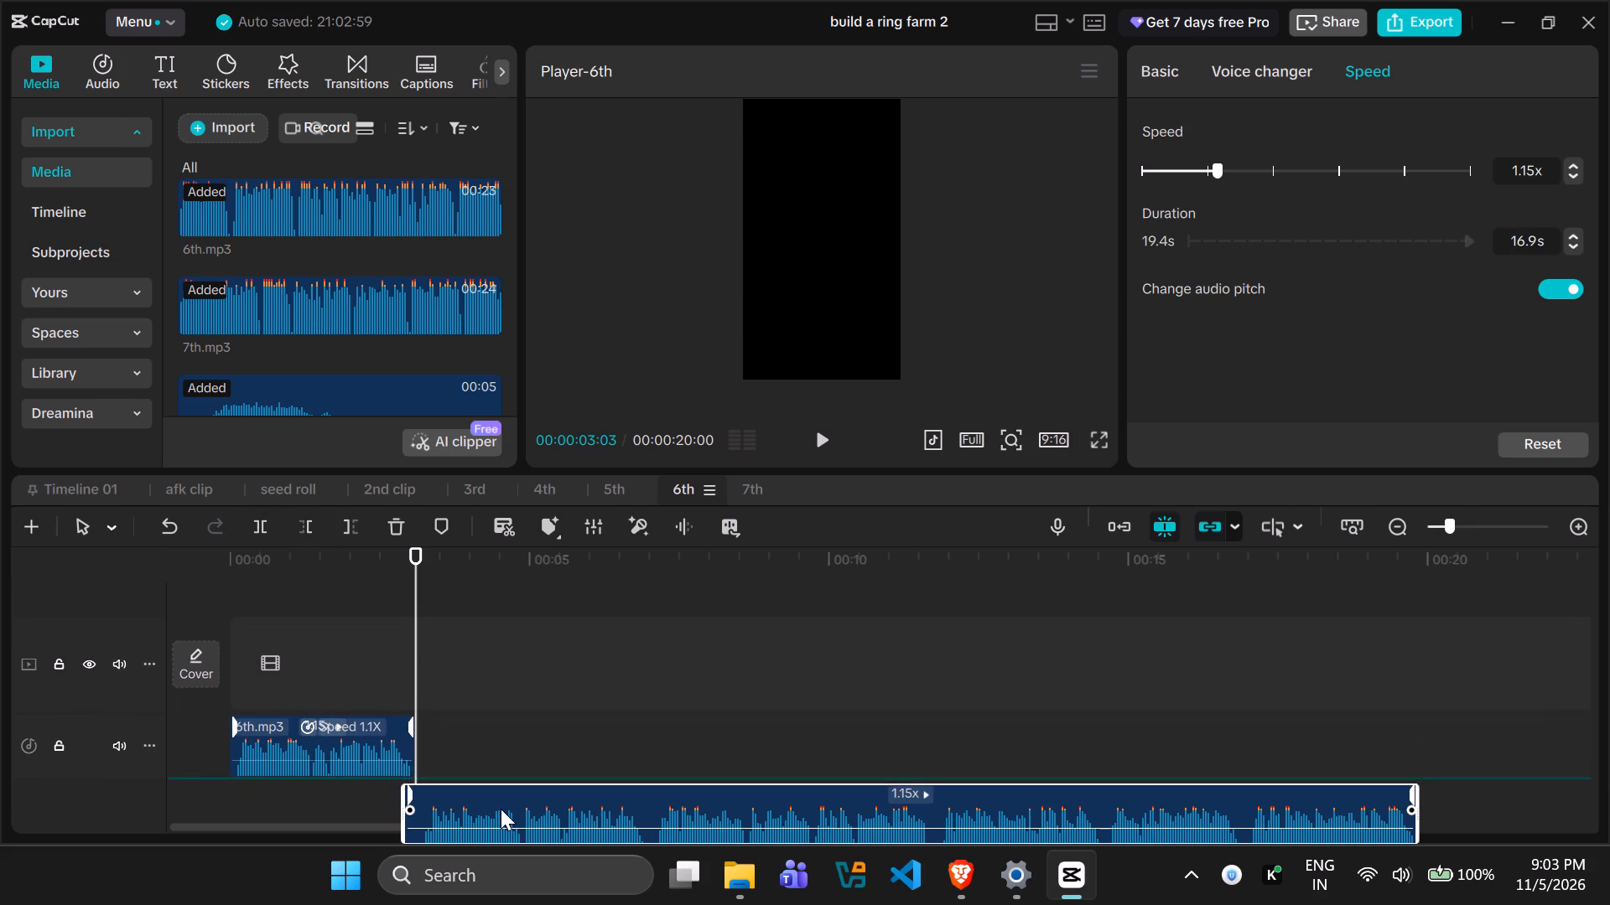
left_click_drag(501, 809, 501, 782)
Play the second part of 6th.mp3 through to near its end and return the playhead to the start of the timeline.
key("space")
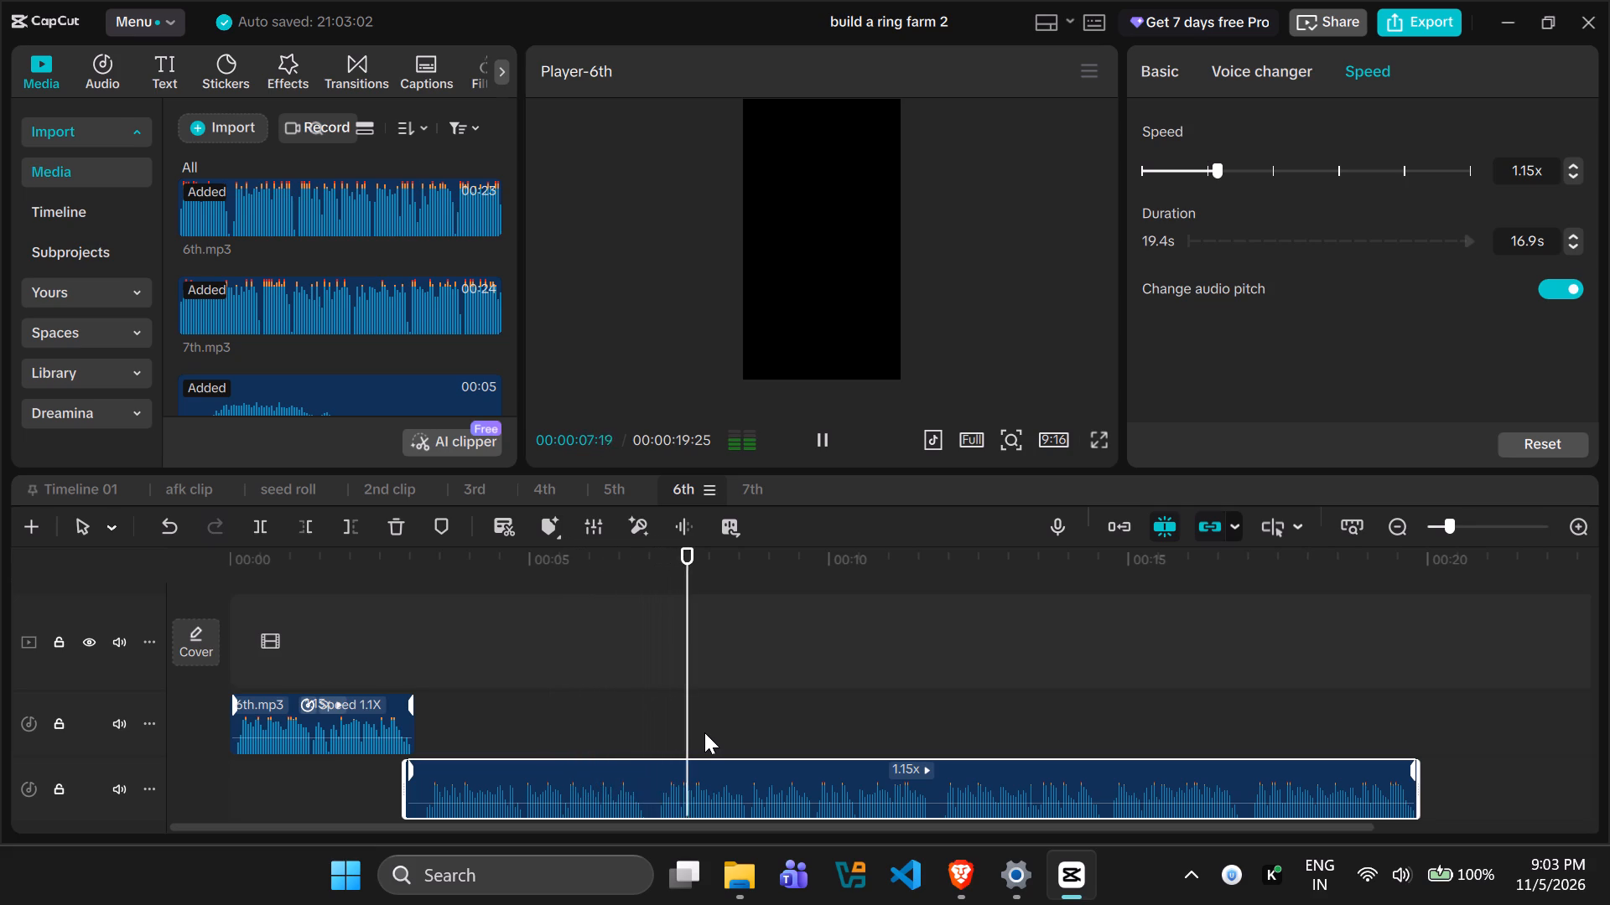
key("space")
key("space")
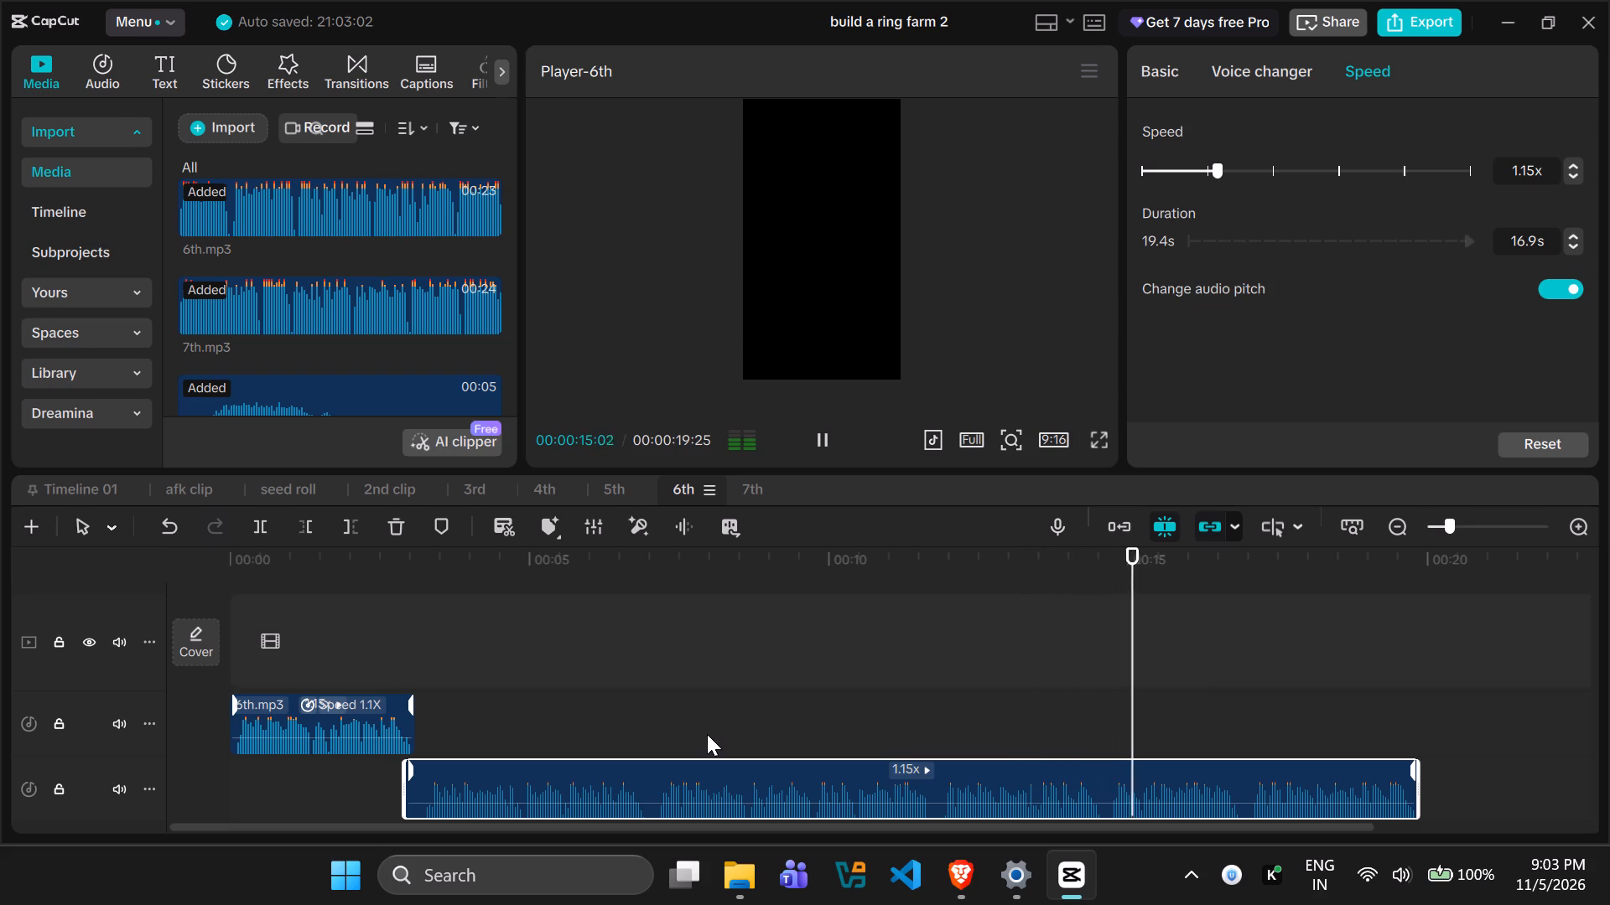
key("space")
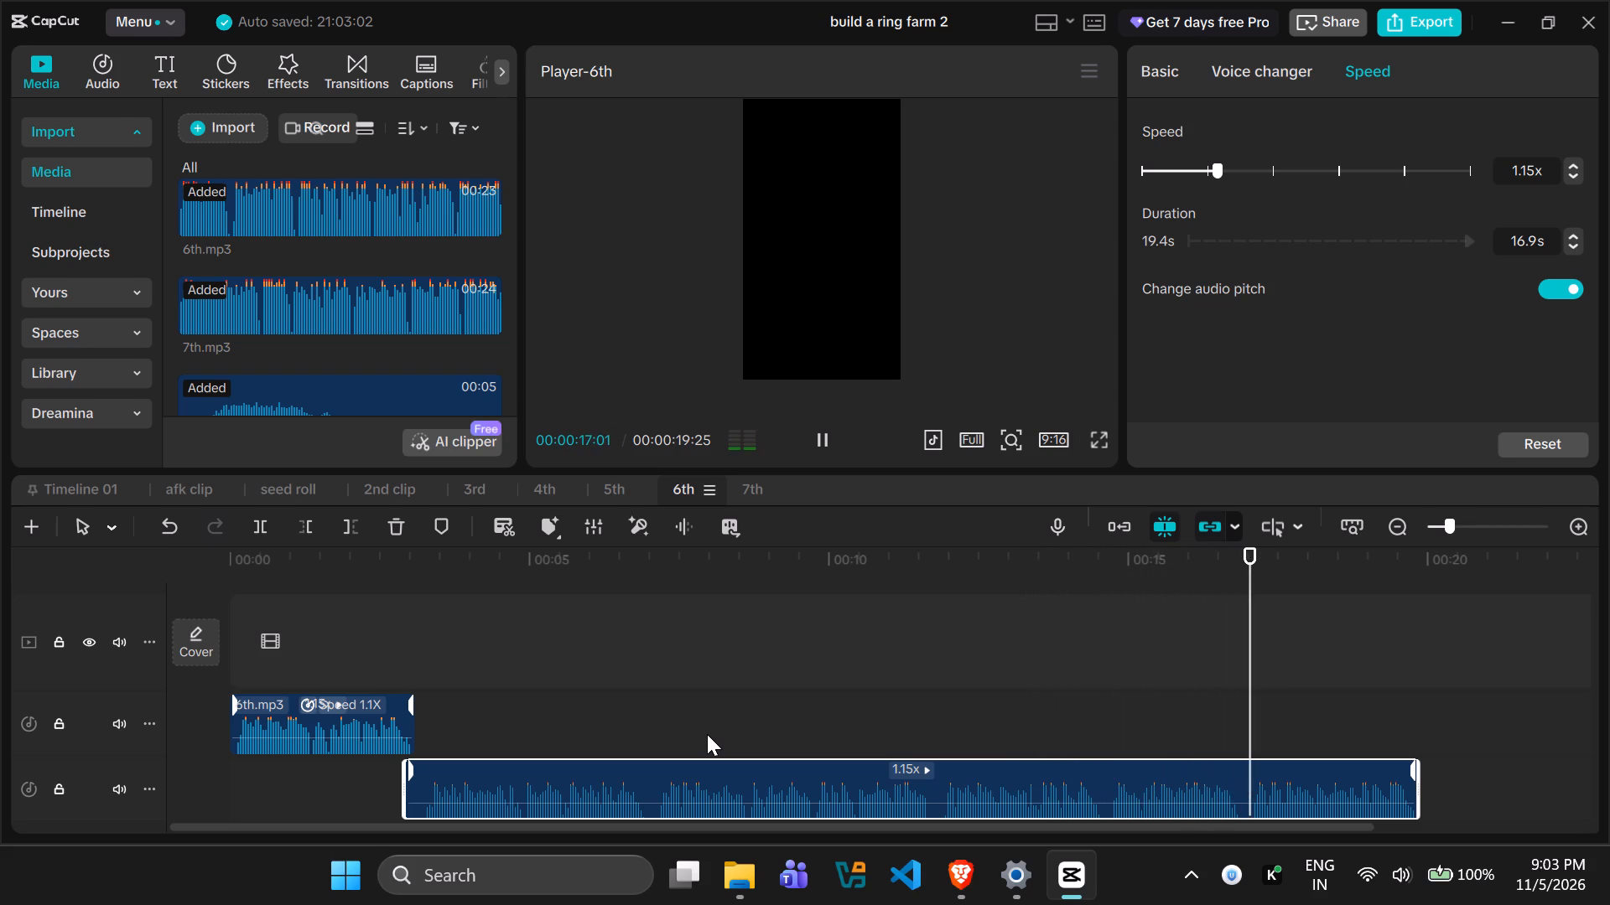
key("space")
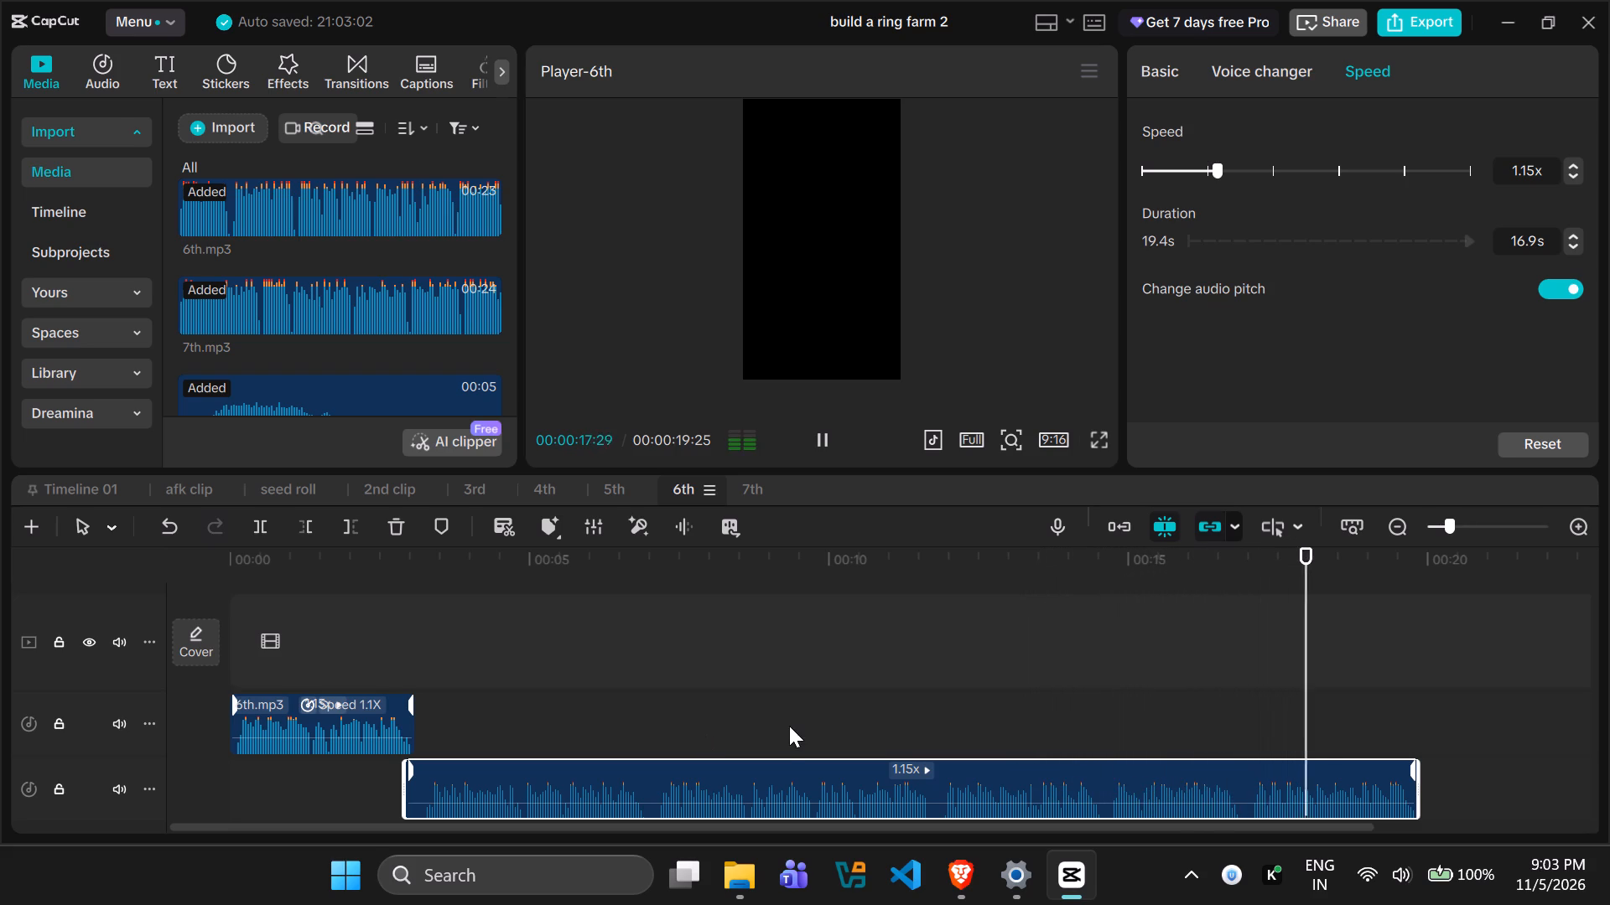
key("space")
key("space")
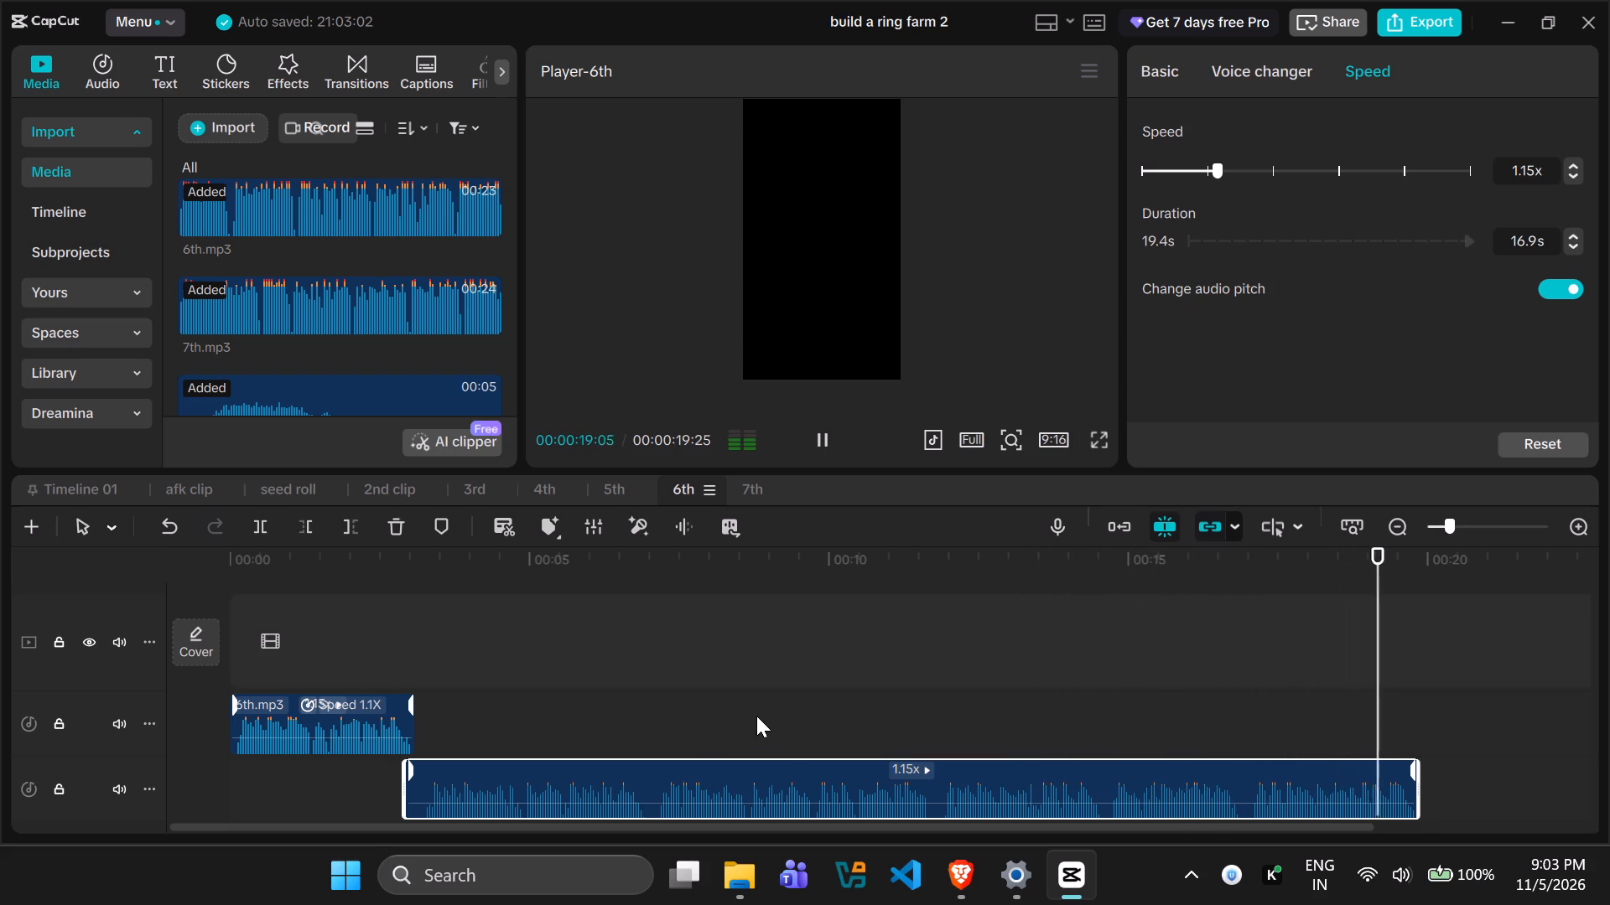
key("space")
scroll(758, 712, "down", 4)
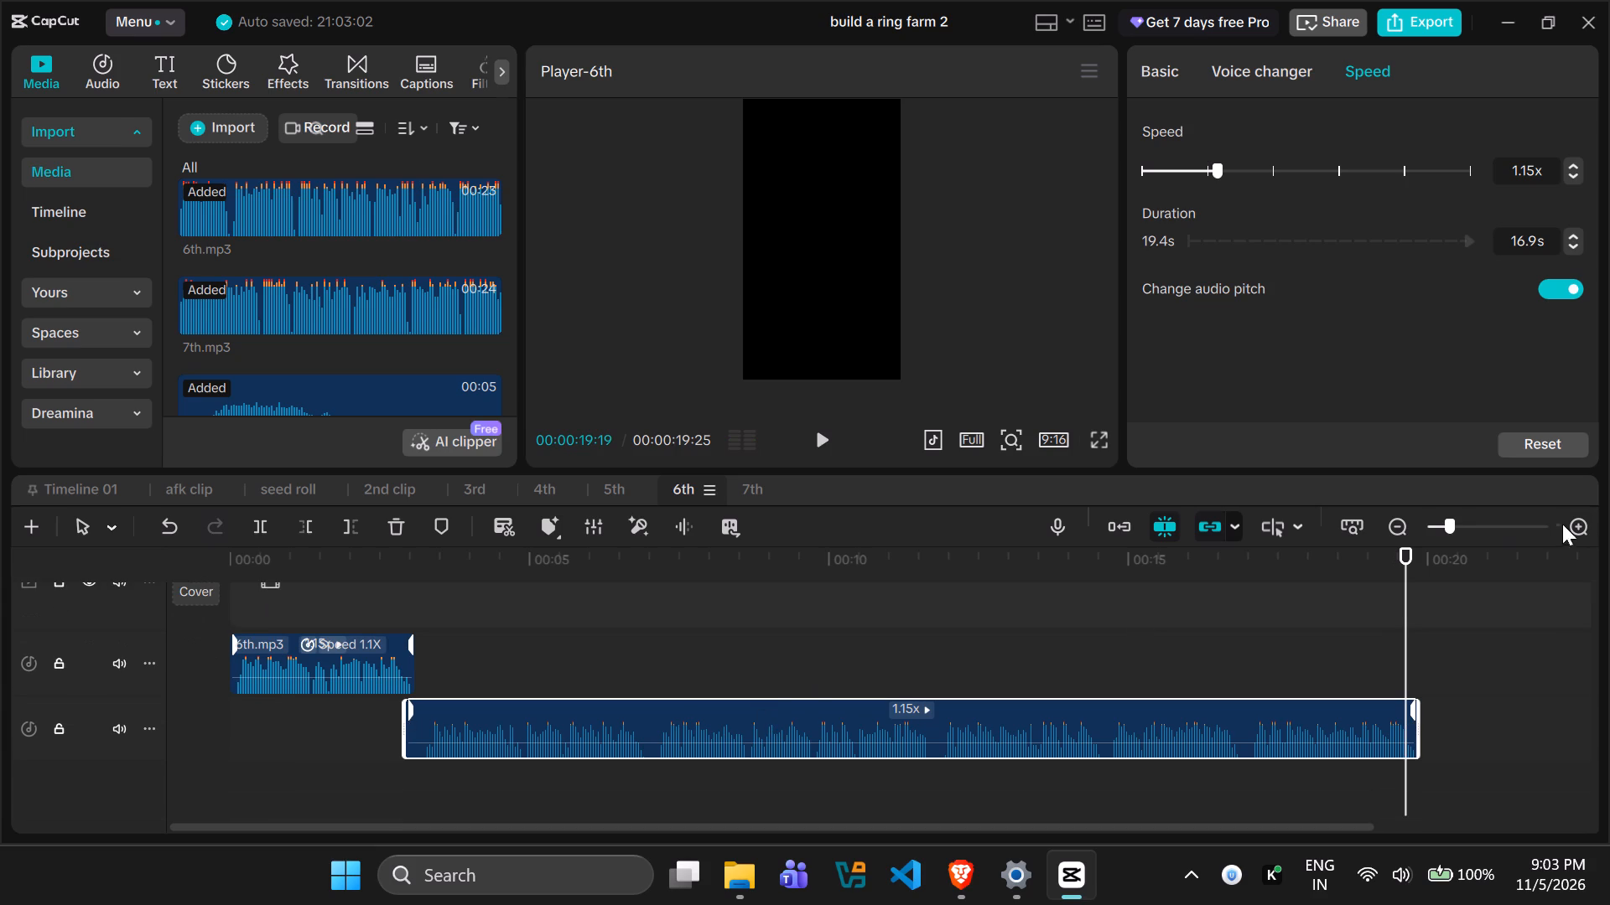
left_click_drag(1376, 621, 0, 670)
left_click(209, 725)
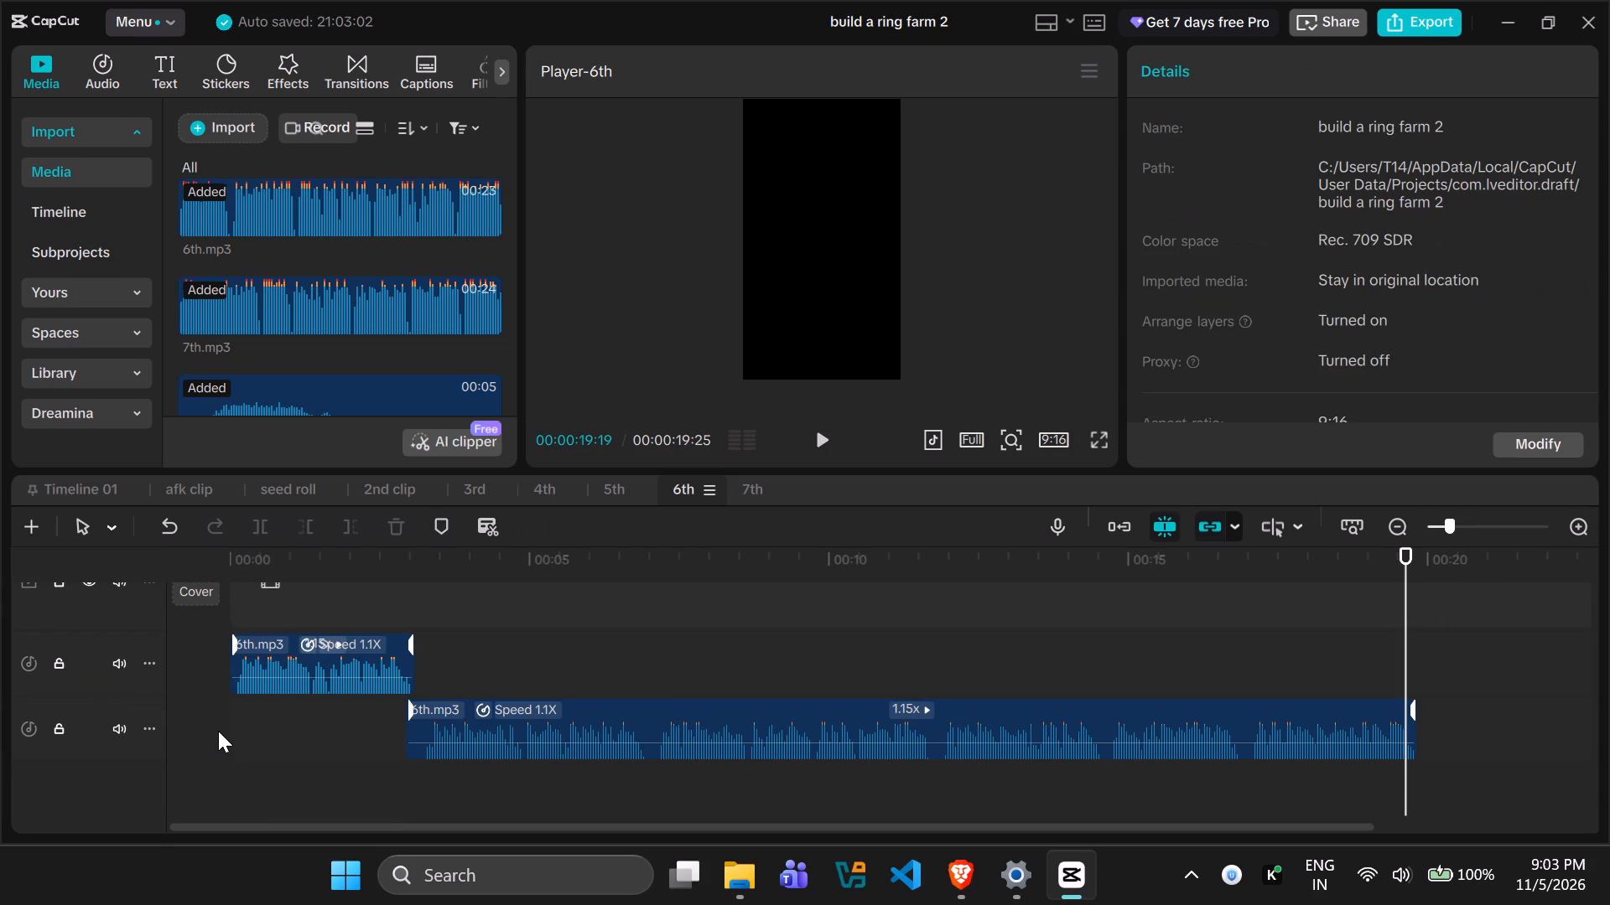
key("space")
key("space")
left_click_drag(234, 729, 181, 721)
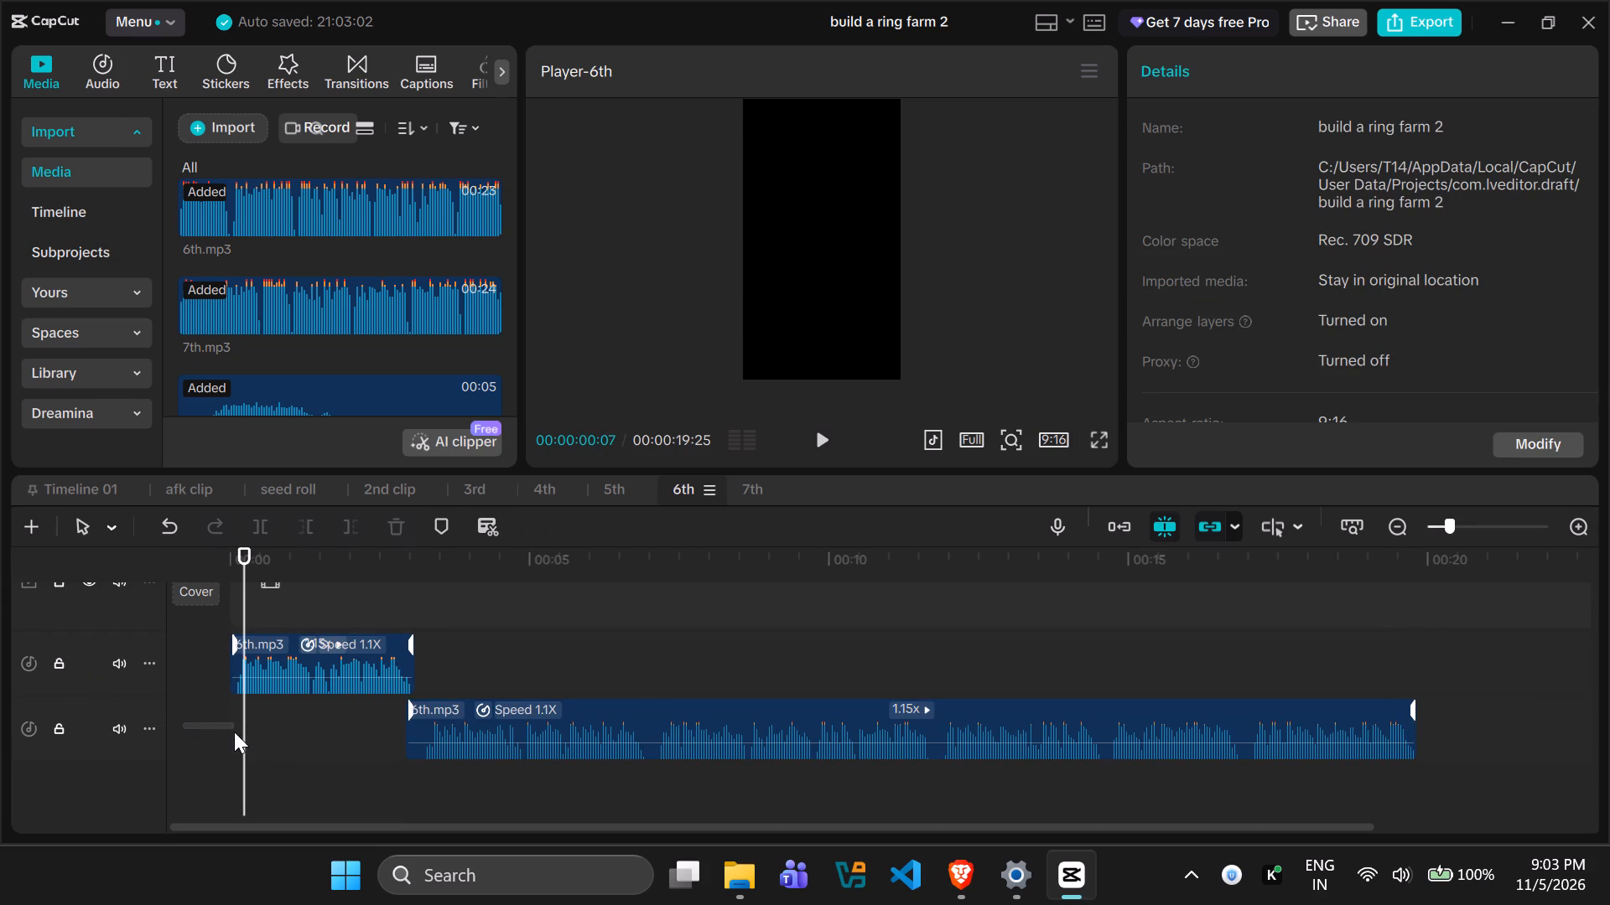
left_click_drag(243, 734, 188, 716)
Place correct (MAIN INTRO SOUND).mp3 at the start of the 6th timeline on a new audio track below the voice-over, and play it.
scroll(257, 351, "down", 5)
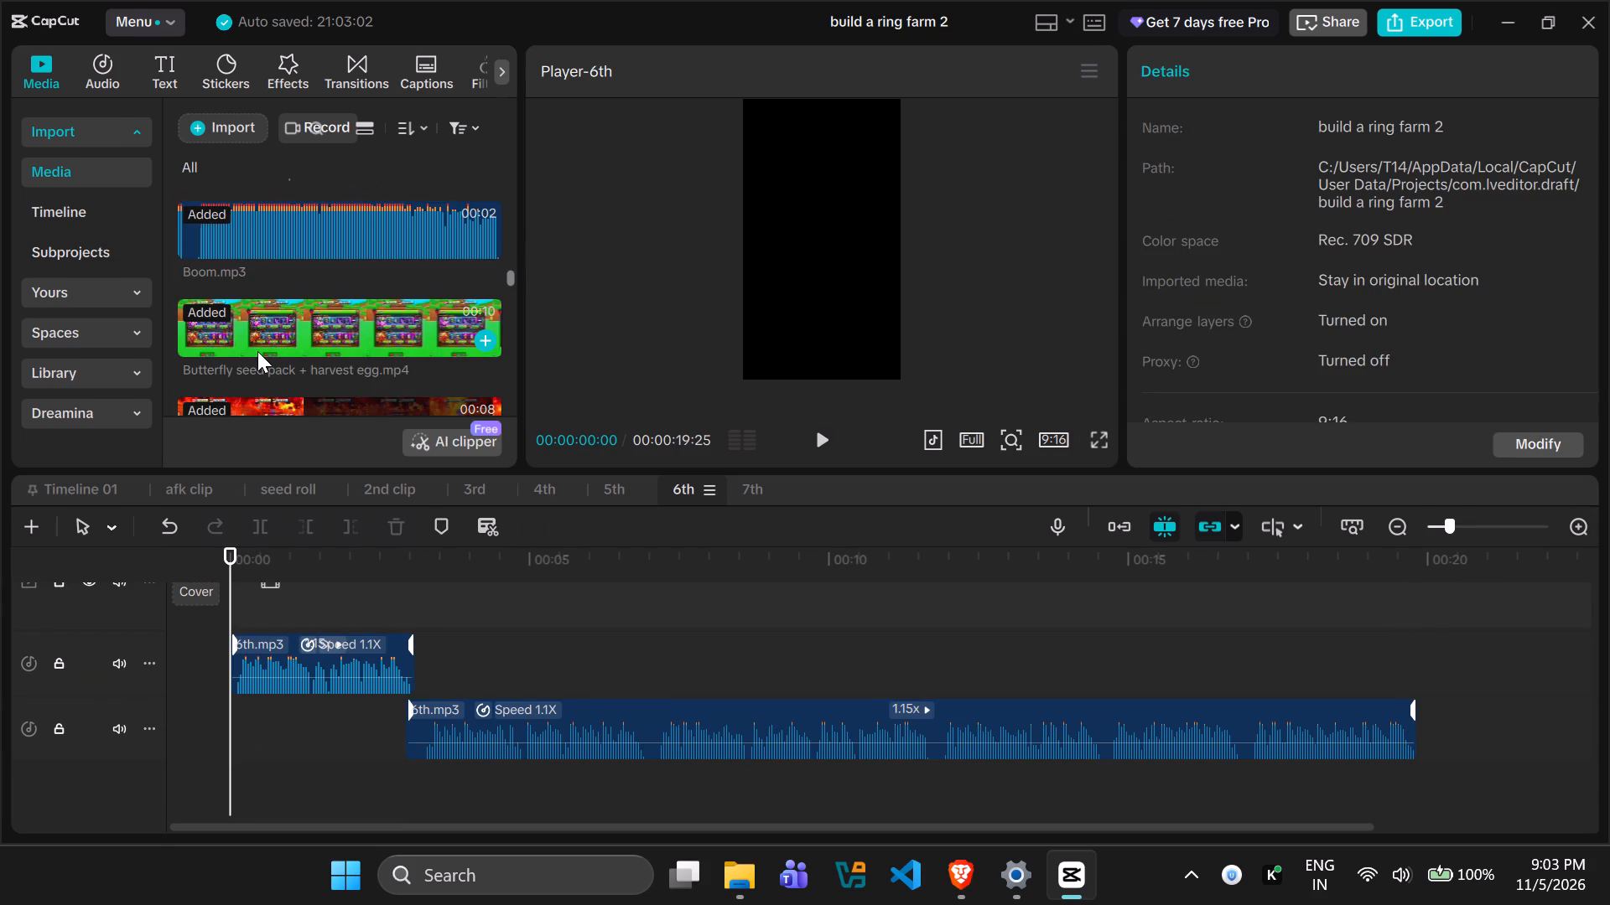
scroll(257, 351, "down", 3)
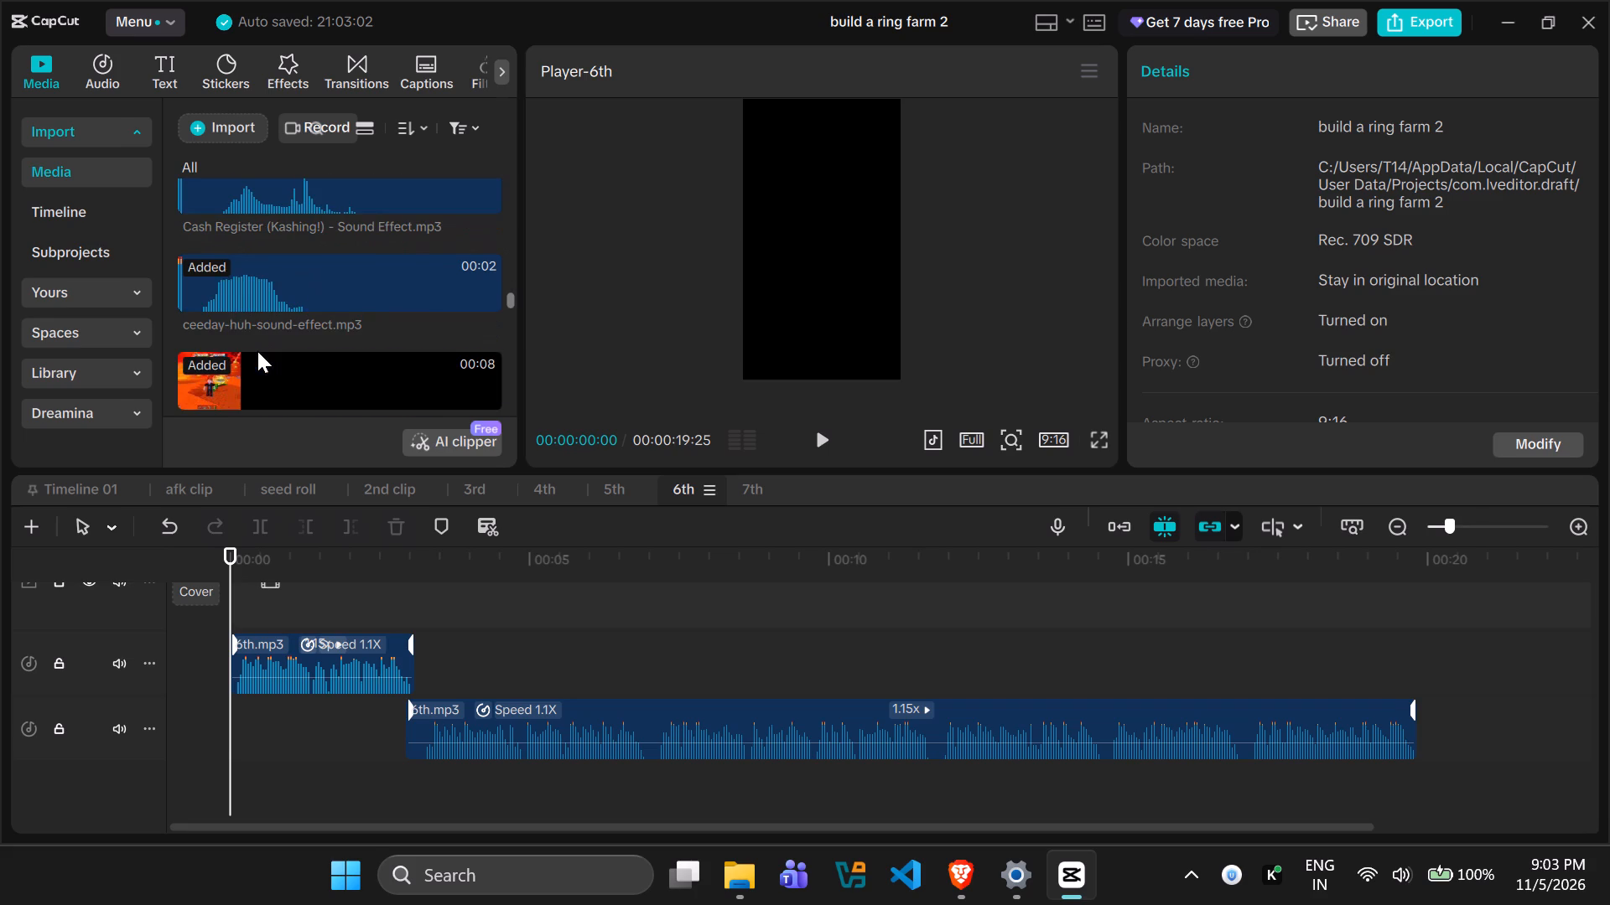
scroll(257, 351, "down", 2)
left_click_drag(238, 268, 220, 763)
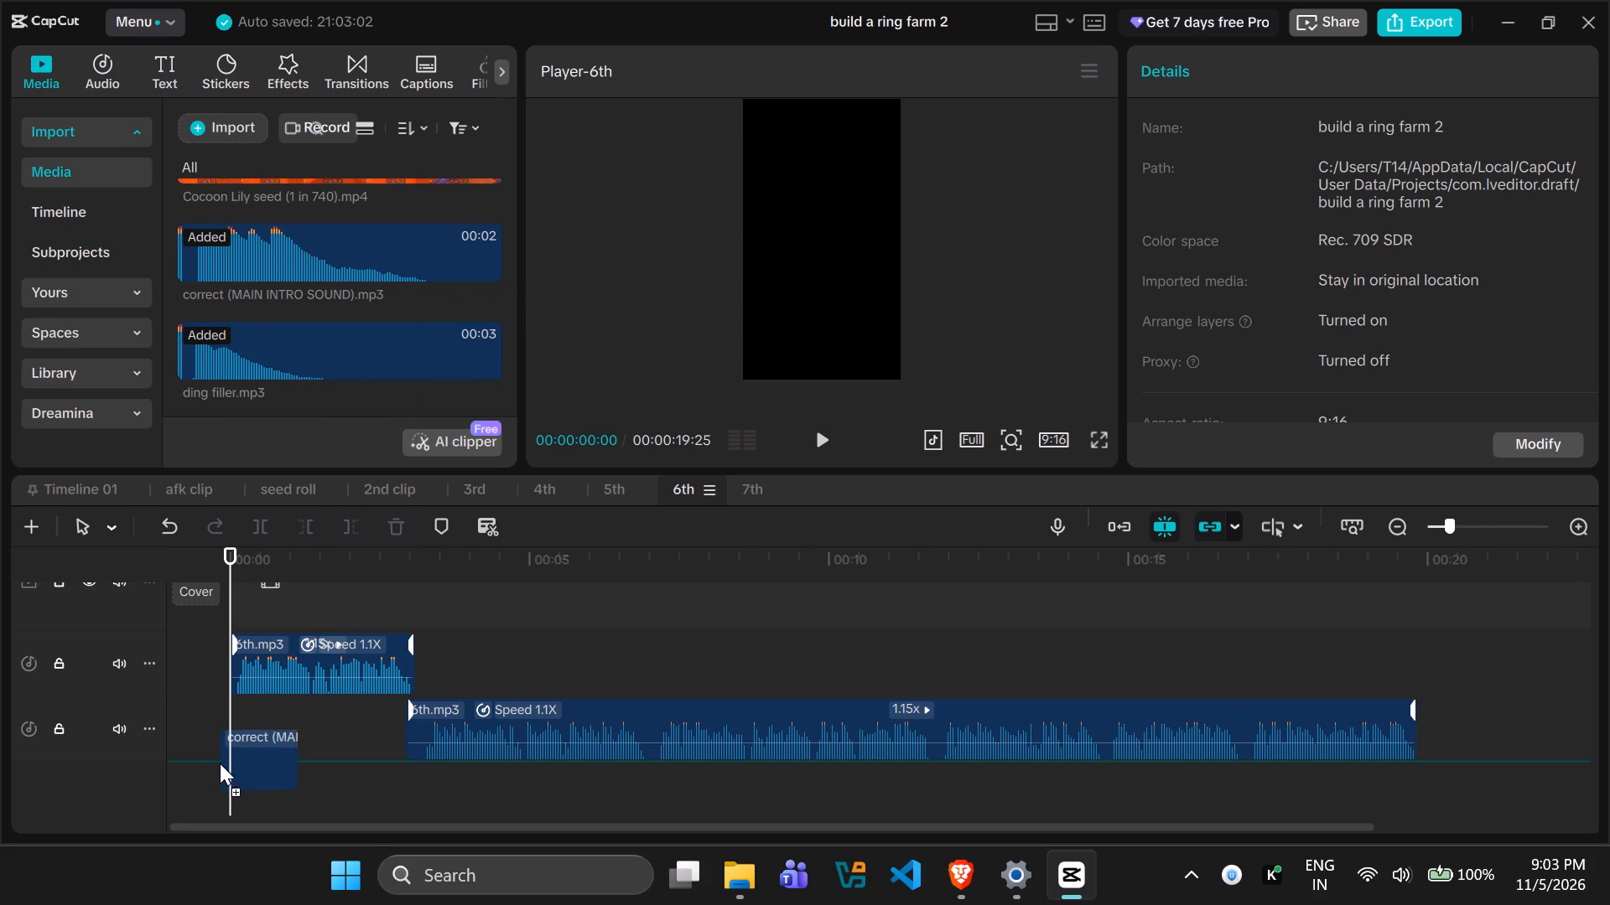
left_click_drag(220, 763, 222, 785)
key("space")
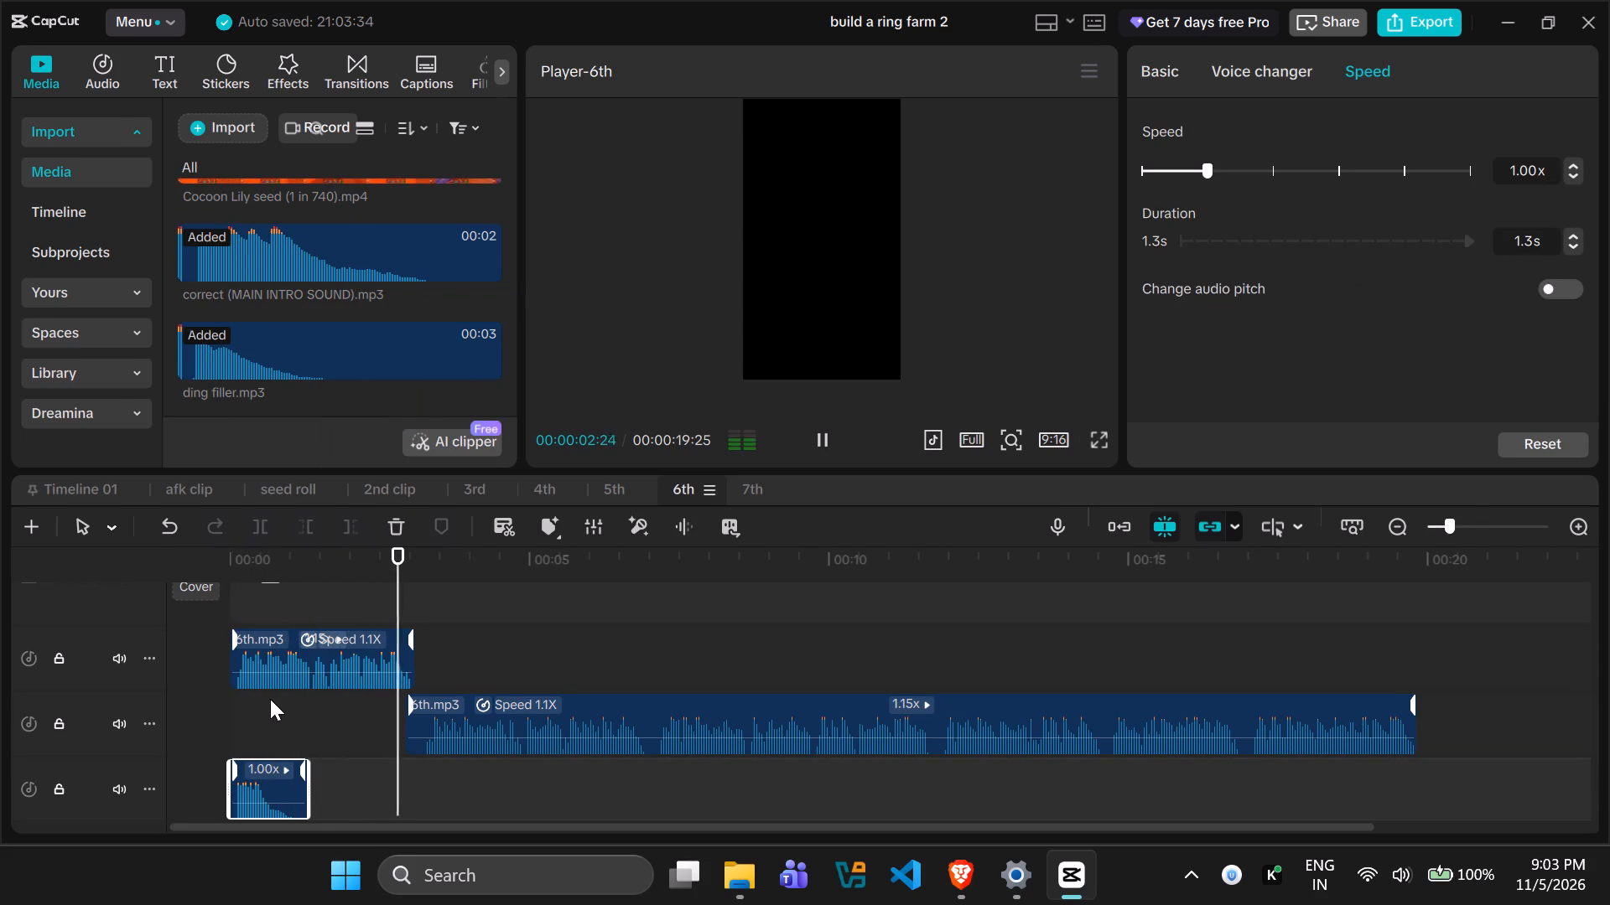
key("space")
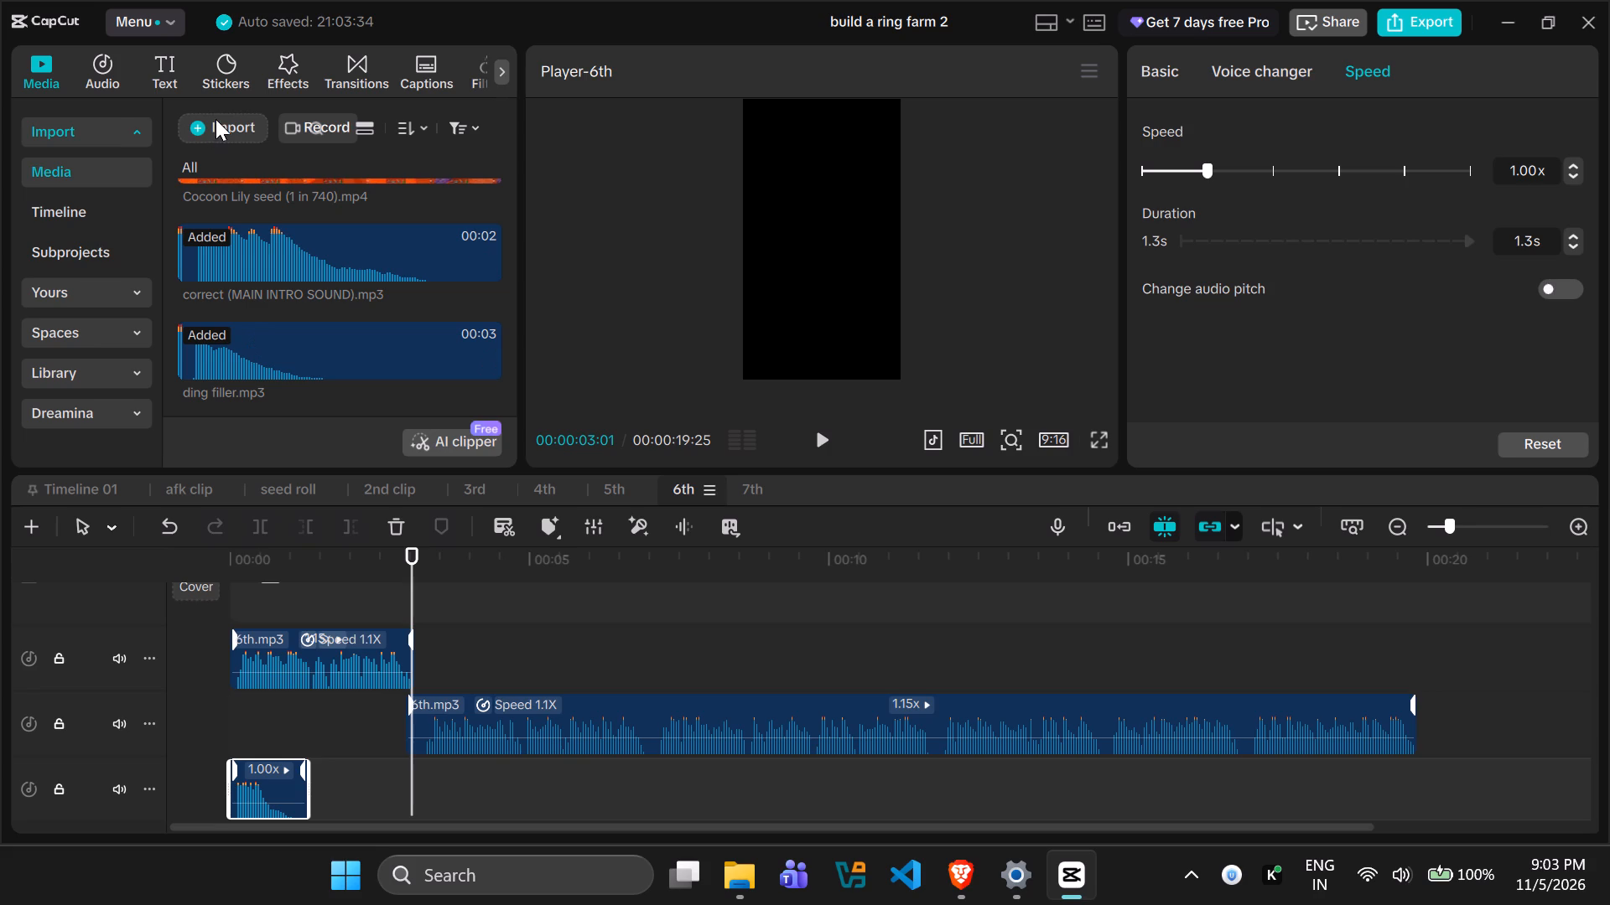
Place popular-riser-metallic-sound-effect.mp3 on a new audio track at about 1 s, overlapping the intro sound's end, and play that section.
left_click(216, 119)
left_click(256, 310)
scroll(259, 311, "down", 4)
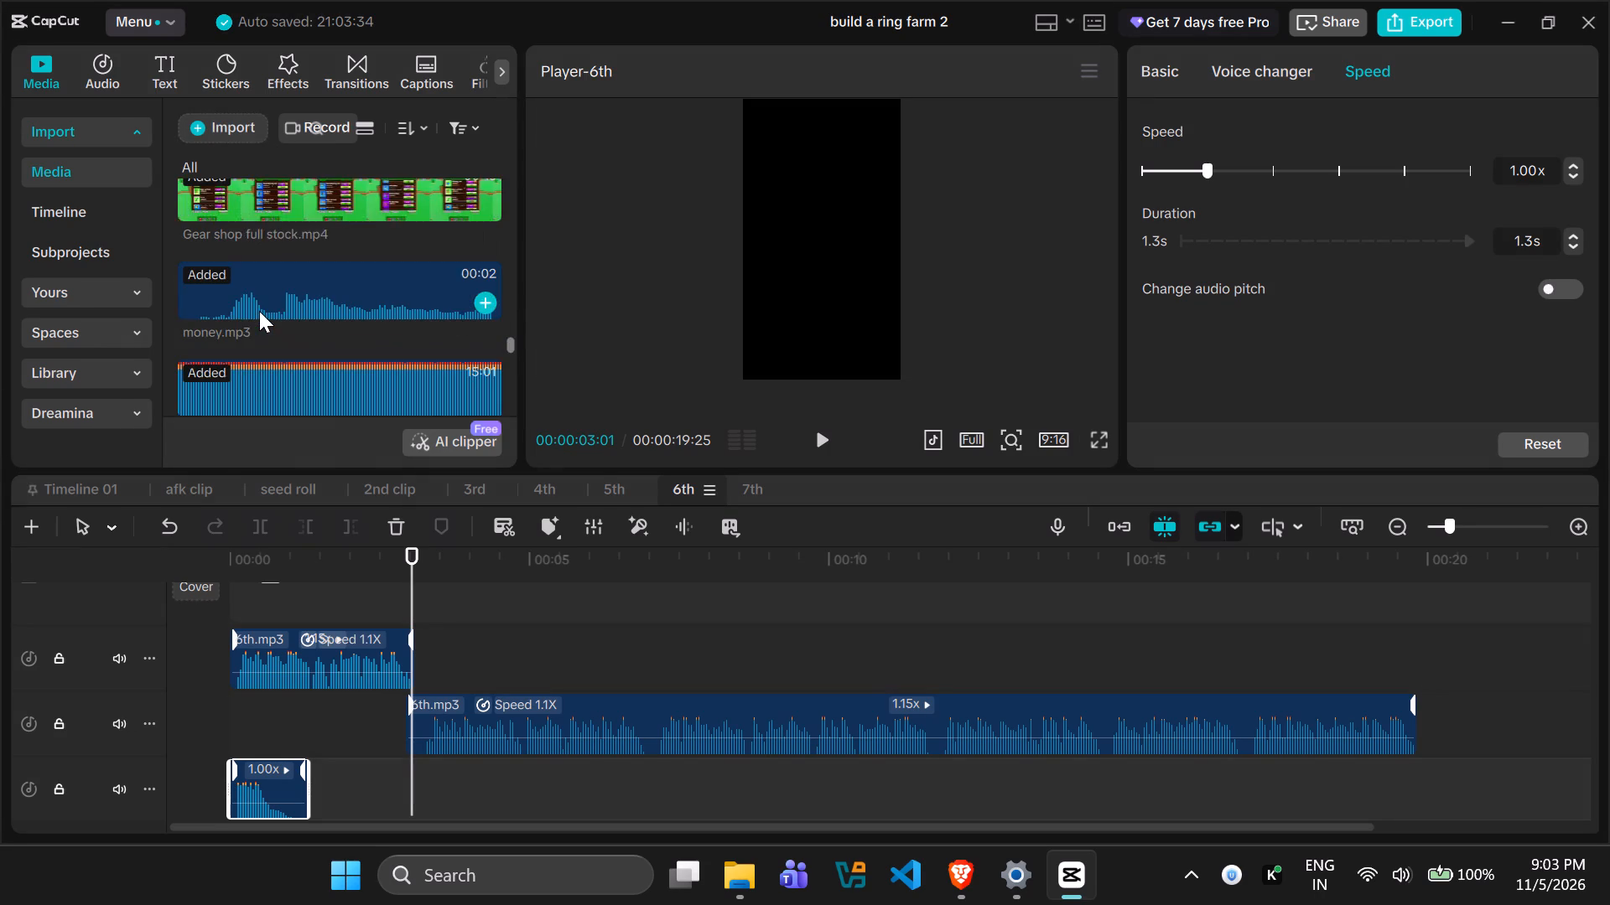
scroll(259, 311, "down", 4)
left_click_drag(262, 315, 370, 414)
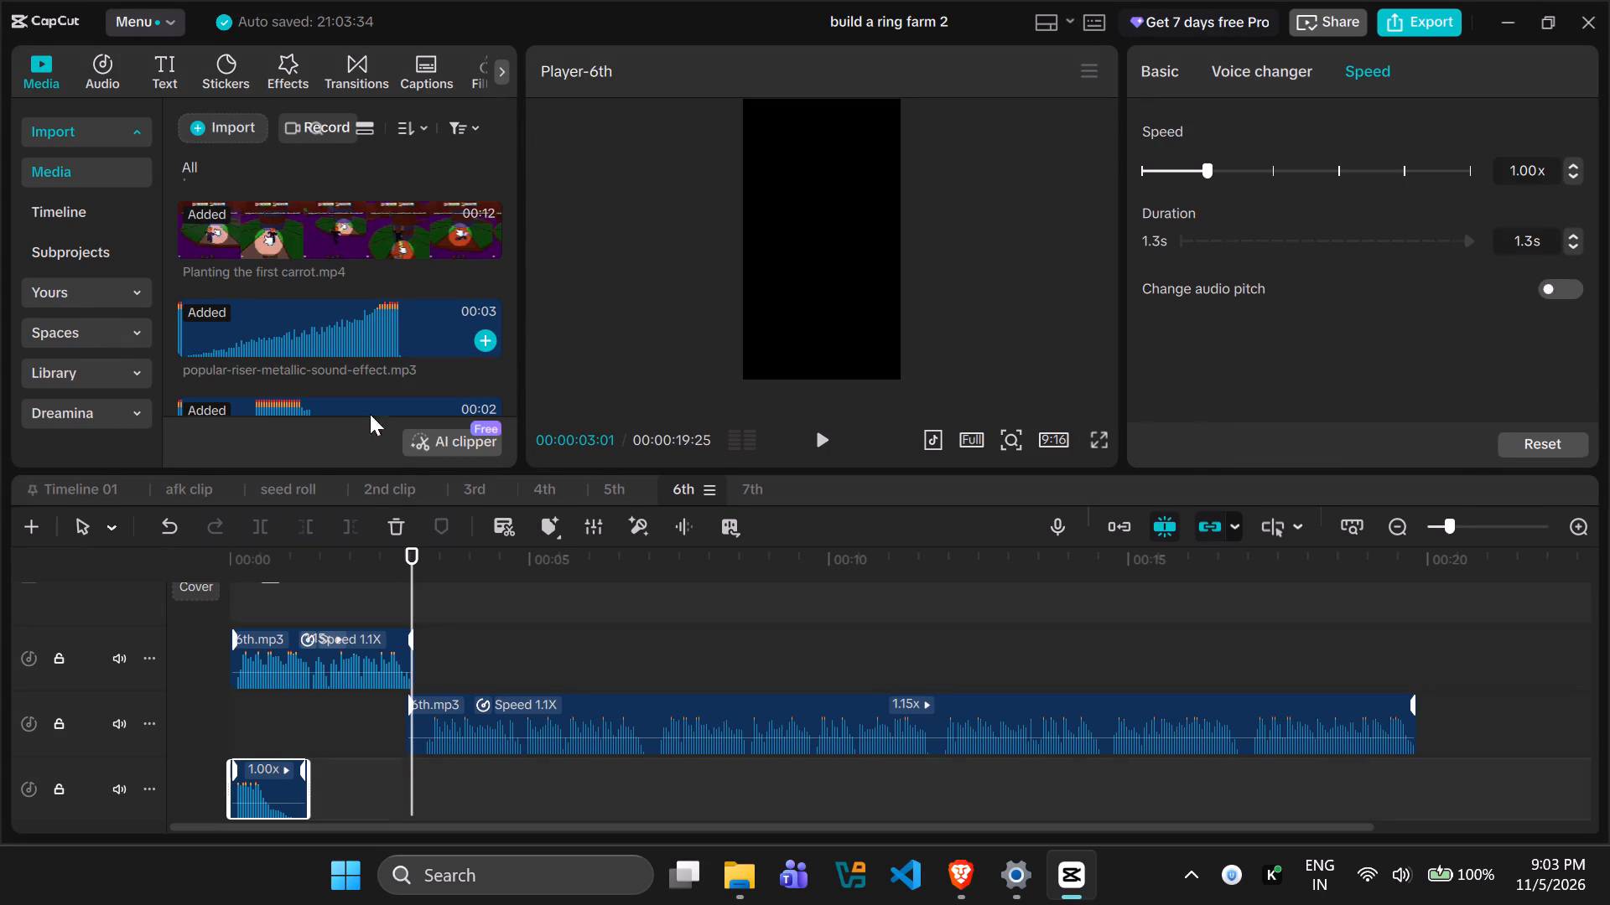
left_click_drag(370, 414, 297, 814)
scroll(291, 809, "down", 2)
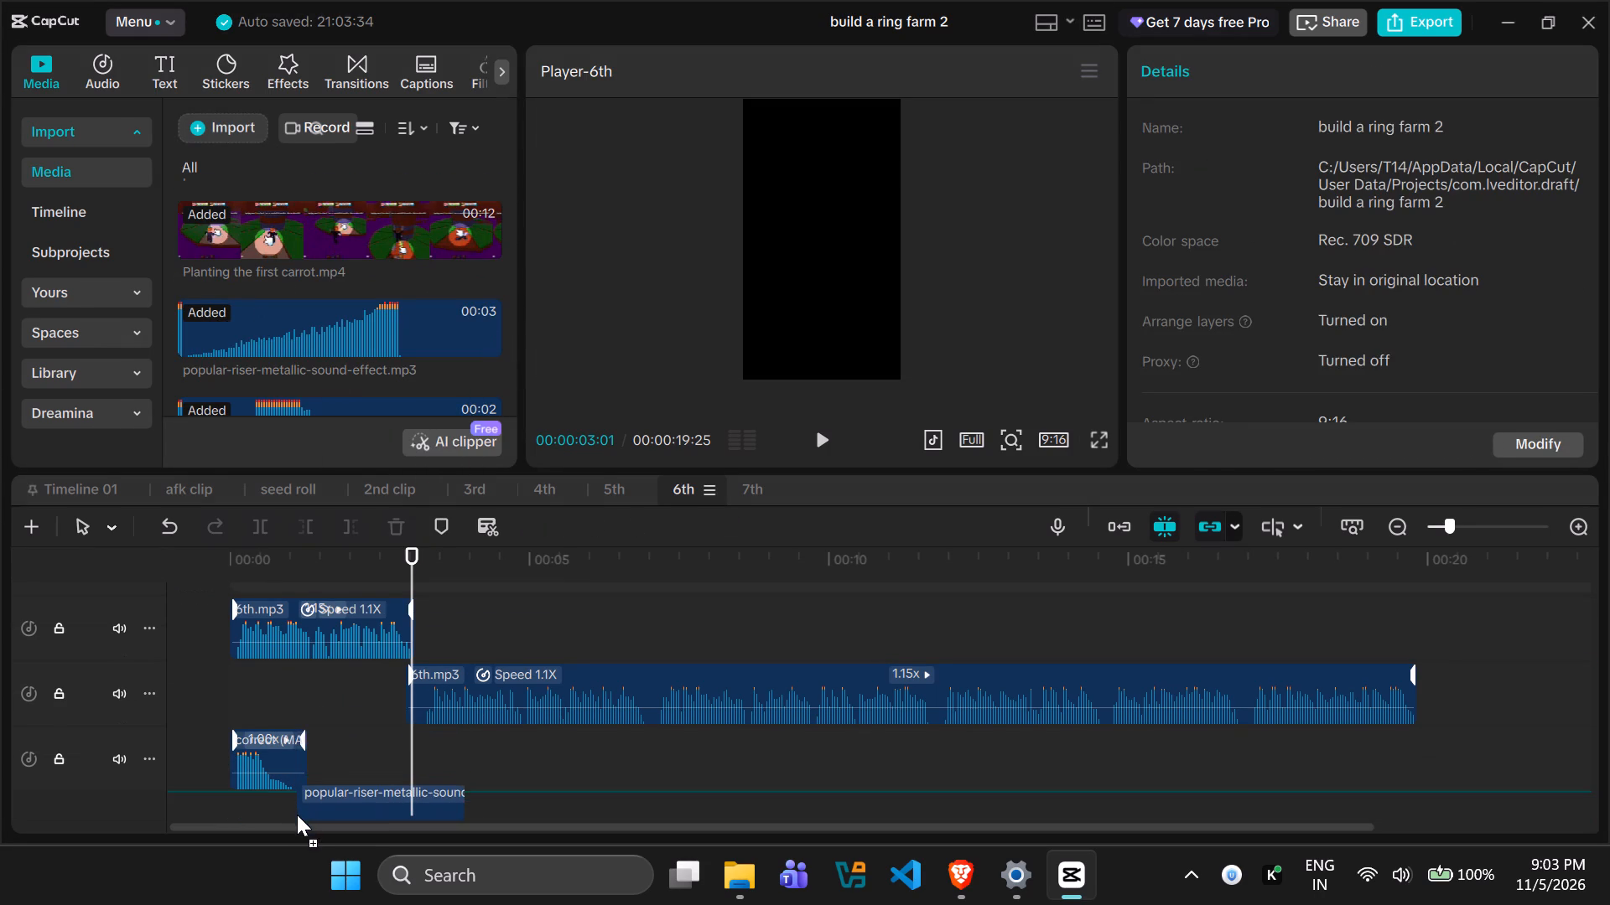
left_click_drag(408, 701, 302, 700)
key("space")
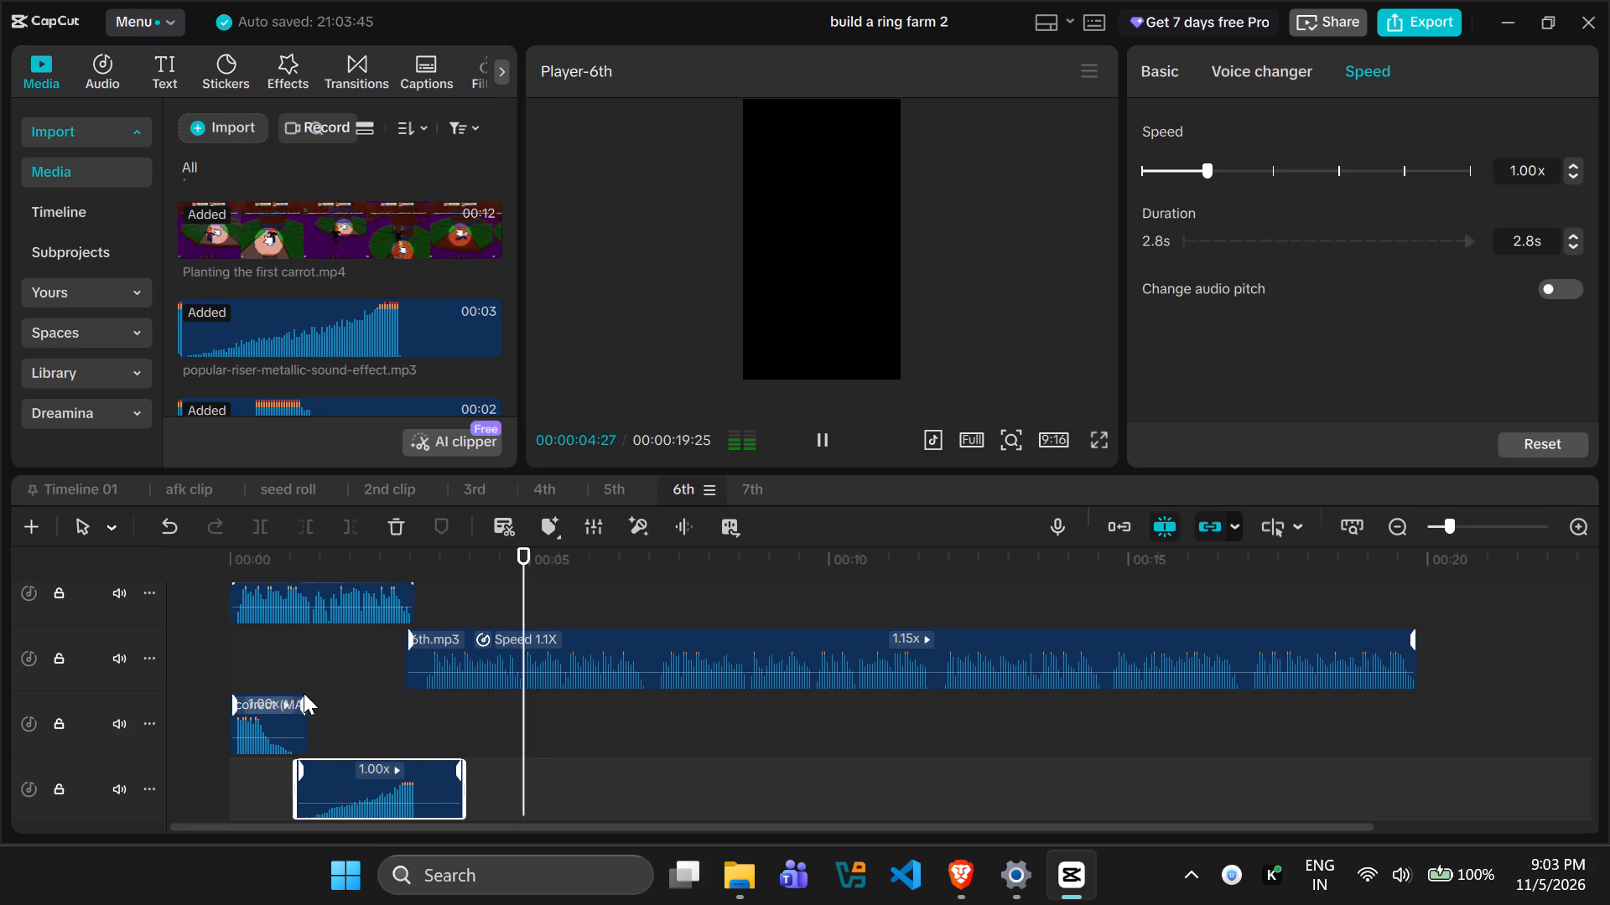
key("space")
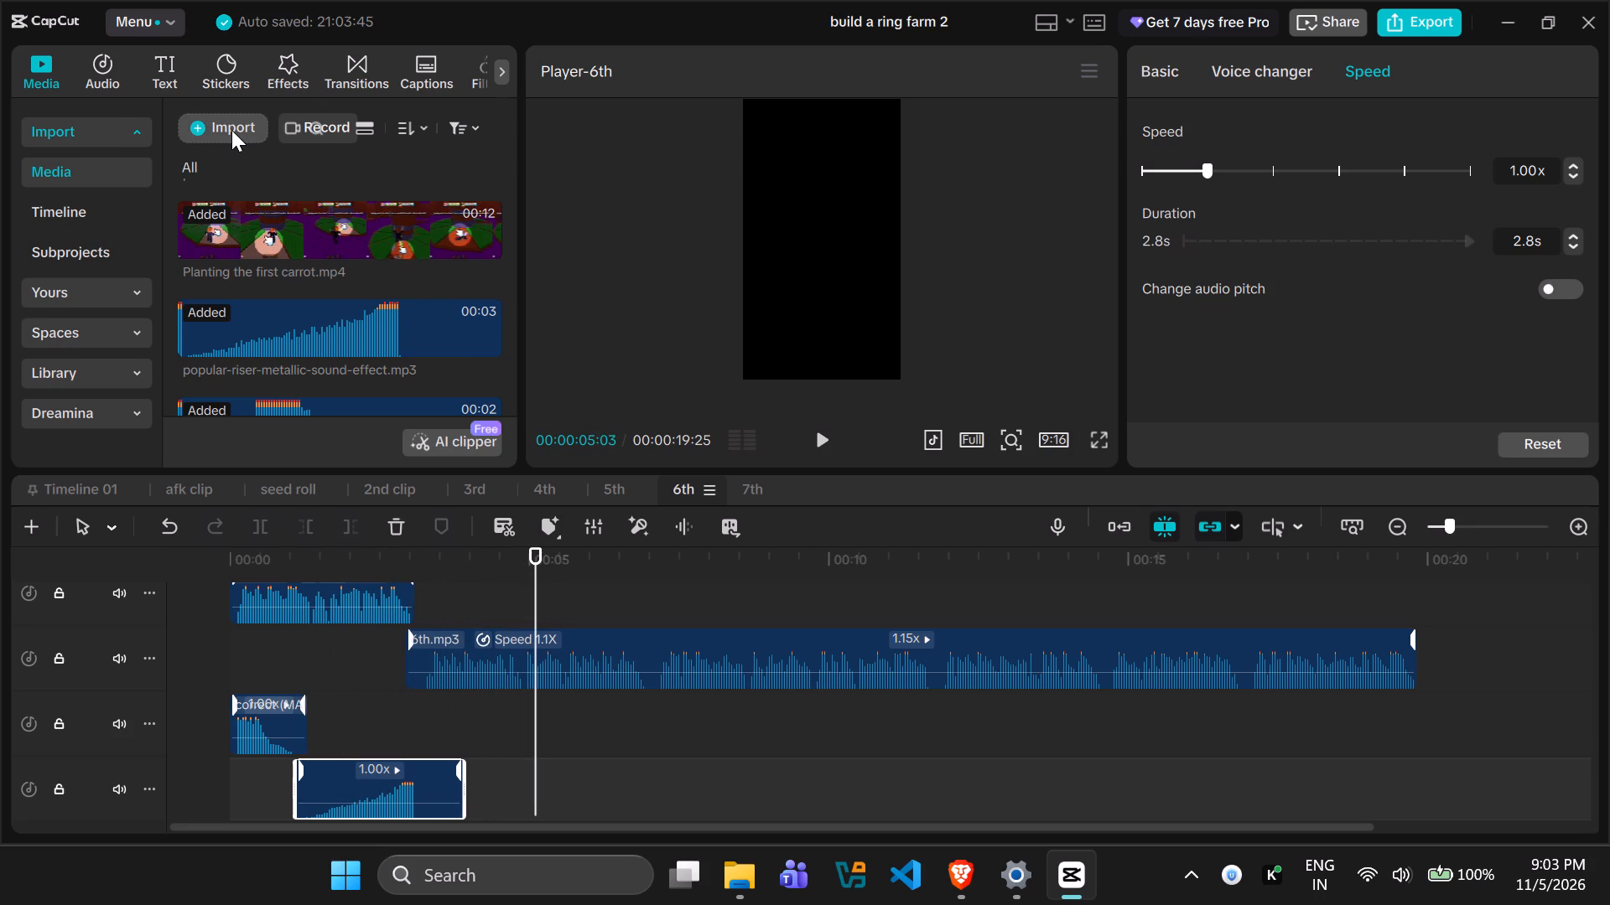
Browse the imported media for another sound effect, switch to Brave, and open the Myinstants website in a new tab.
scroll(314, 300, "up", 3)
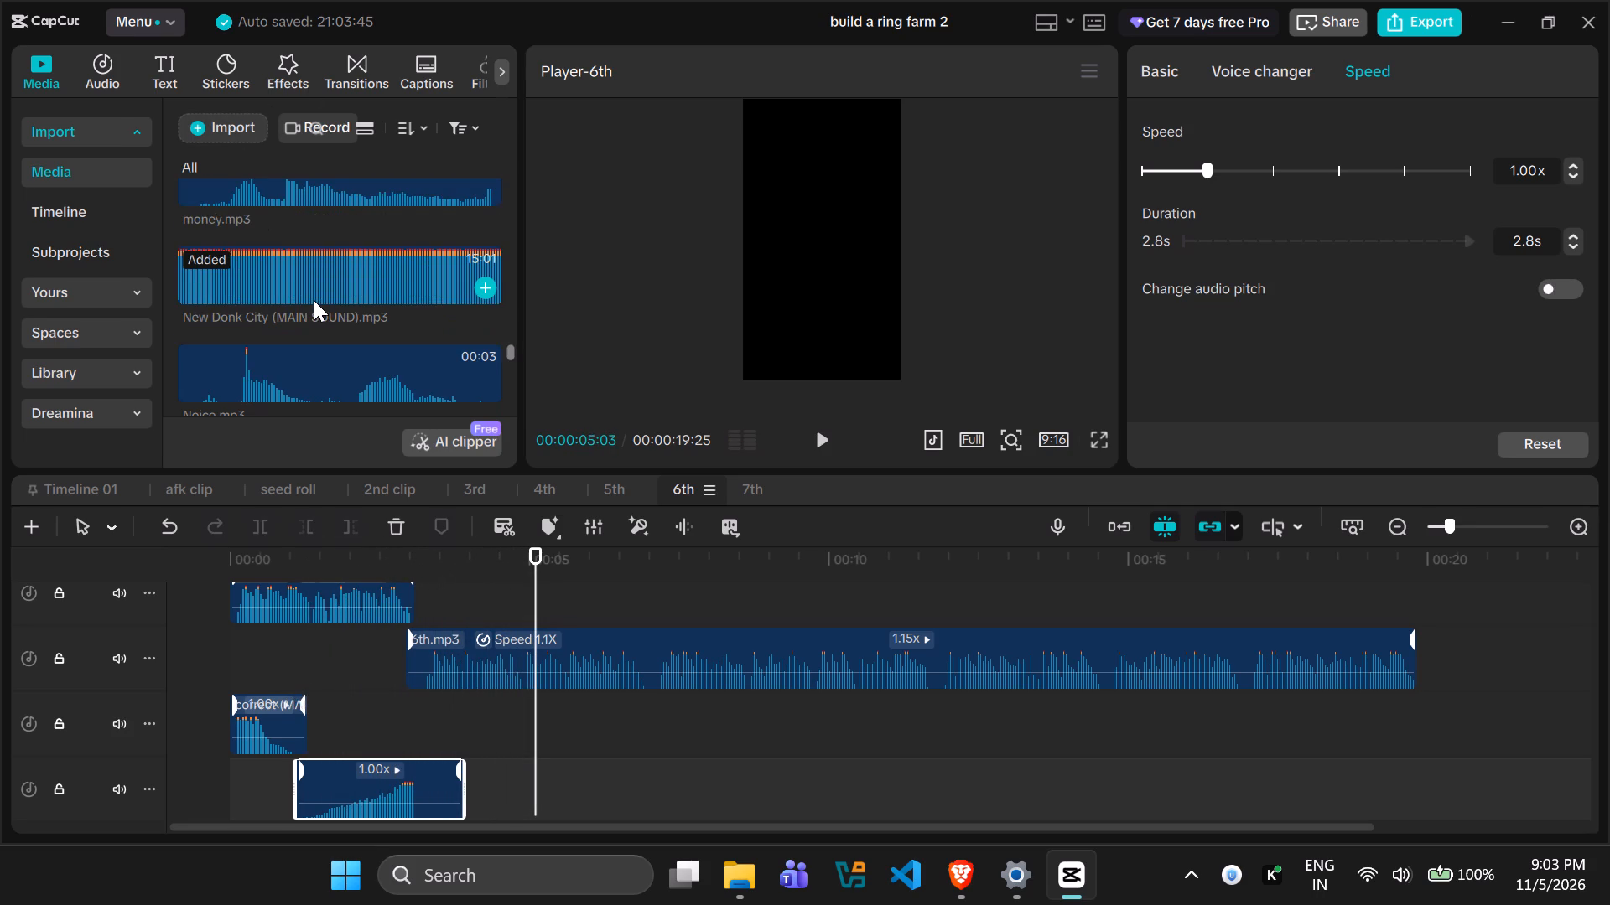
scroll(314, 300, "up", 1)
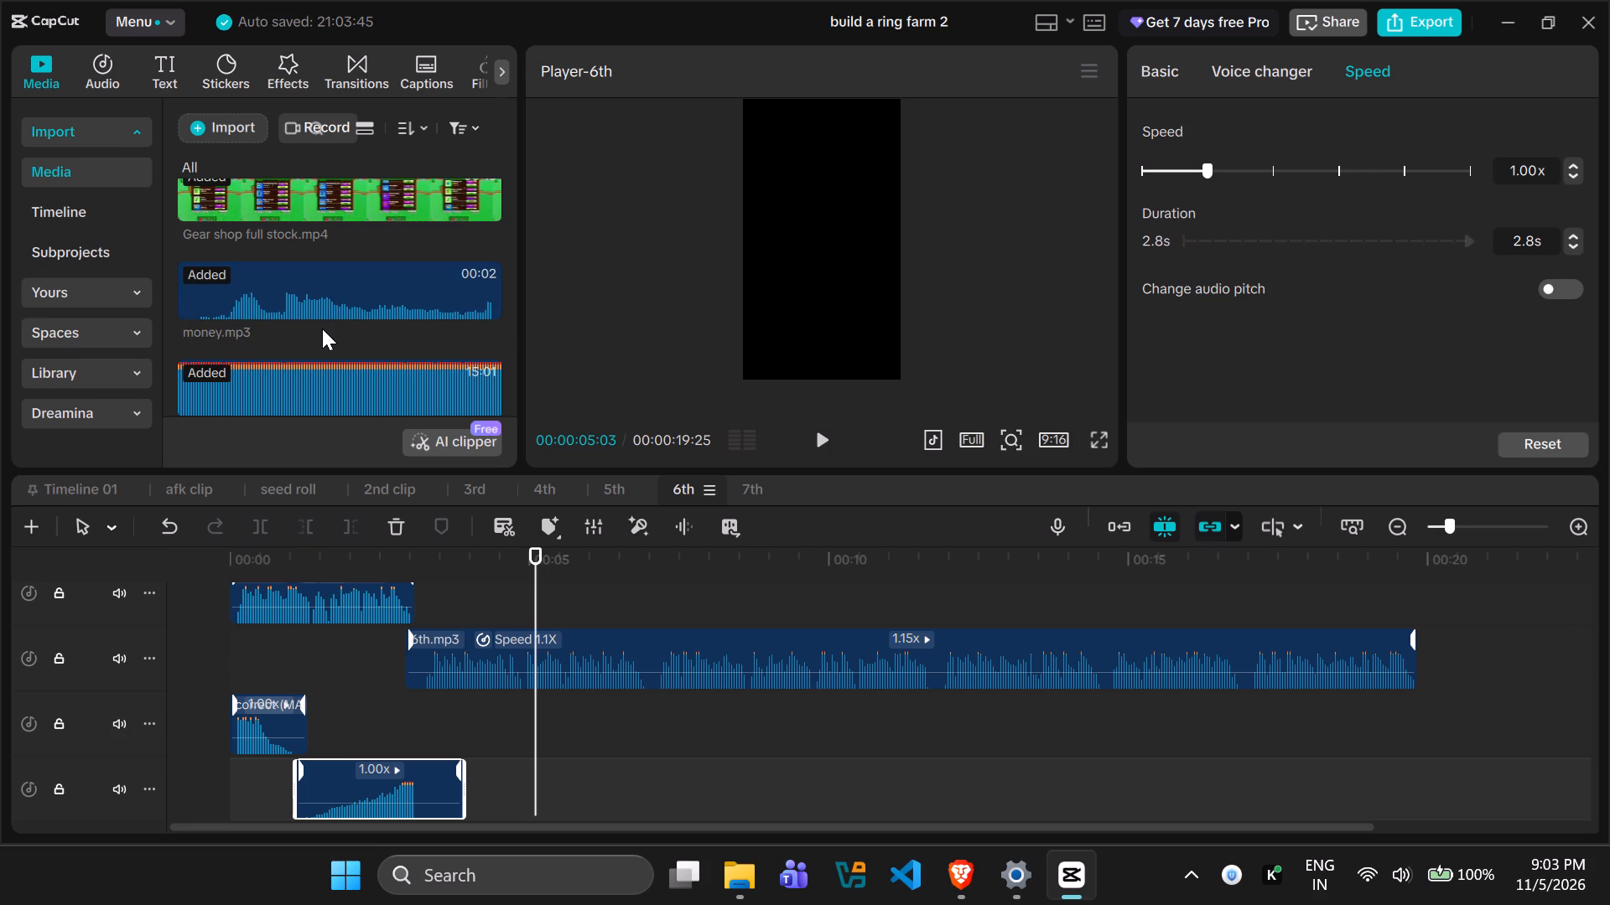
left_click(969, 866)
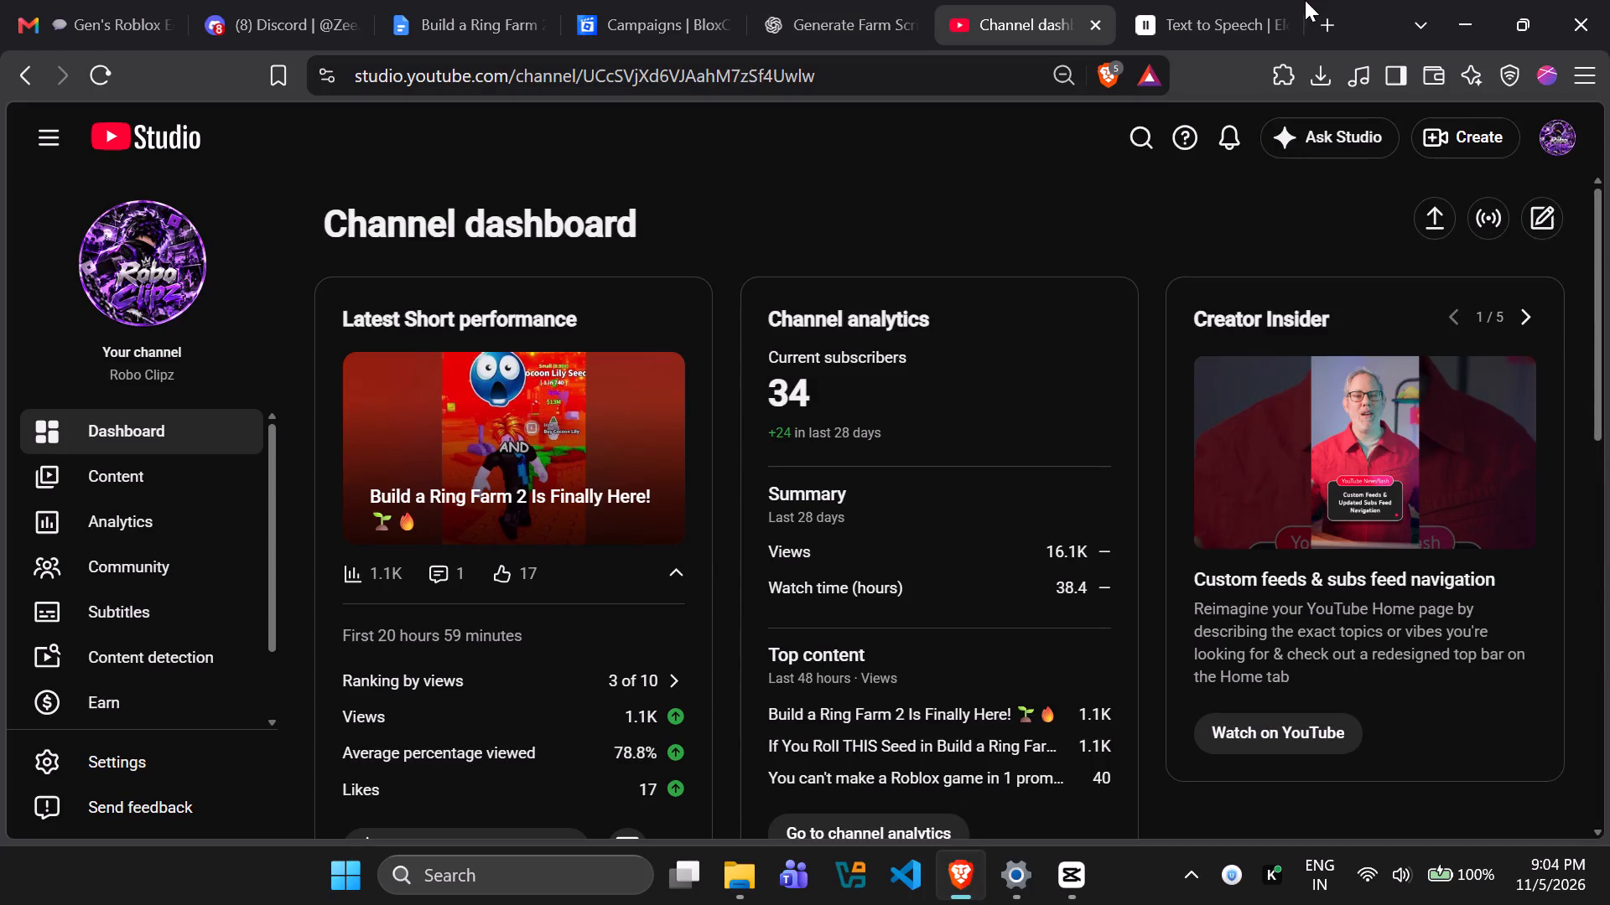
left_click(1322, 21)
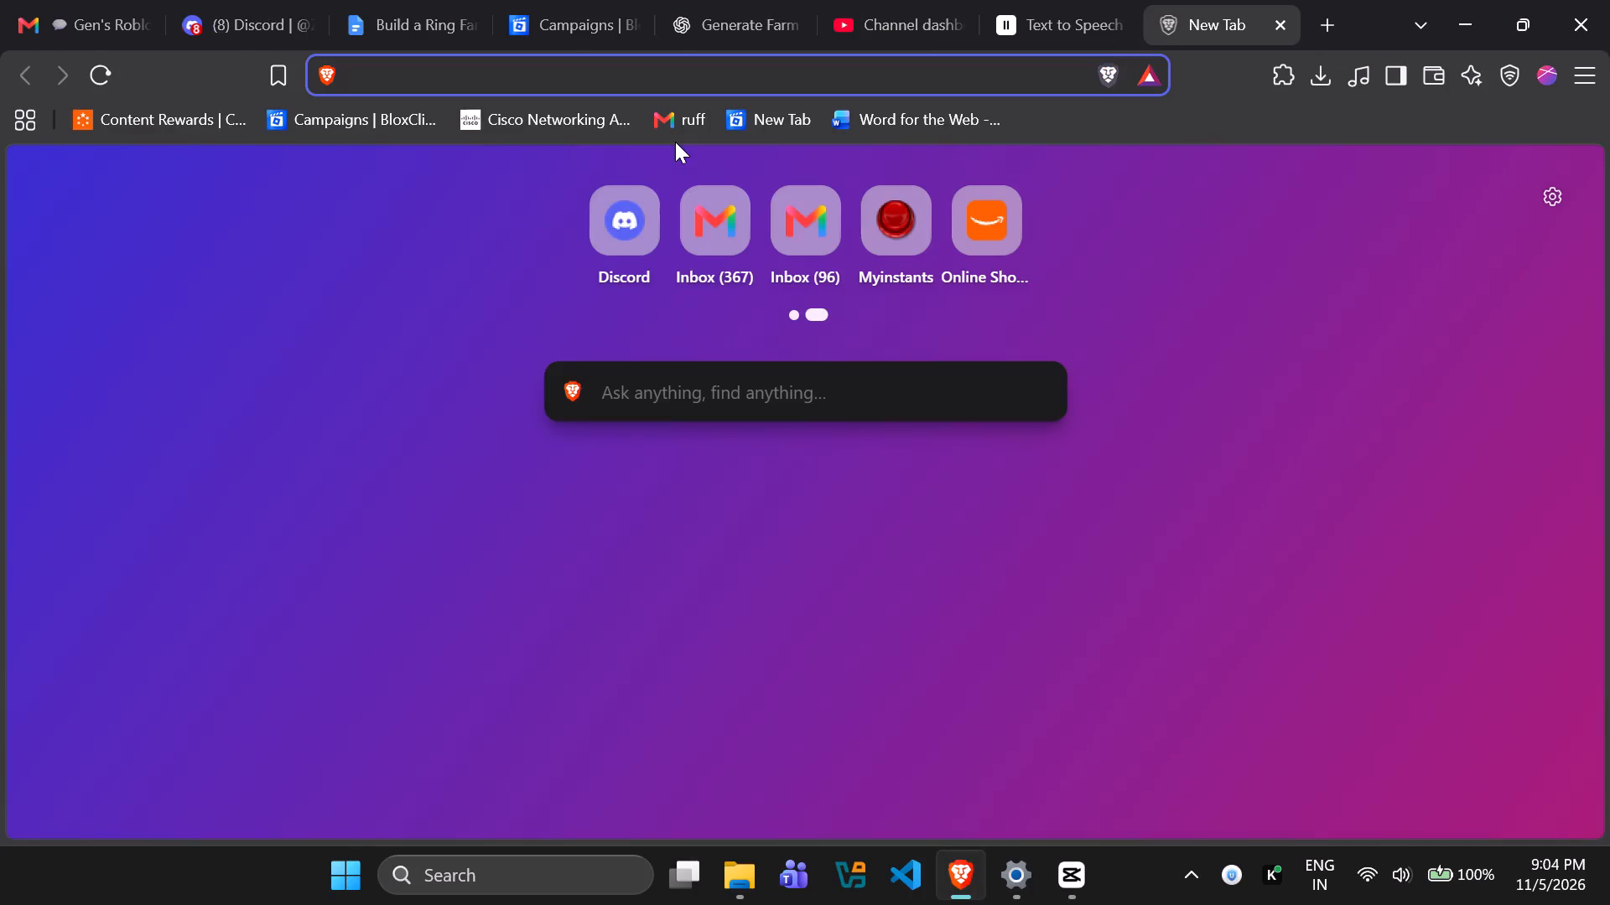
type("myinsta")
key("Return")
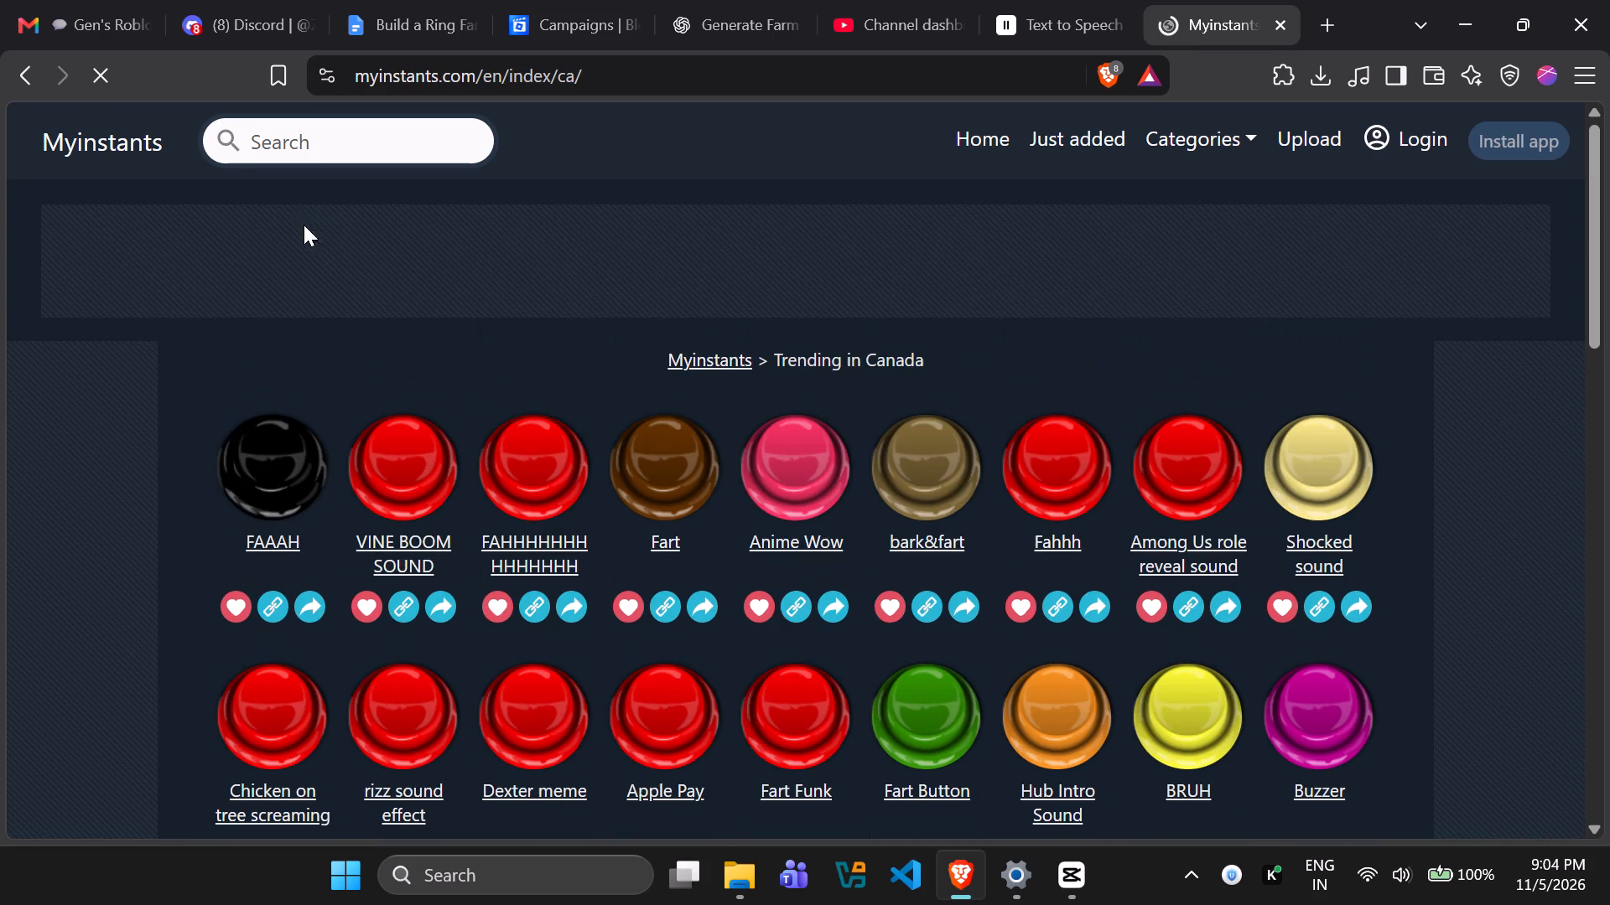
Search Myinstants for "shocked", preview the "sudden suspense" sound, open its page, and return to the results.
left_click(333, 140)
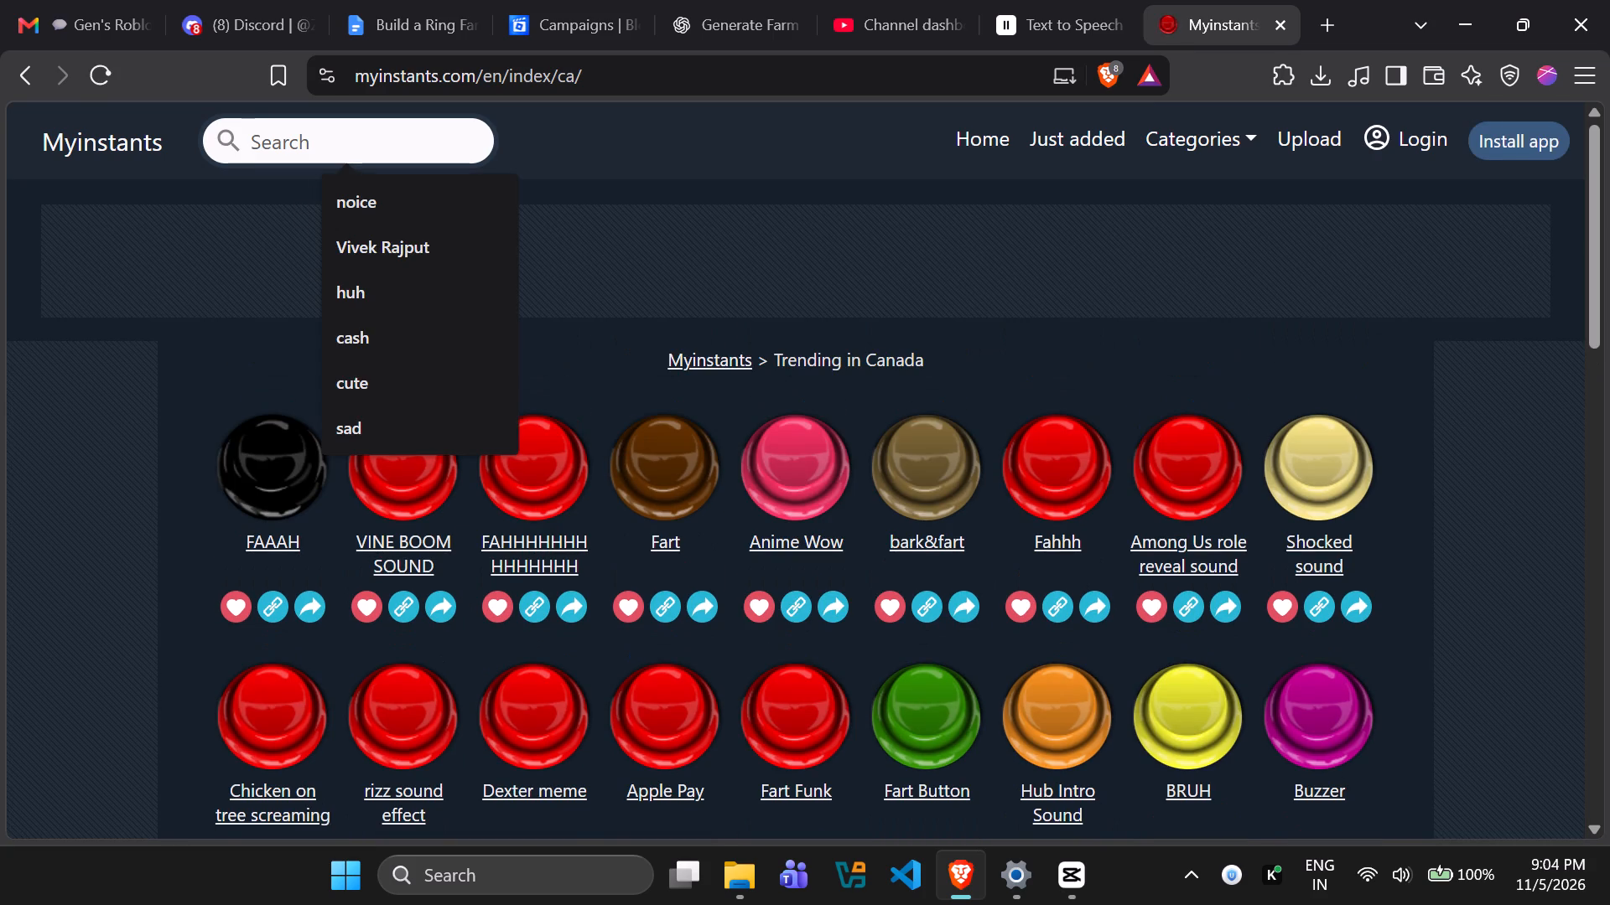
key("s")
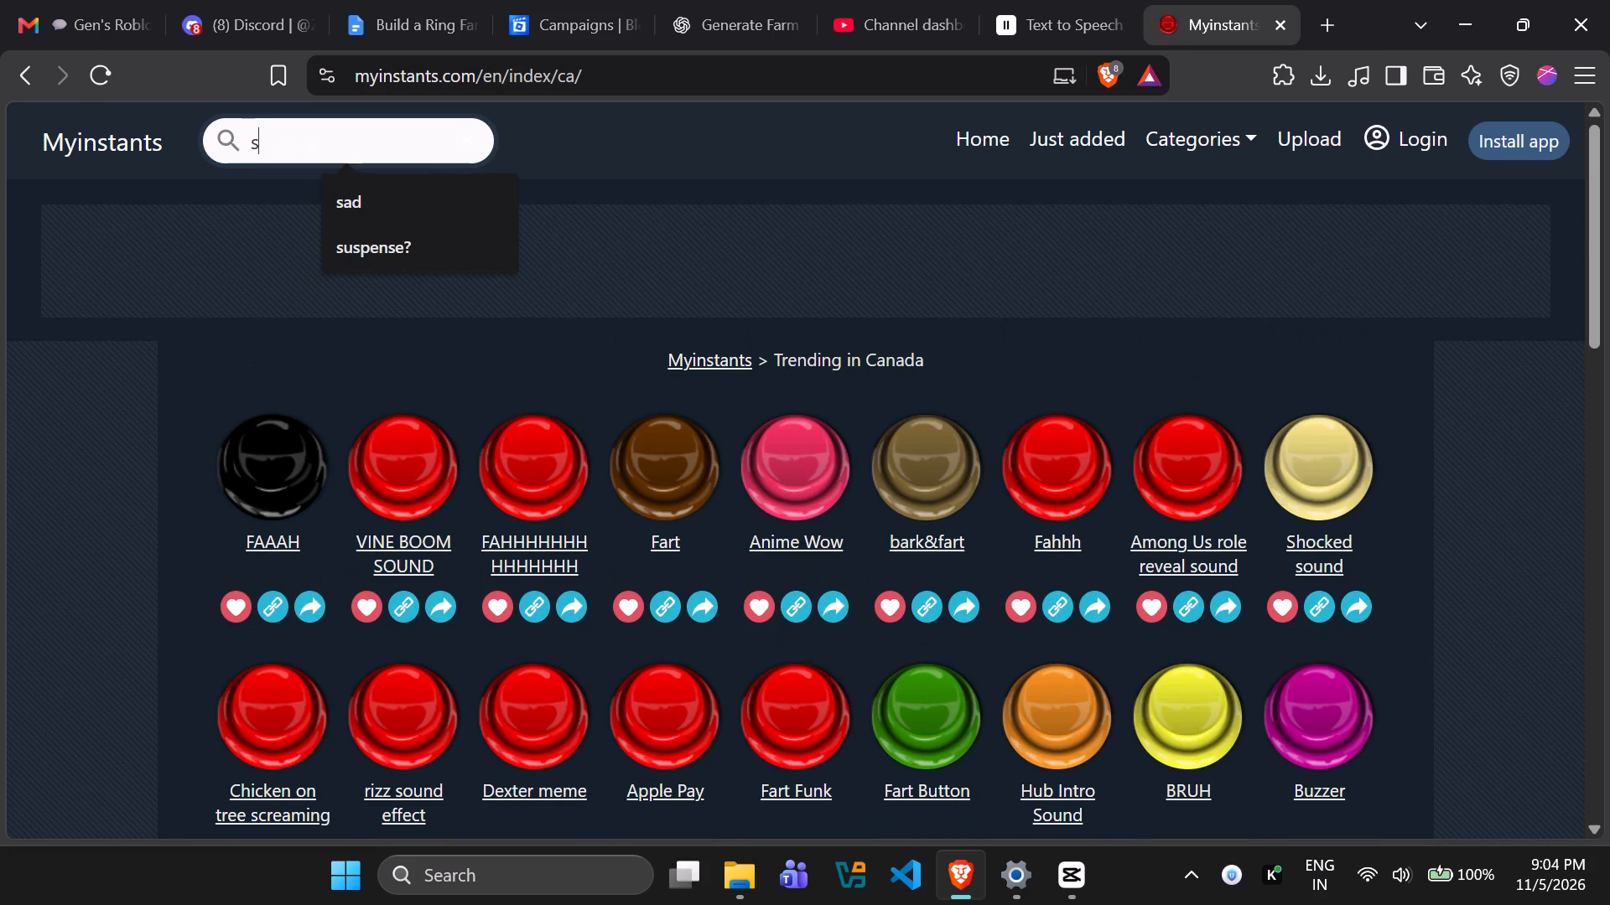
type("hocked")
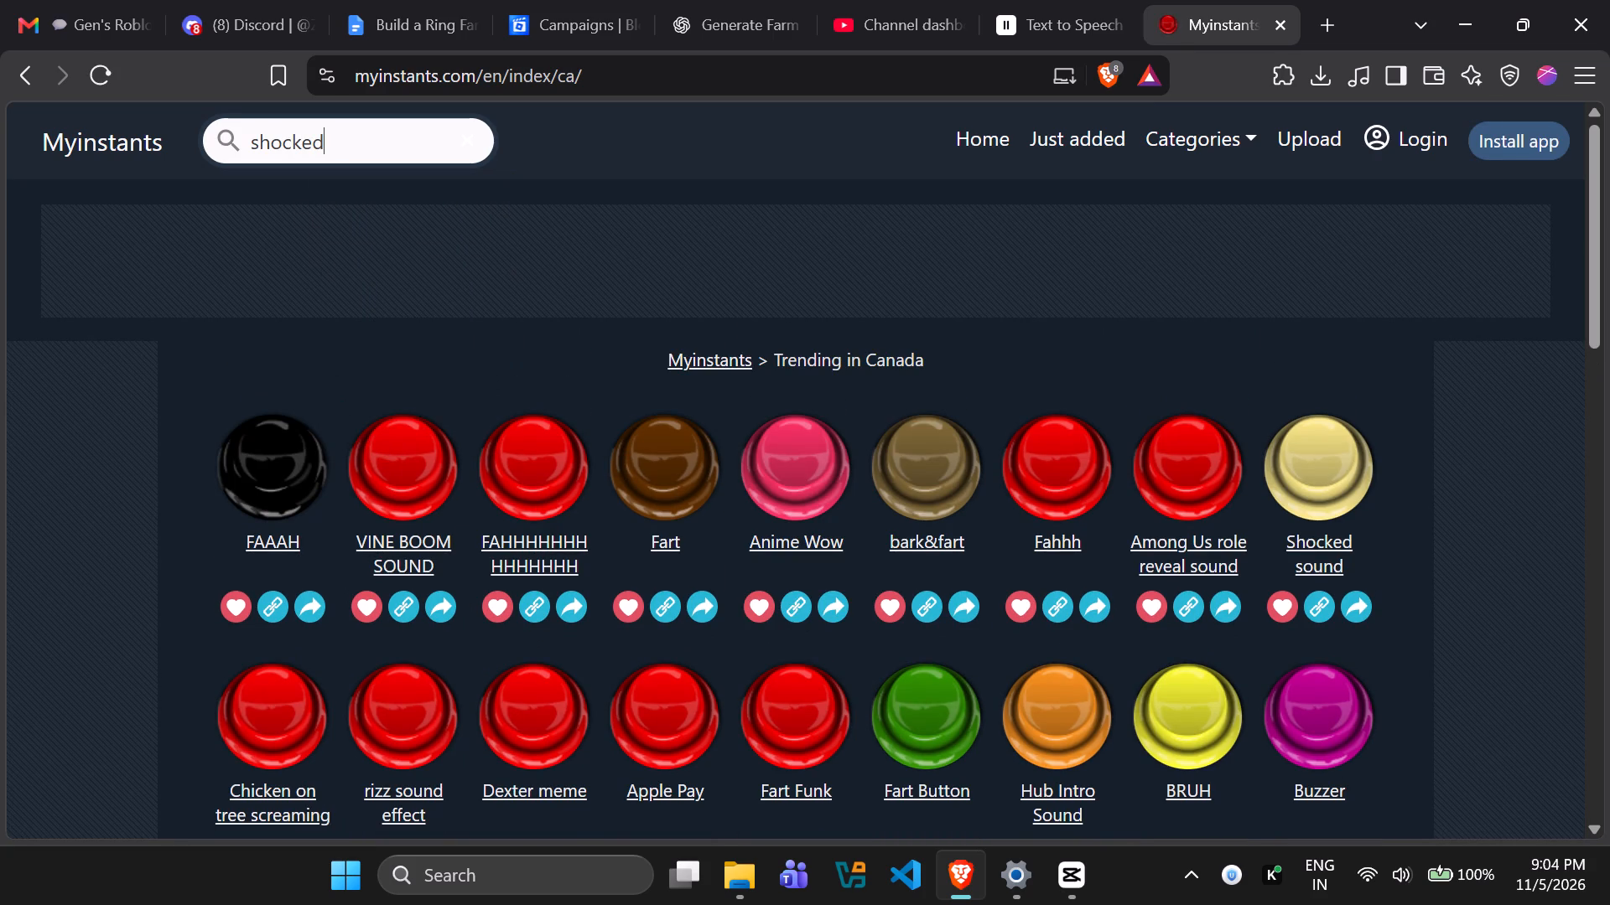
key("Return")
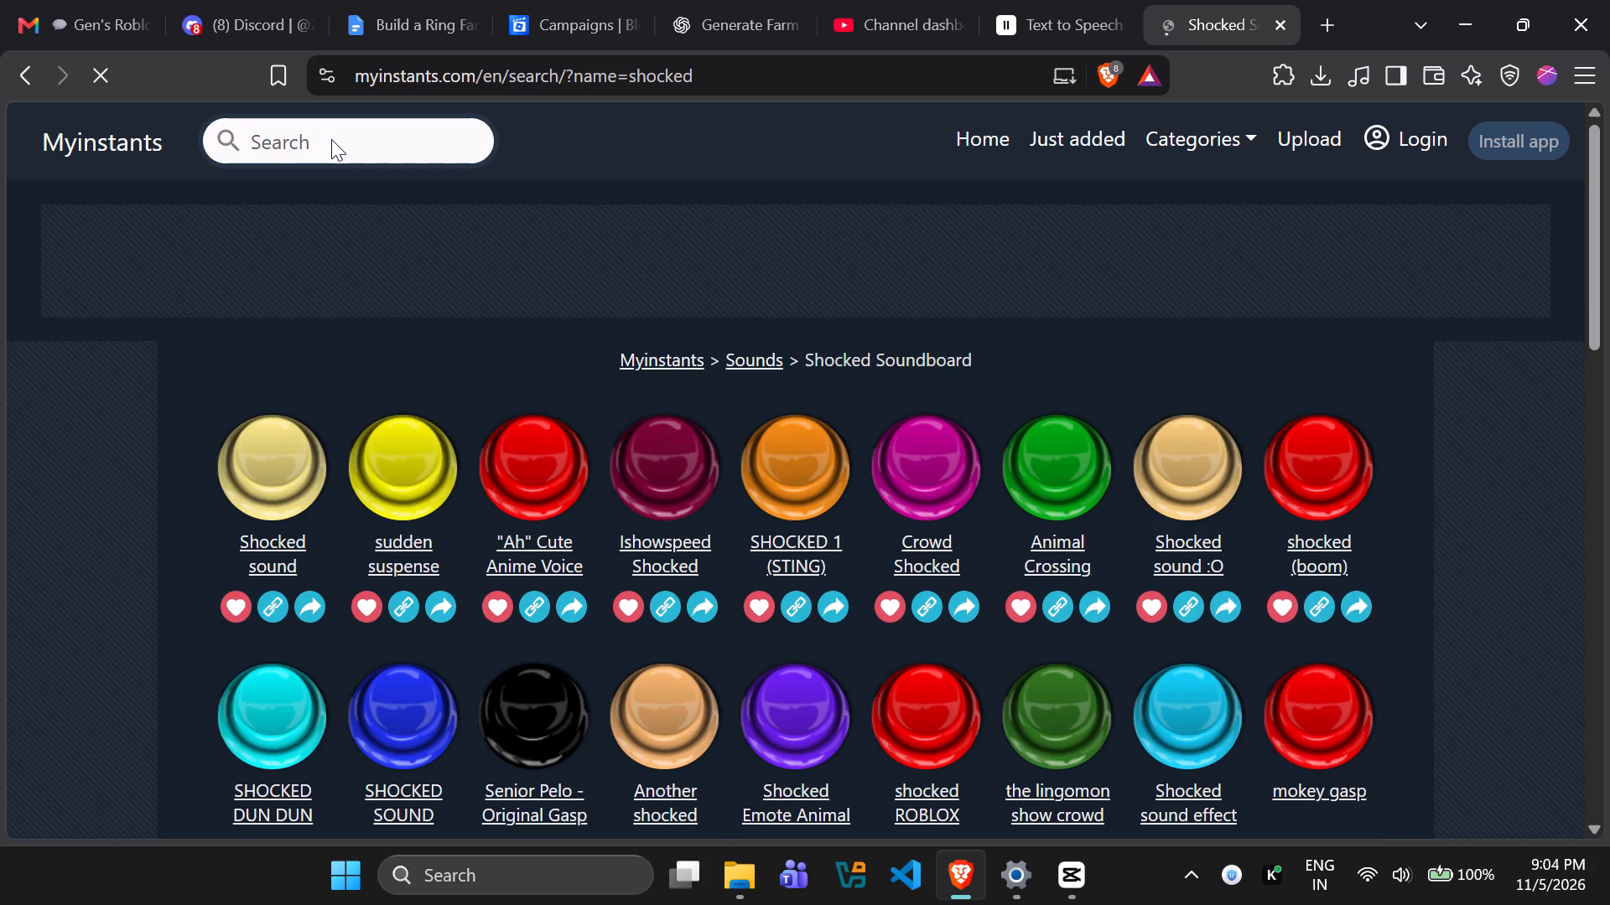
left_click(411, 525)
left_click(408, 484)
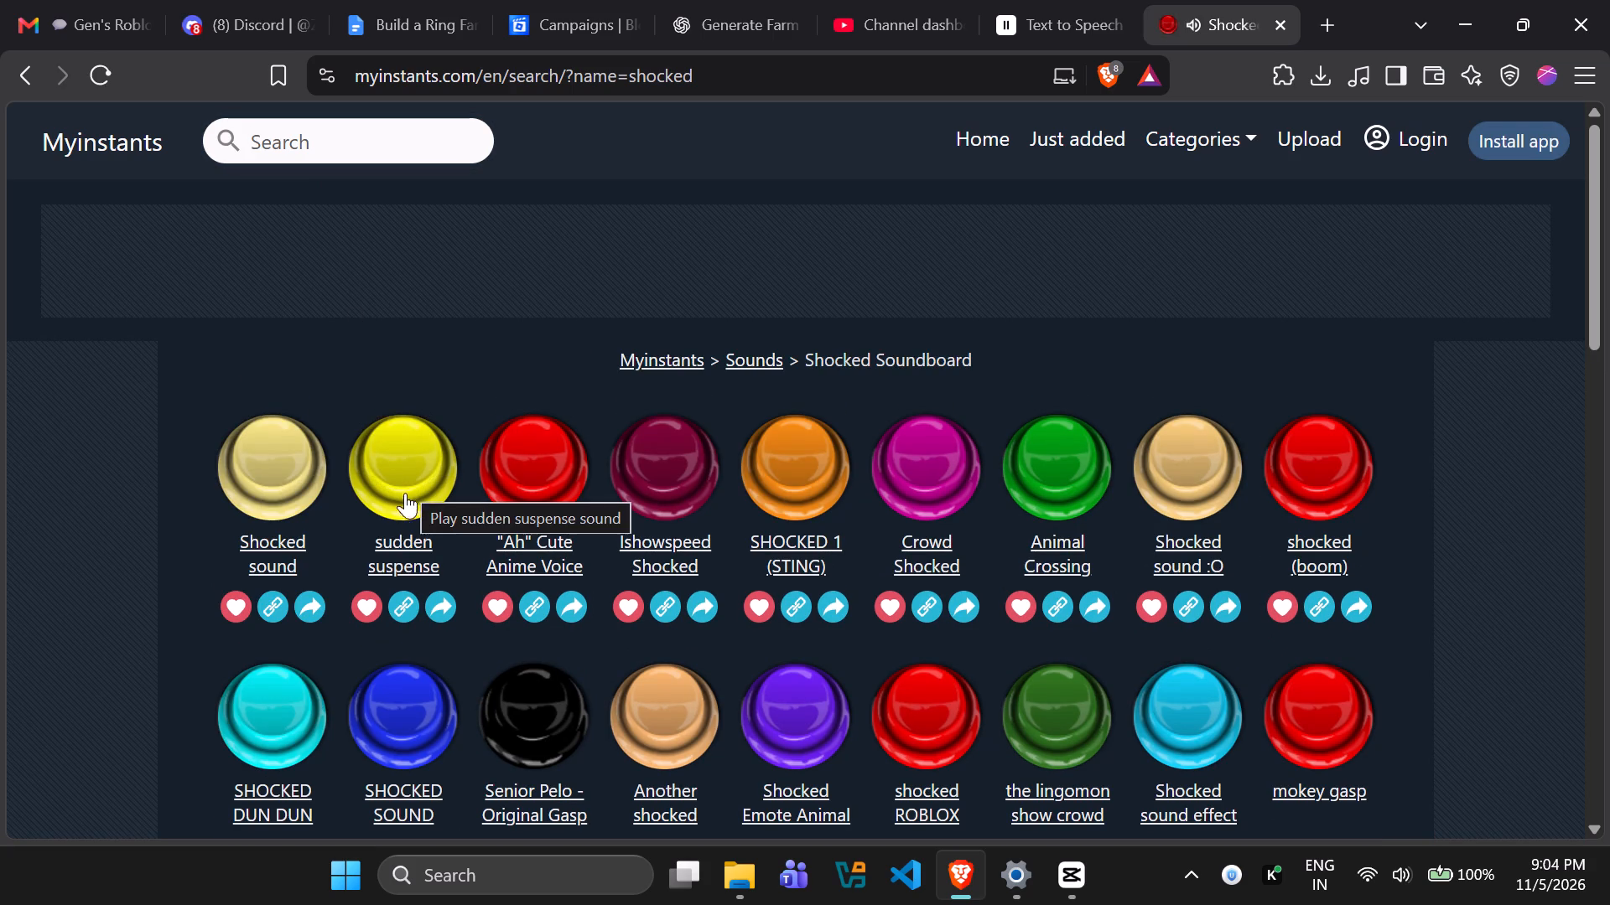
left_click(392, 540)
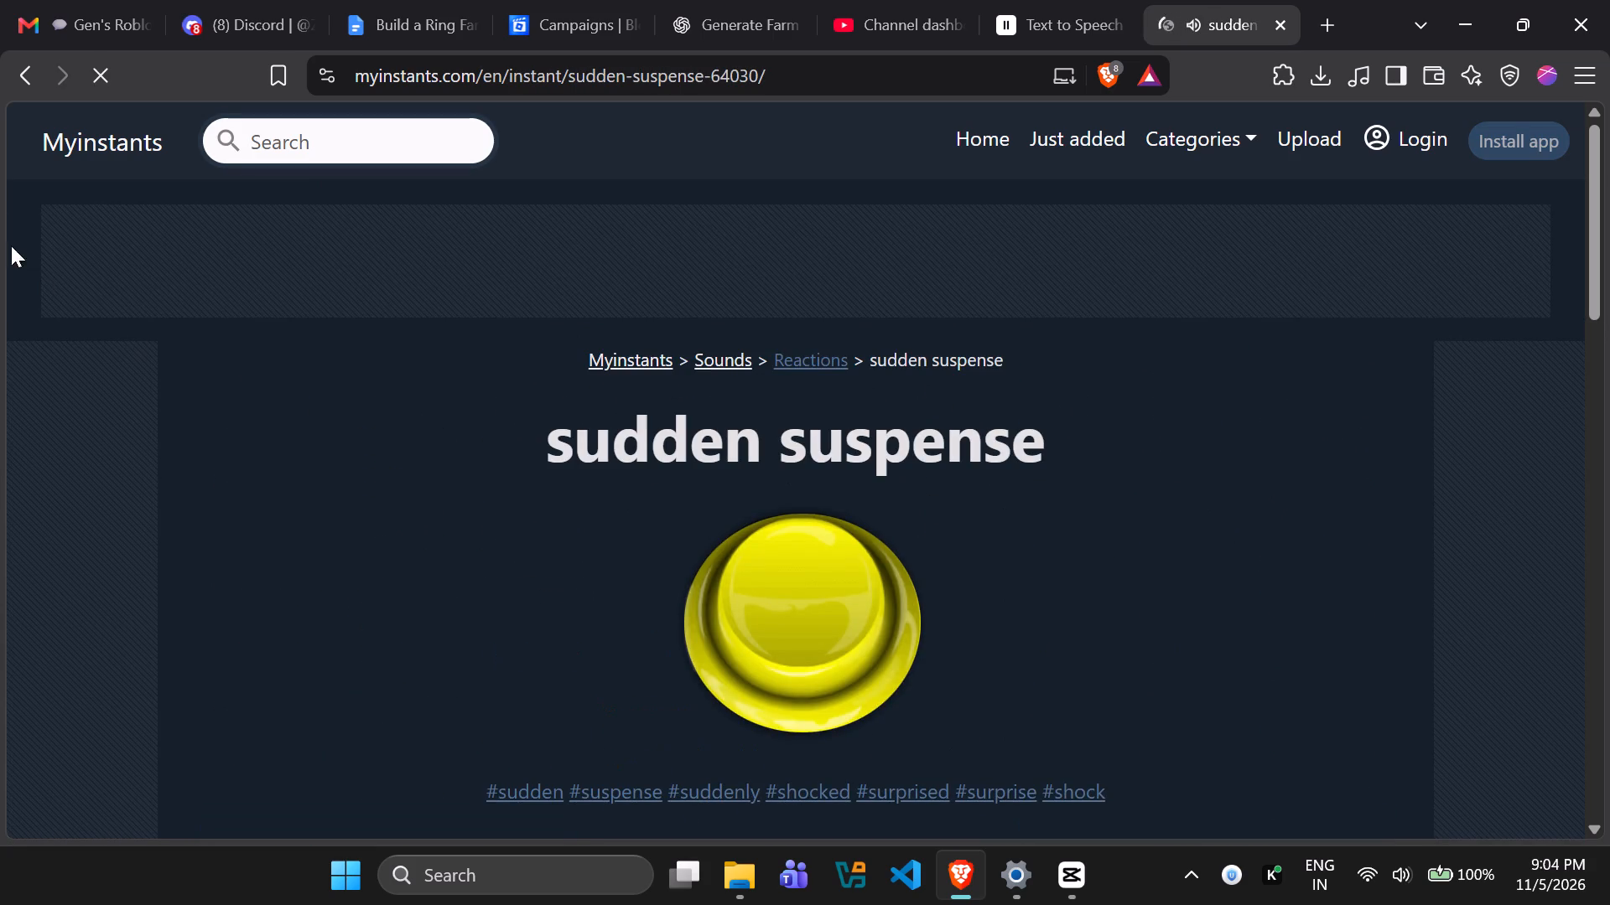
left_click(8, 64)
Search Myinstants for "suspense" and audition sounds in the first two rows of results, including Sudden Suspense Boom.
left_click(285, 137)
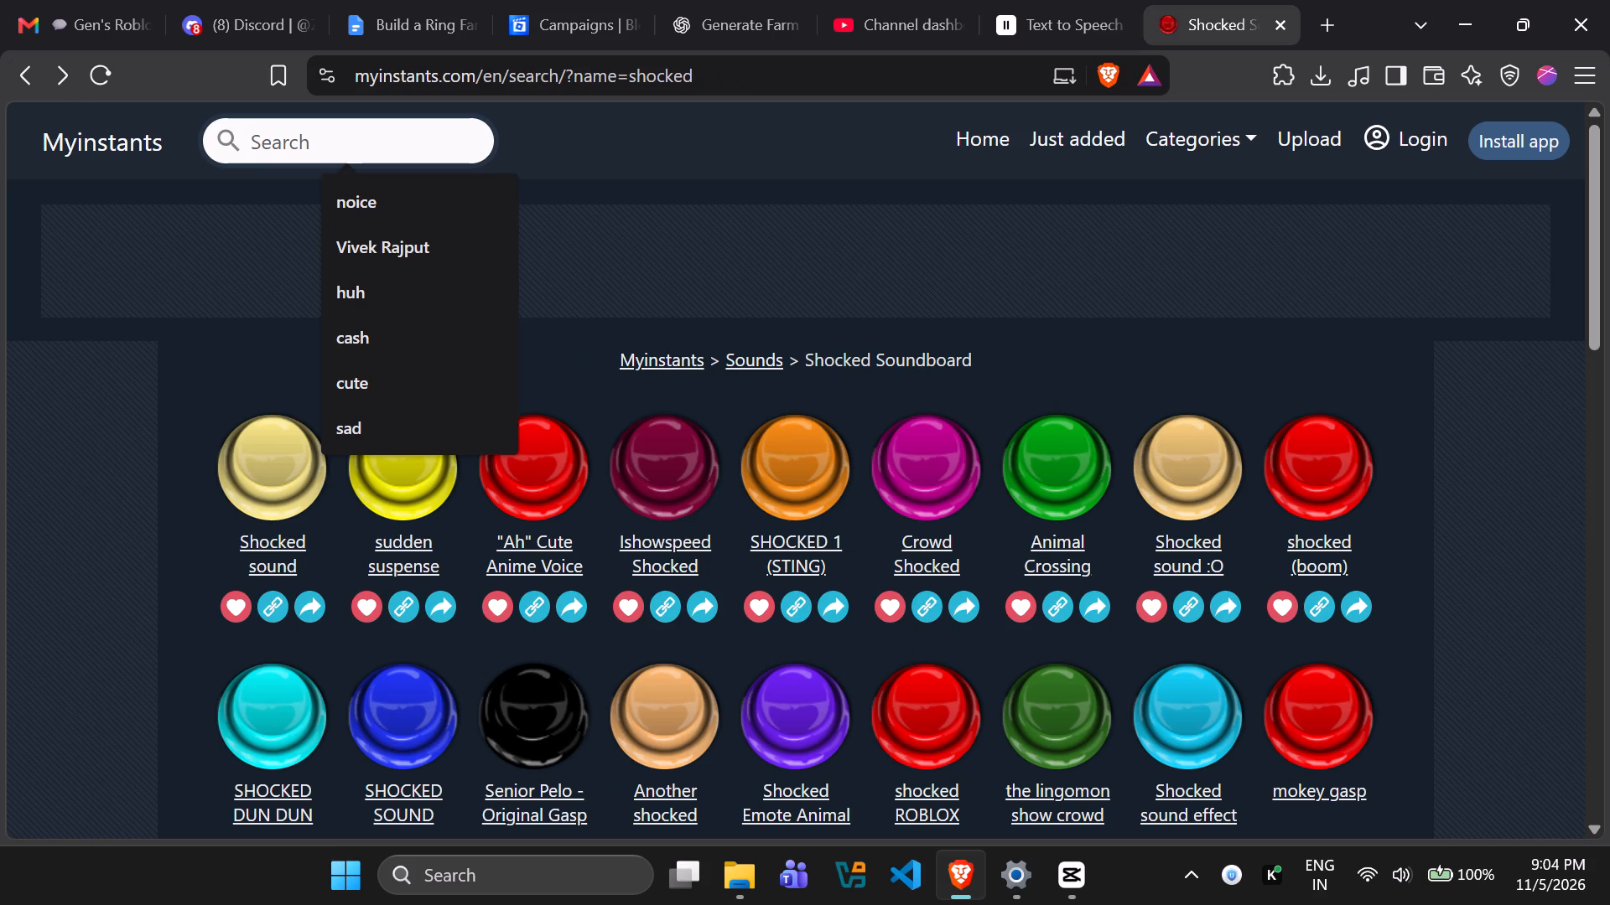
type("suspen")
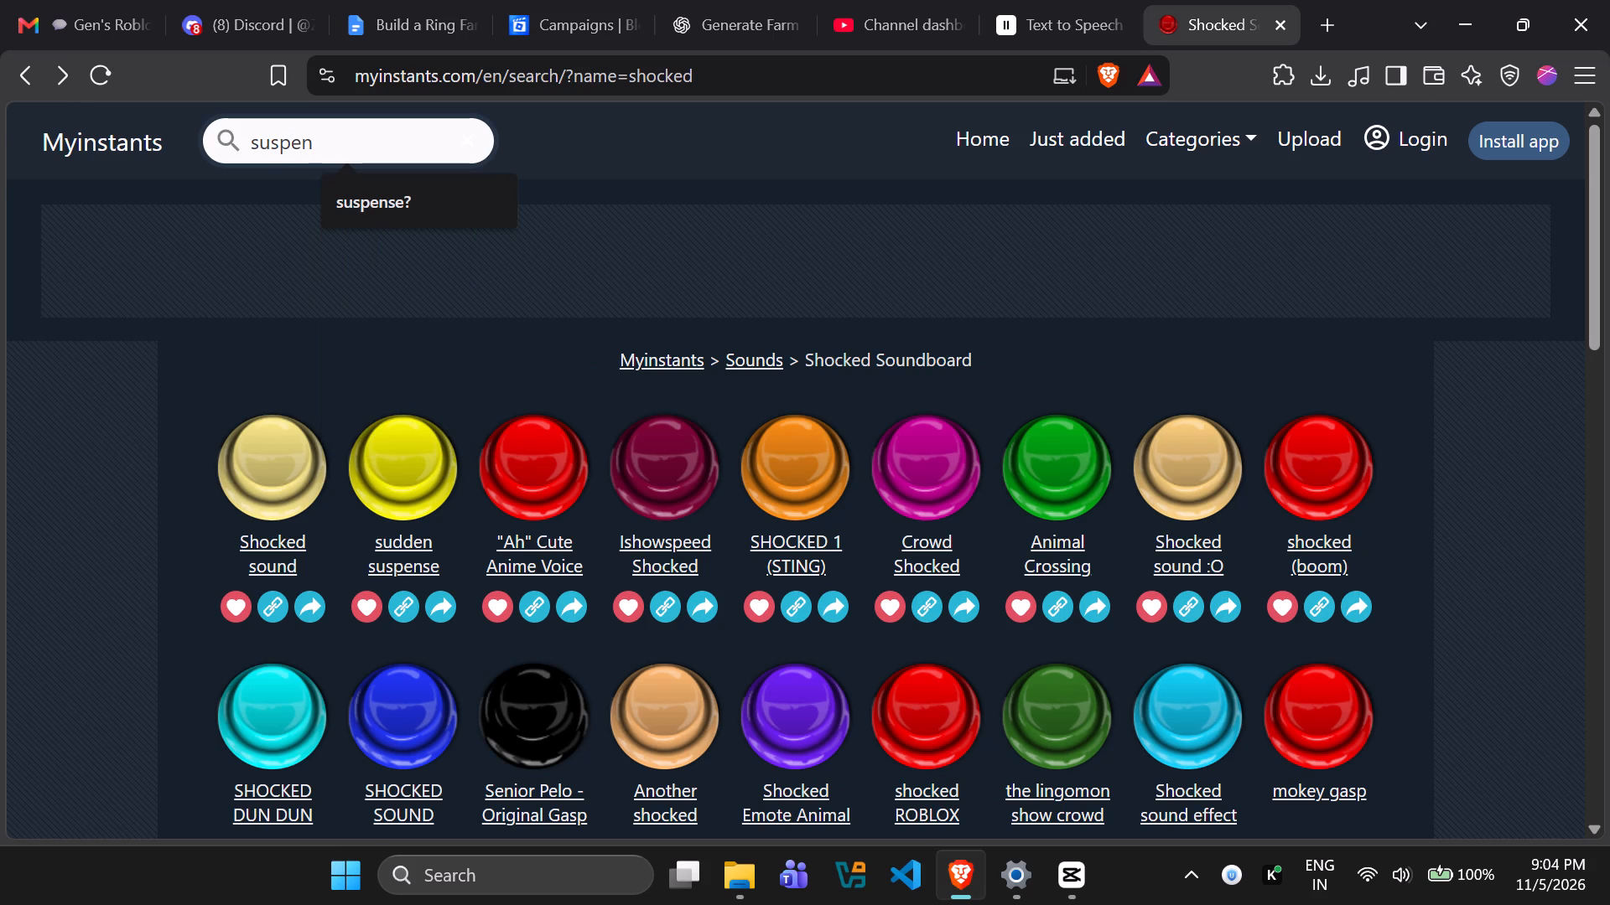
type("se")
key("Return")
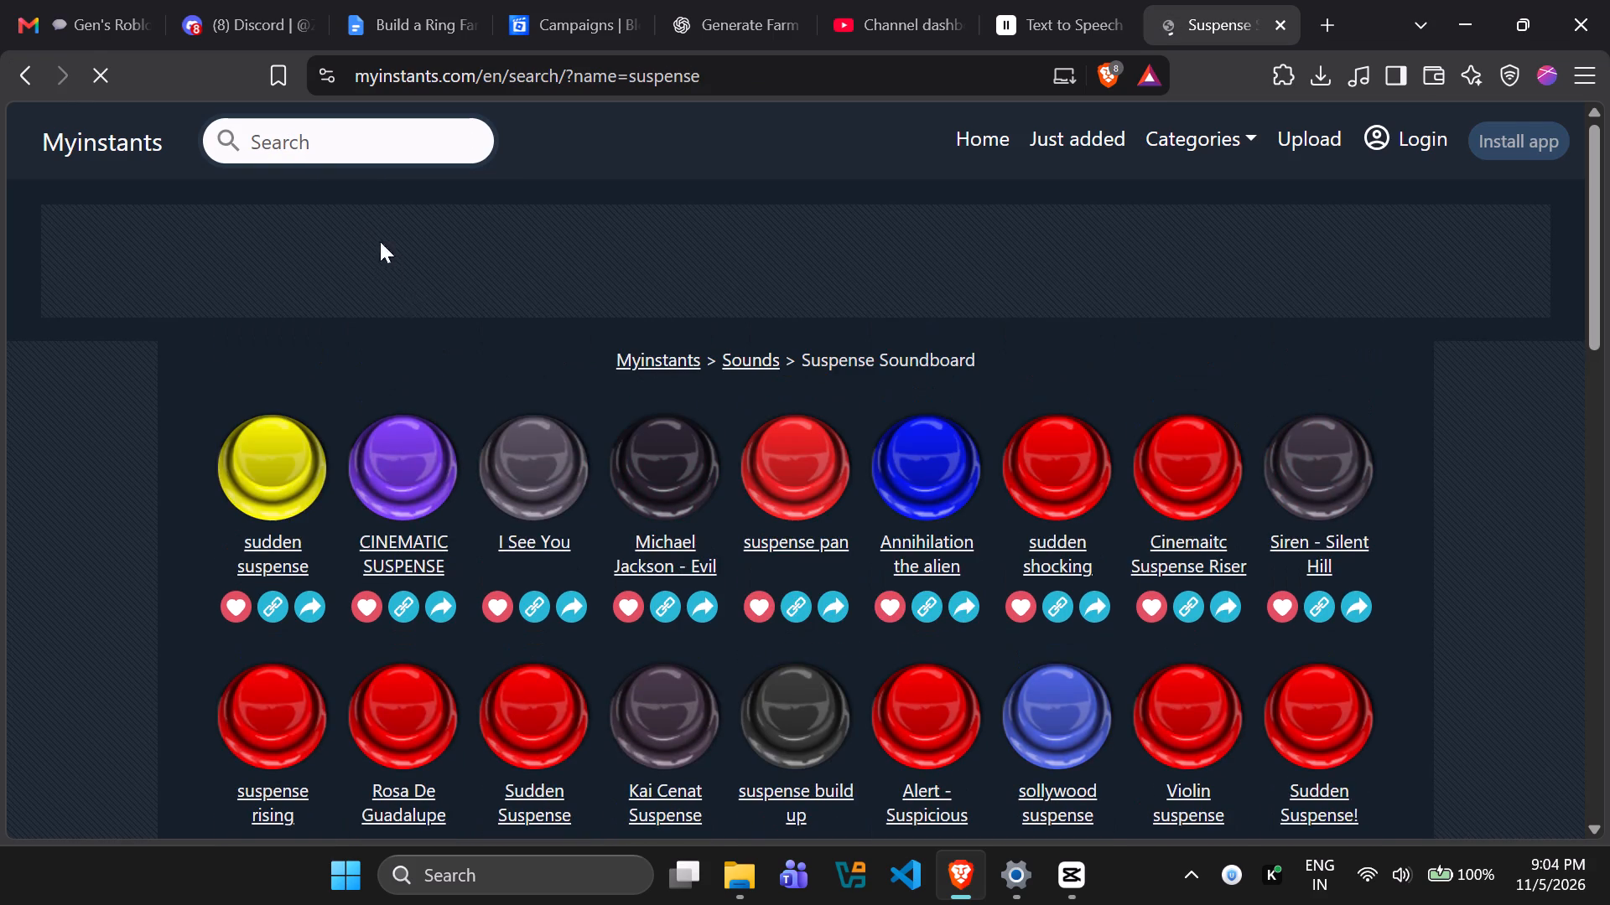
left_click(397, 453)
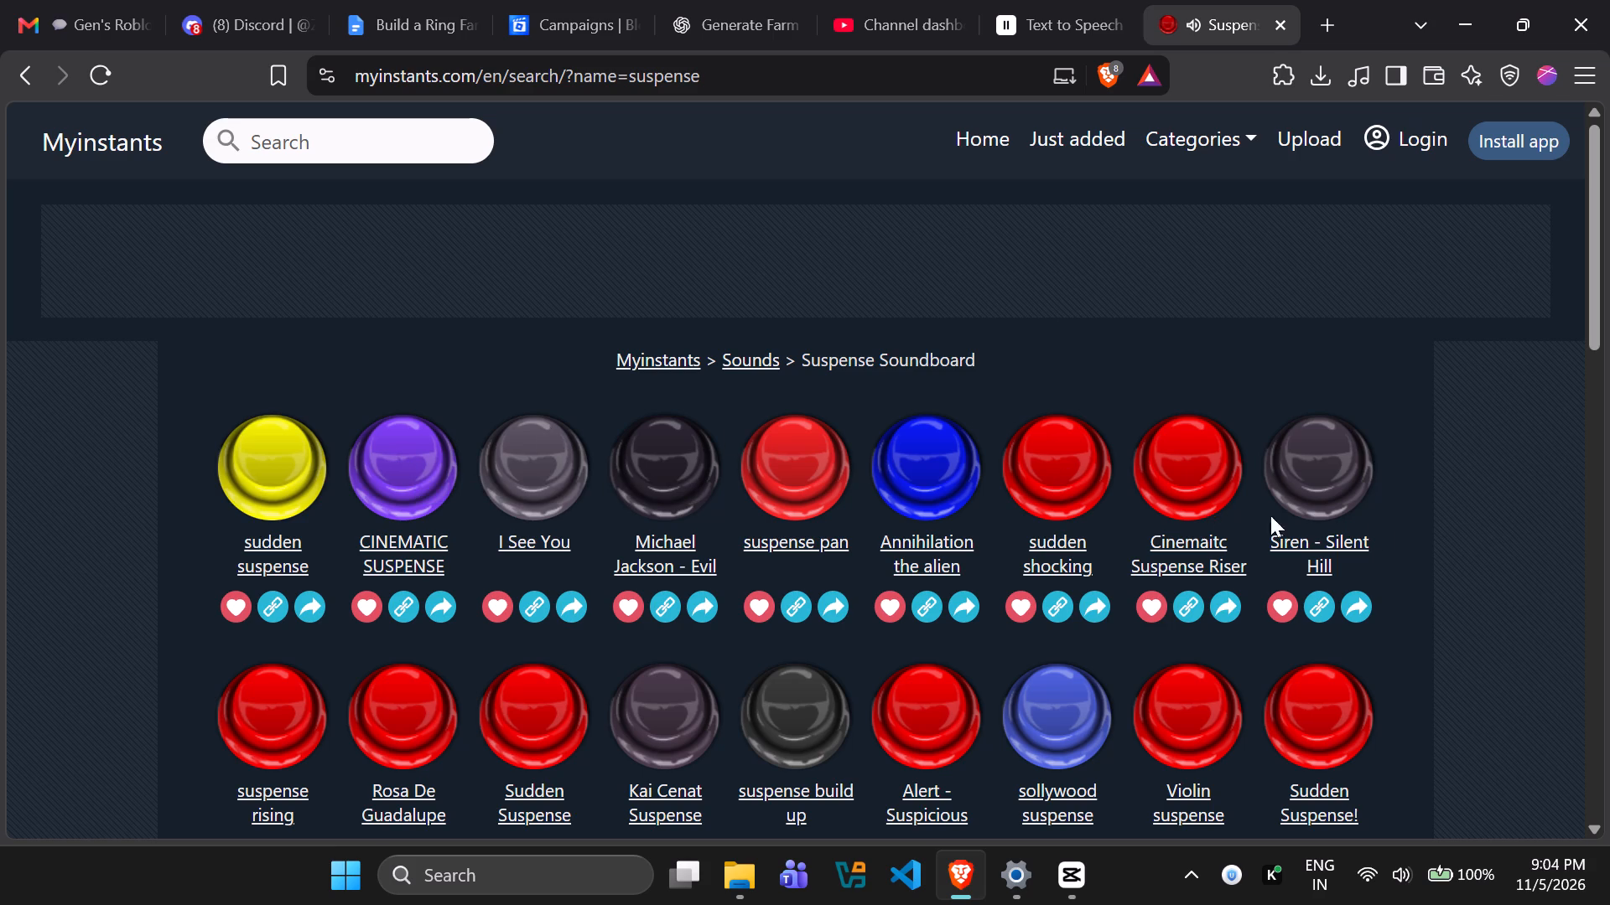
left_click(1173, 467)
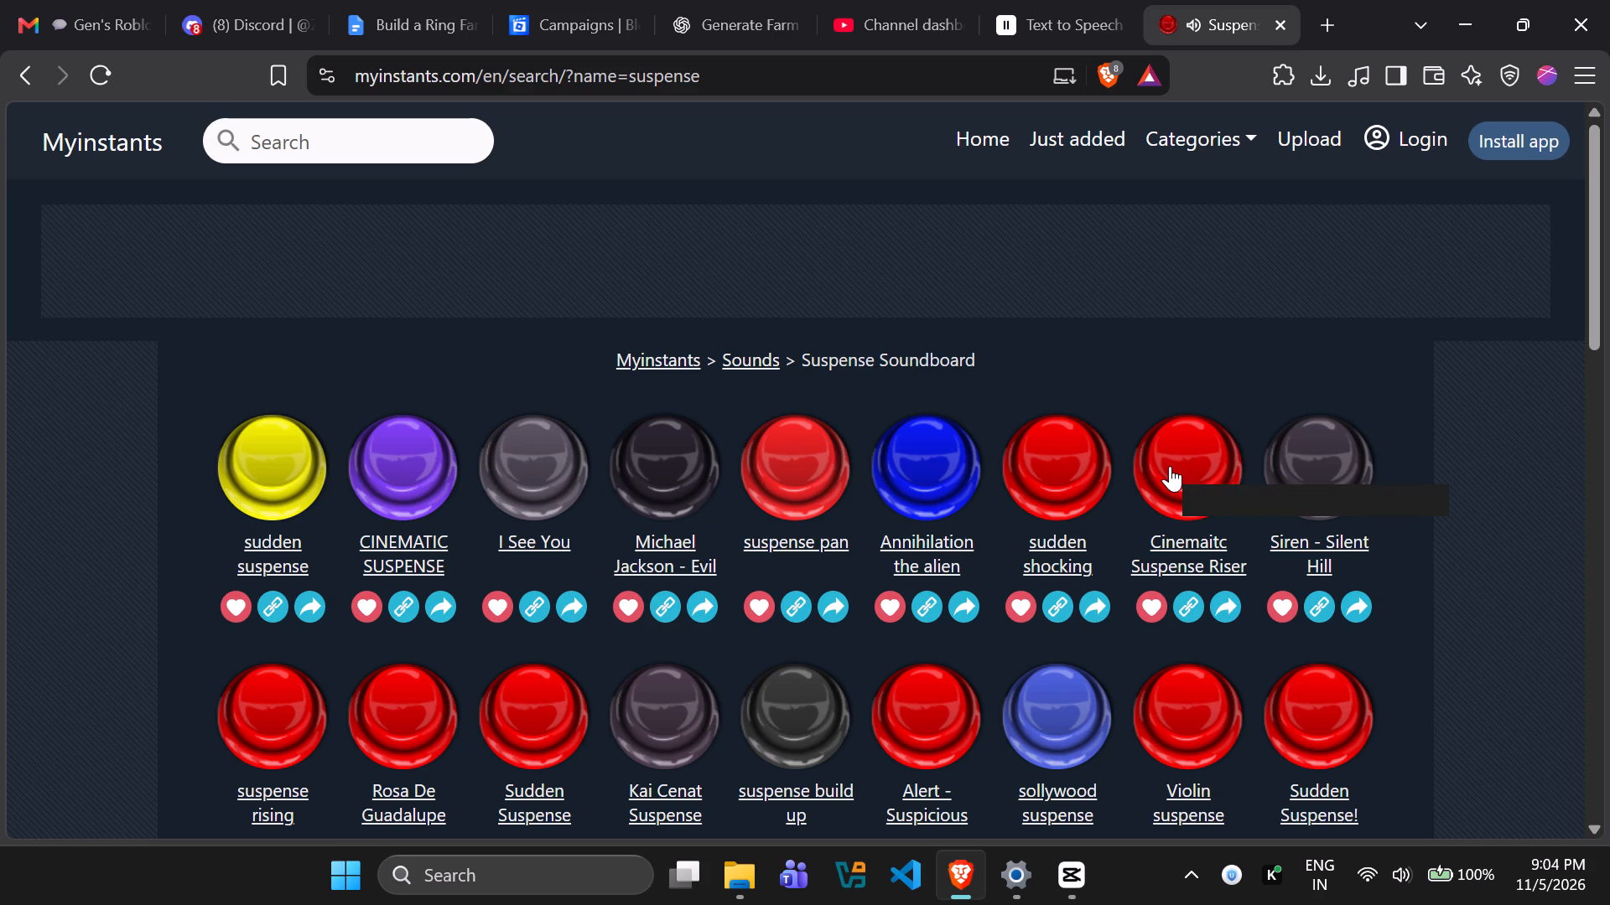
left_click(1006, 463)
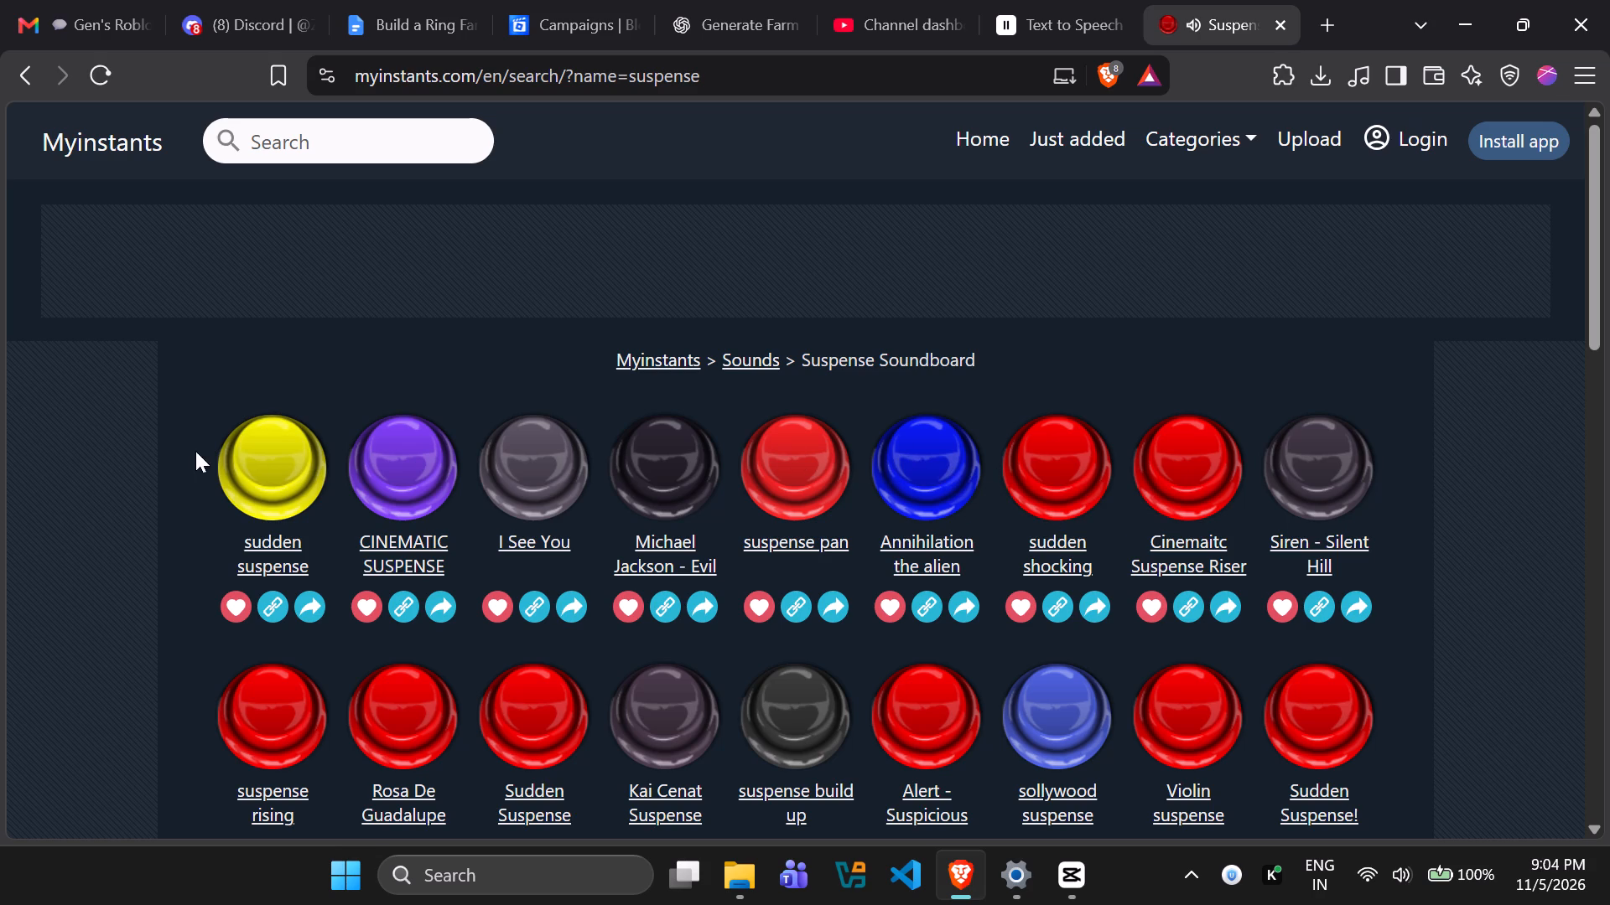
left_click(240, 454)
left_click(407, 468)
left_click(488, 459)
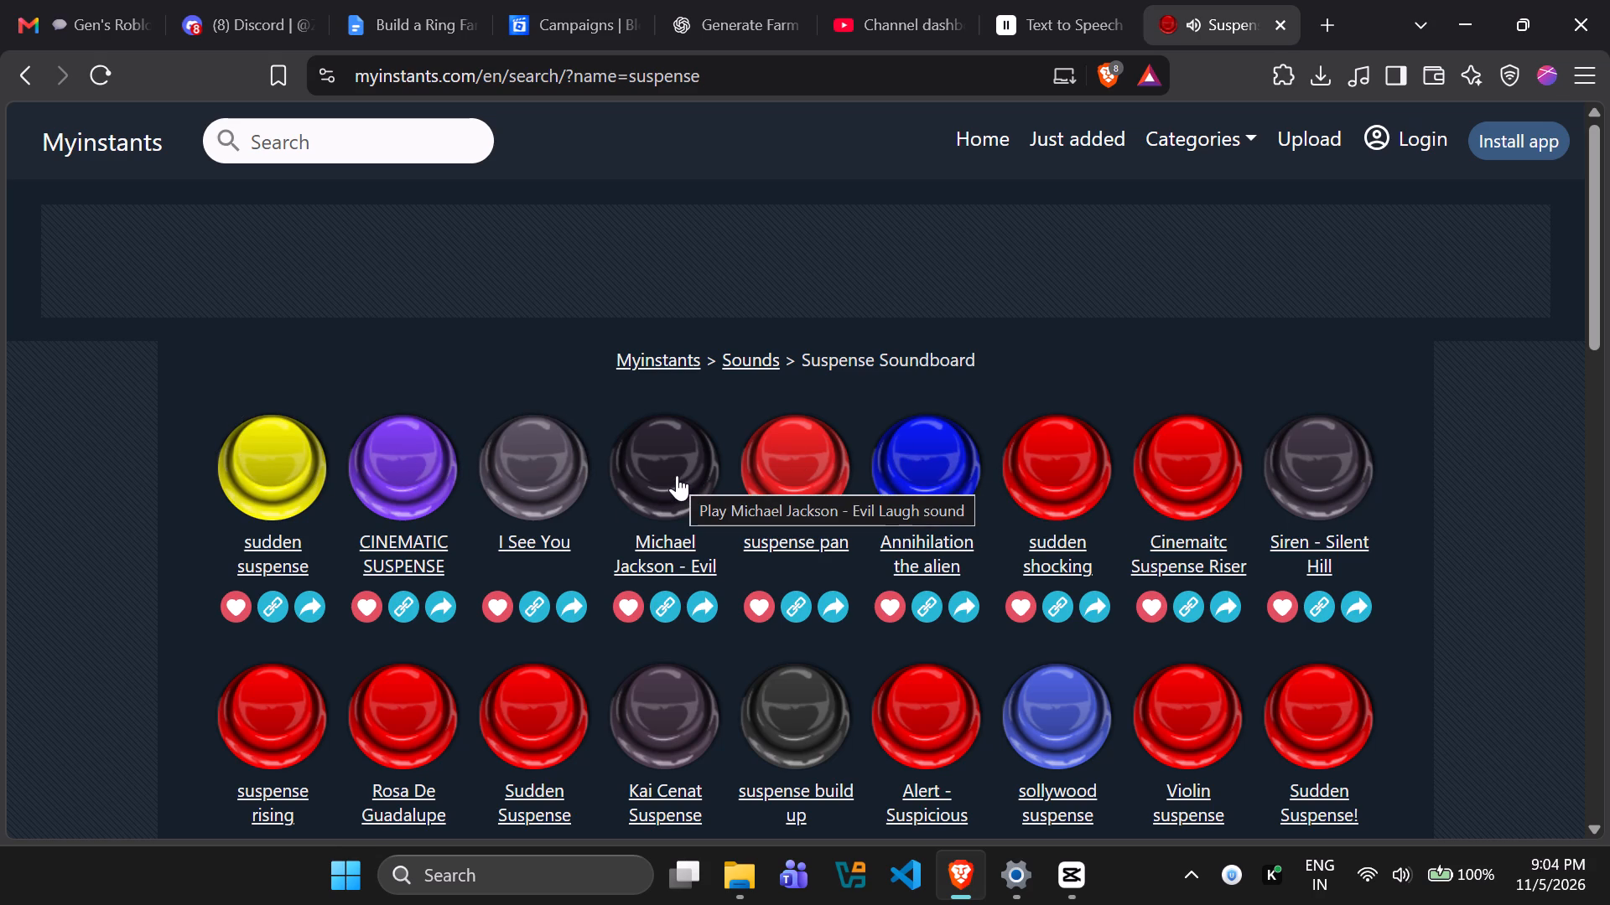
left_click(670, 475)
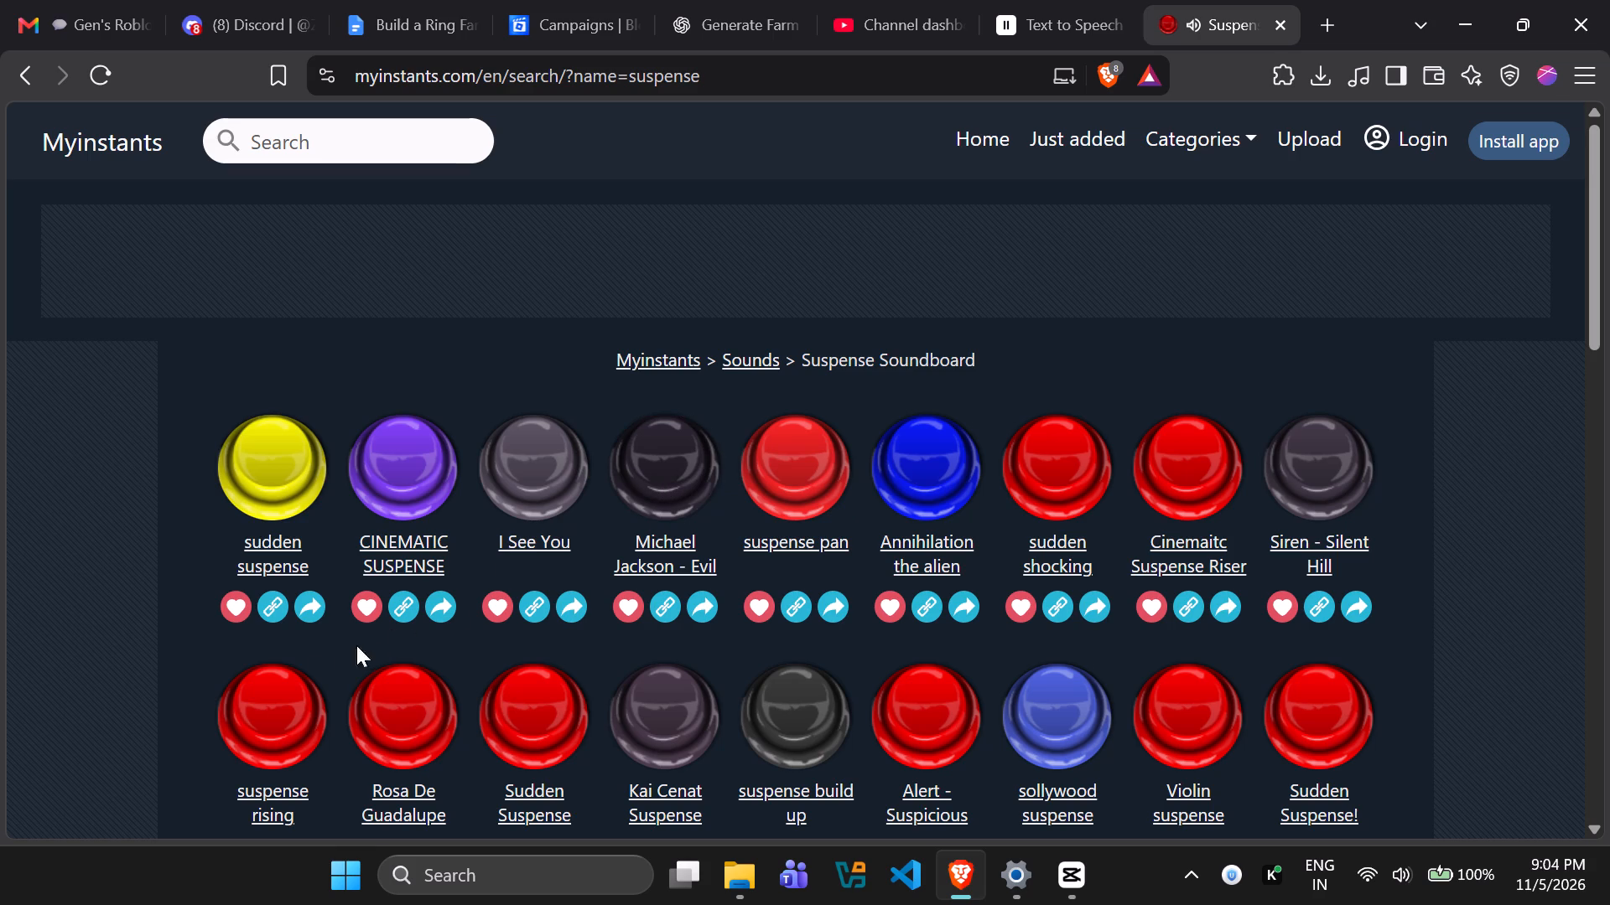
left_click(267, 688)
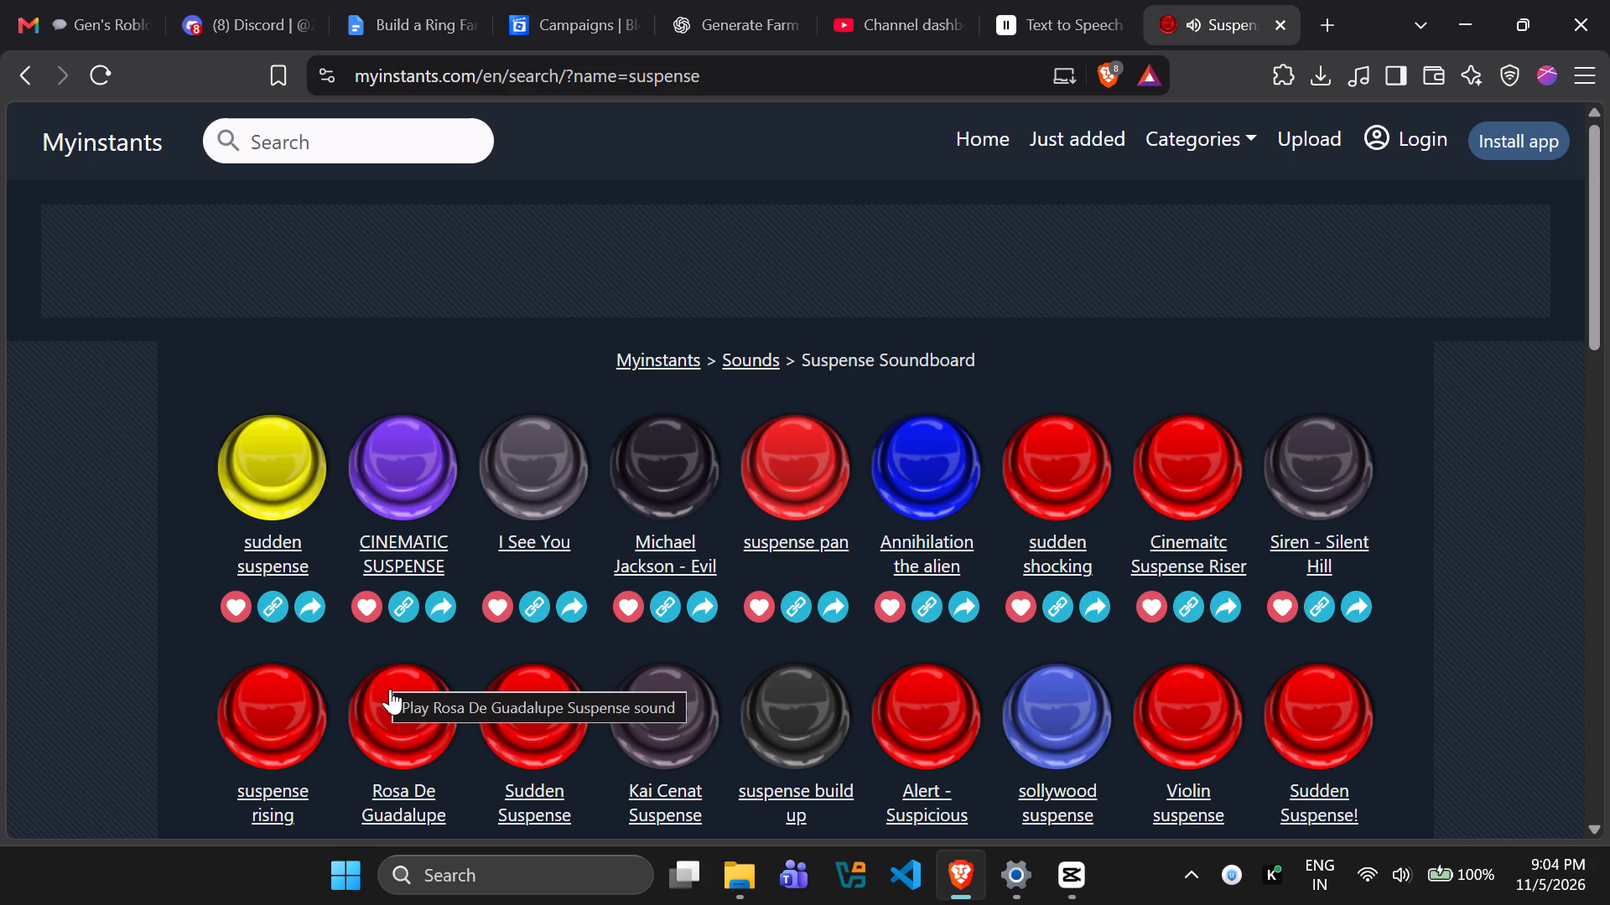
left_click(387, 719)
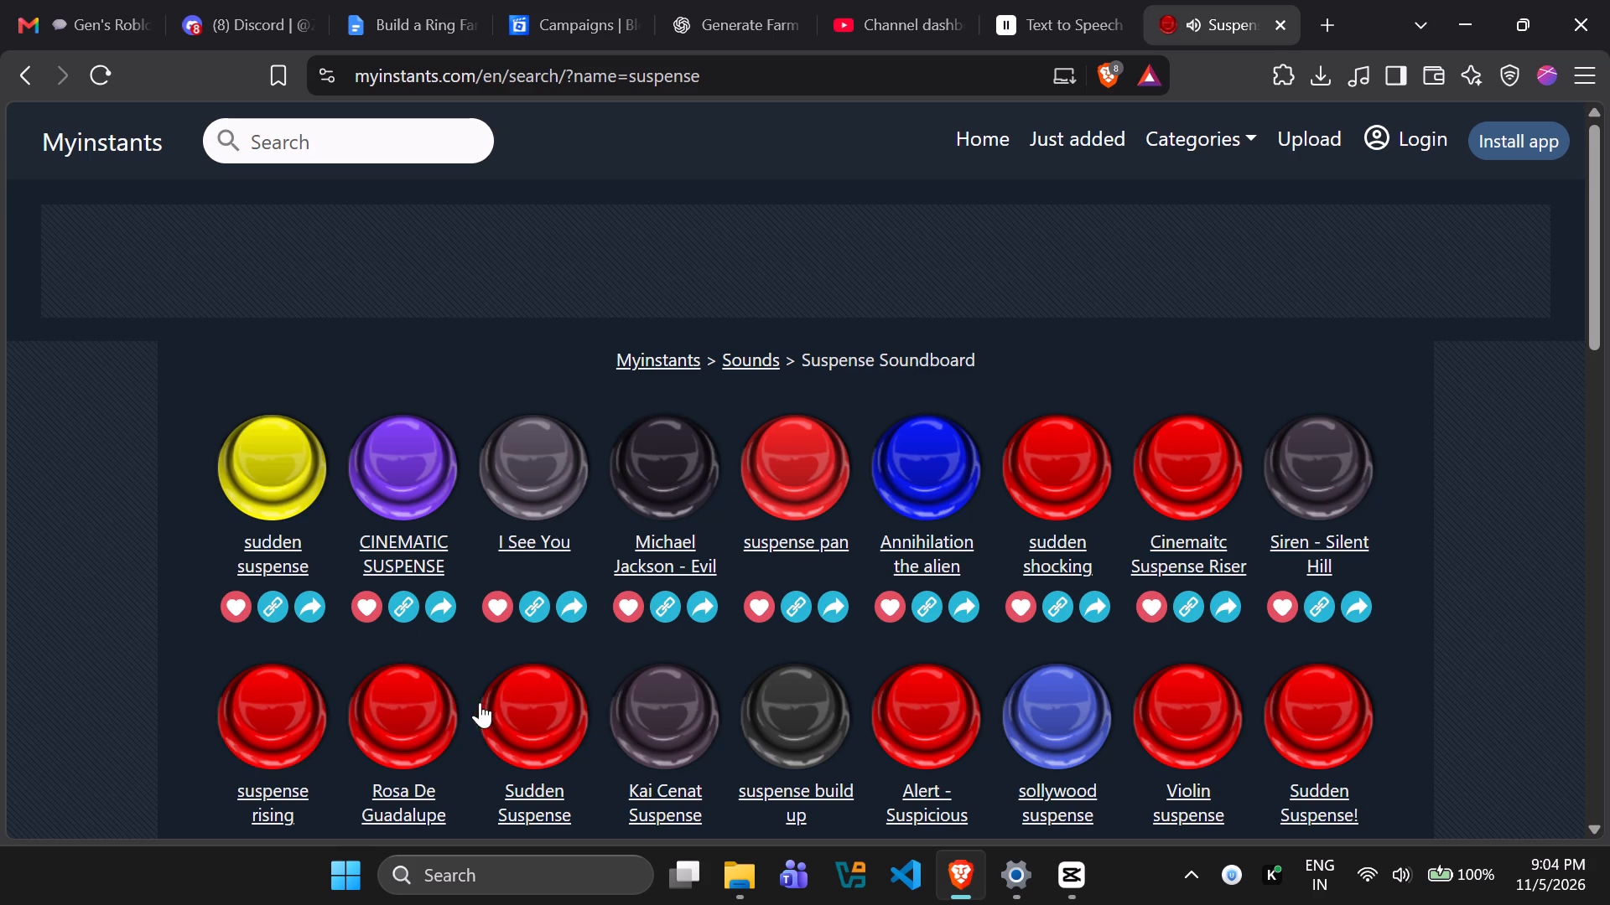
left_click(537, 710)
left_click(676, 716)
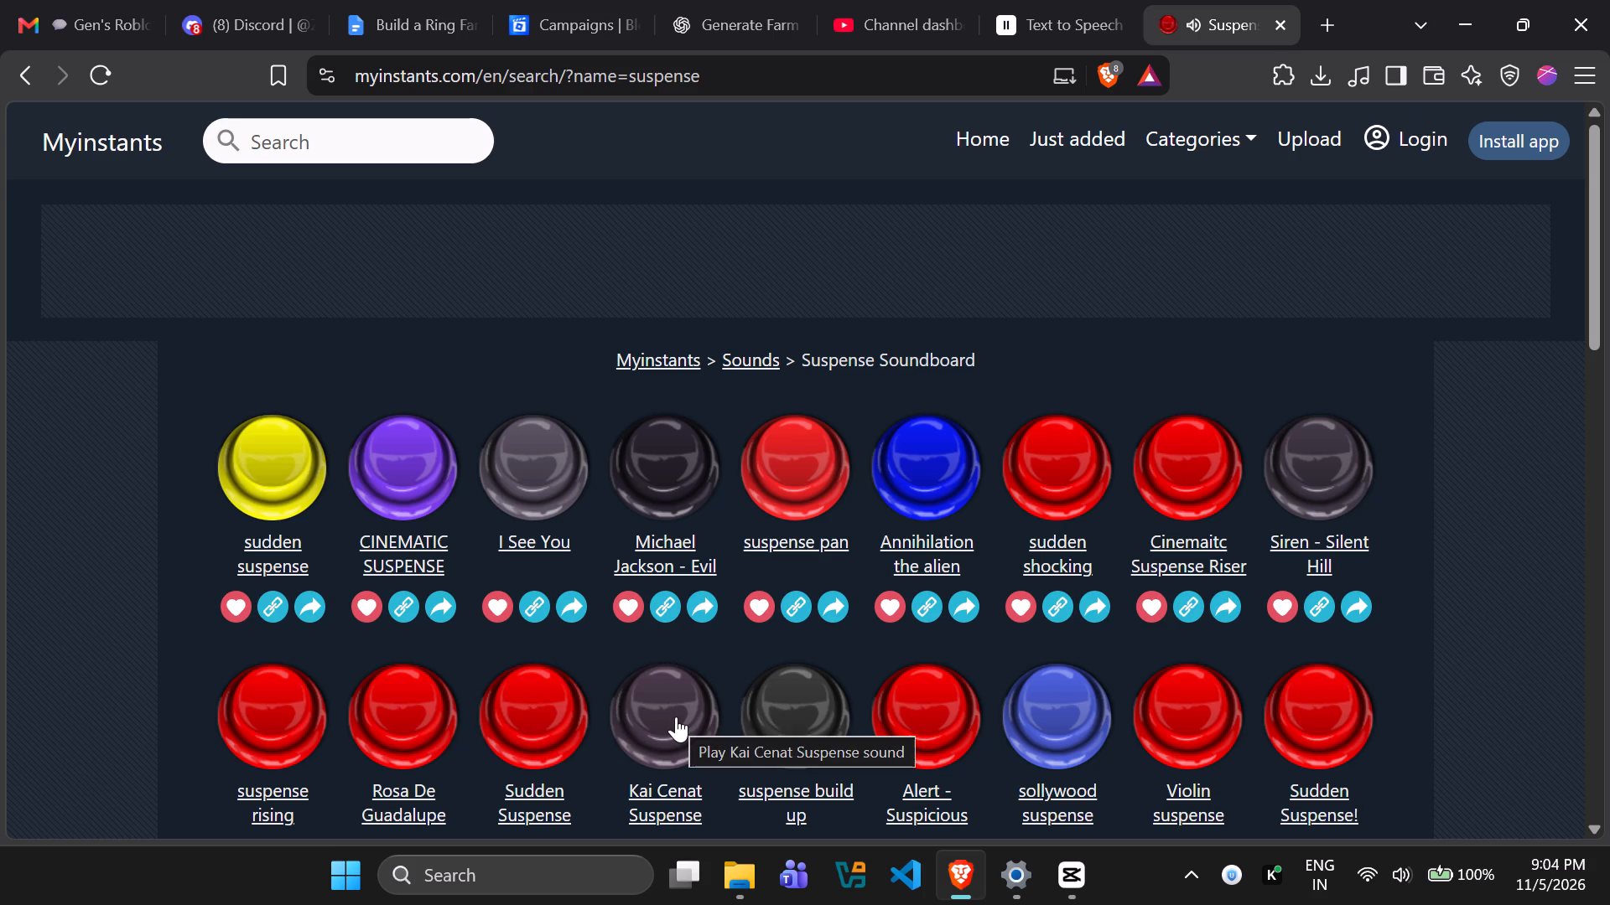
Download the Sudden Suspense Boom MP3 into the "I used them" folder under audio, meme sfx, New Editing assets.
left_click(540, 788)
scroll(828, 620, "down", 2)
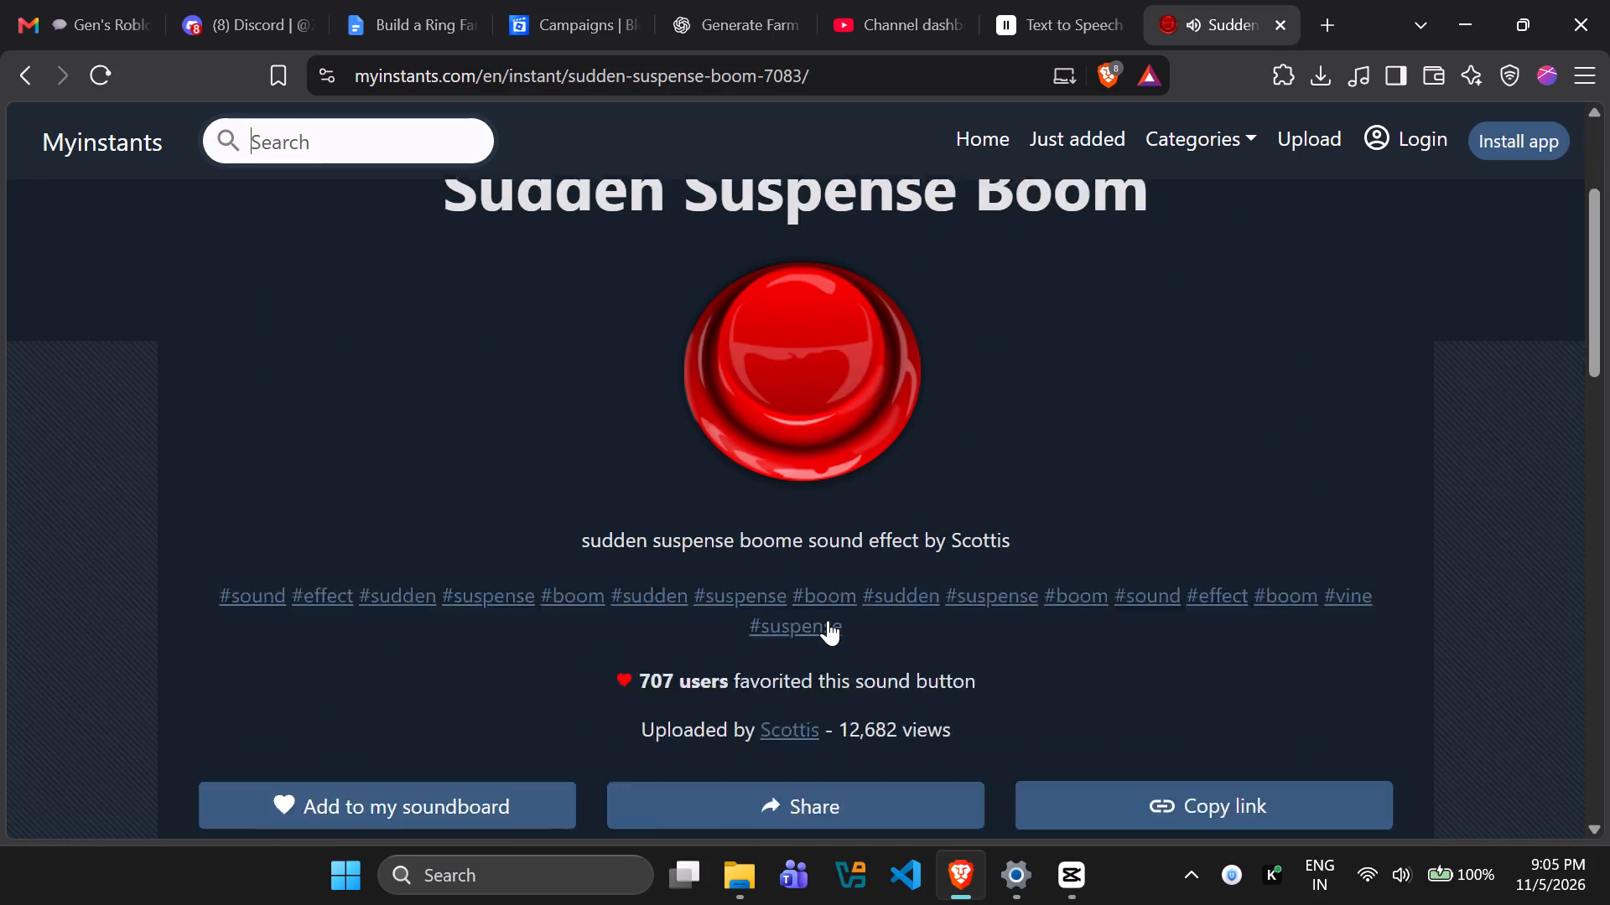
scroll(828, 620, "down", 1)
left_click(816, 765)
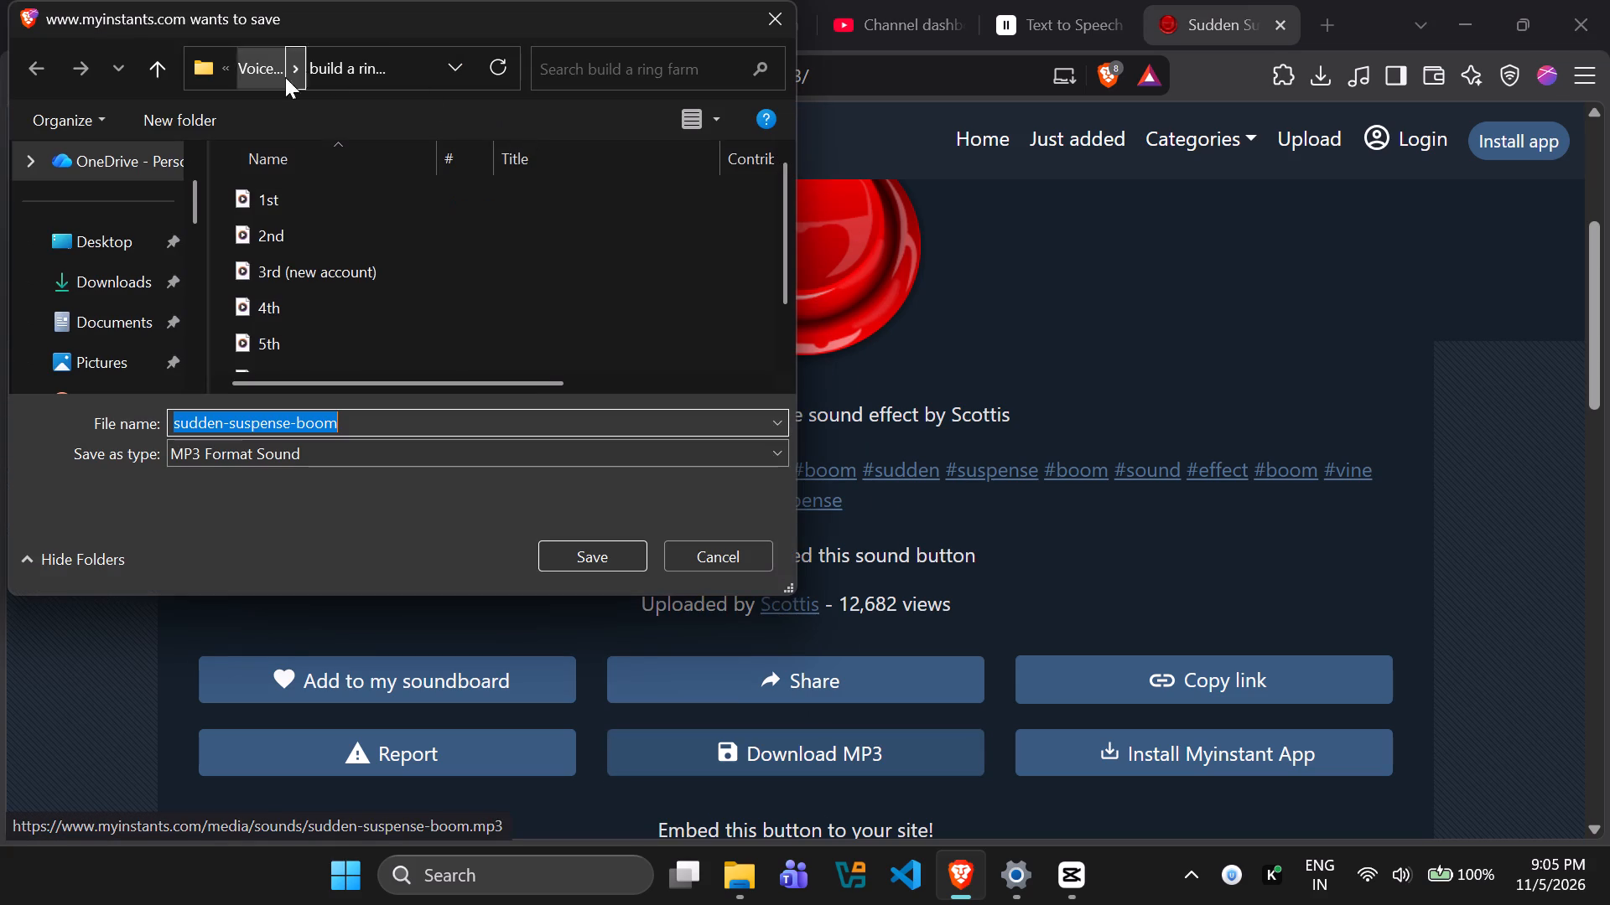
left_click(253, 66)
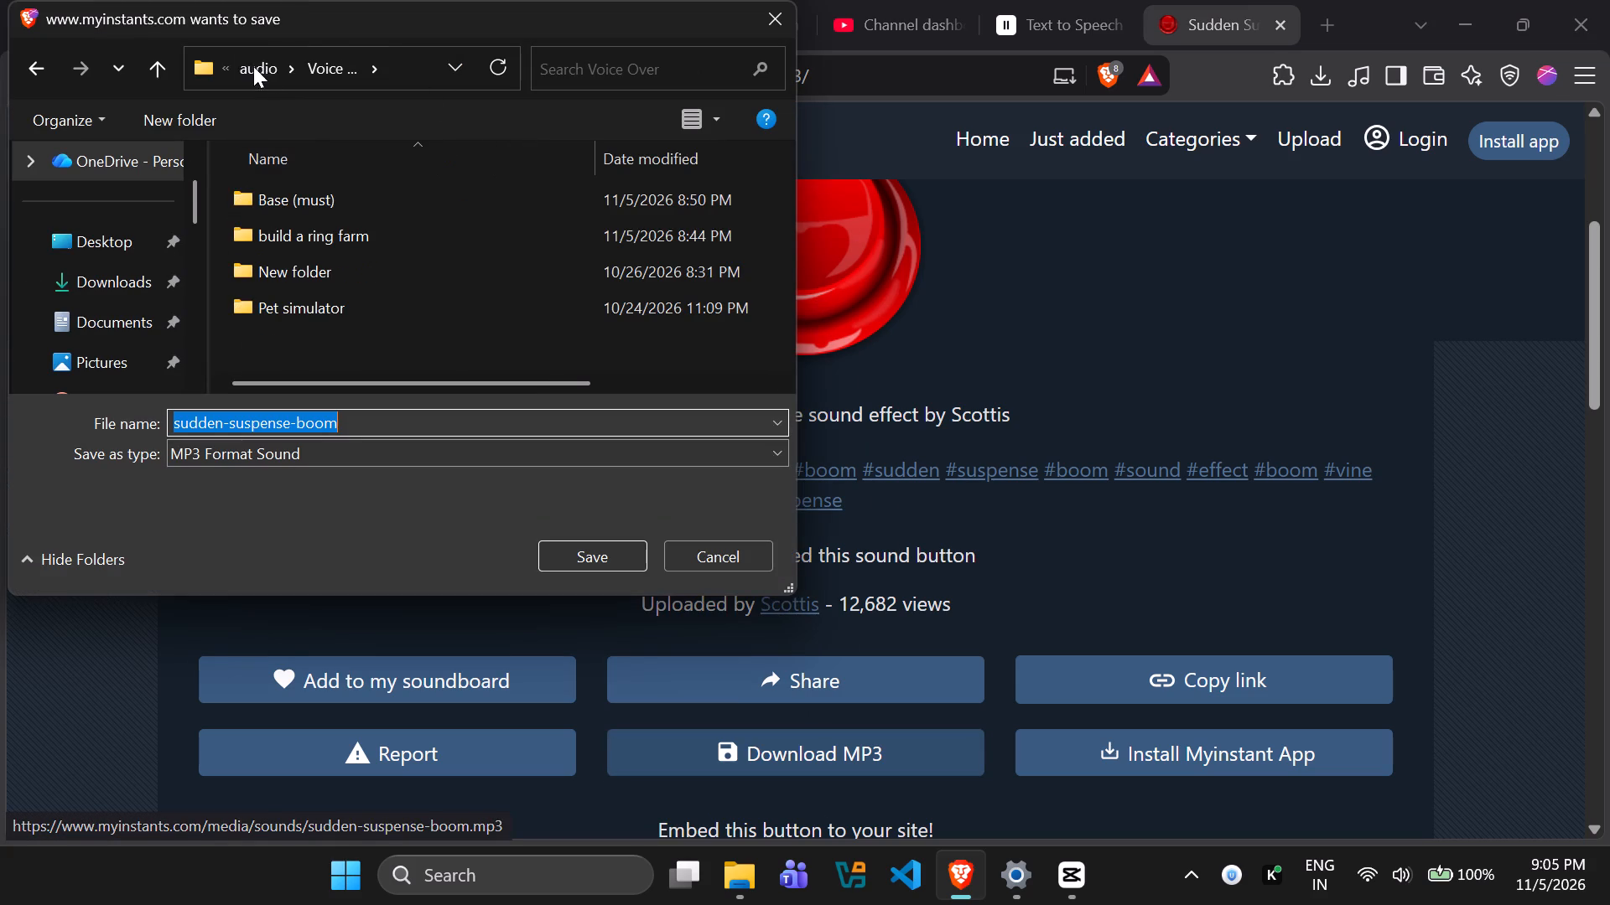
left_click(277, 71)
double_click(326, 277)
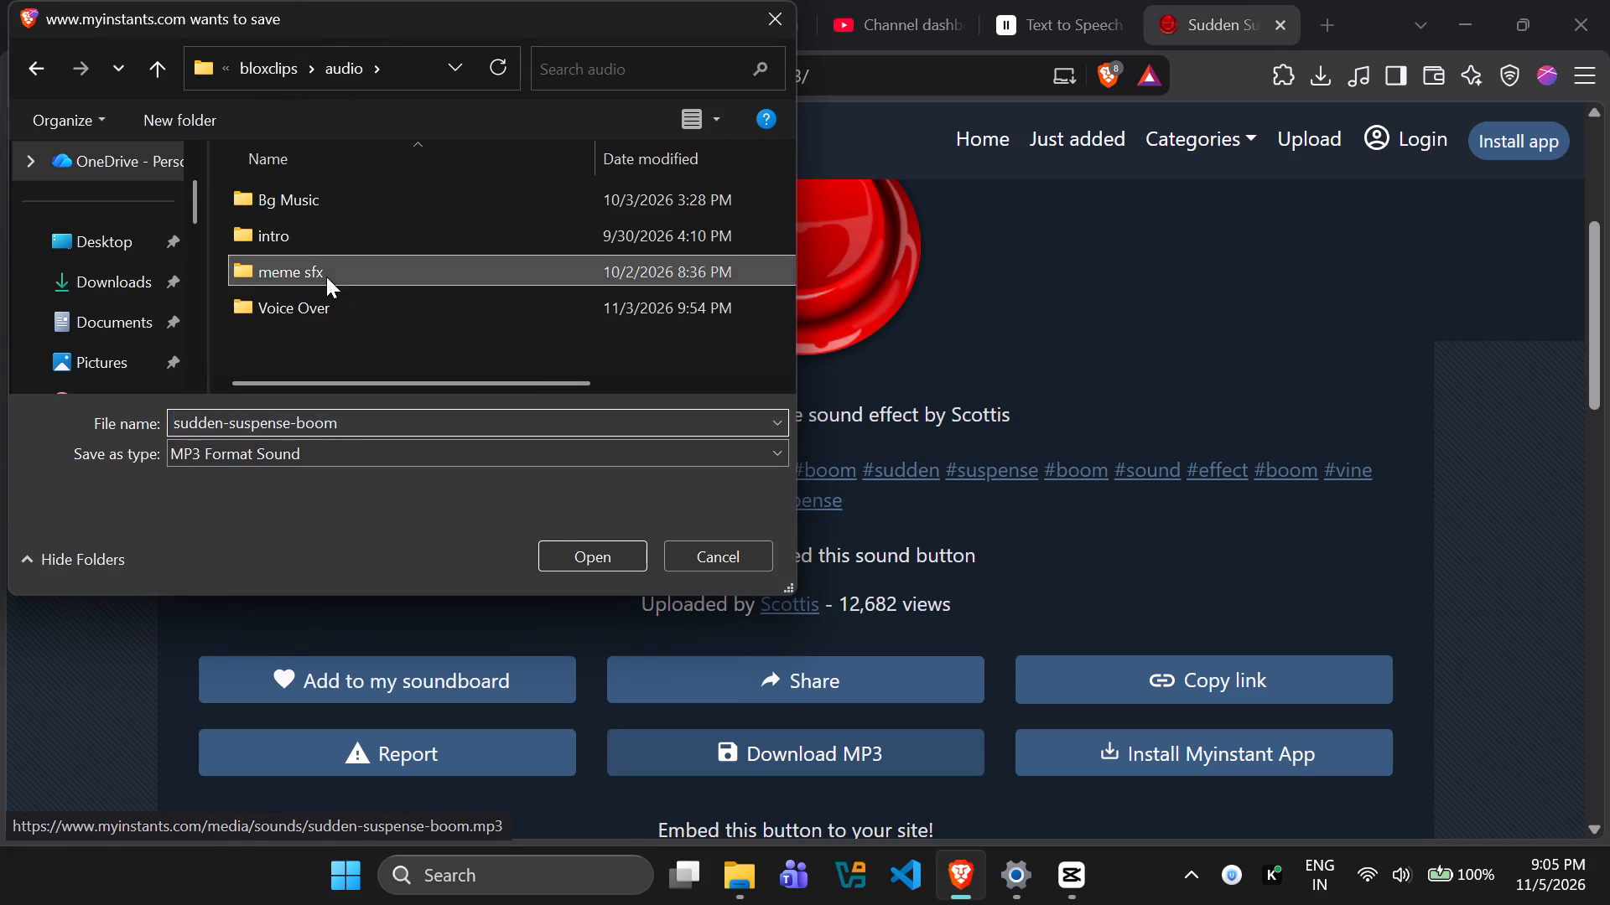
double_click(350, 235)
double_click(340, 196)
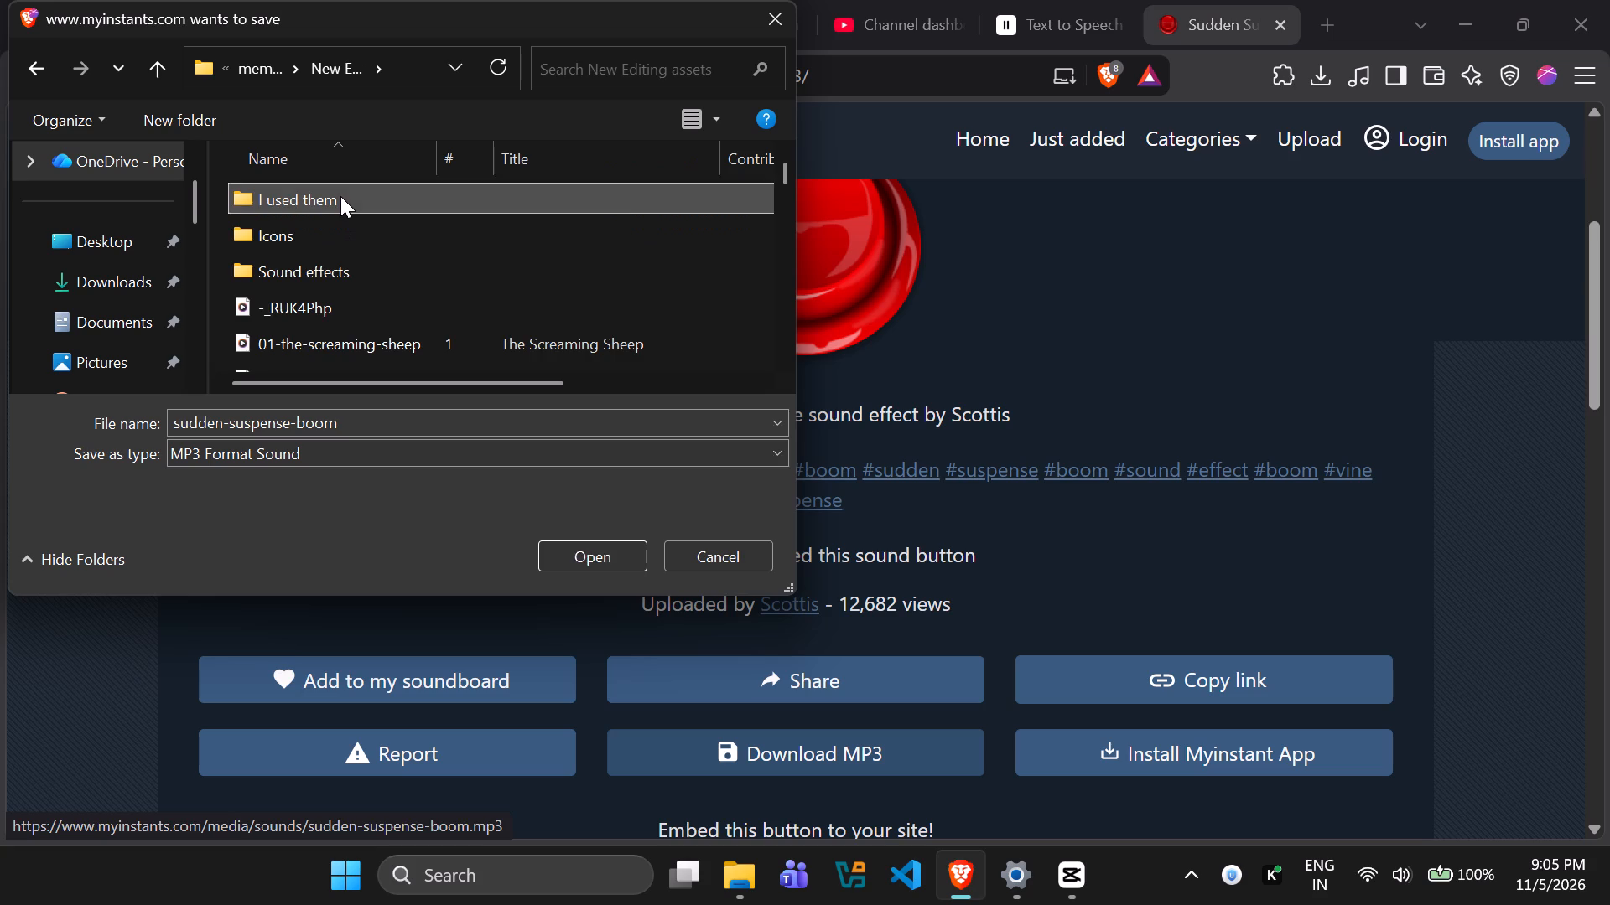
left_click(571, 554)
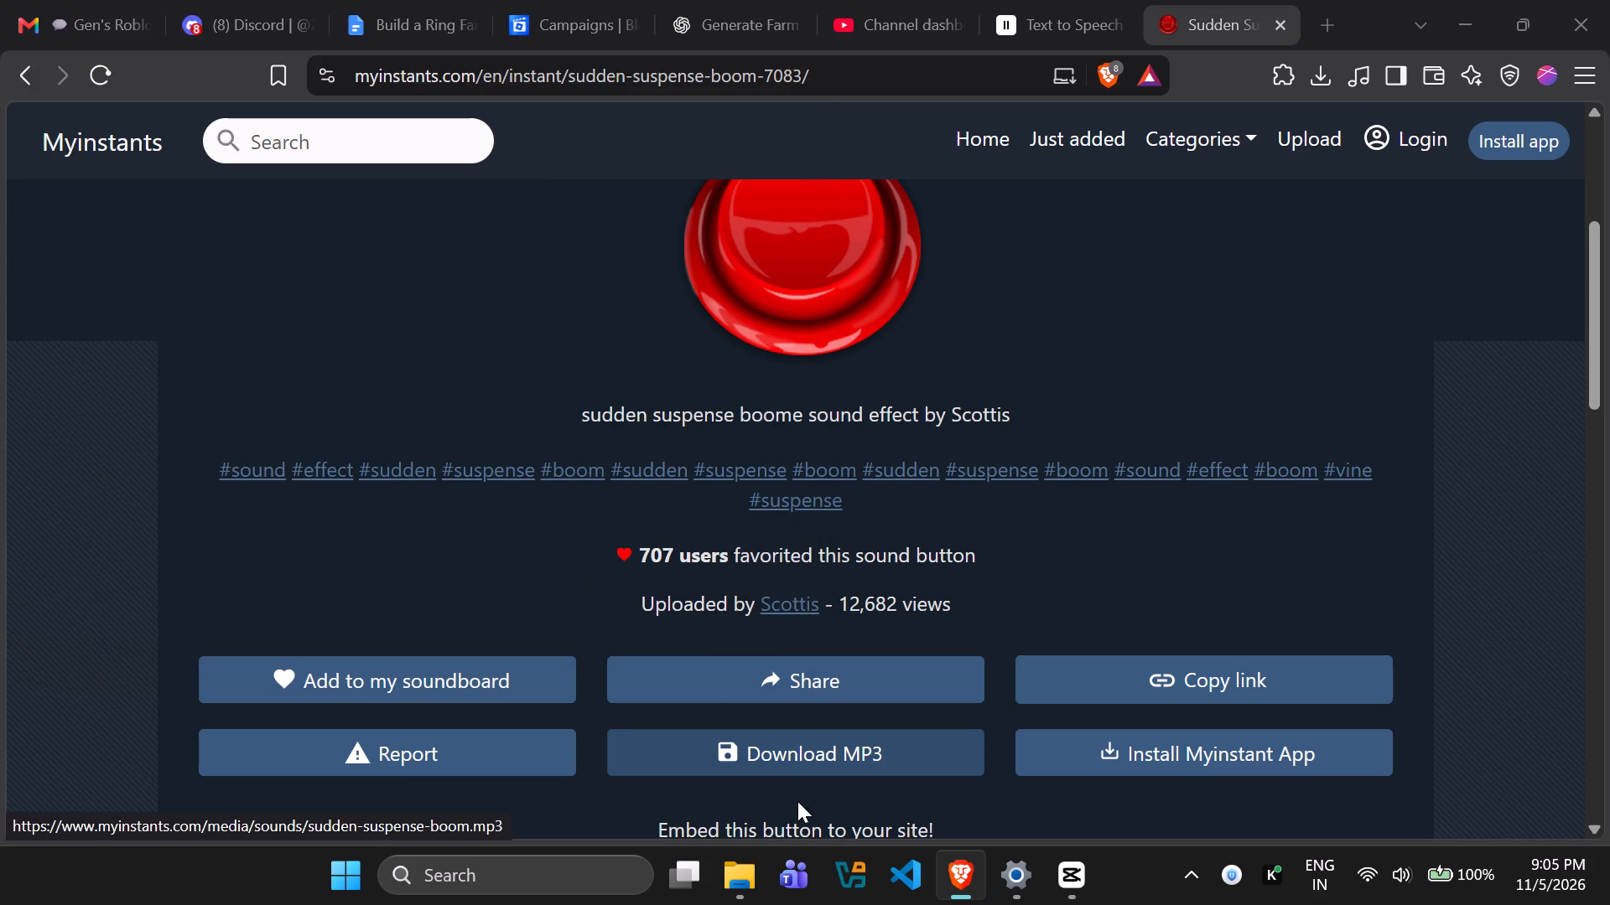
Switch to CapCut and import sudden-suspense-boom from the "I used them" folder into the project media.
left_click(1067, 887)
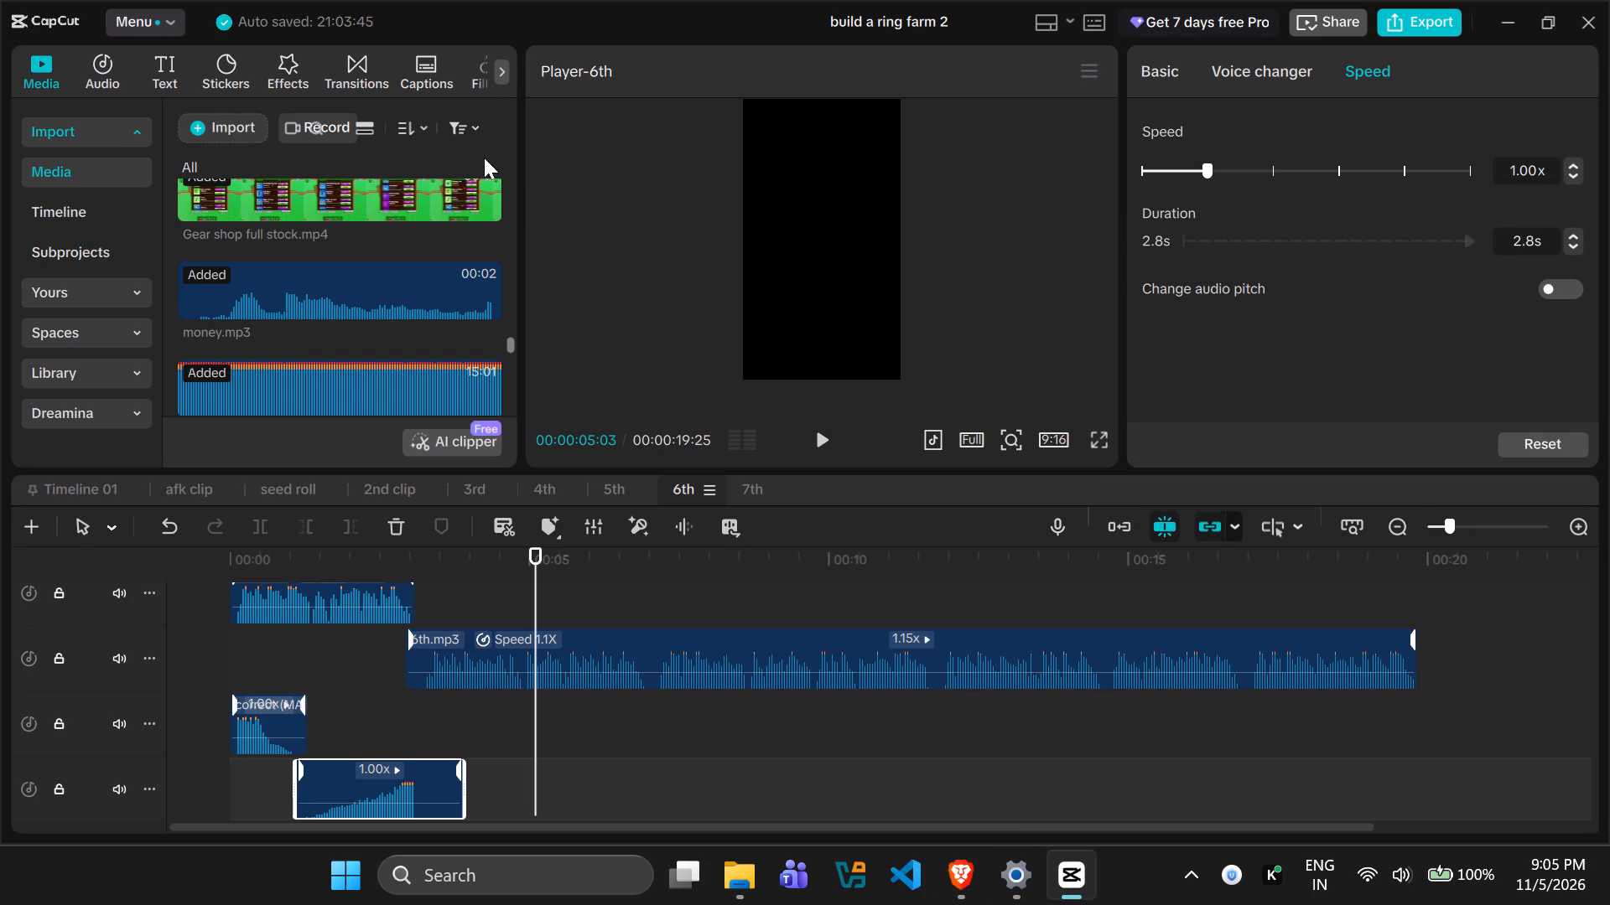
left_click(237, 129)
left_click(286, 168)
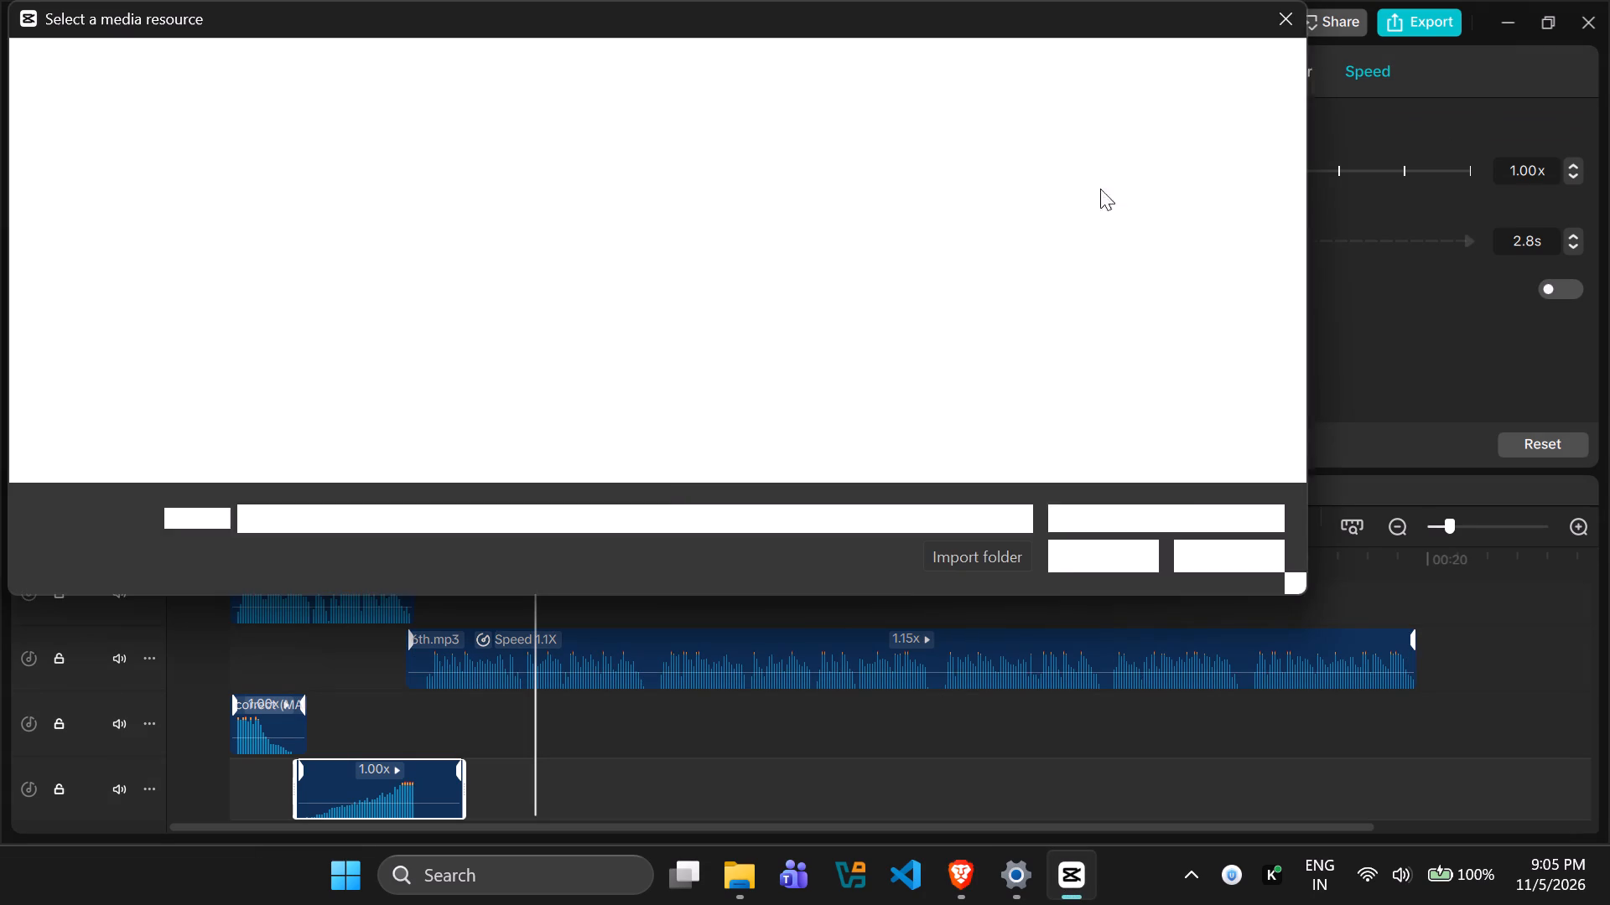
left_click(584, 73)
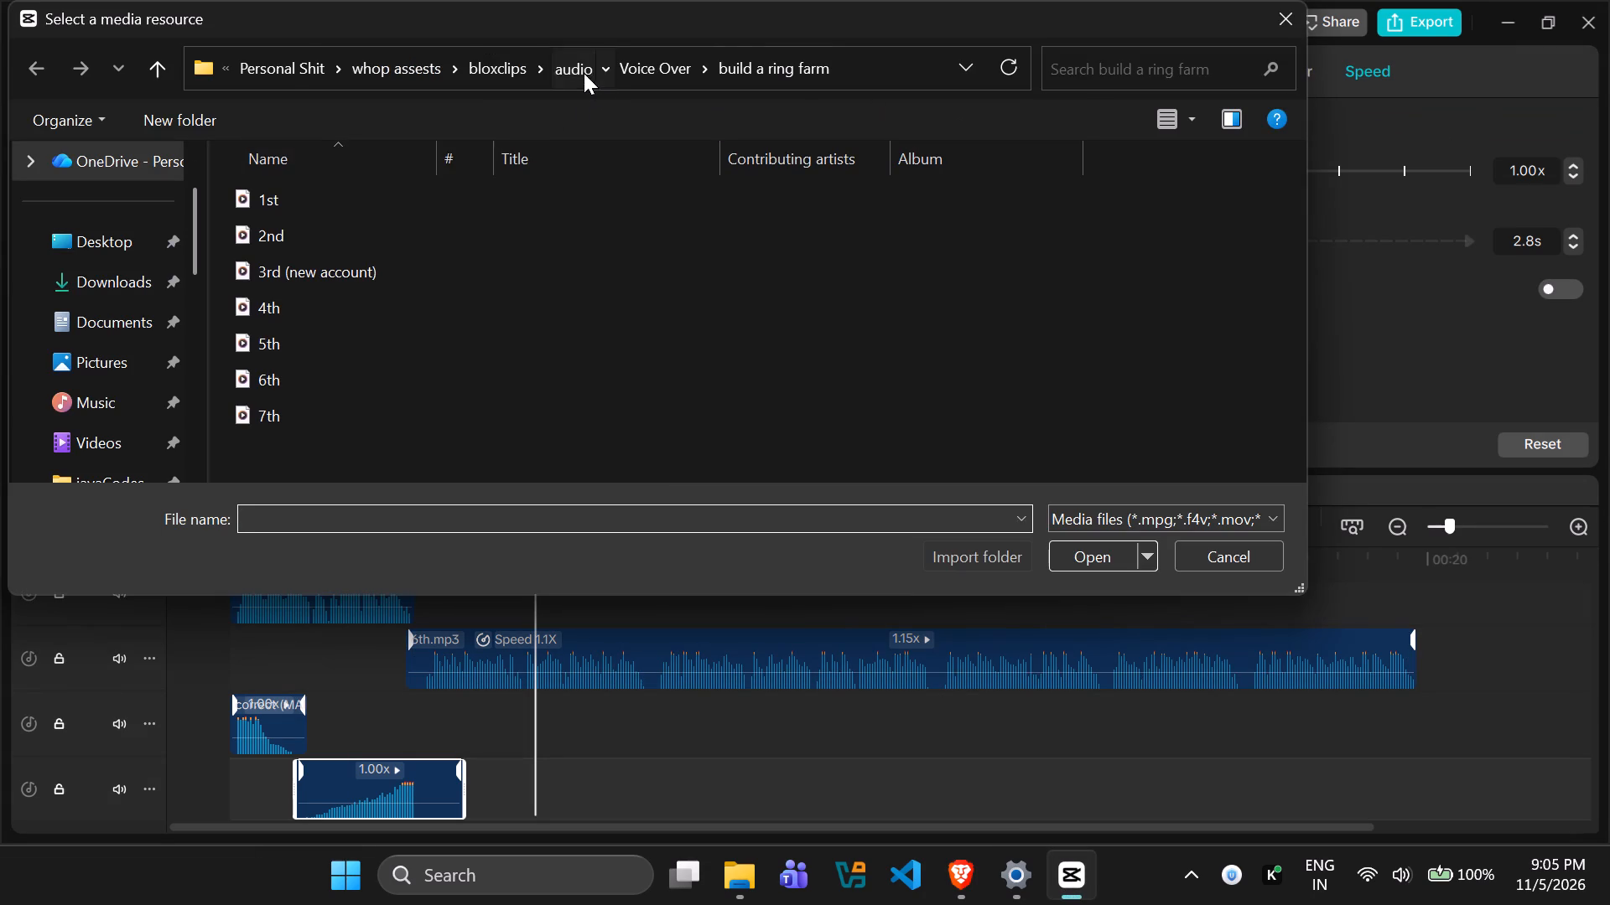
double_click(289, 284)
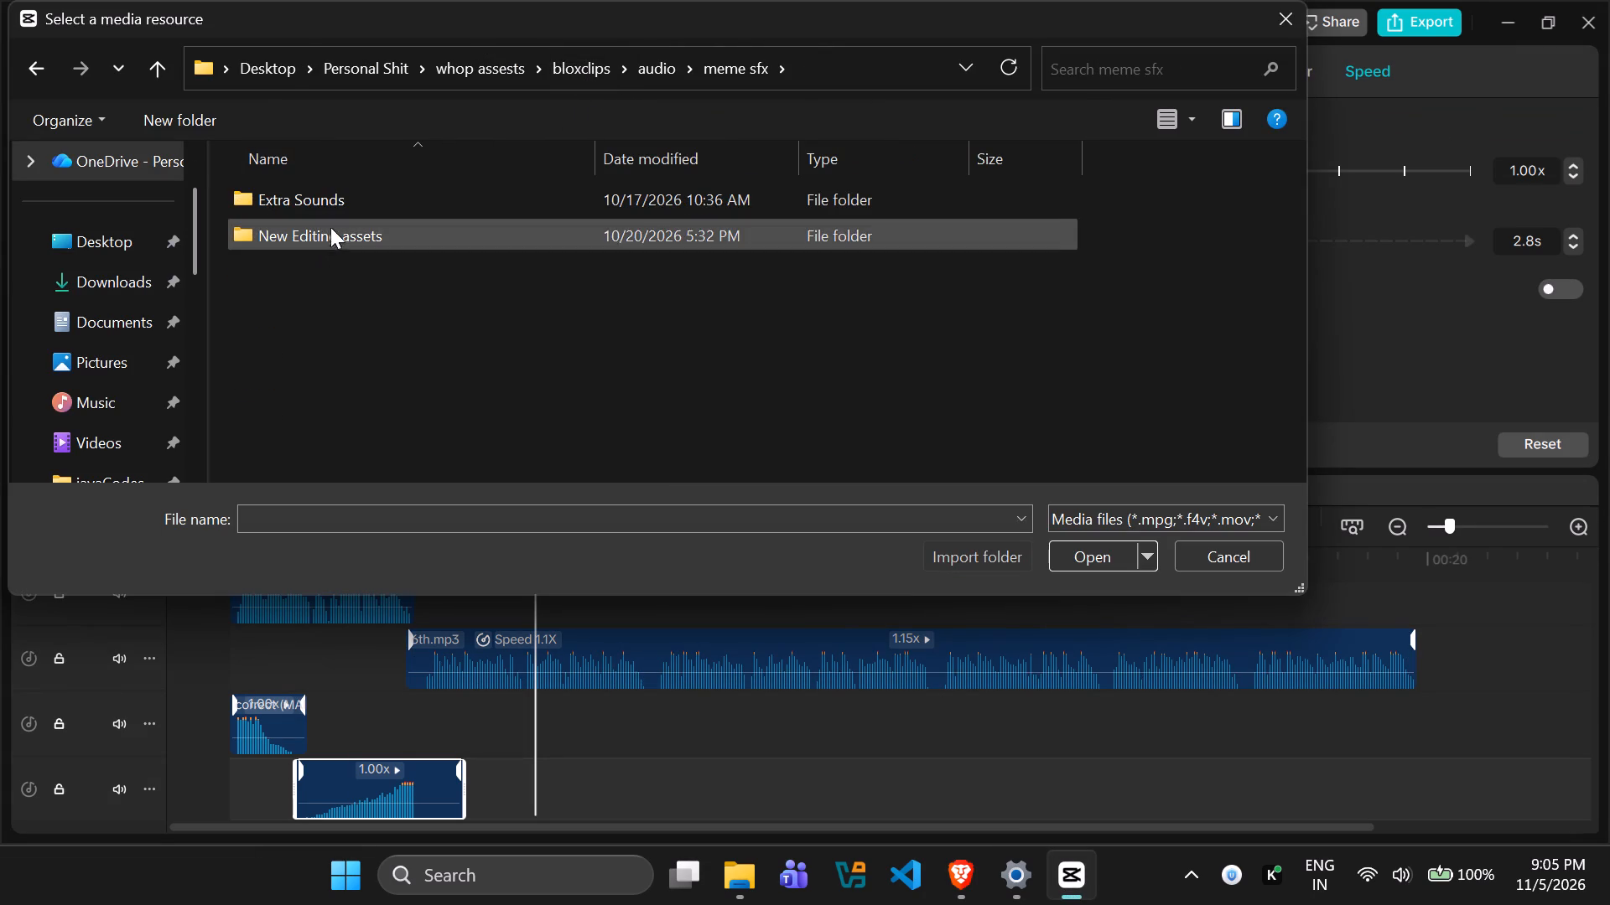
double_click(332, 234)
double_click(336, 188)
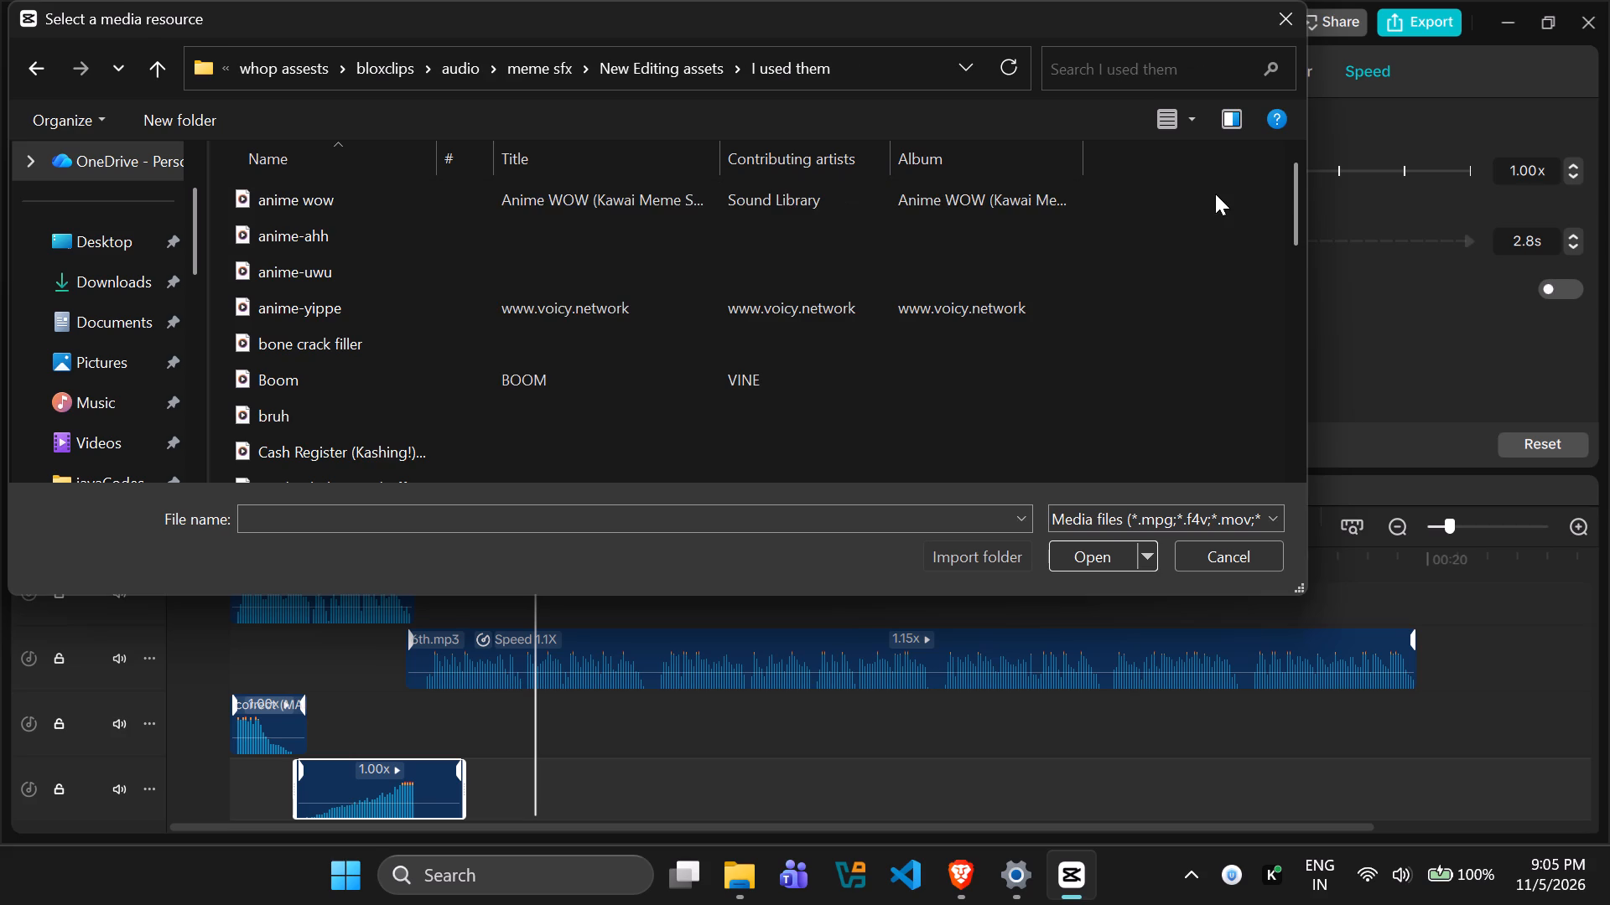
key("s")
left_click(585, 281)
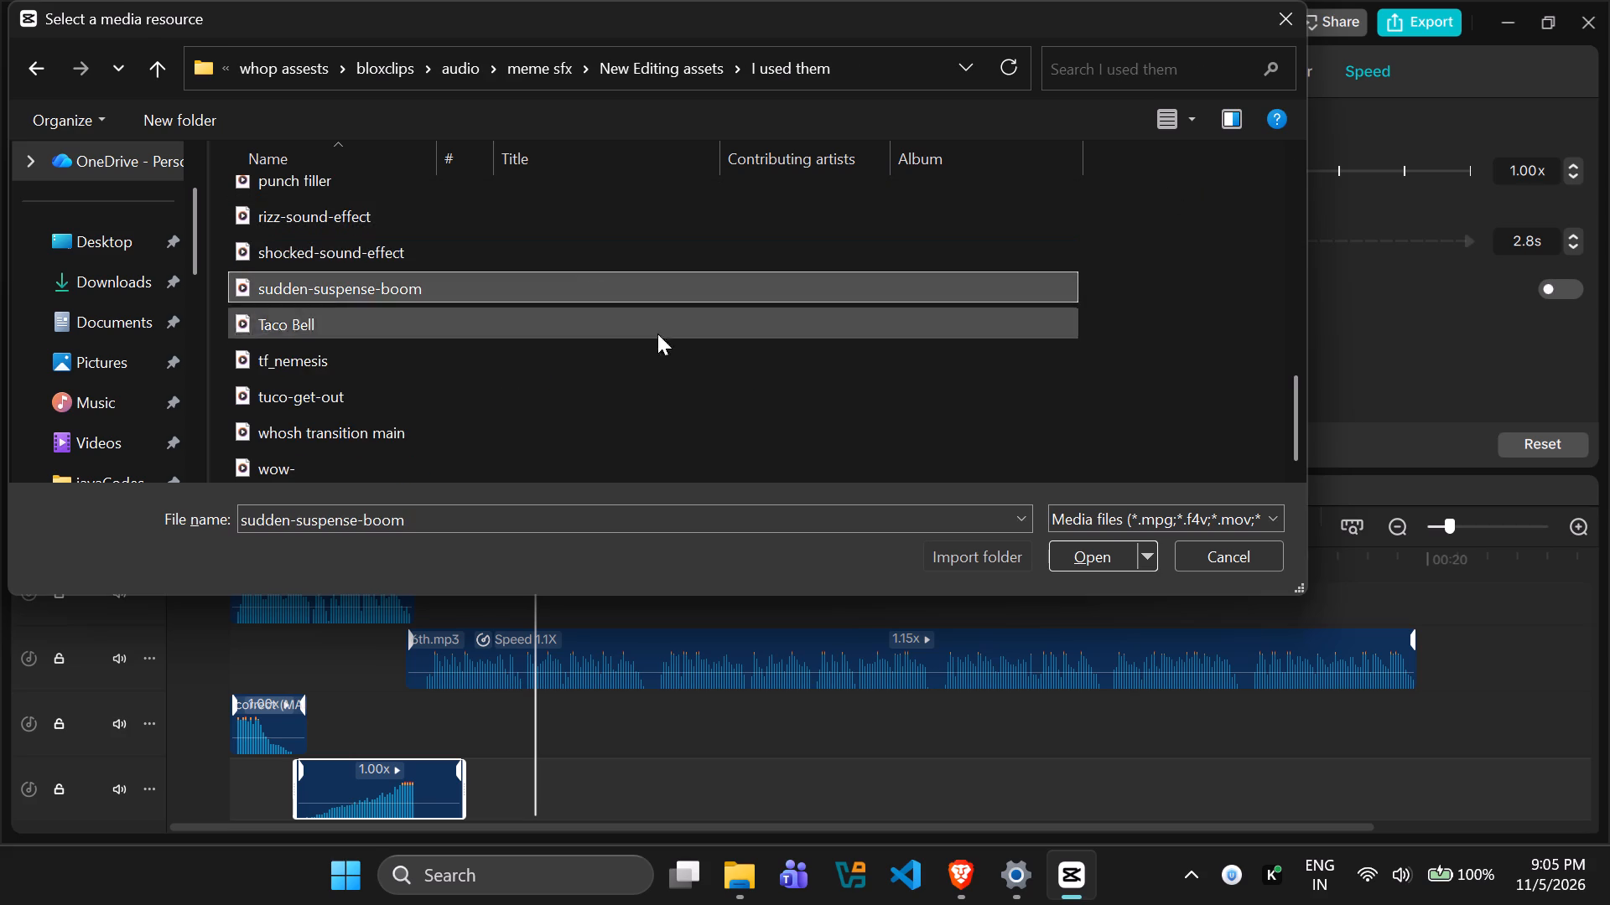
left_click(1067, 557)
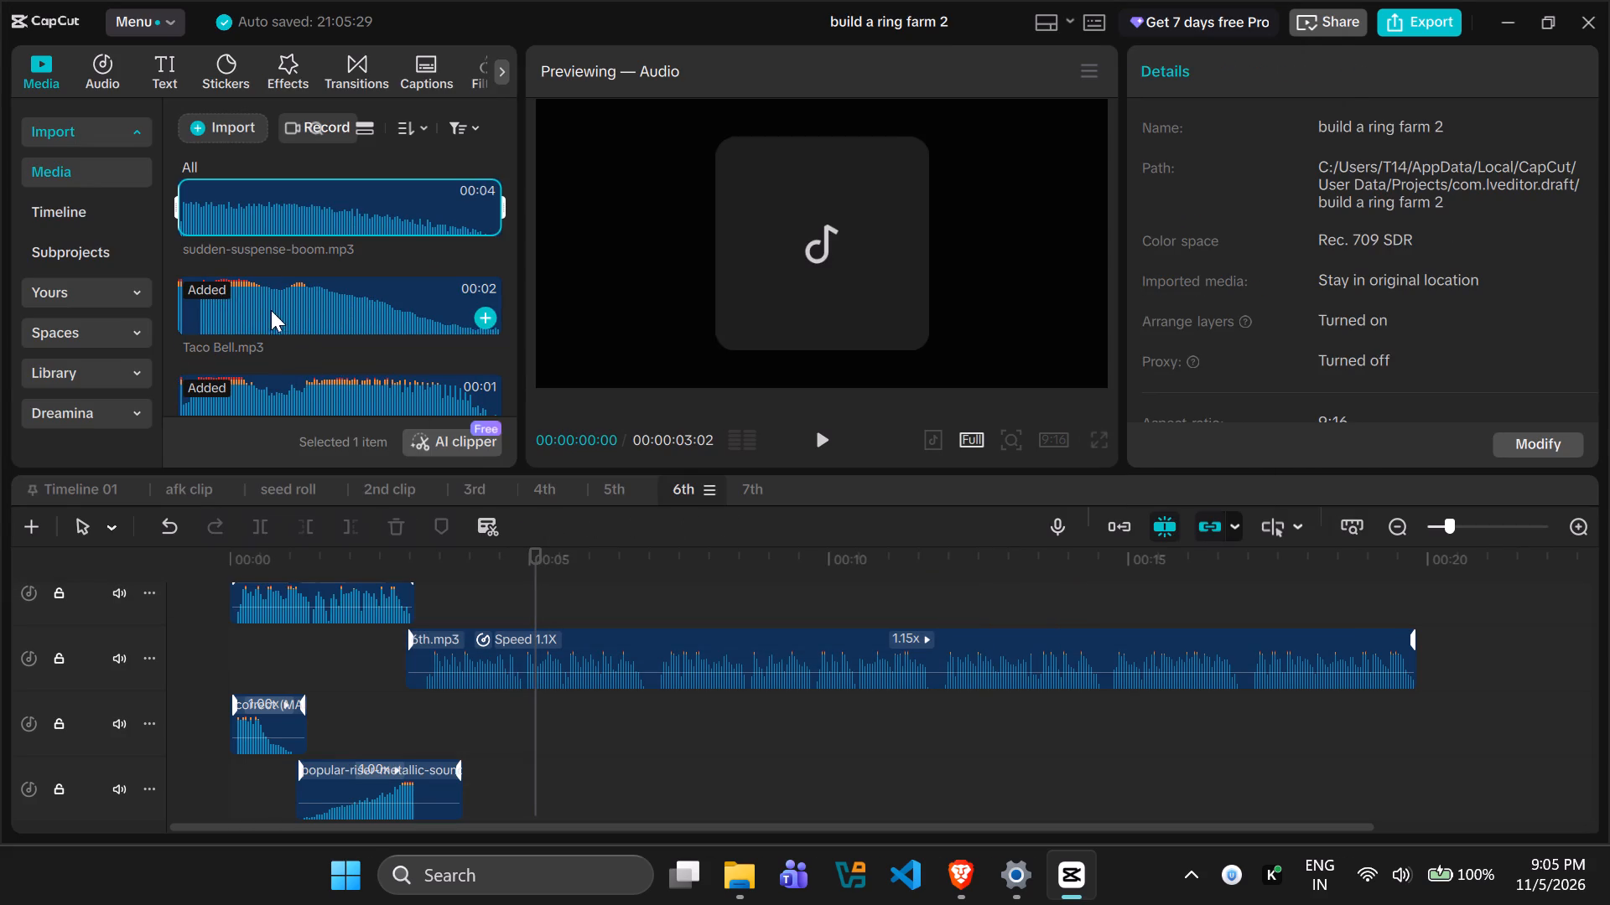
Place sudden-suspense-boom.mp3 on the intro sound's track at about 3 s, where the second voice-over part starts, and play from about 1.5 s.
left_click_drag(257, 187, 398, 722)
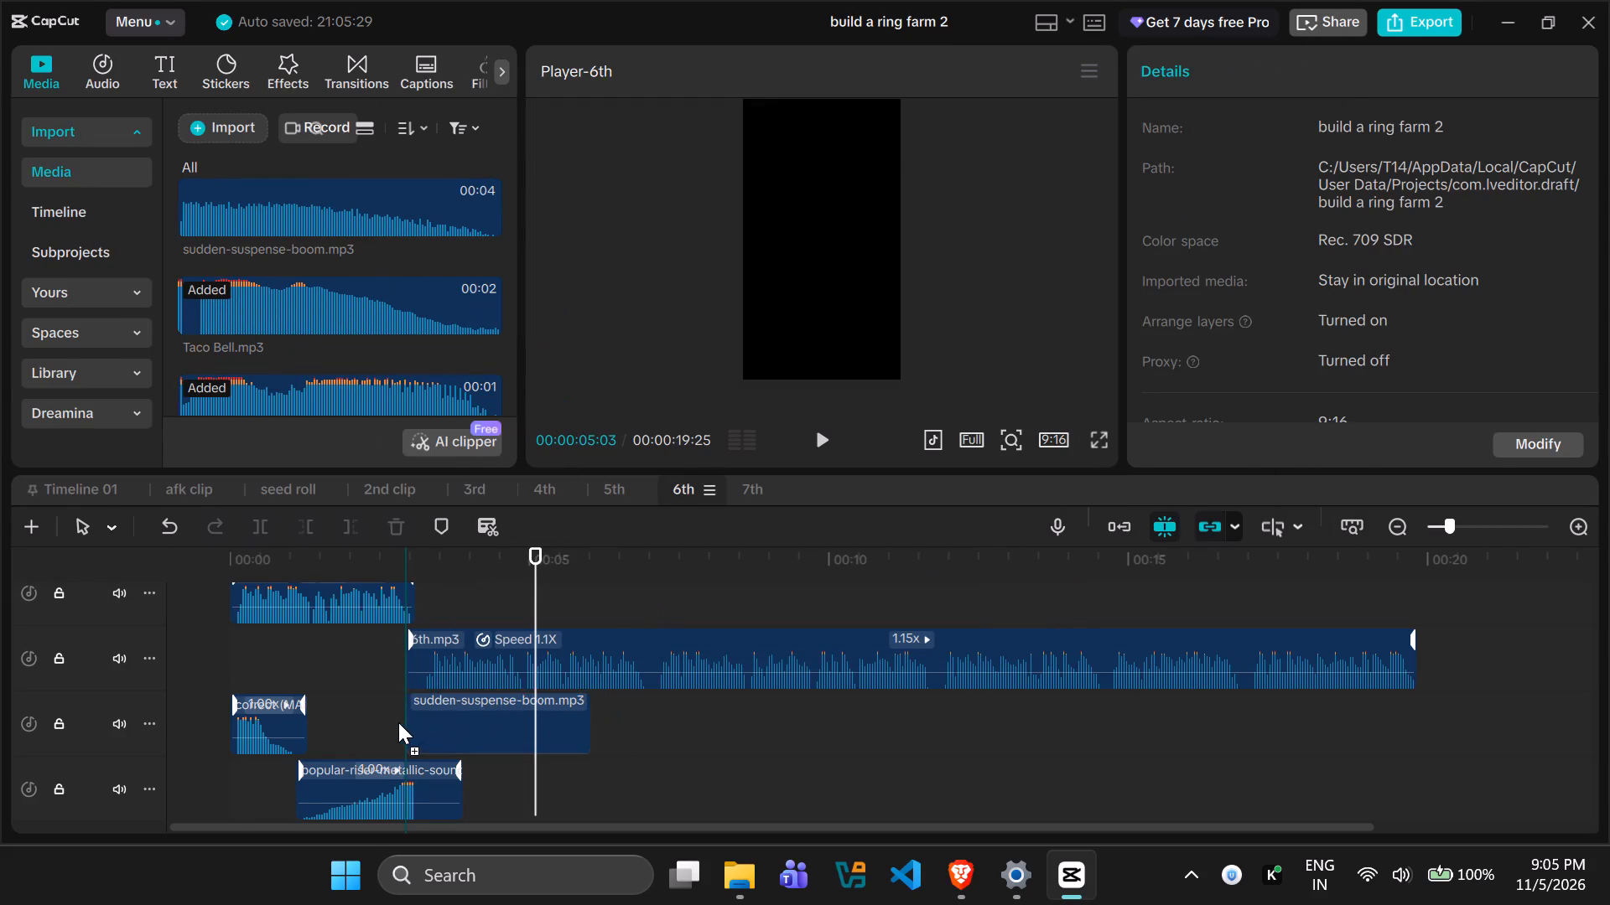
left_click_drag(398, 722, 399, 722)
left_click_drag(537, 592, 316, 592)
key("space")
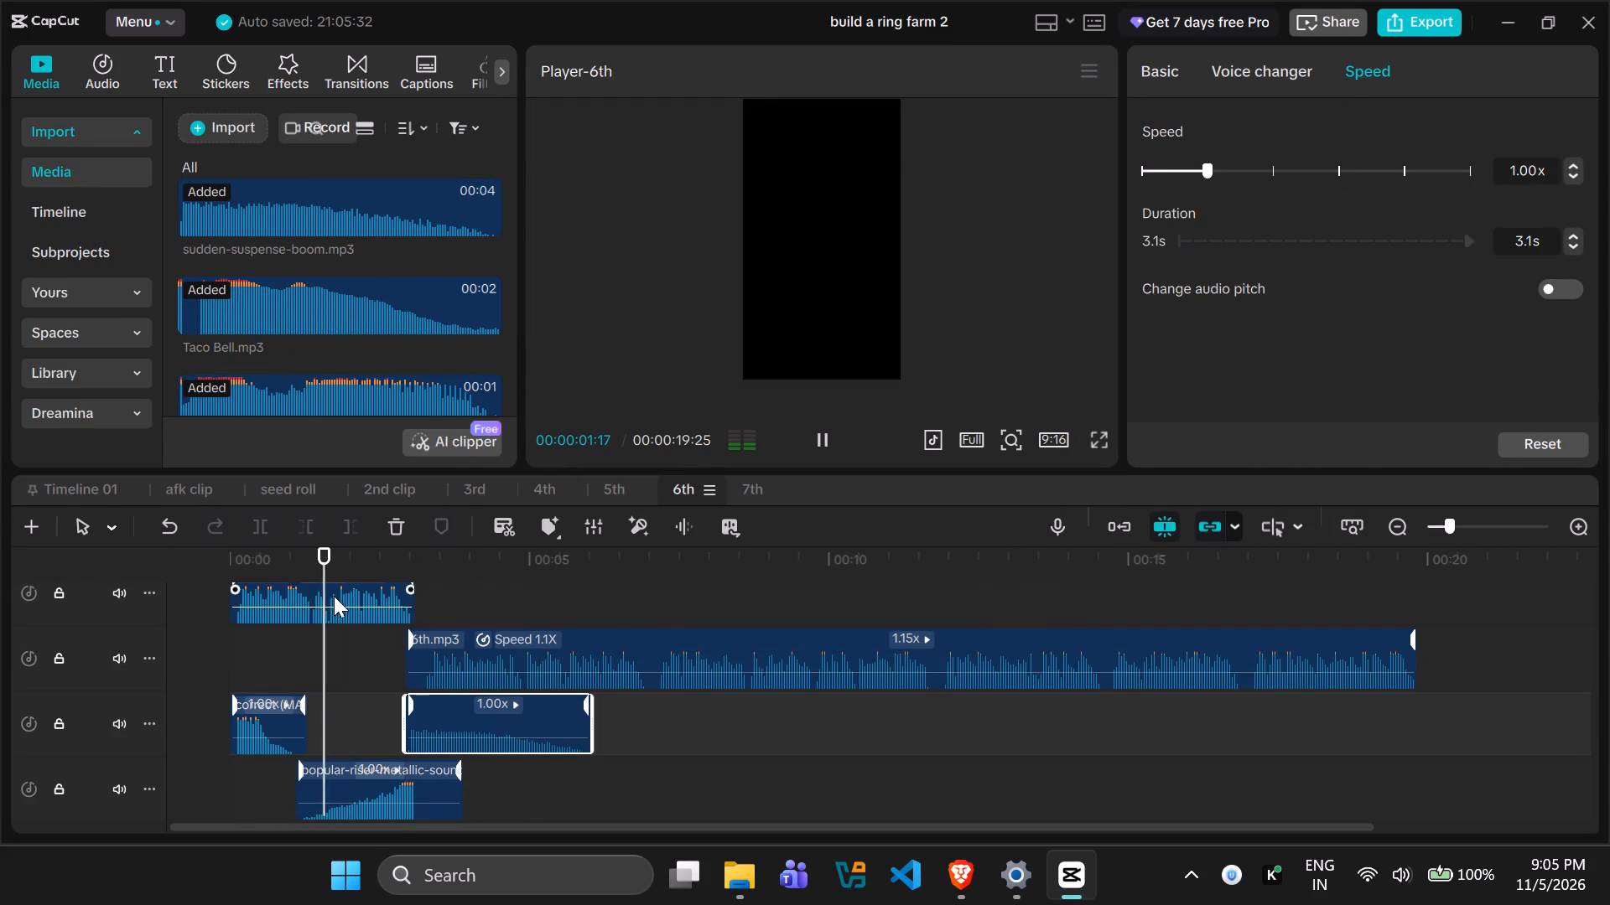
Move the sudden-suspense-boom clip on its track to start at about 4 s, and play the mix until about 6.5 s.
left_click_drag(447, 720, 462, 720)
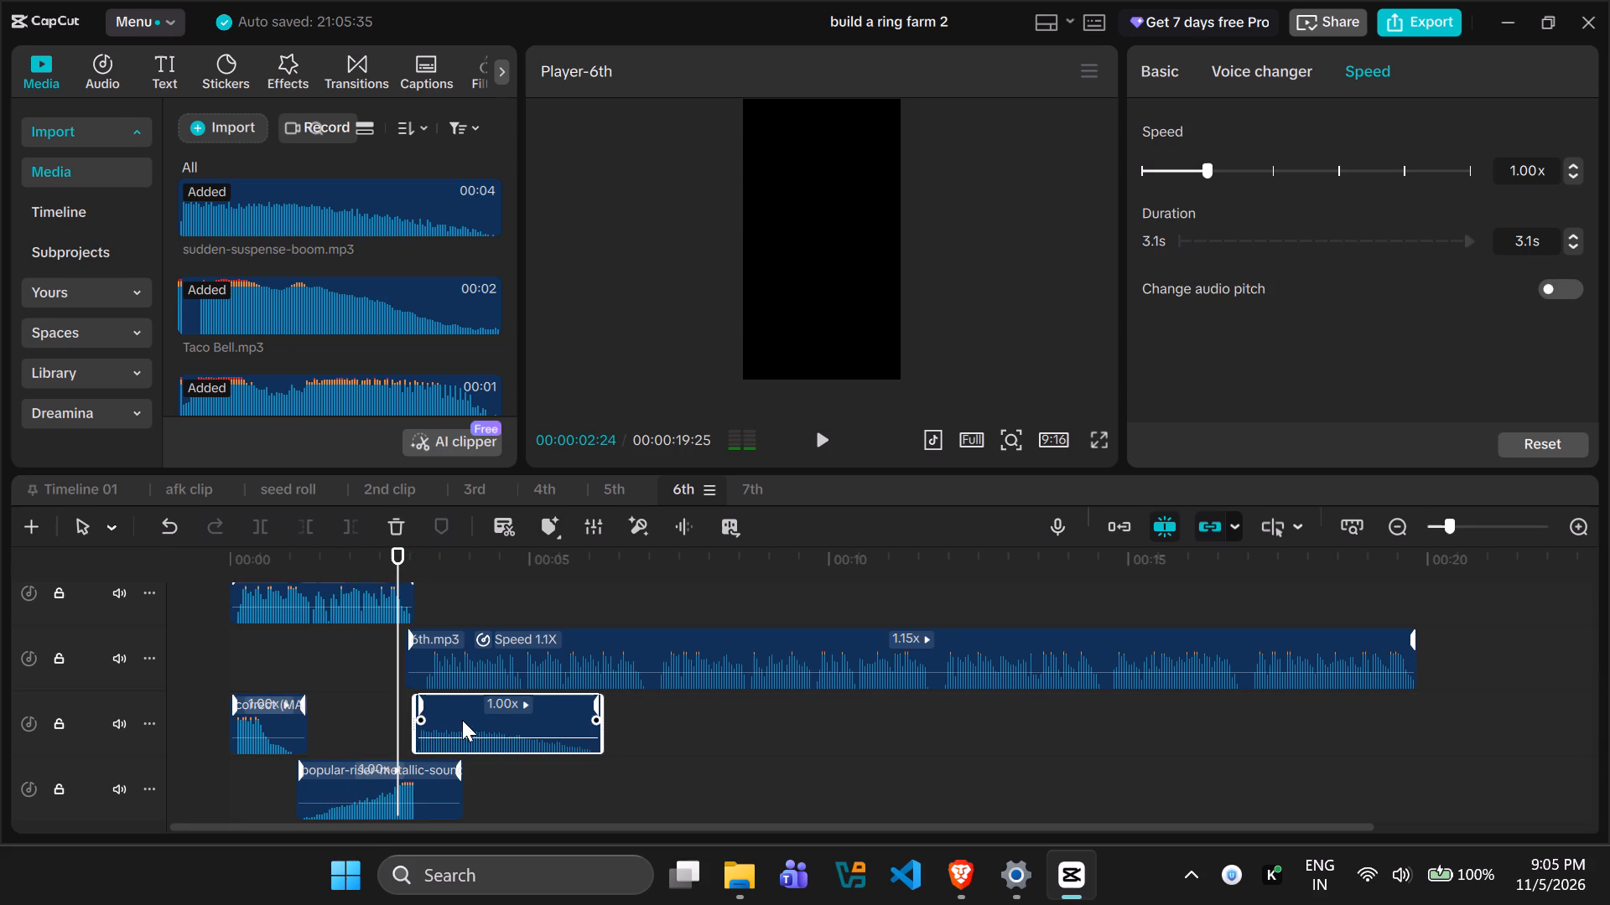
key("space")
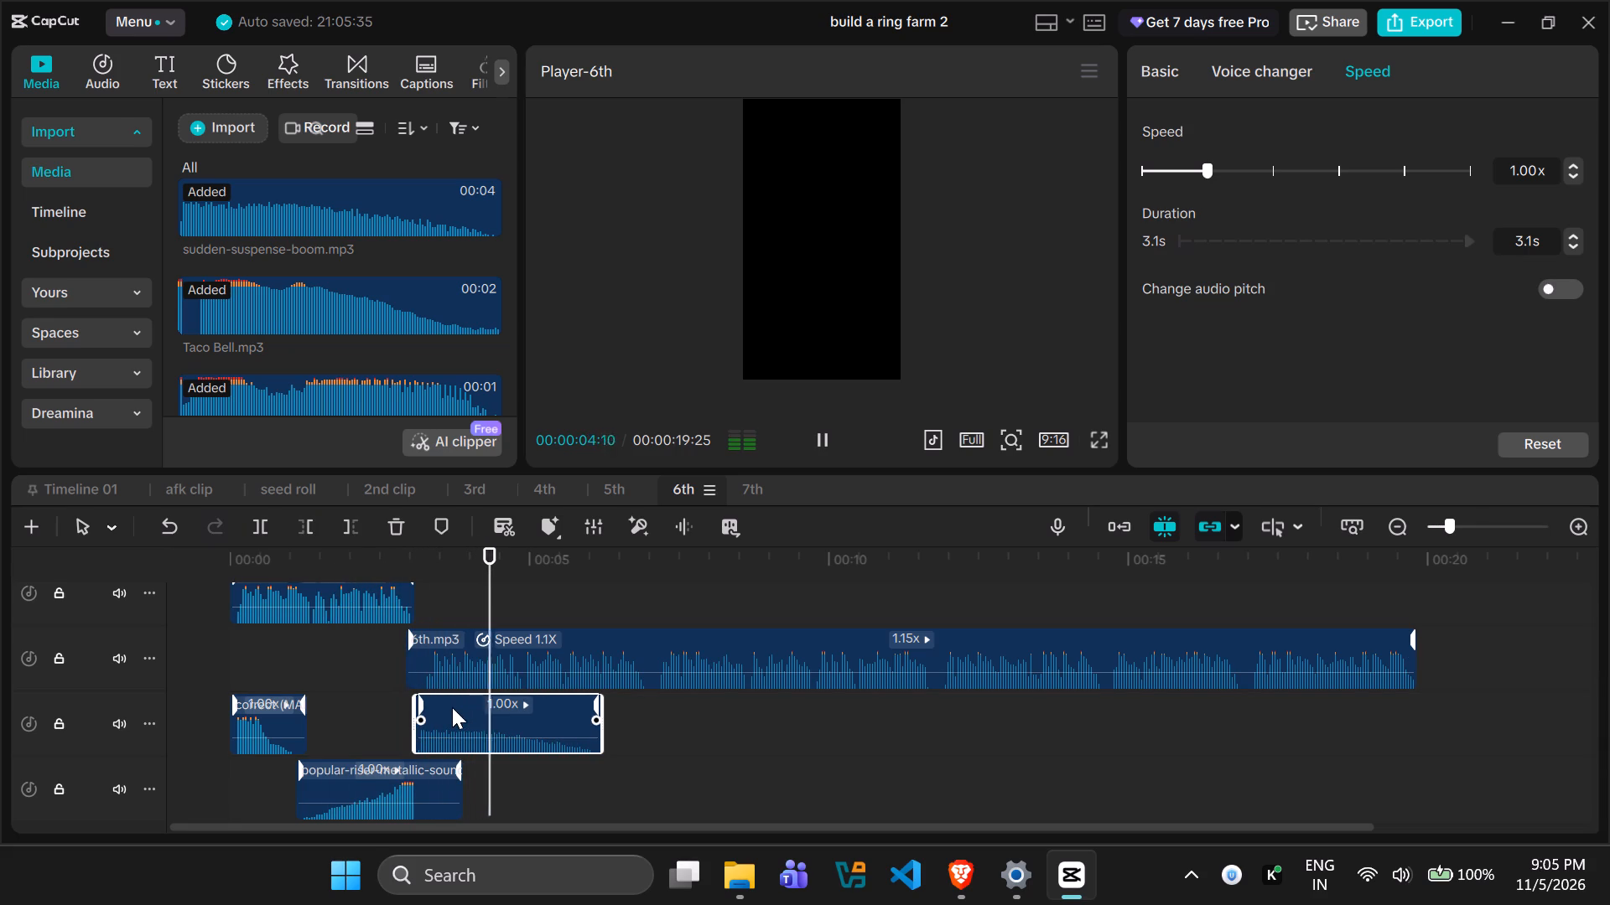
left_click_drag(457, 707, 516, 707)
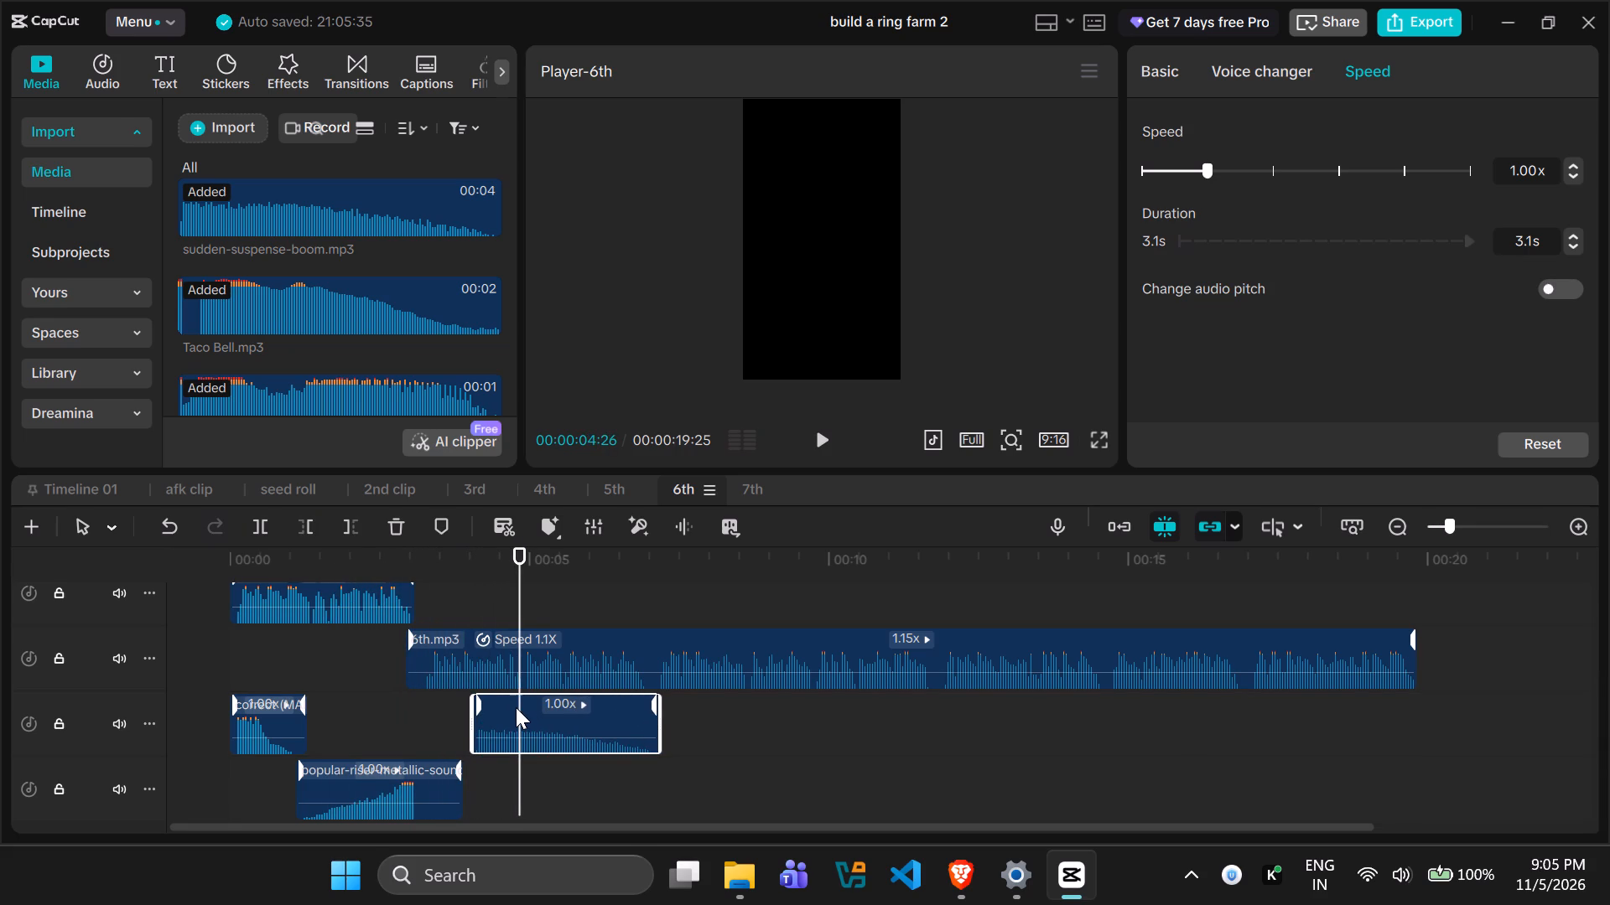
key("space")
key("space")
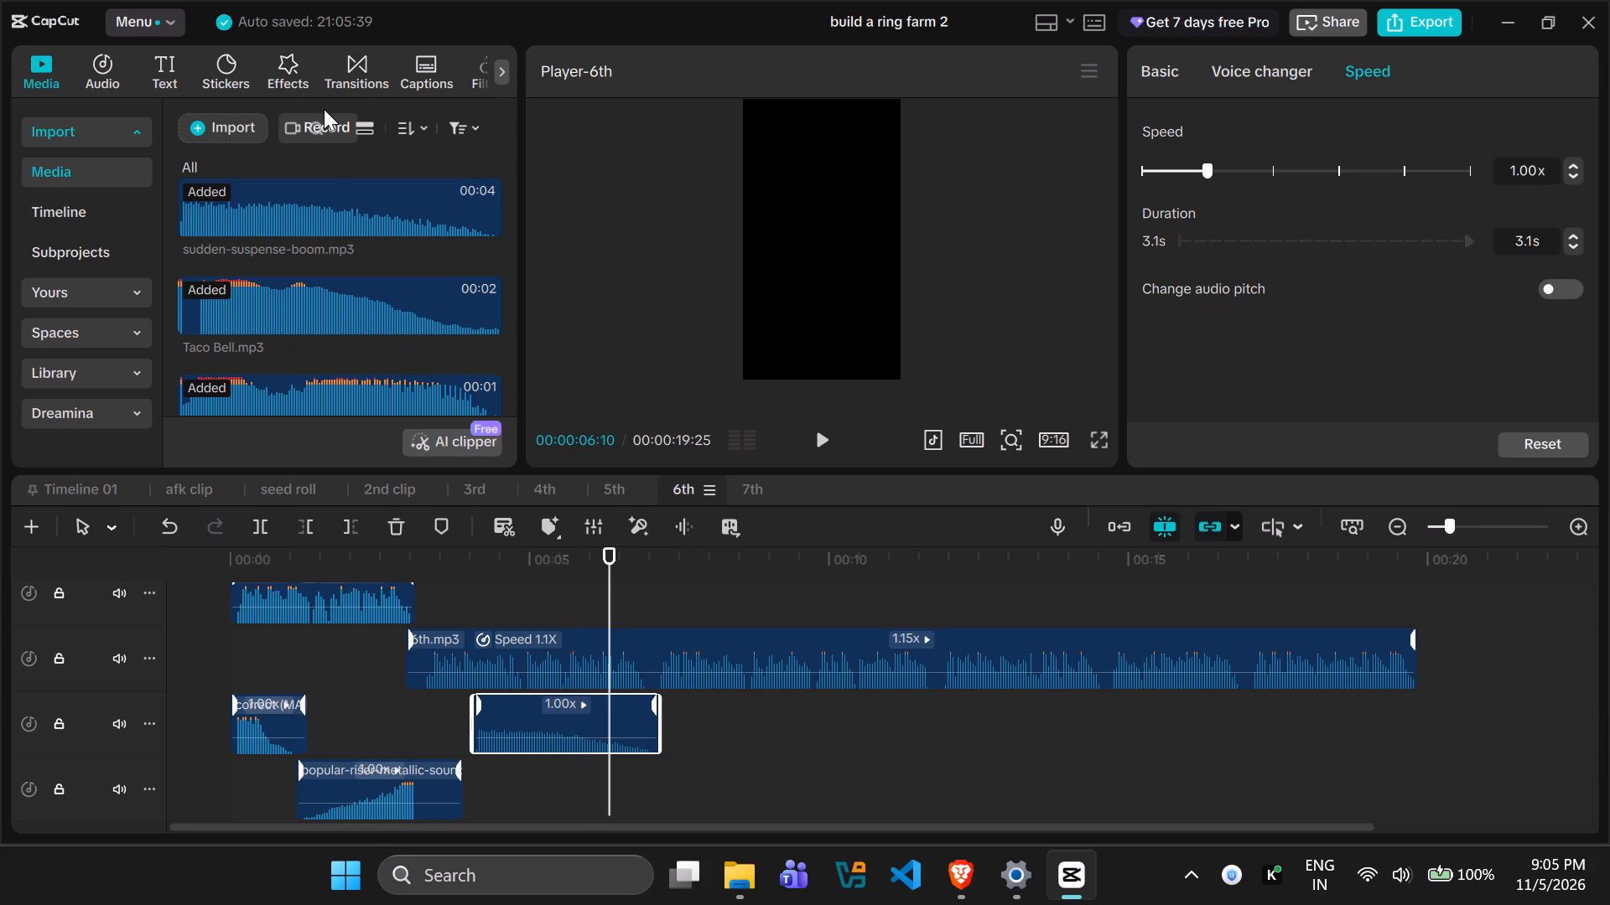
key("space")
key("space")
left_click_drag(644, 575, 615, 575)
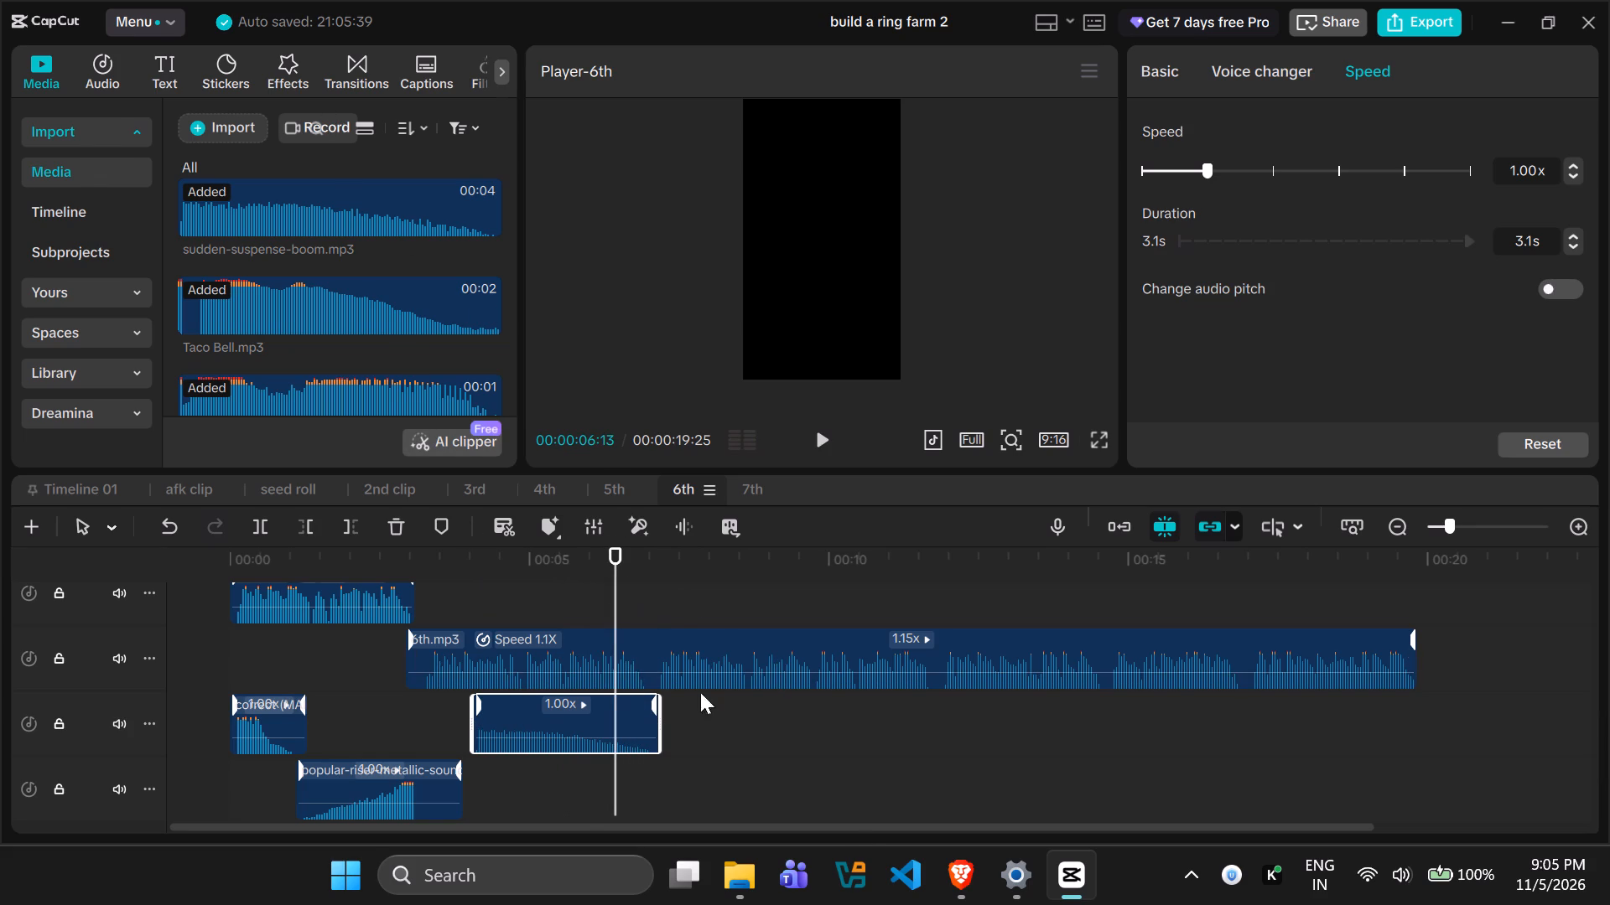
Switch to Brave, search Myinstants for "wou wou" and audition 04 WOU DANIEL, Hij wou een leuk spelletje and GW-0001.
left_click(948, 861)
left_click(962, 860)
left_click_drag(256, 126, 264, 132)
left_click(270, 141)
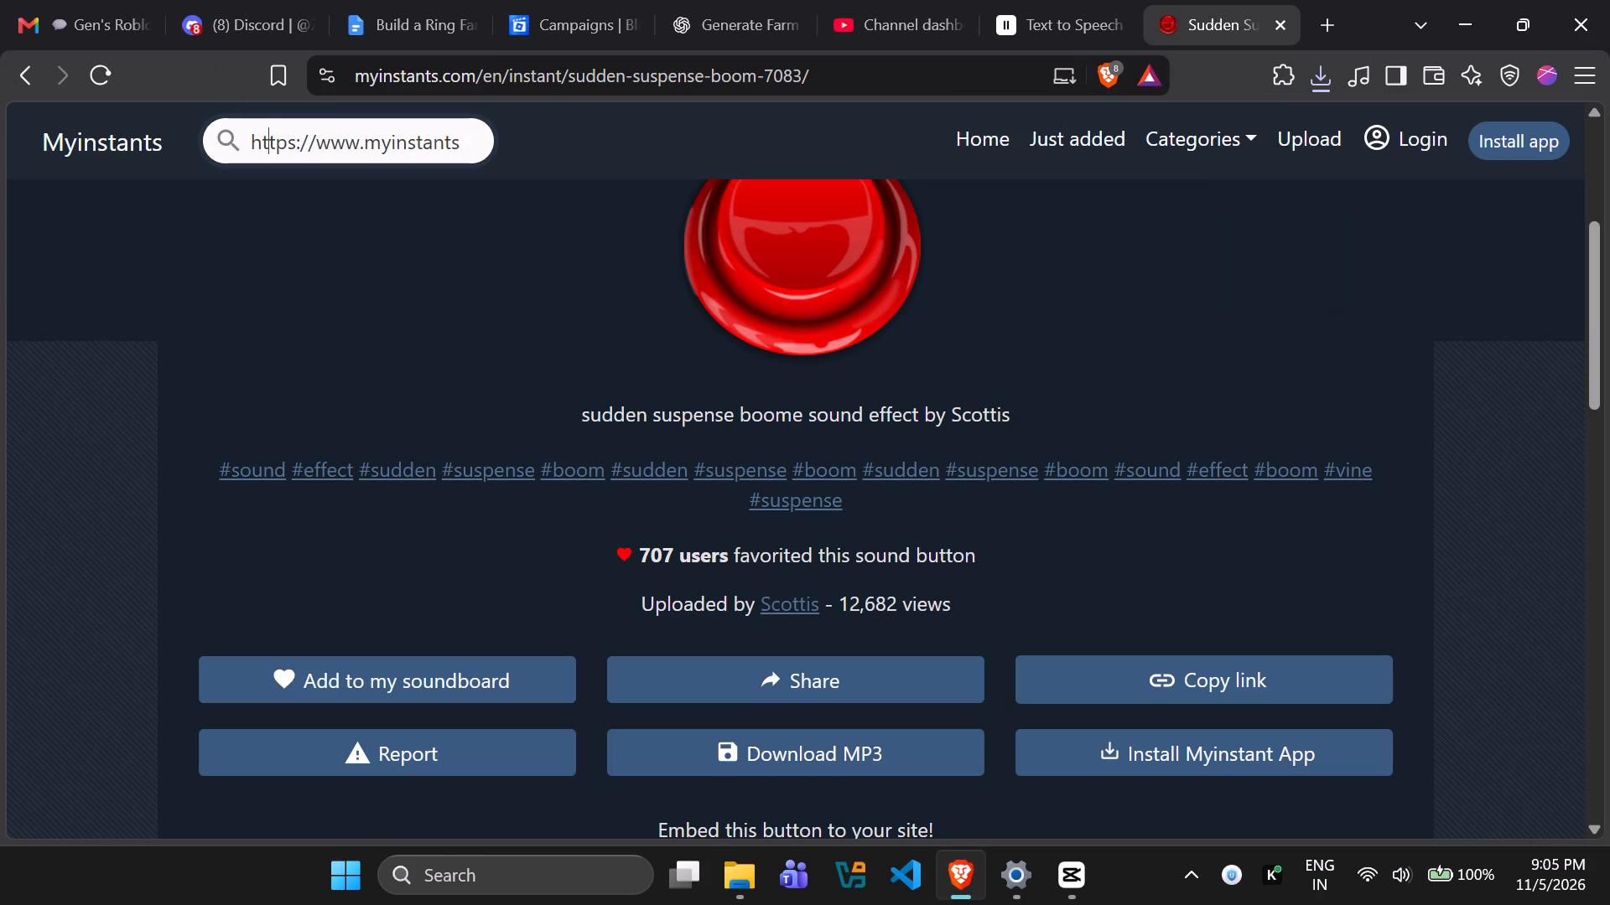
key("ctrl+a")
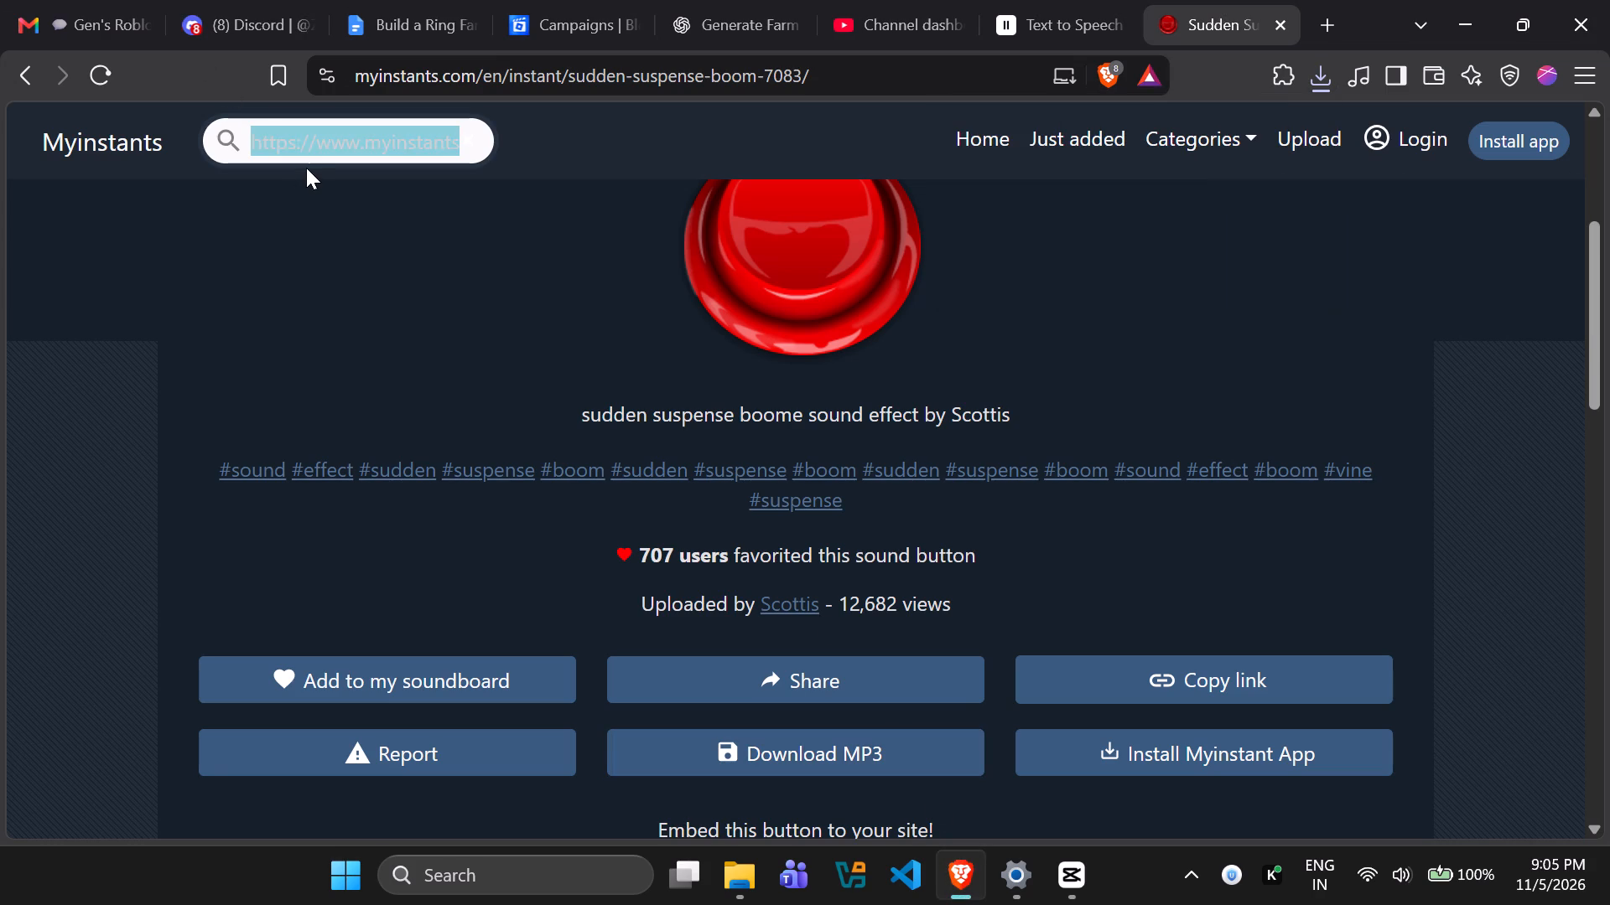
key("BackSpace")
type("wow")
key("BackSpace")
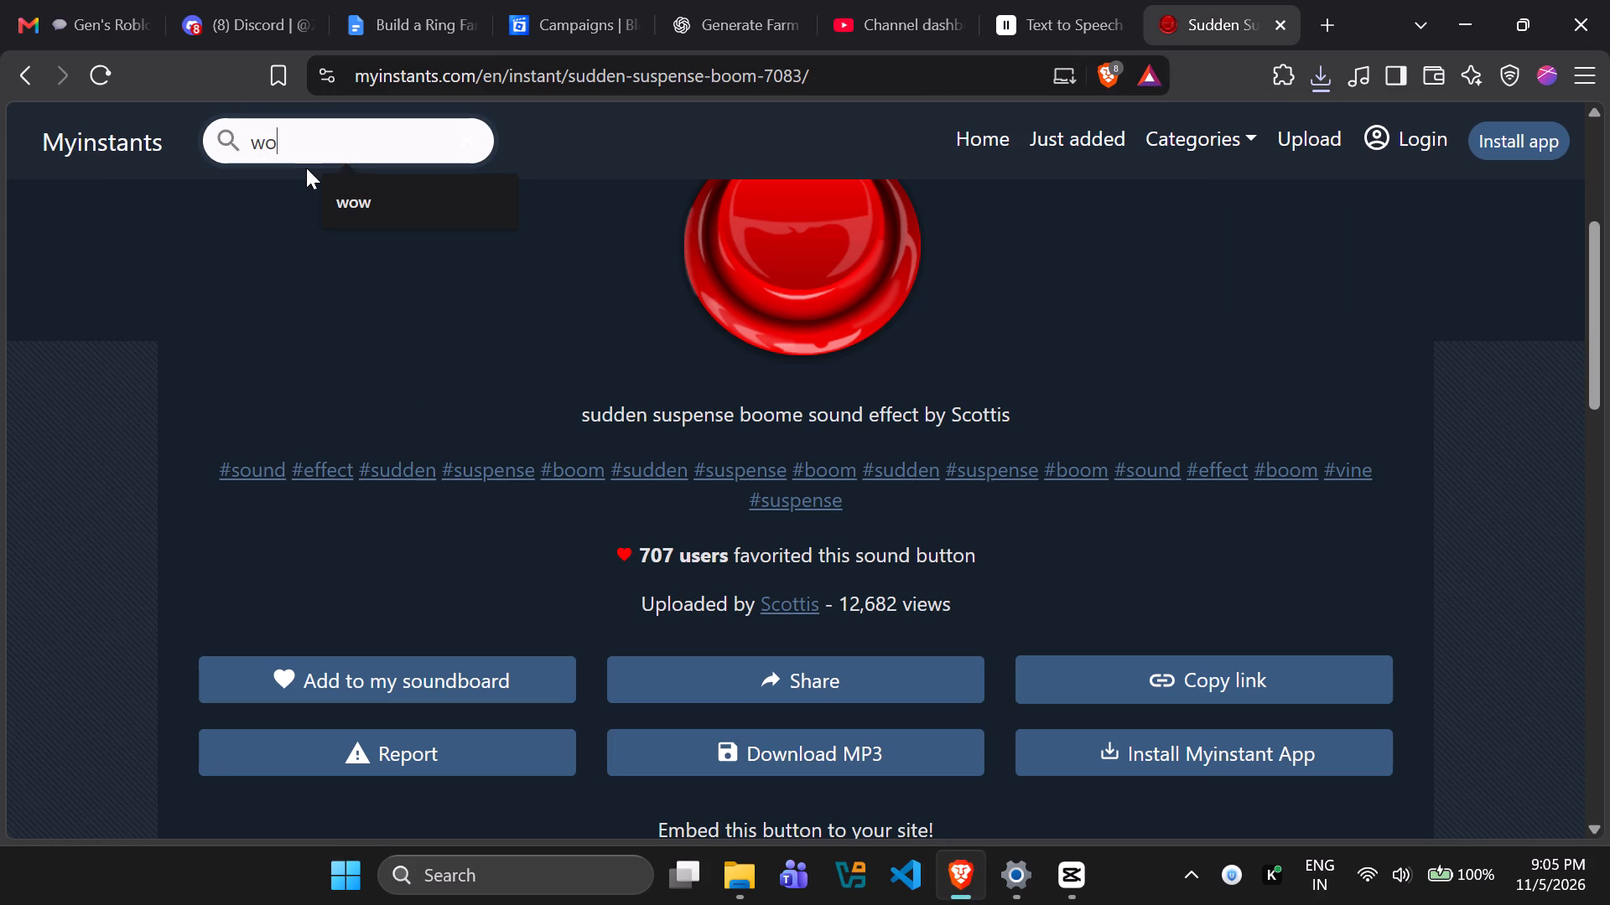
type("u wo")
key("BackSpace")
type("ou")
key("Return")
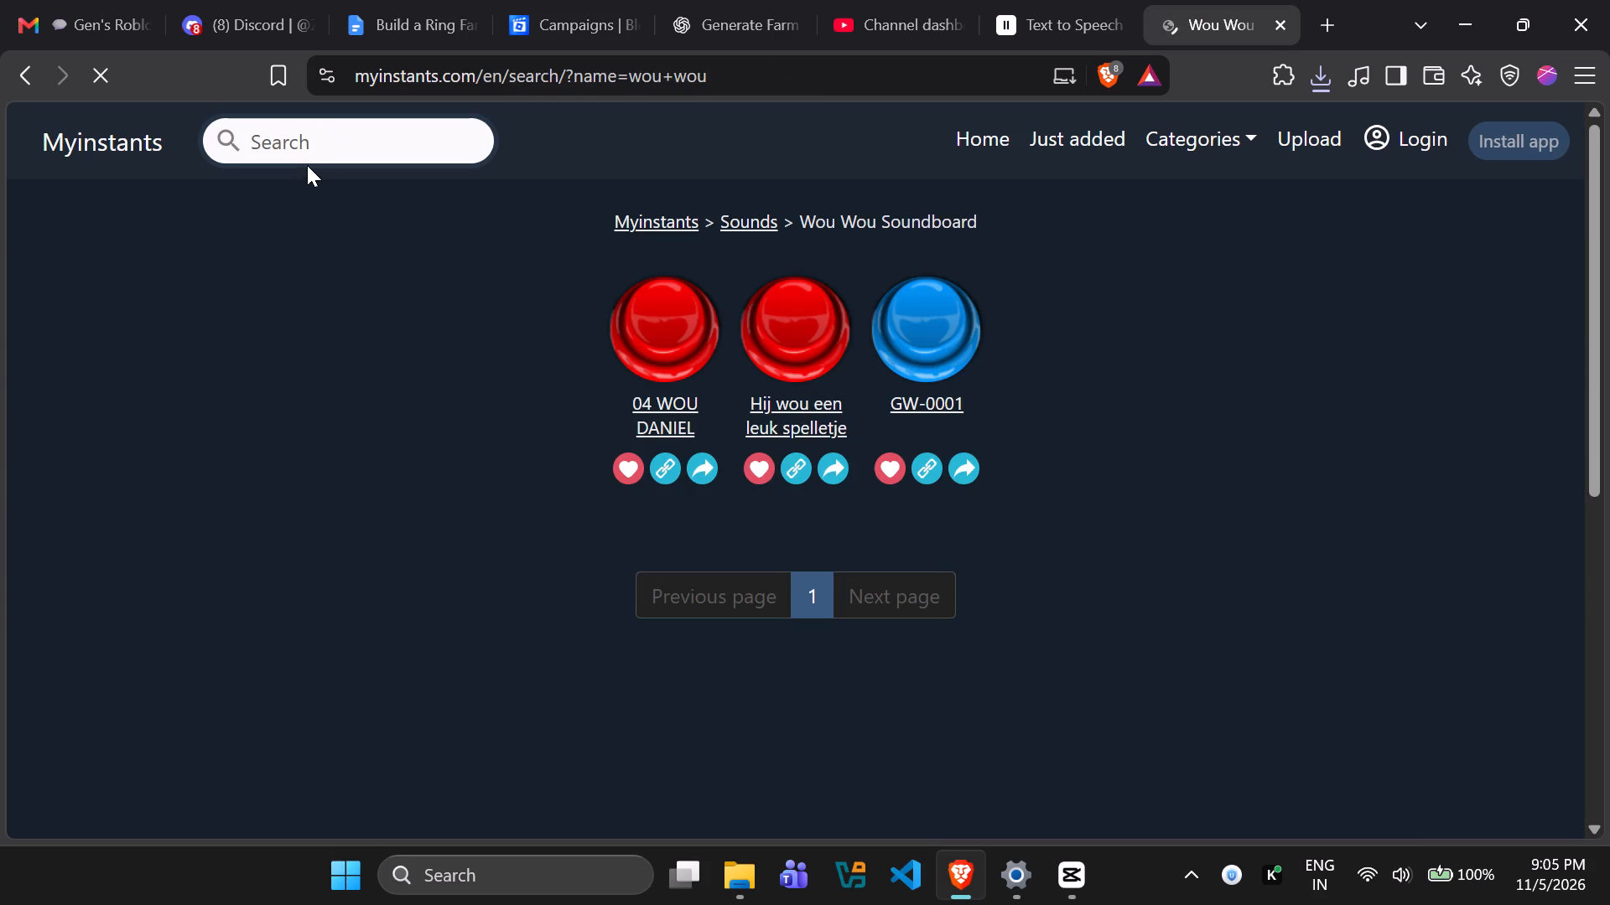
left_click(684, 328)
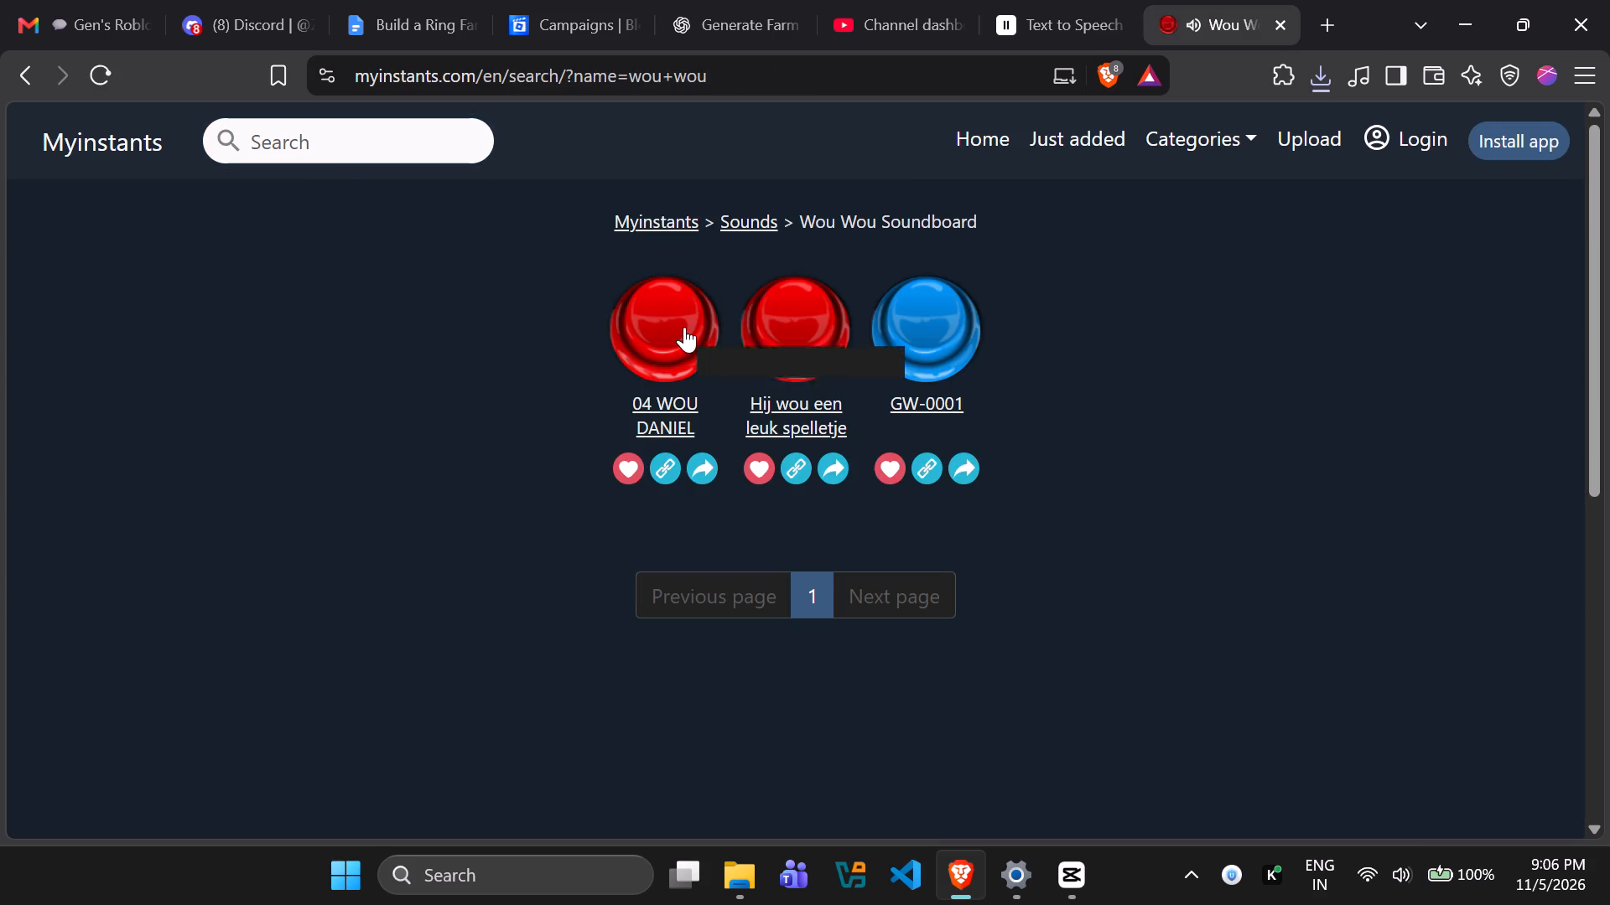
left_click(761, 303)
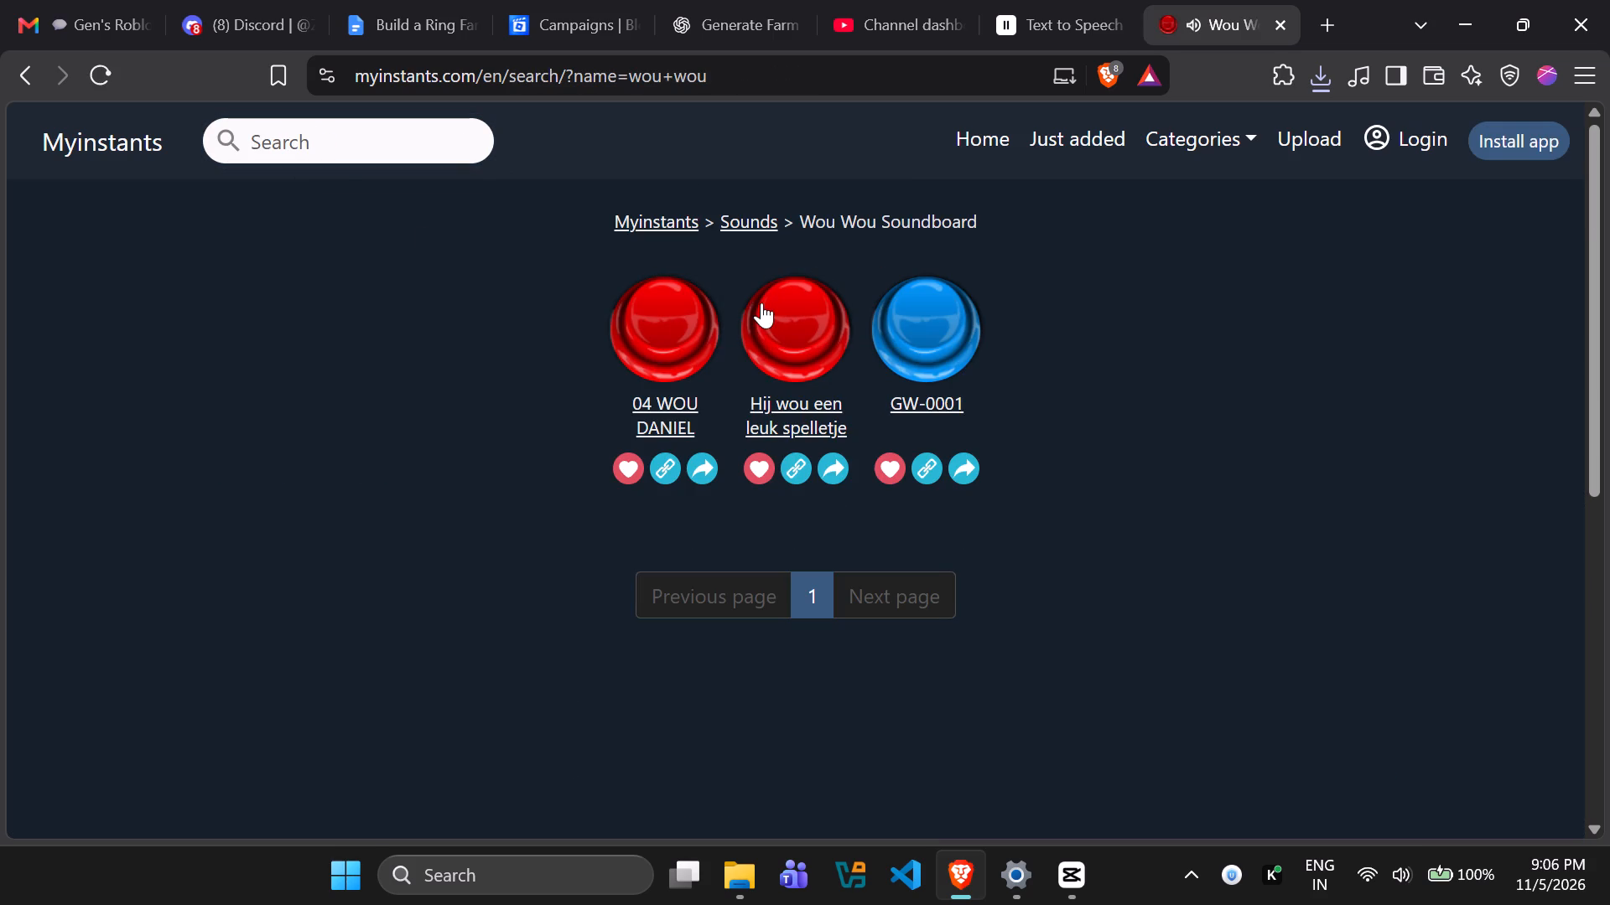
left_click(922, 316)
left_click(397, 320)
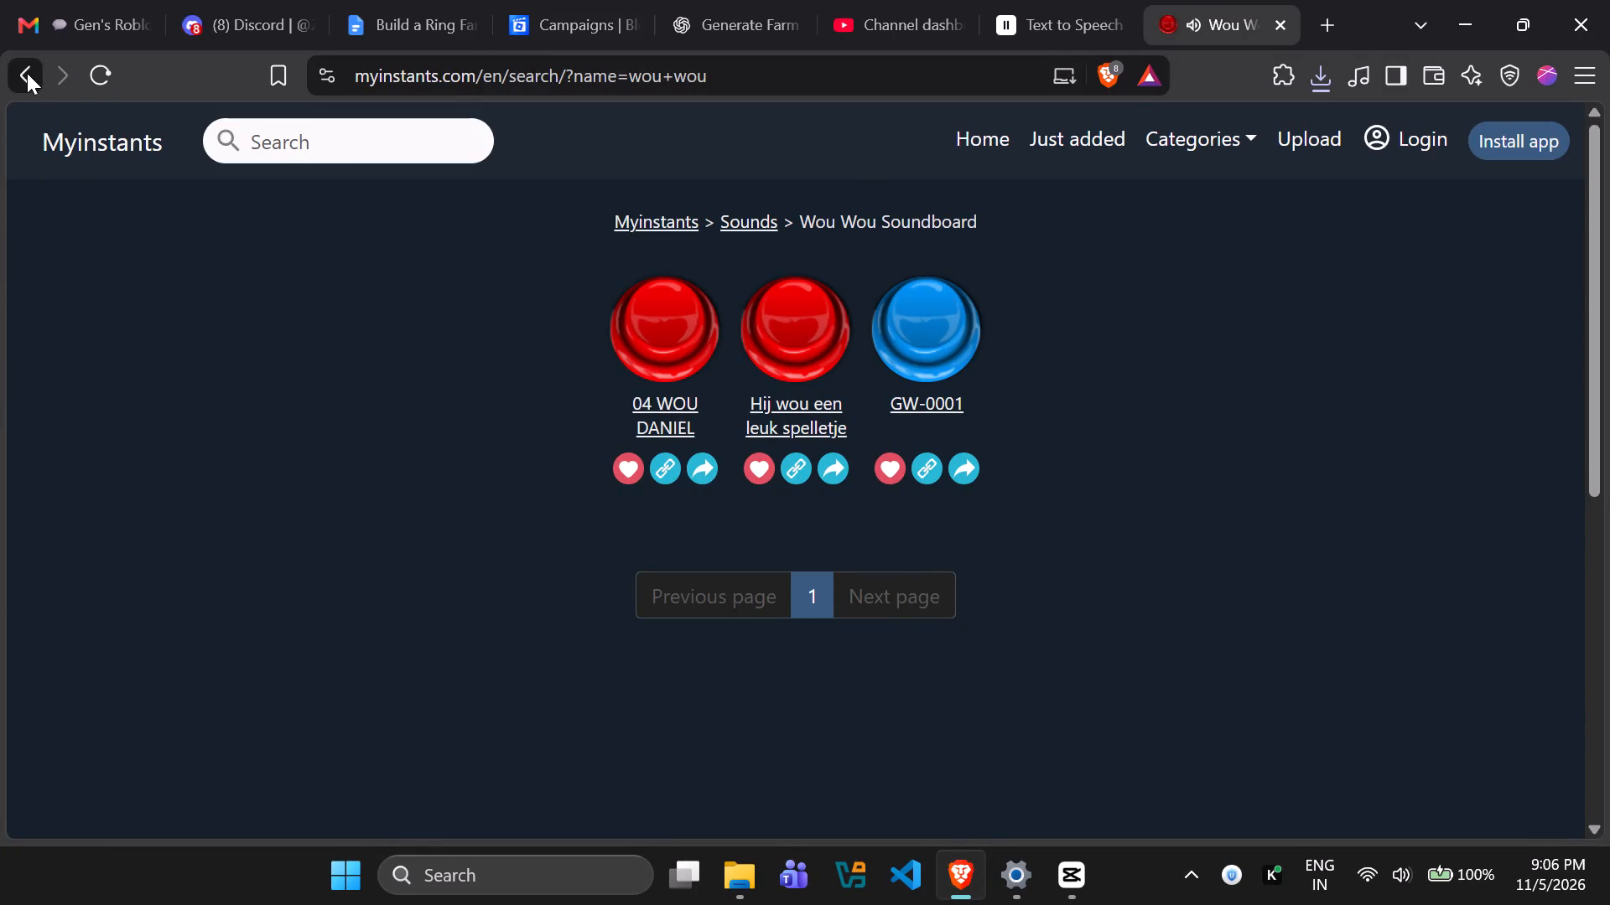
Search Myinstants for "nice" and audition the first-row sounds, from nice to How about a nice big cup of.
left_click(27, 73)
left_click_drag(339, 141, 222, 141)
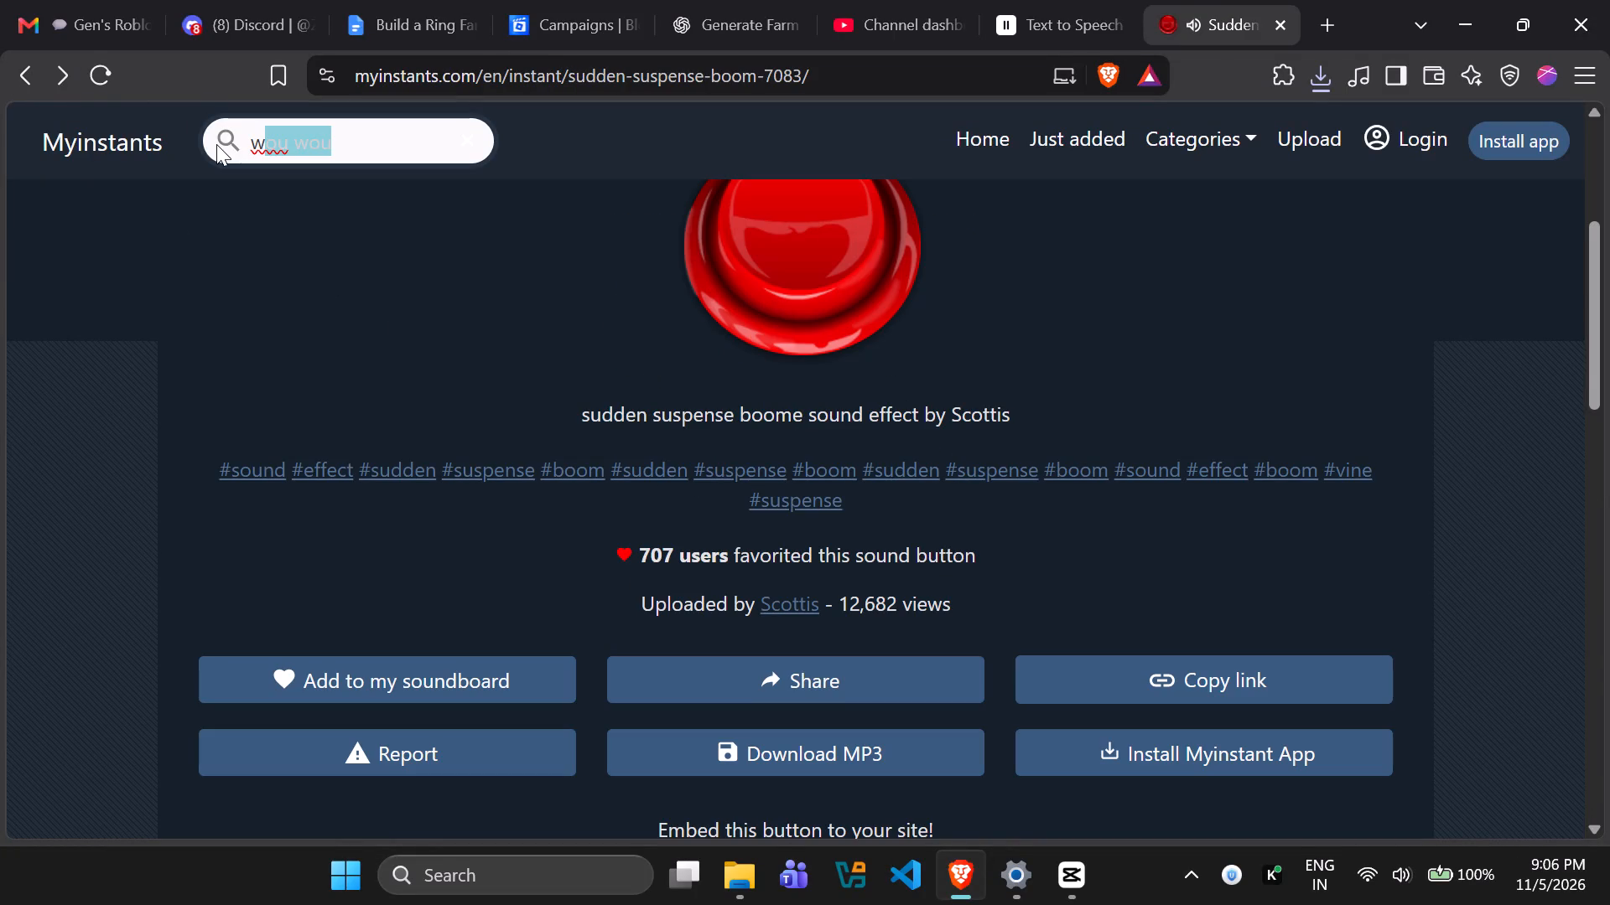
key("Delete")
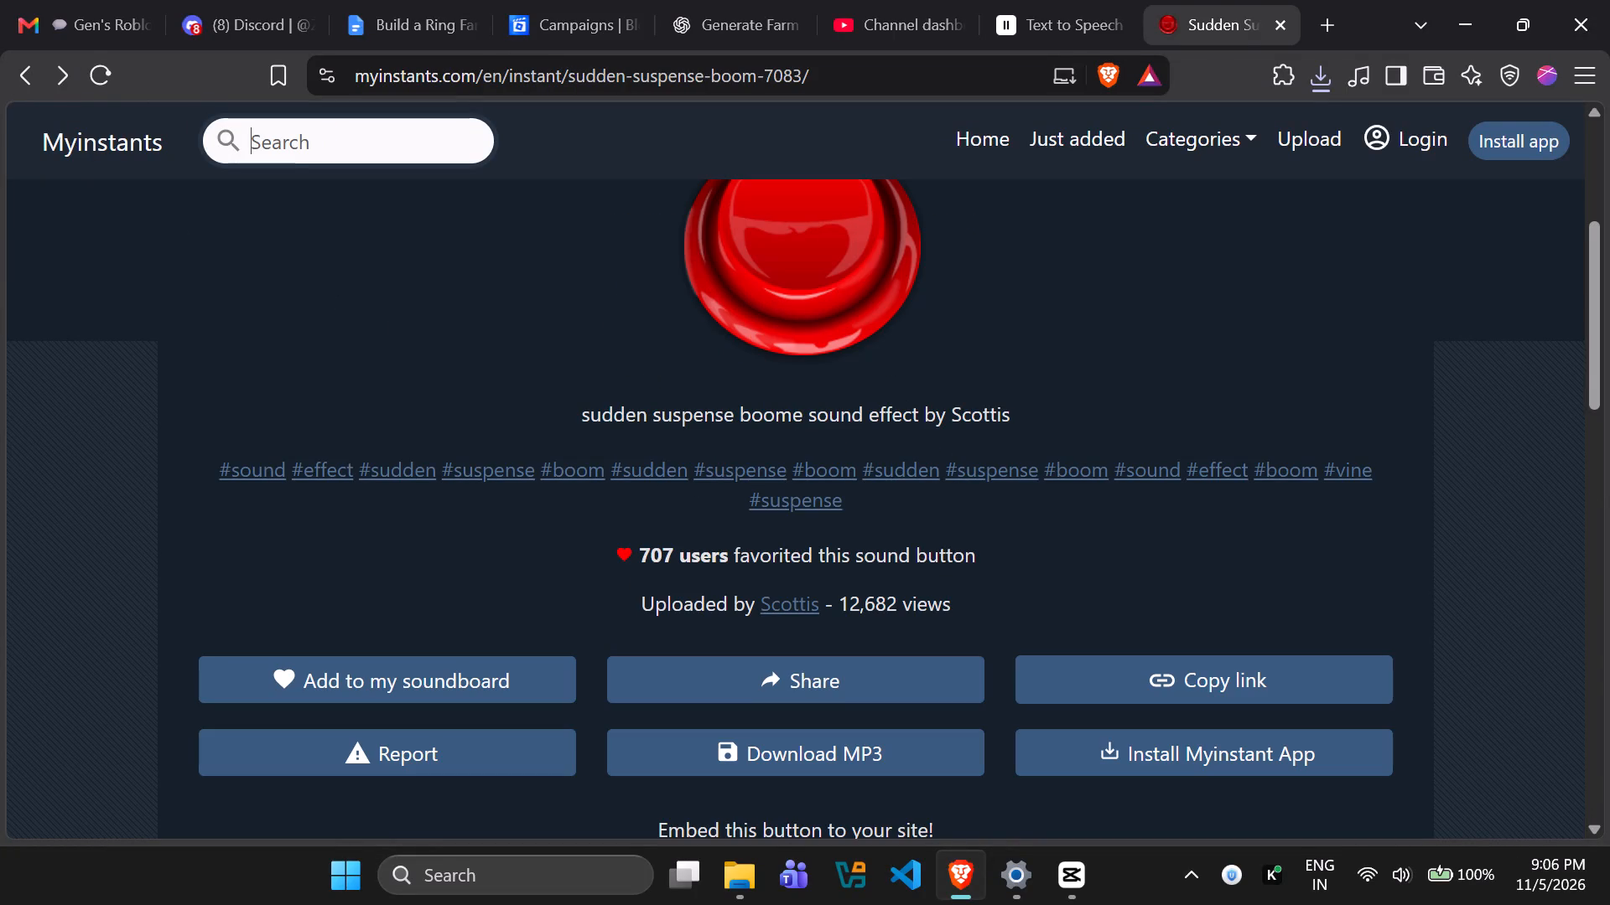
type("nice")
key("Return")
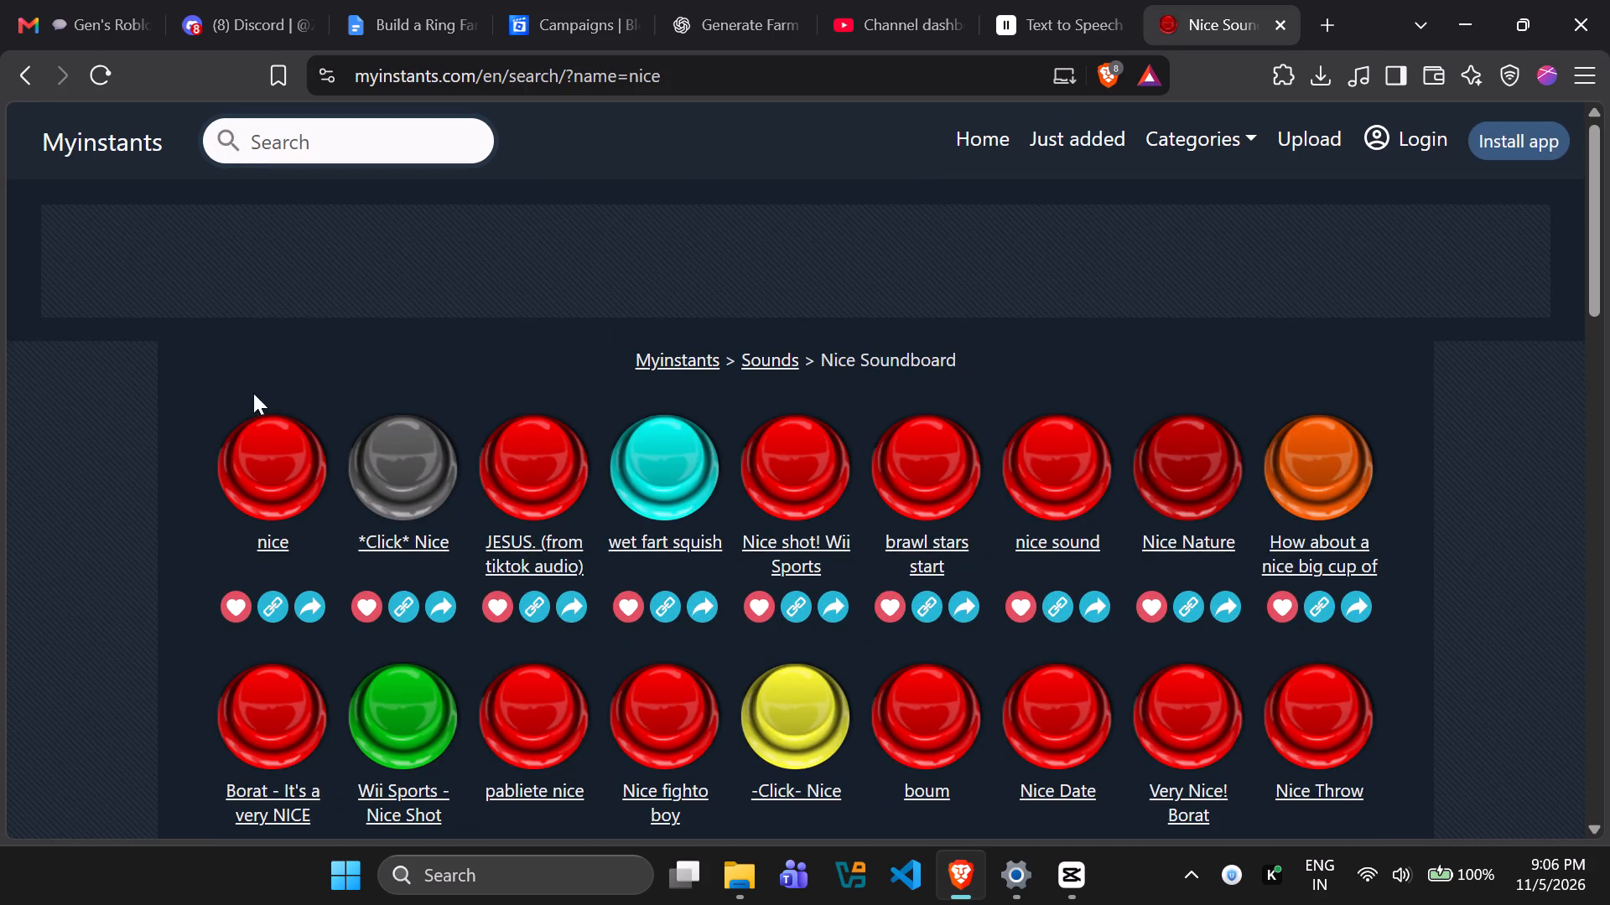
left_click(267, 452)
left_click(532, 459)
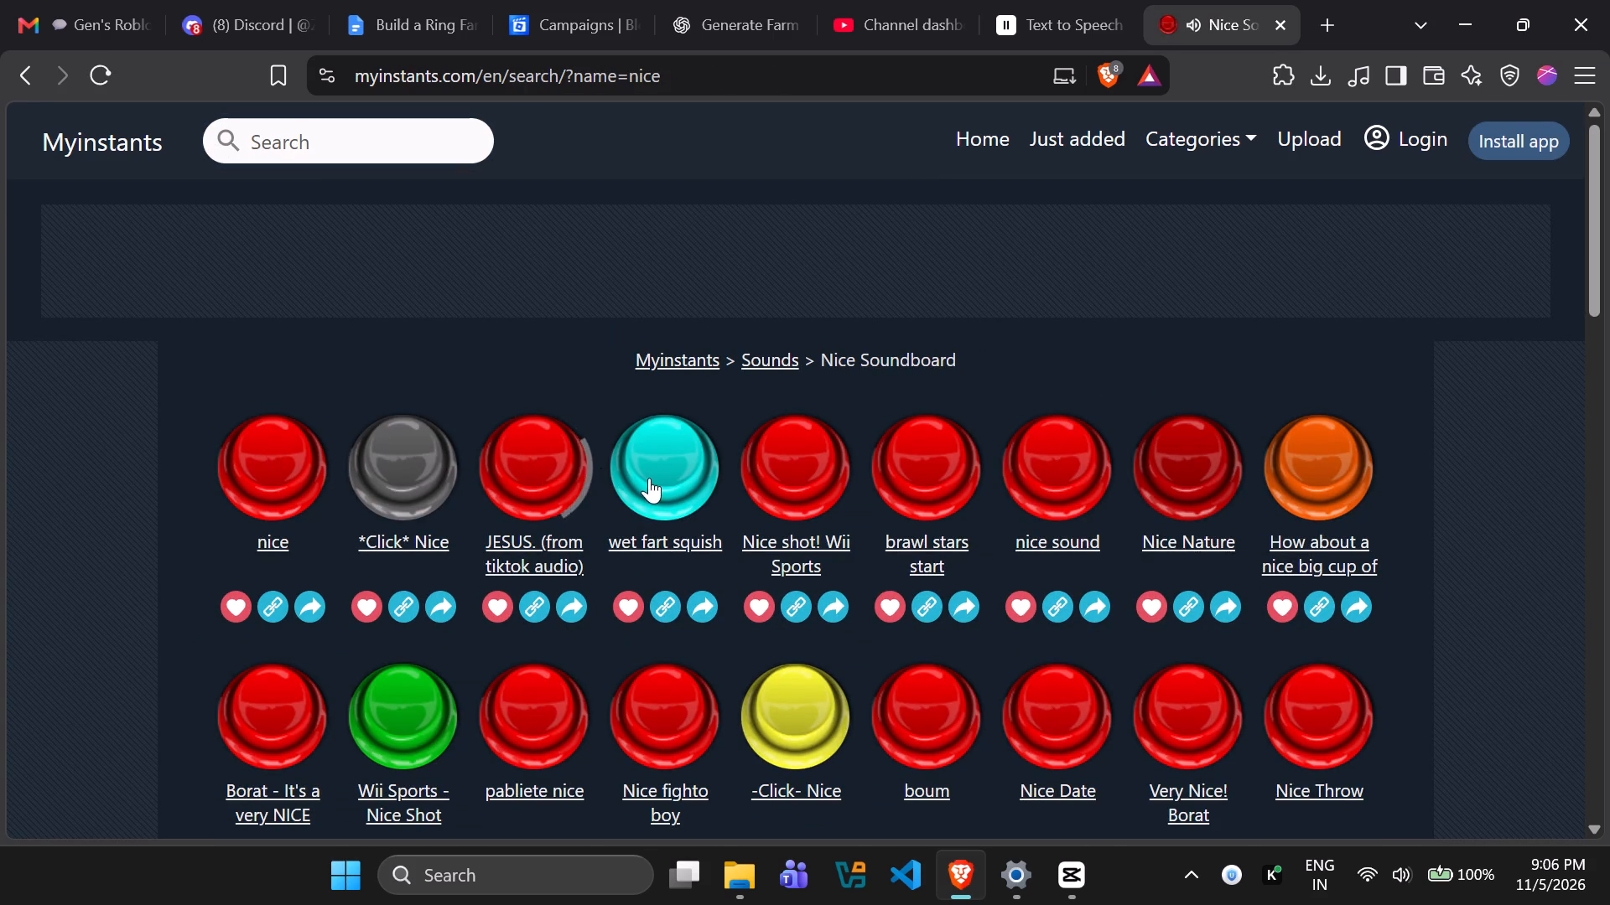
left_click(651, 478)
left_click(797, 486)
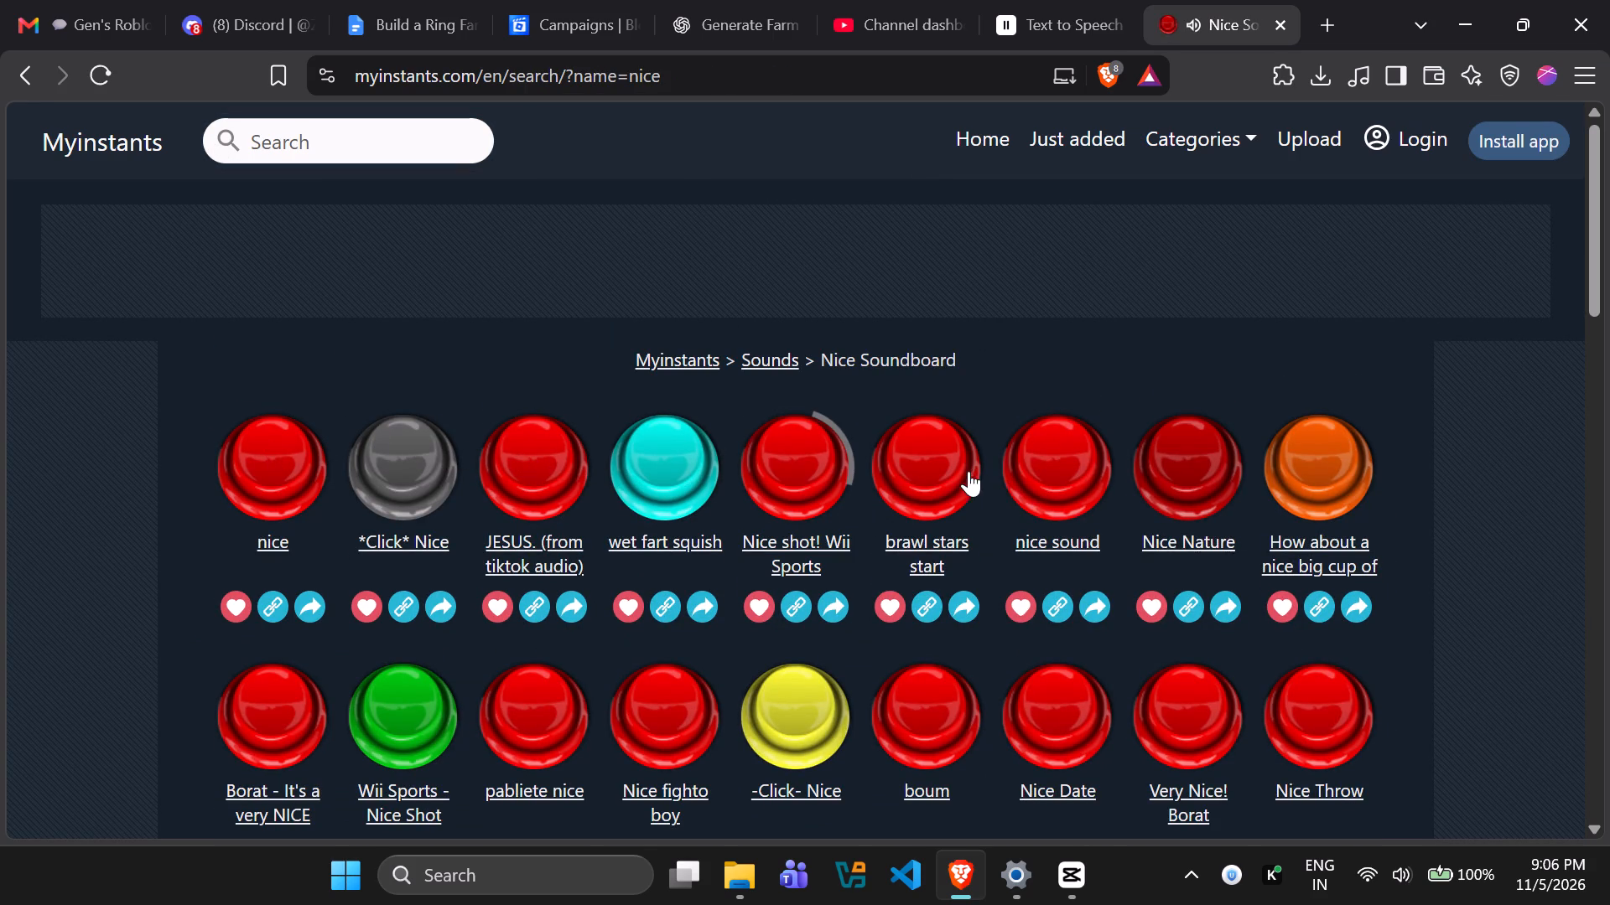
left_click(948, 471)
left_click(1083, 476)
left_click(1191, 478)
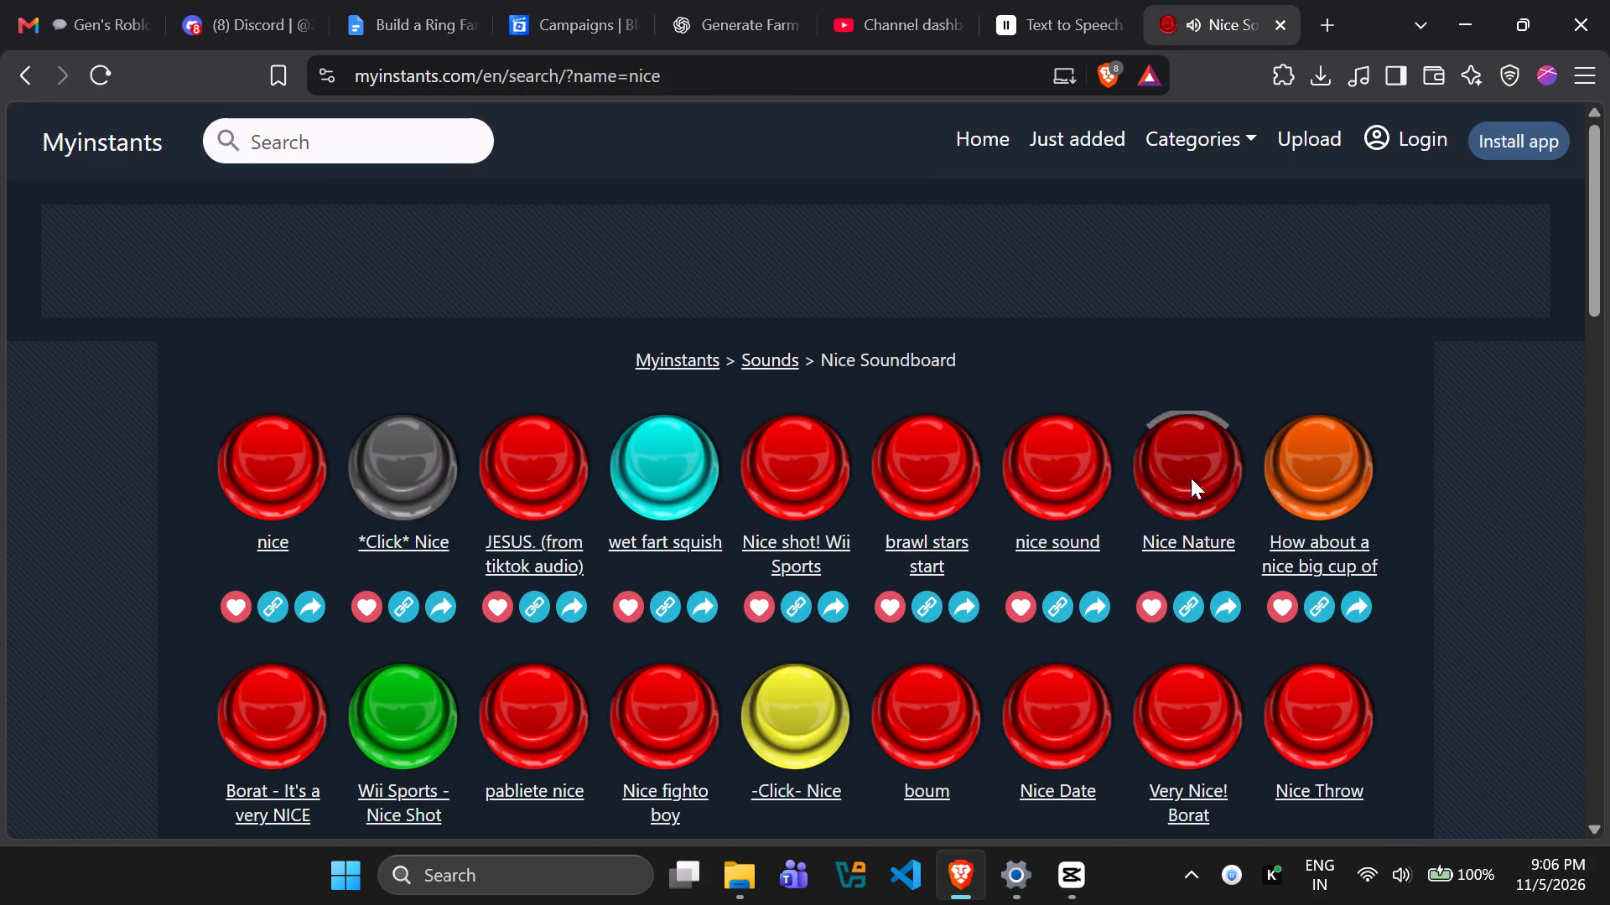
left_click(1323, 490)
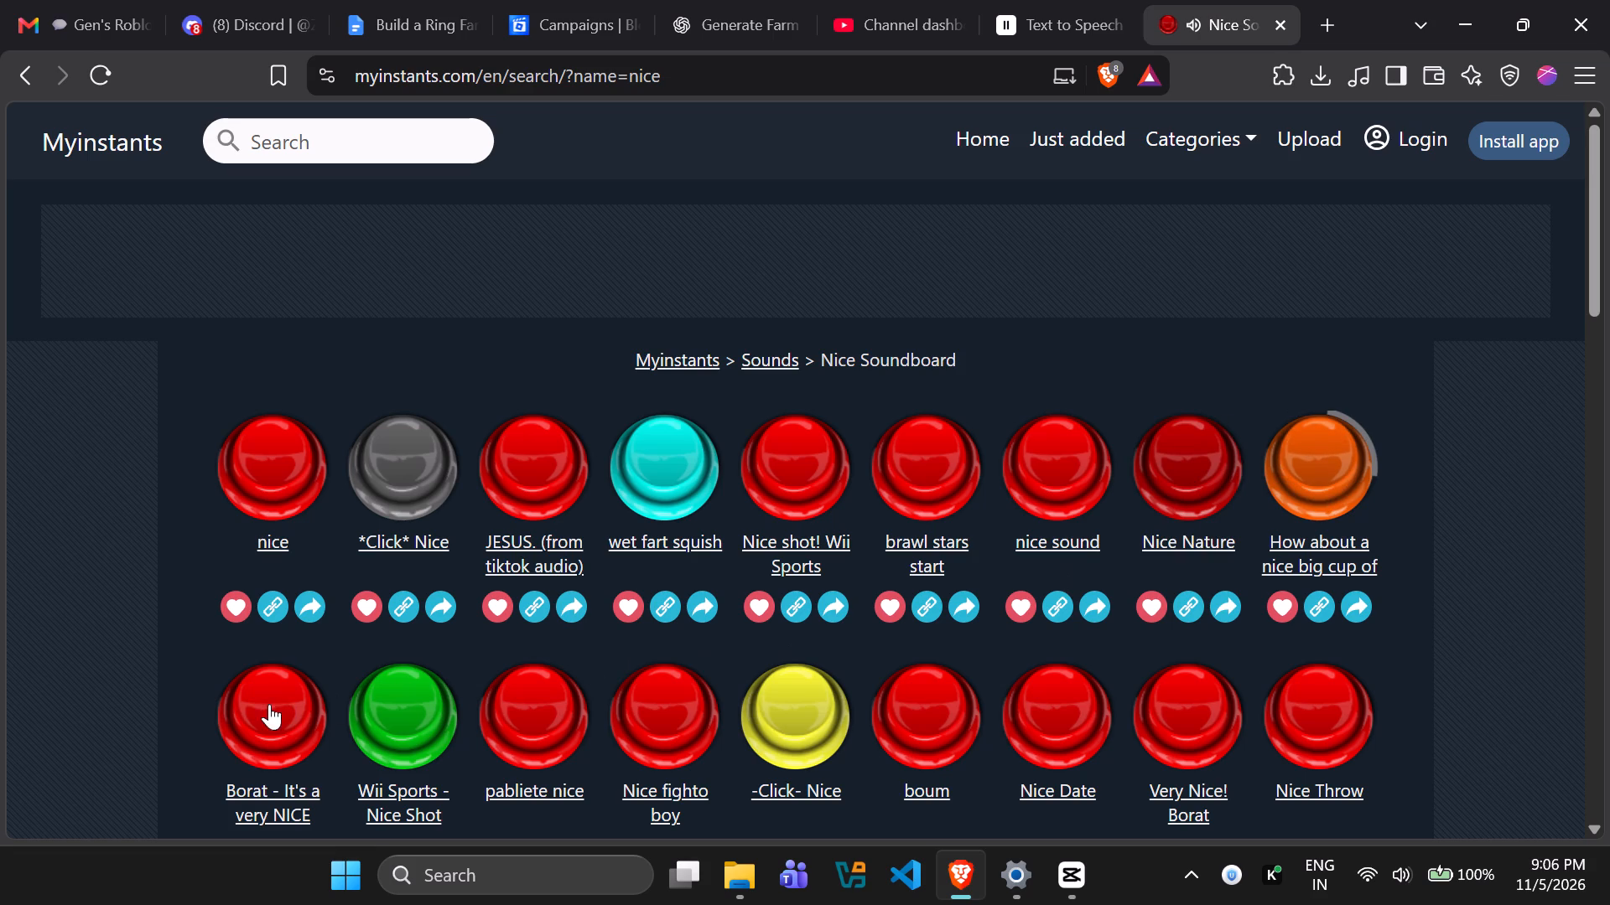
Audition more "nice" results in the second to fourth rows, including Wii Sports - Nice Shot, boum, Nice Throw and kaka v420.
left_click(269, 704)
left_click(393, 721)
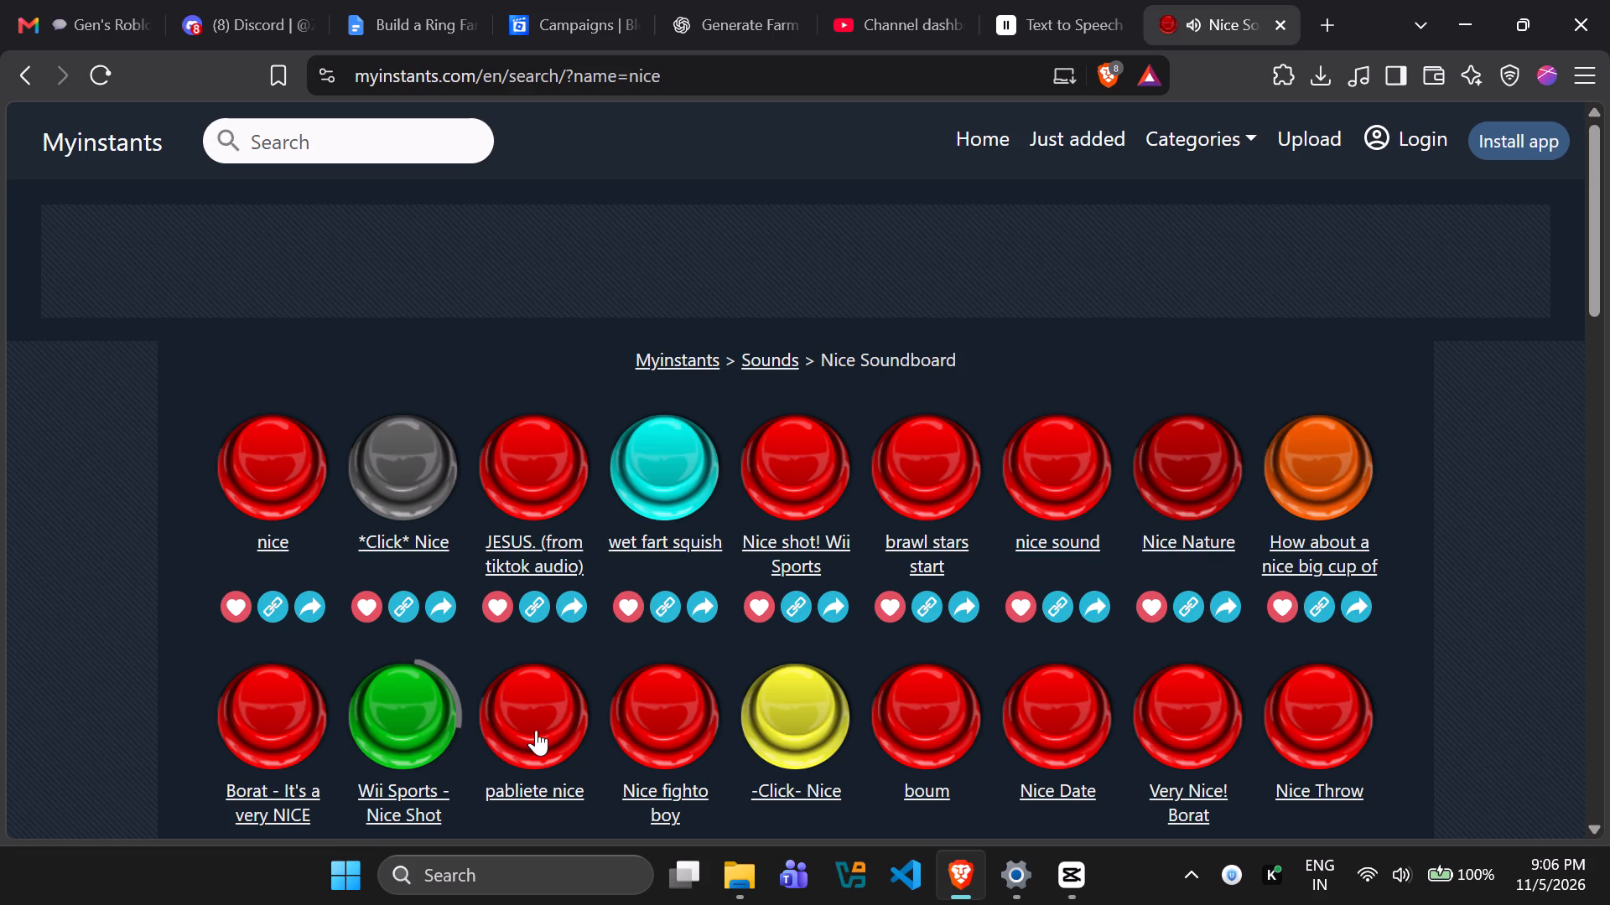
left_click(536, 730)
left_click(678, 727)
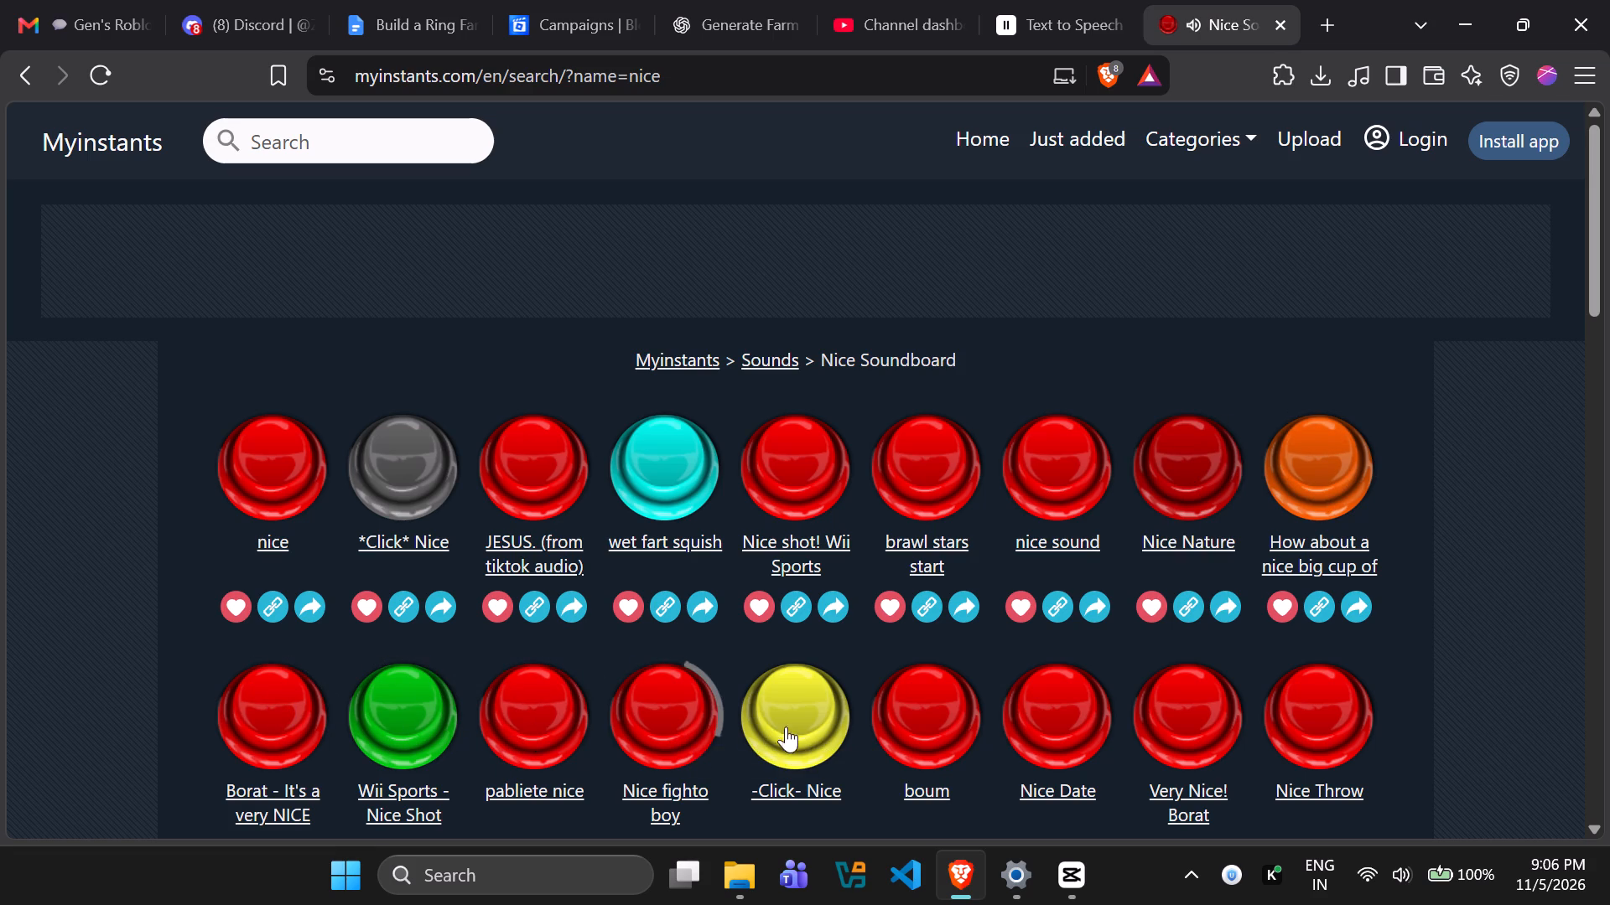
left_click(916, 717)
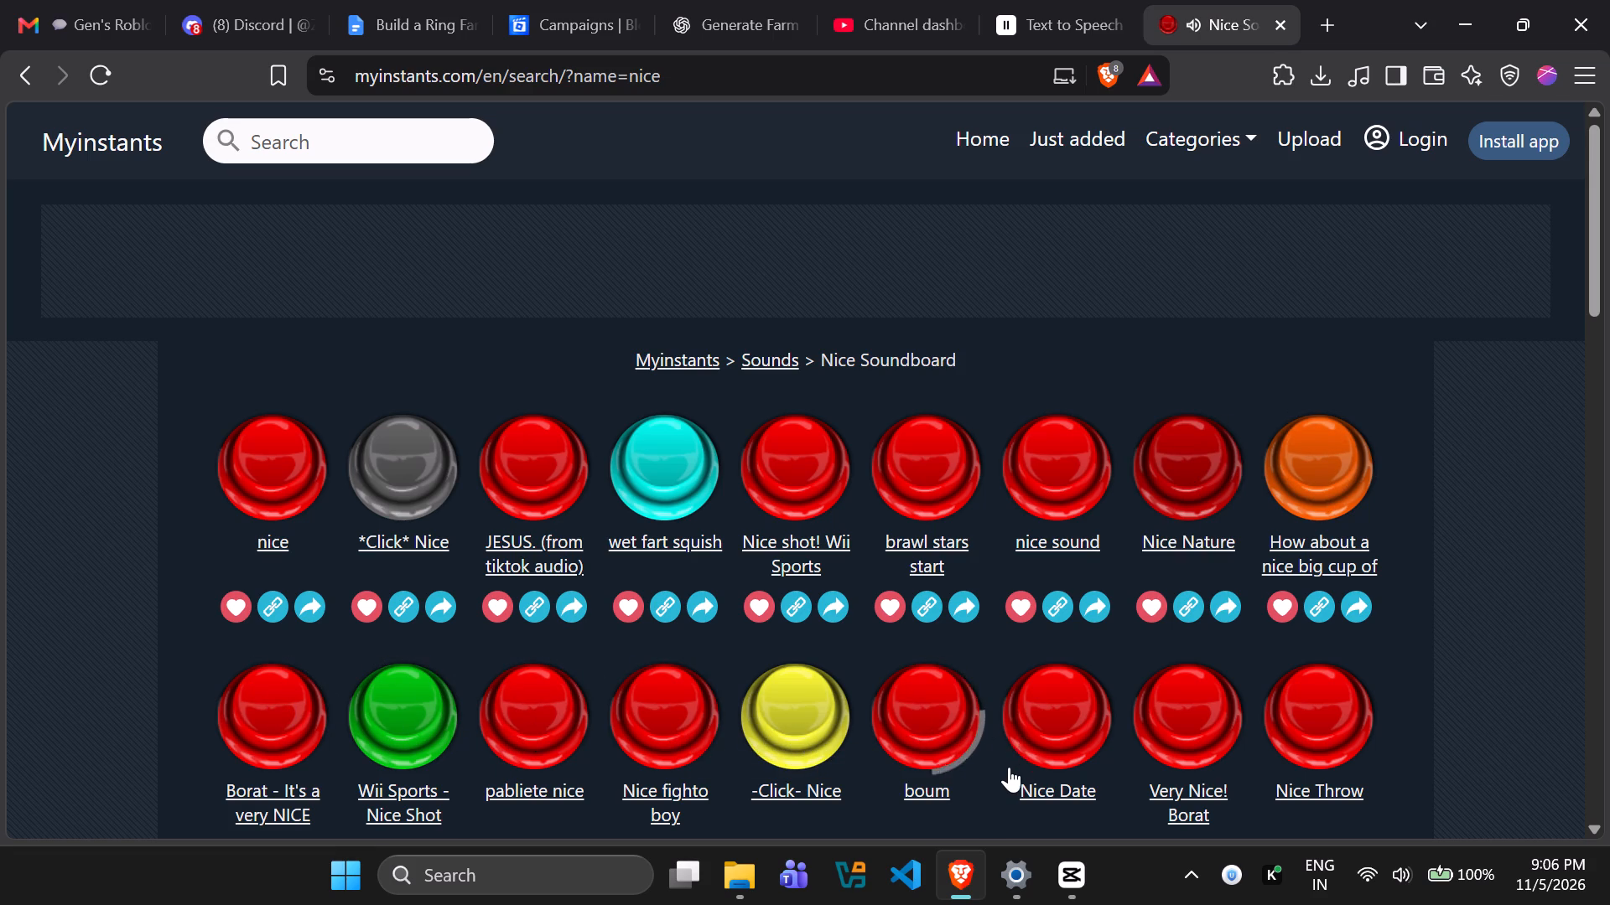
scroll(1009, 767, "down", 1)
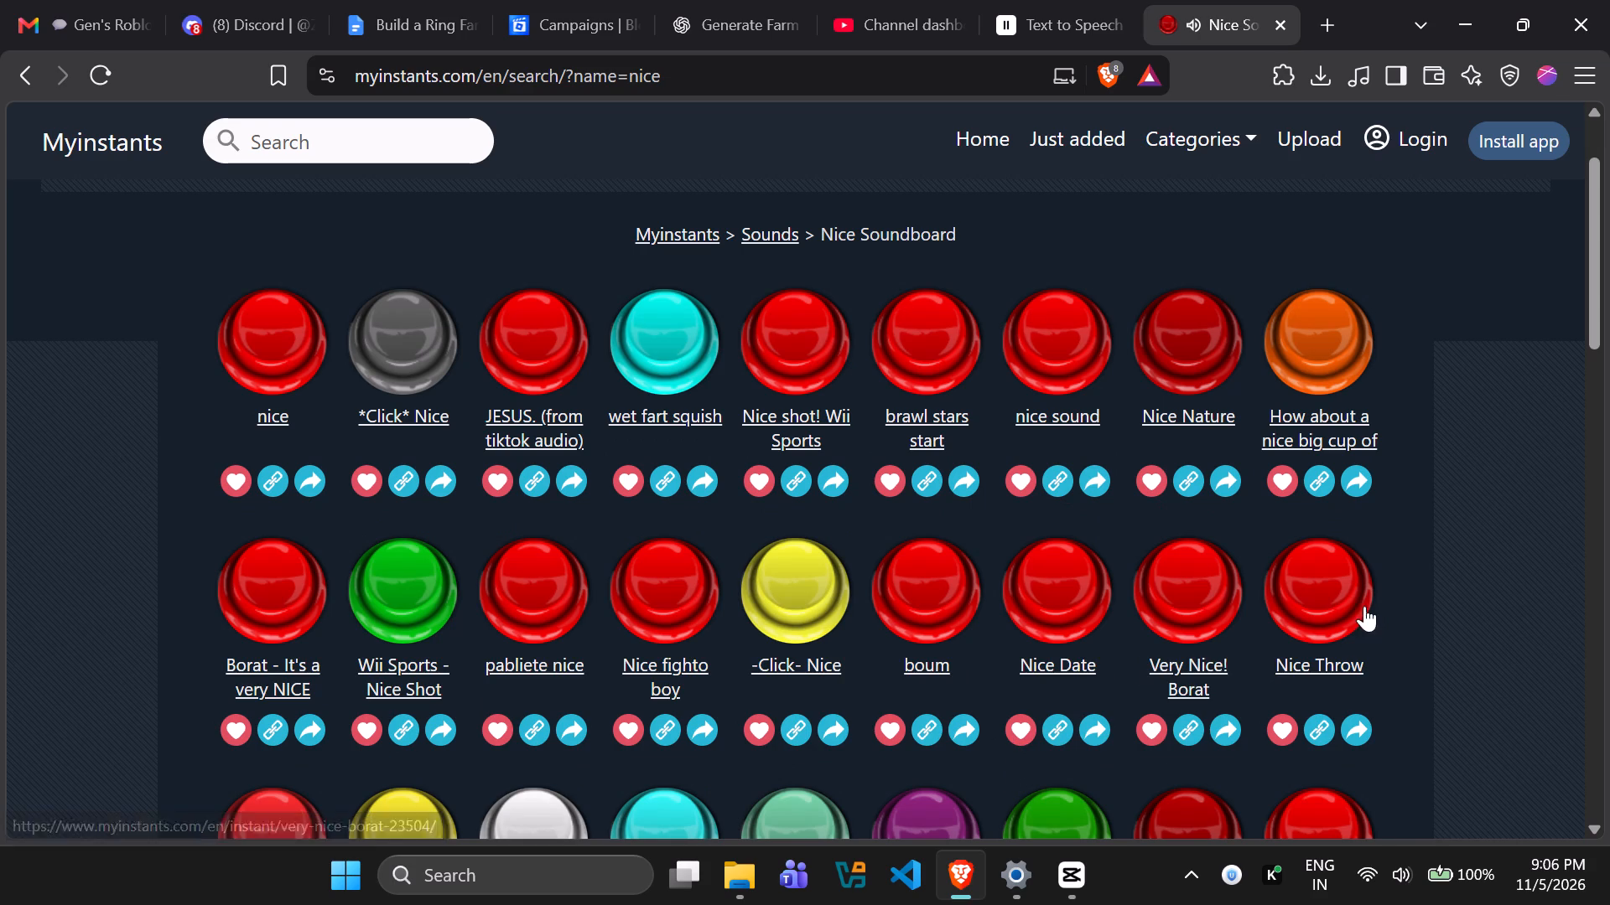
left_click(1348, 604)
scroll(1384, 610, "down", 2)
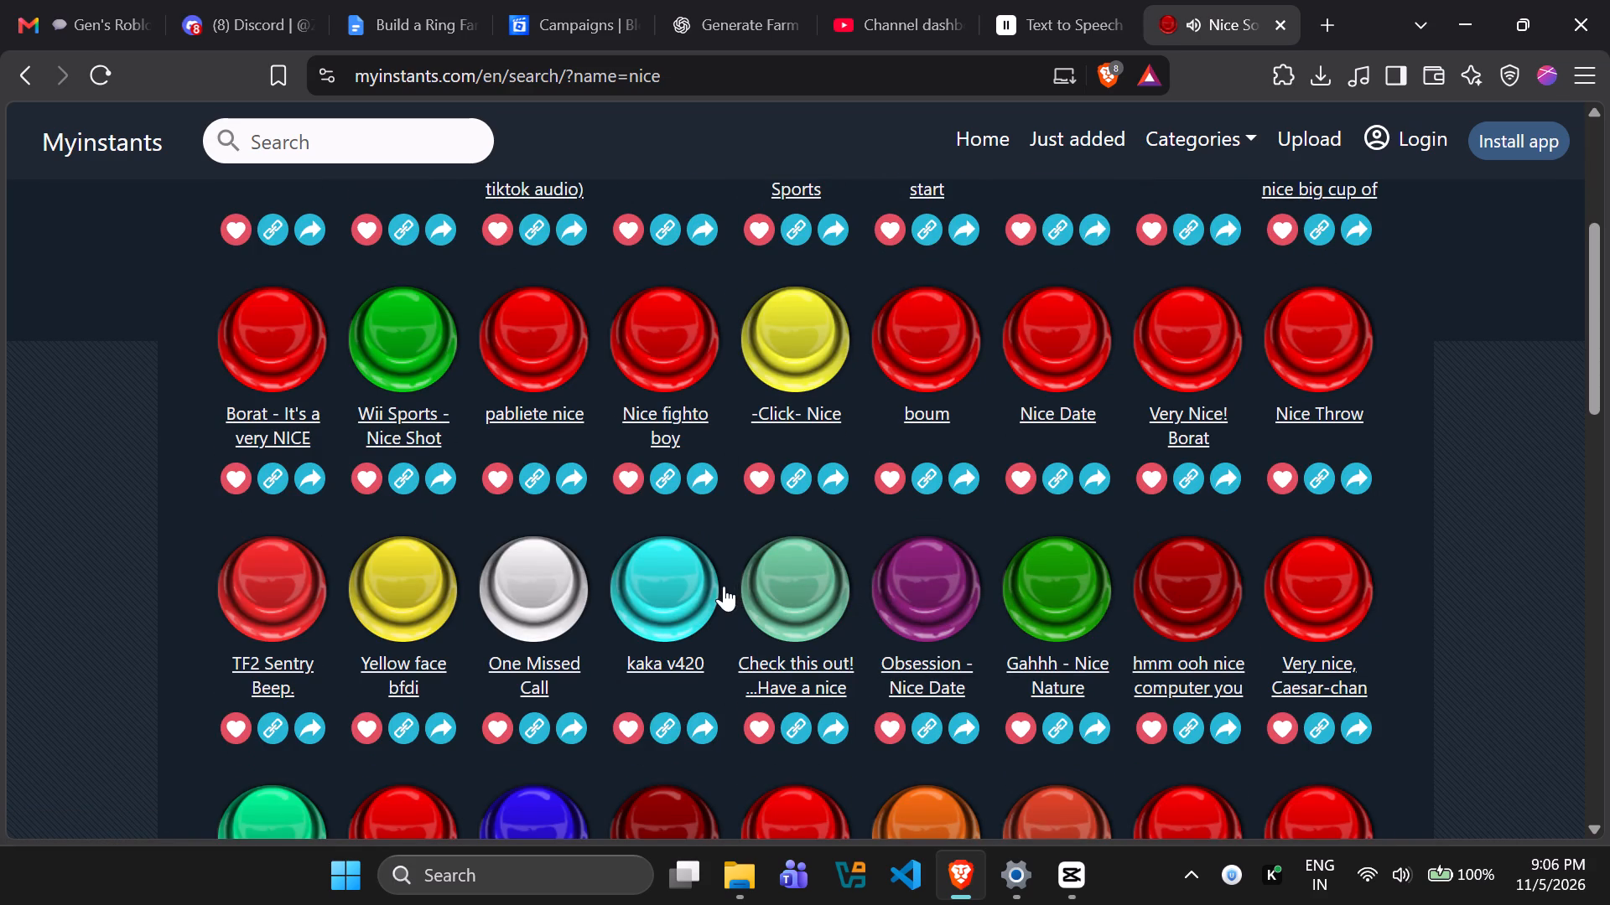
left_click(642, 595)
scroll(216, 619, "down", 2)
left_click(258, 592)
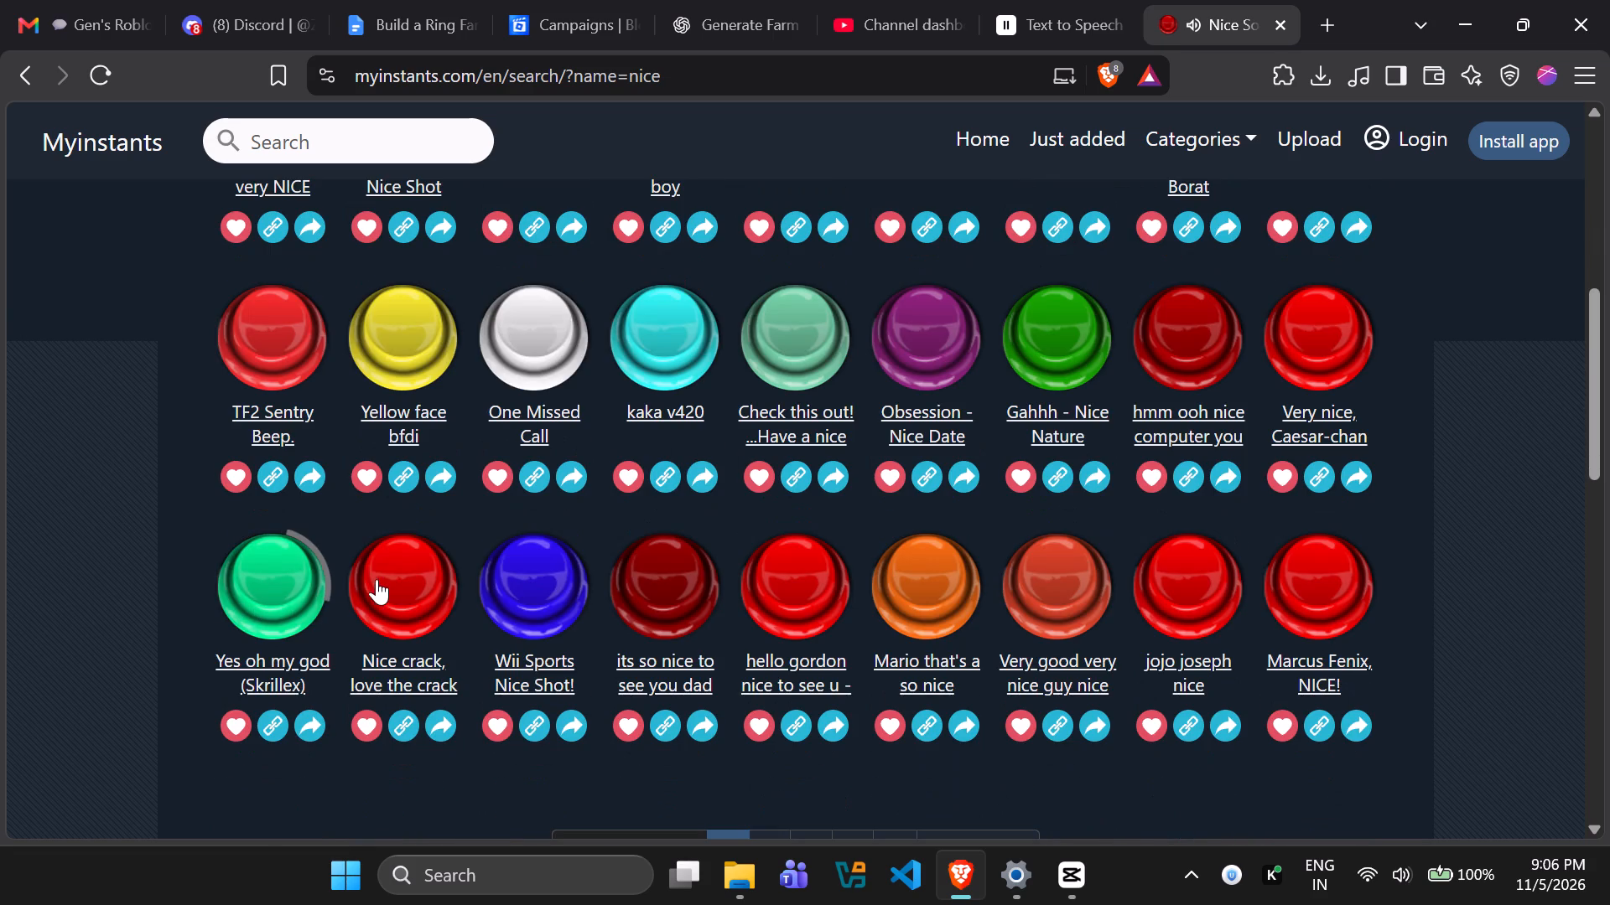
Search Myinstants for "wou wou wou".
left_click(288, 149)
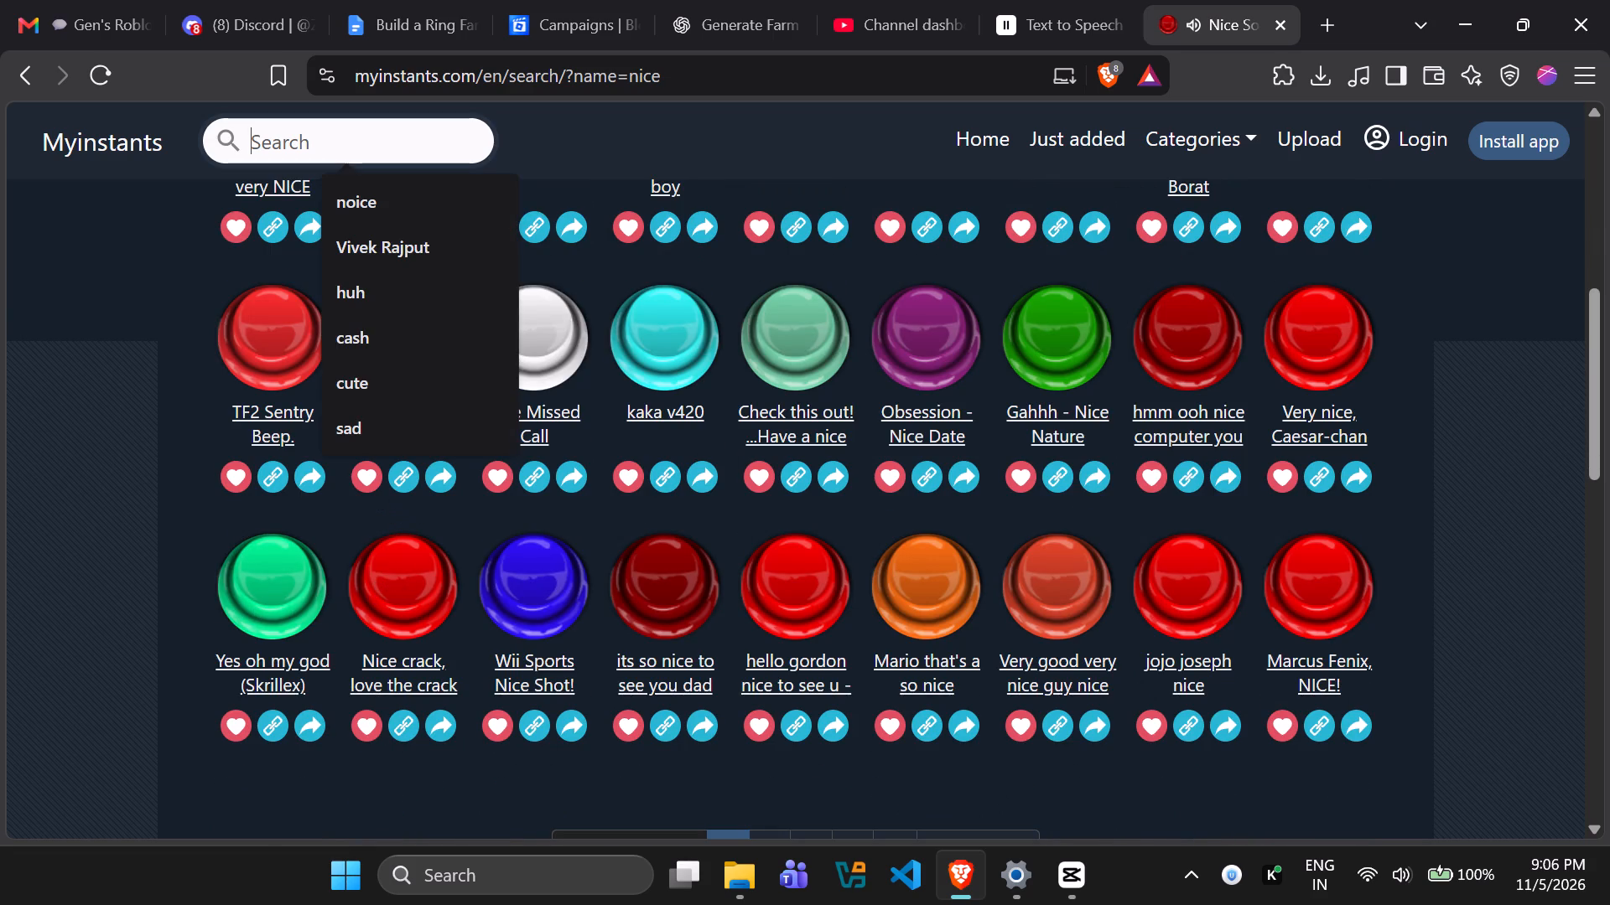
type("wou wou wou")
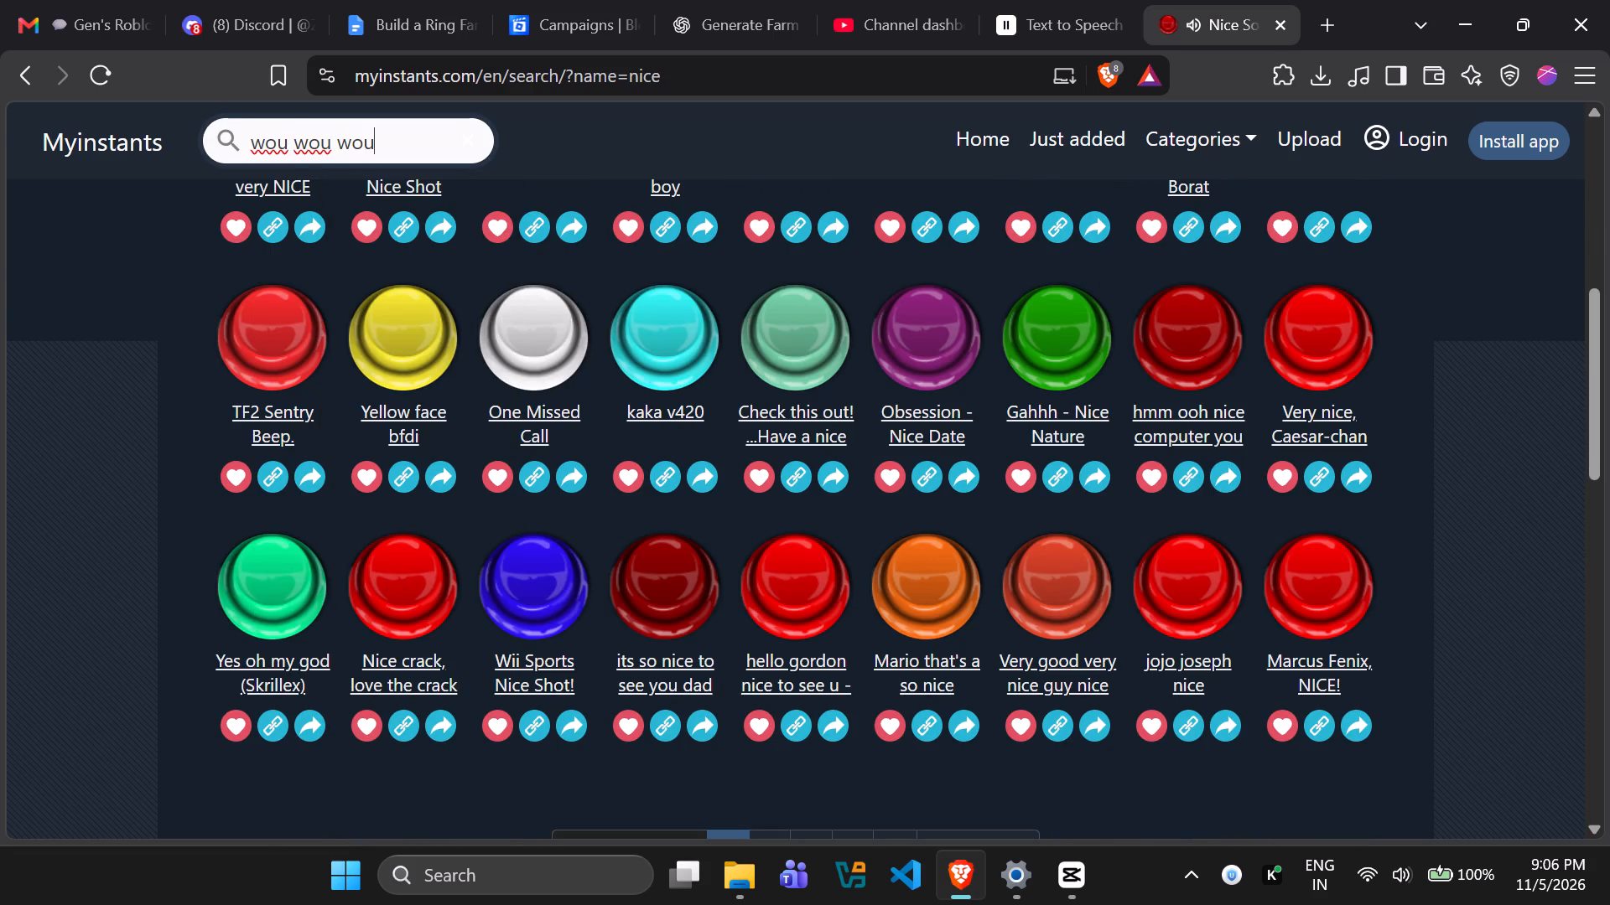
key("Return")
Search Myinstants for "vau vau vau" and audition Não vau subir ninguém.
left_click(334, 138)
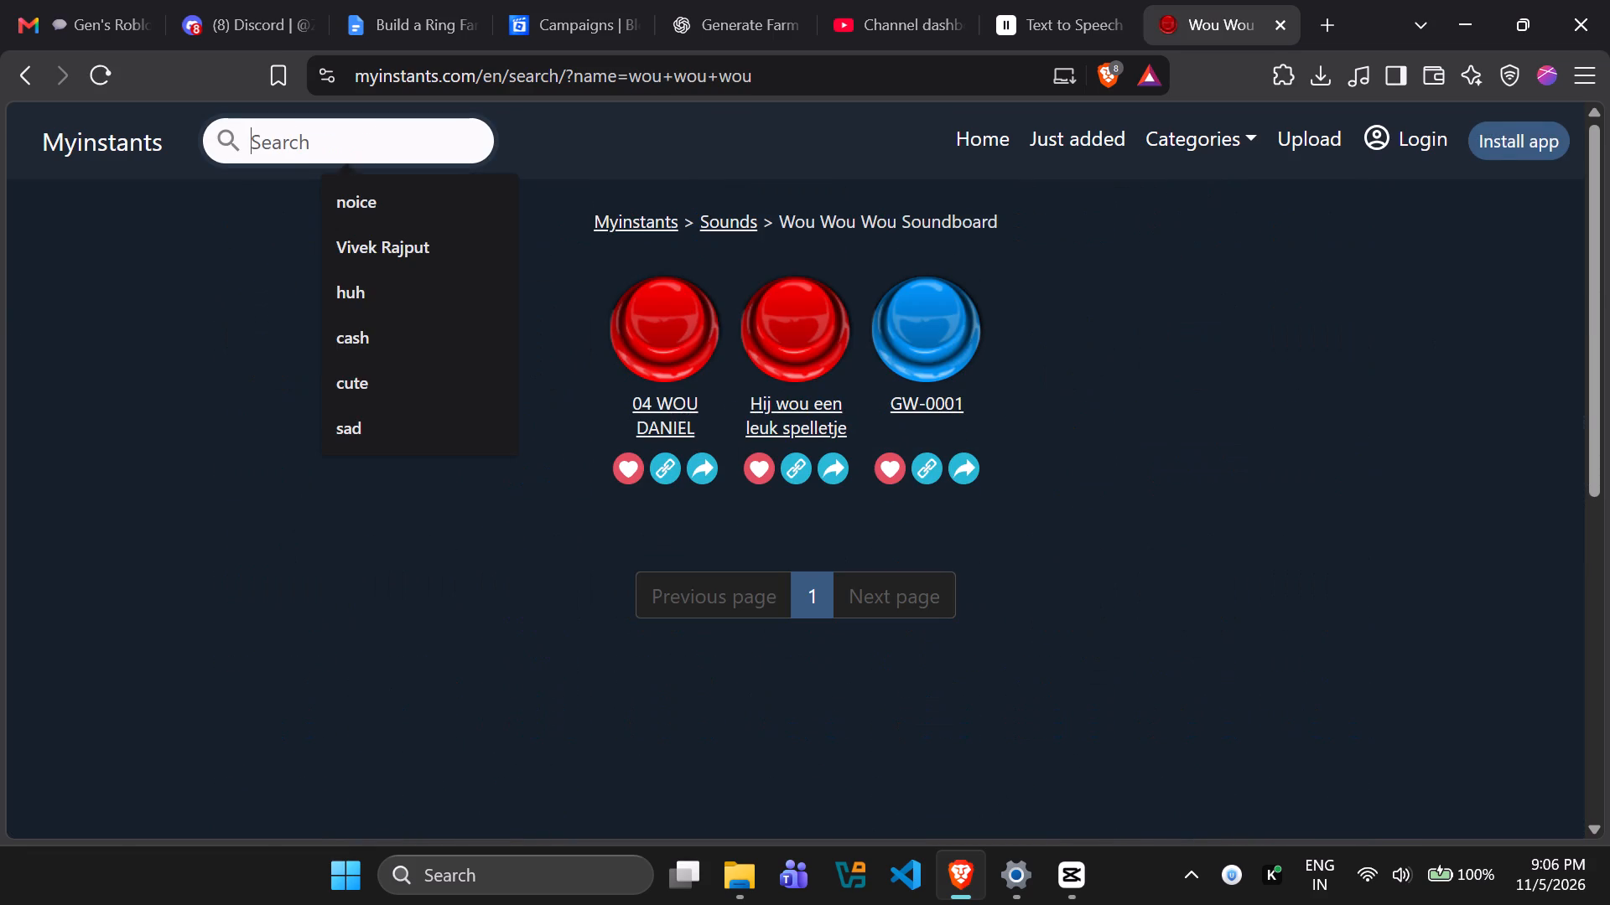
type("vau")
key("space")
type("vau vau")
key("Return")
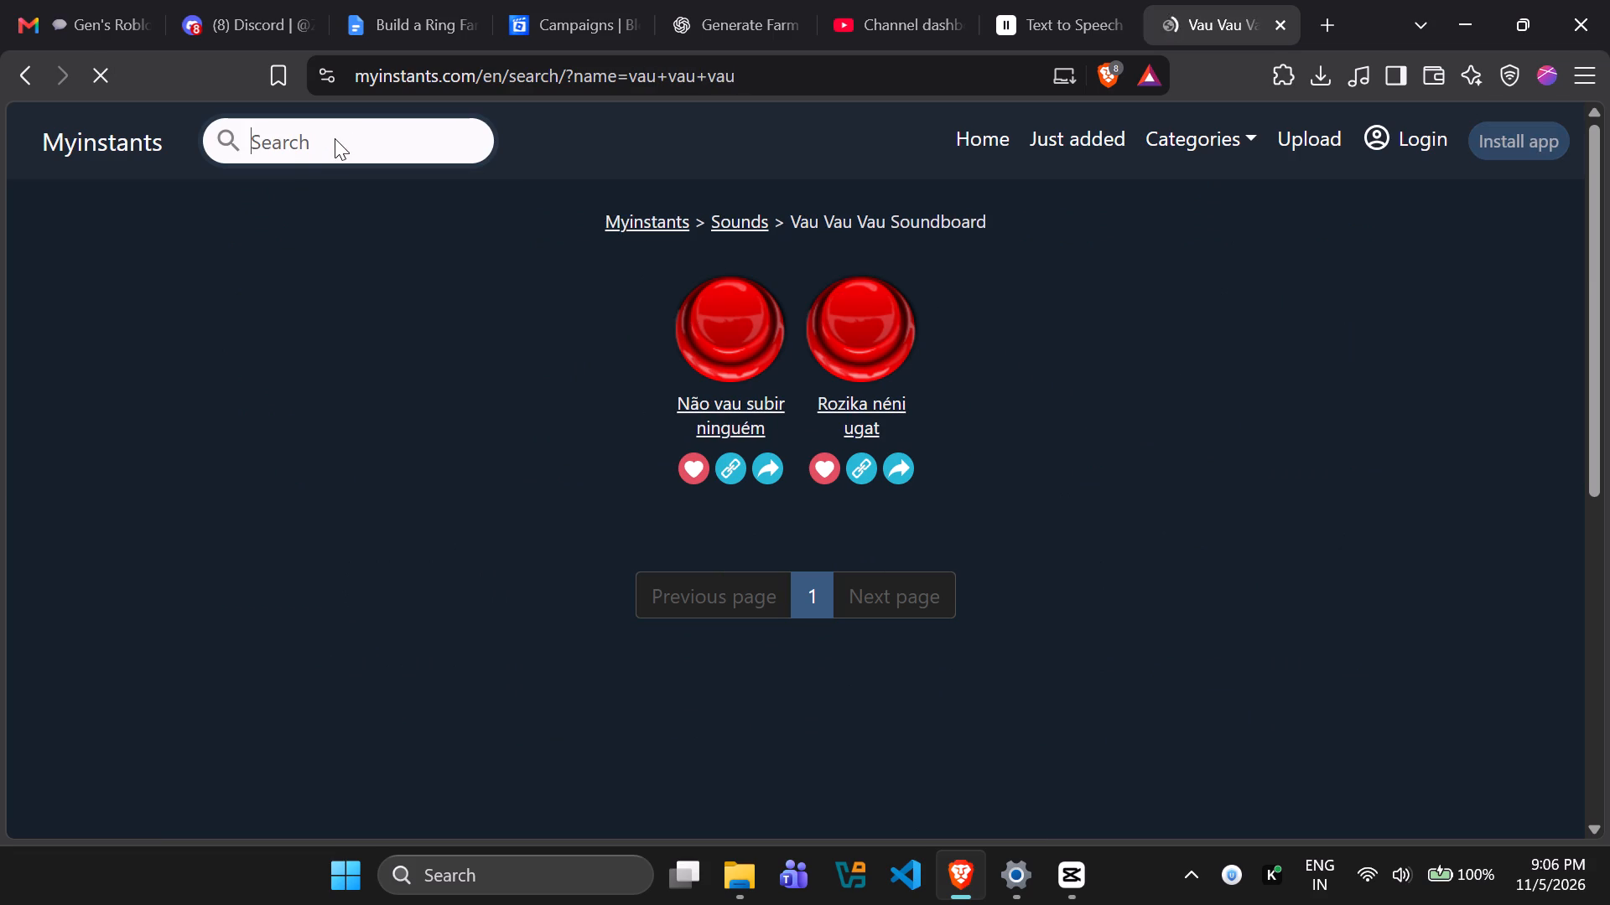
left_click(748, 308)
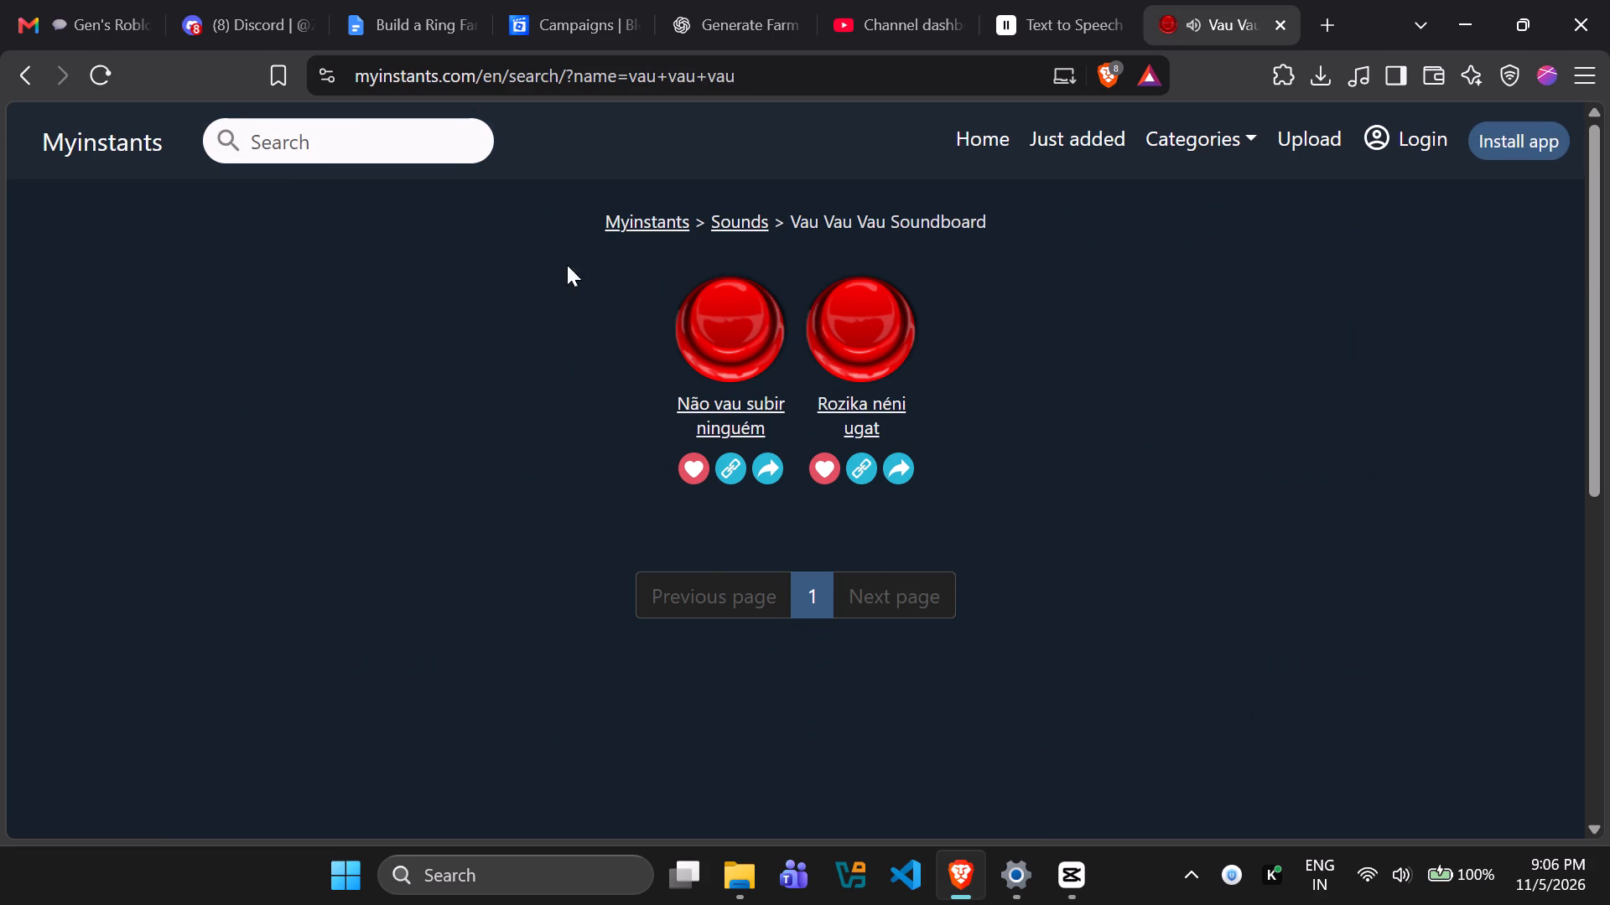
Search Myinstants for "vau" and audition first-row sounds: Messi, O futebol é a arte do, FFXIV - Filthy rats! and Vault.
left_click(314, 135)
type("vau")
key("Return")
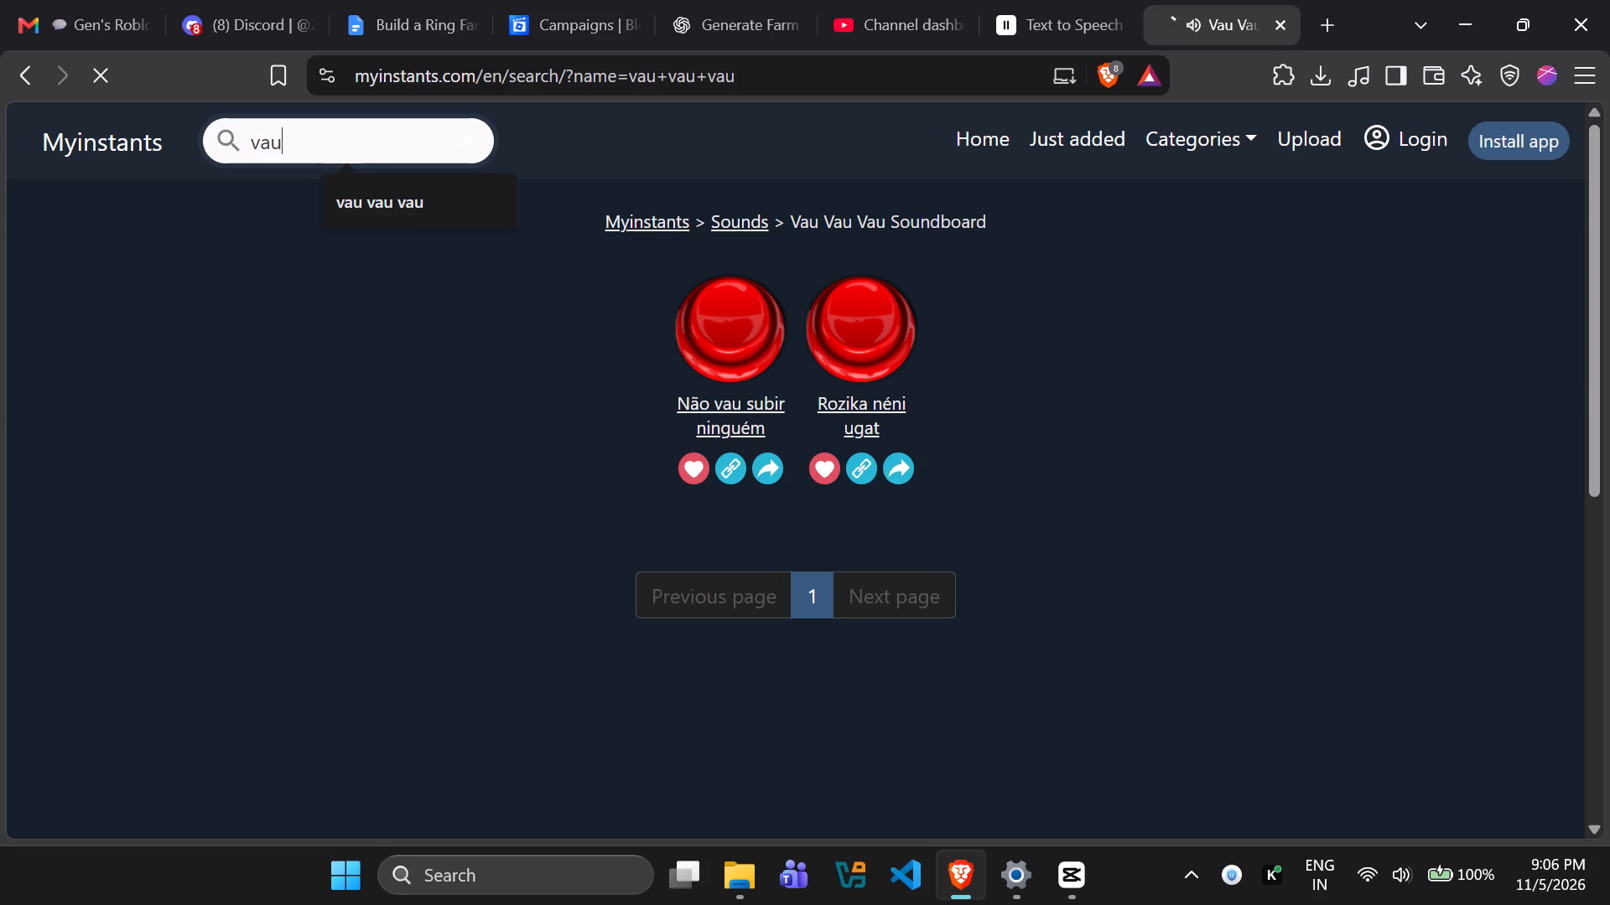
left_click(269, 296)
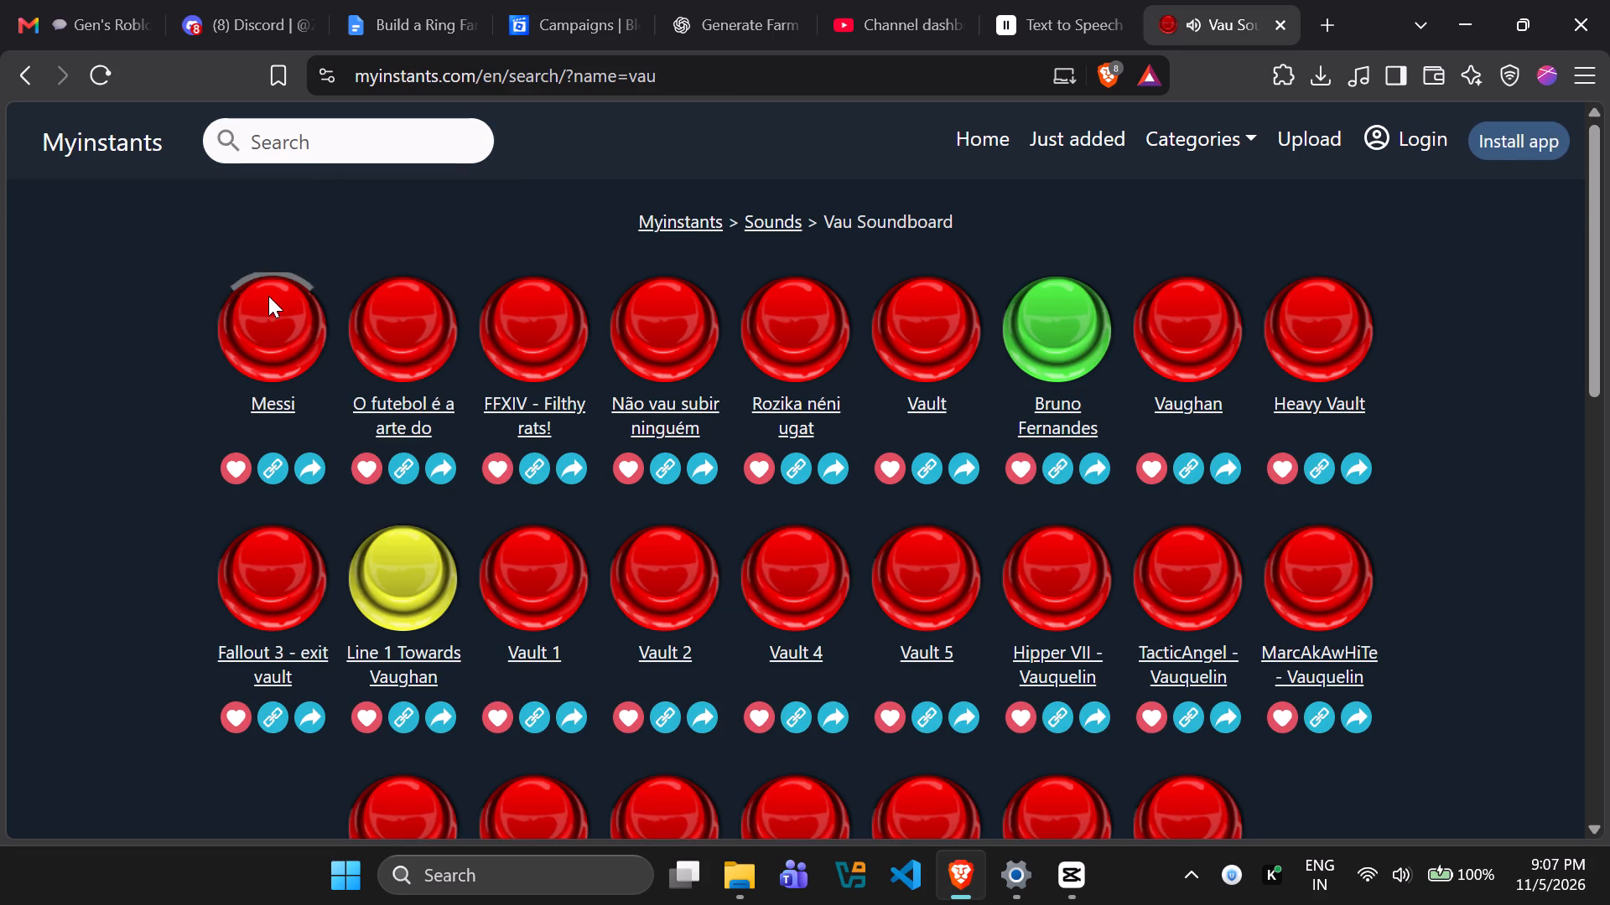
left_click(384, 323)
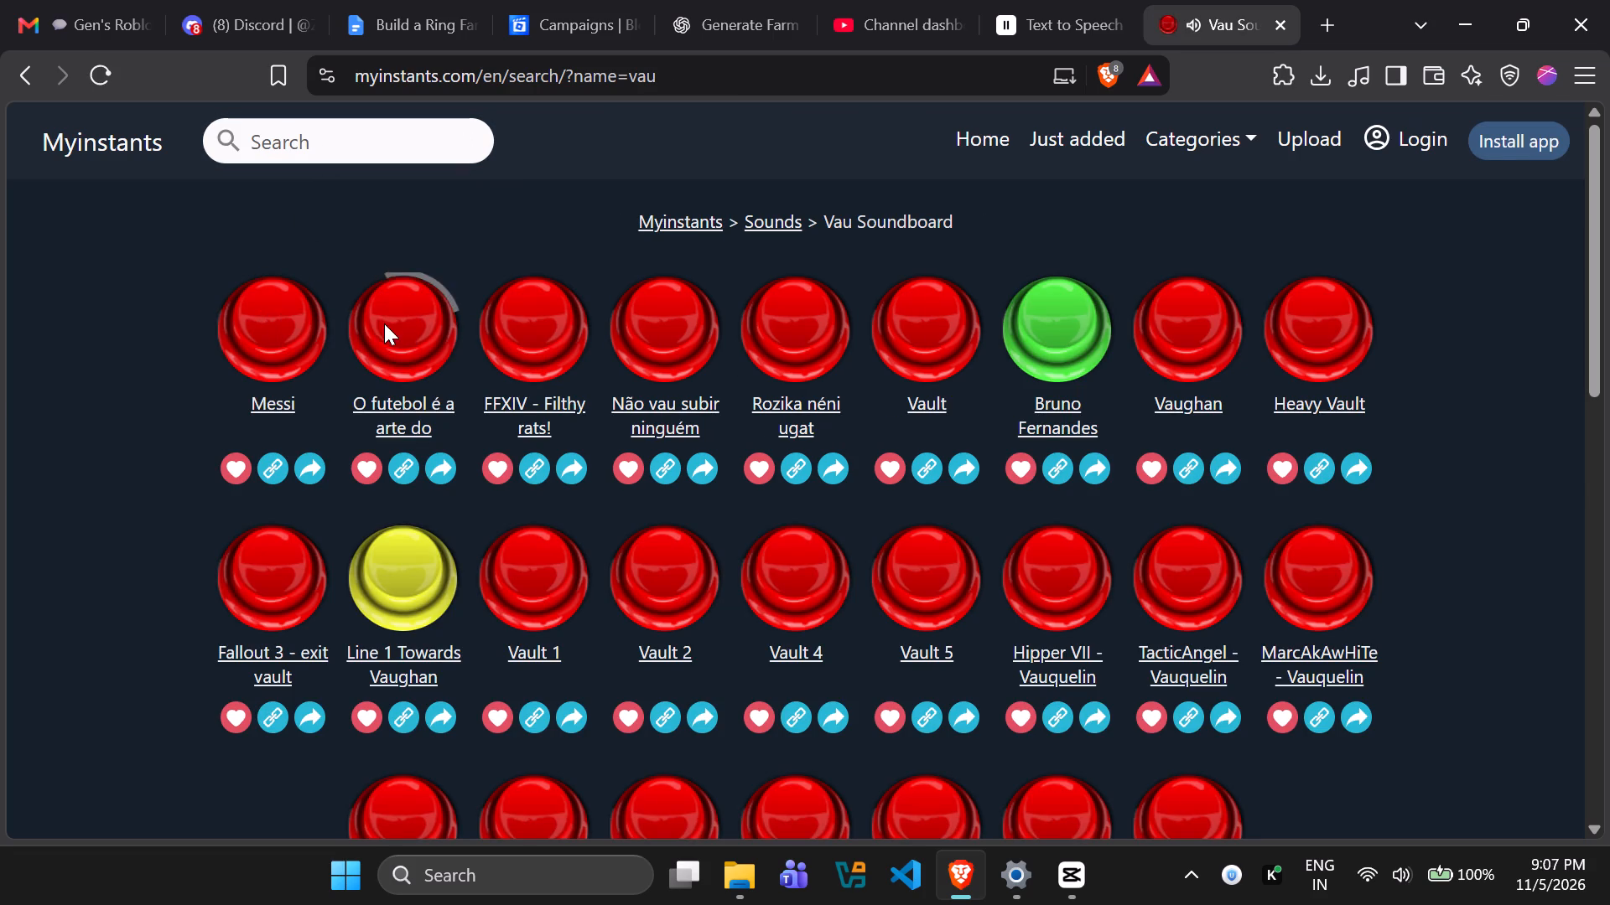
left_click(510, 326)
left_click(952, 290)
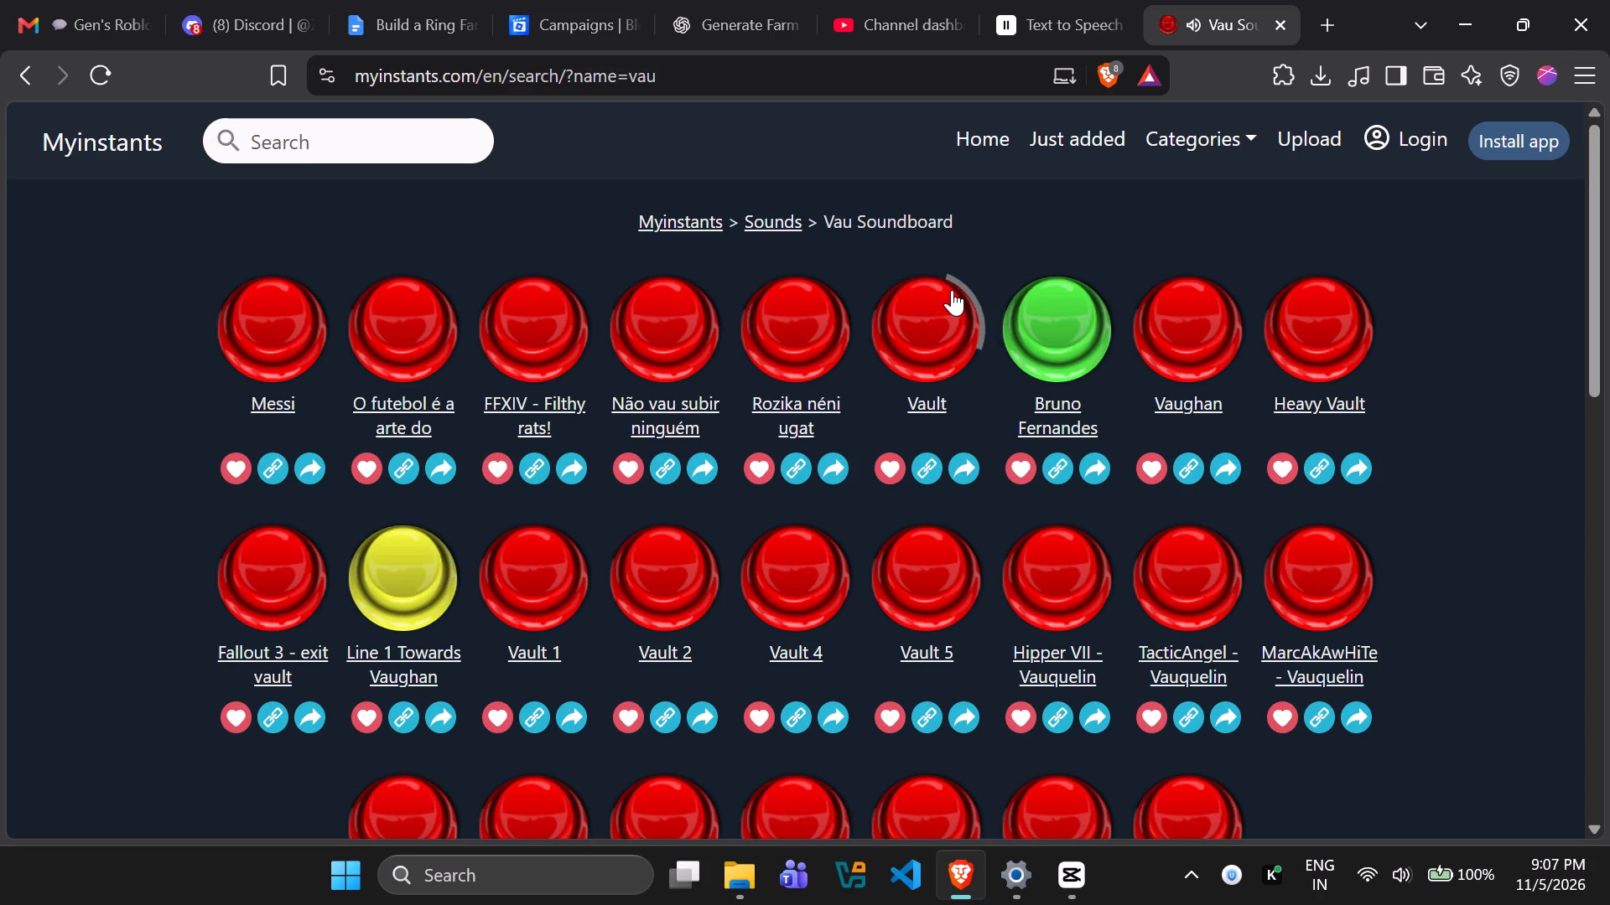
Close Myinstants, search YouTube Studio for "sound effect wou wouw" and copy the query.
middle_click(1220, 0)
left_click(1020, 0)
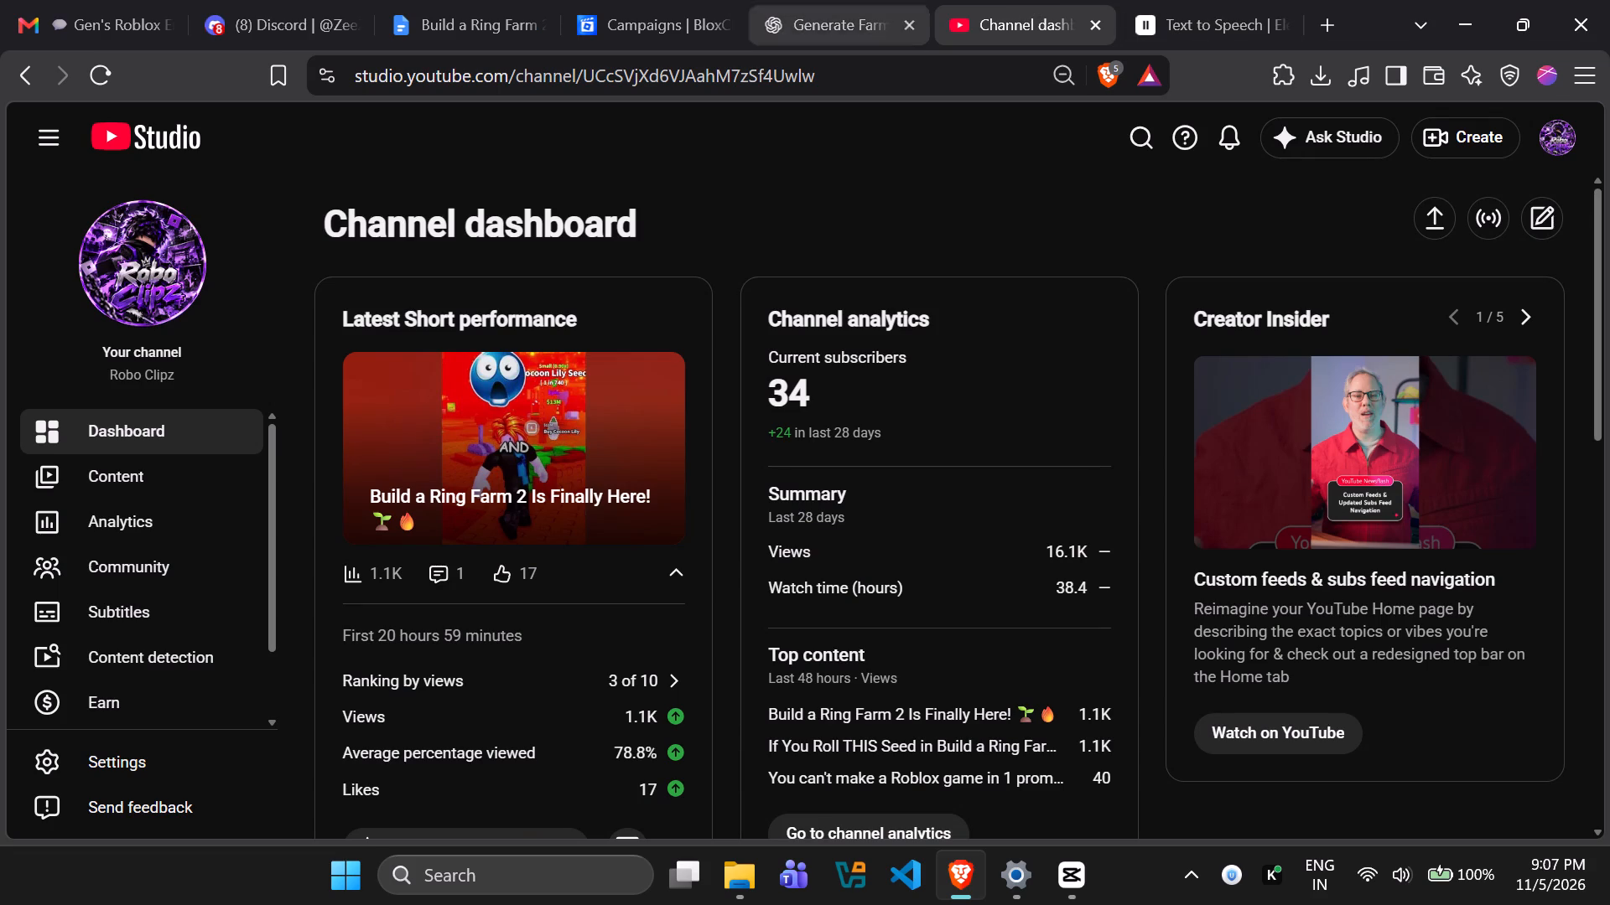
left_click(1138, 133)
type("sound")
key("space")
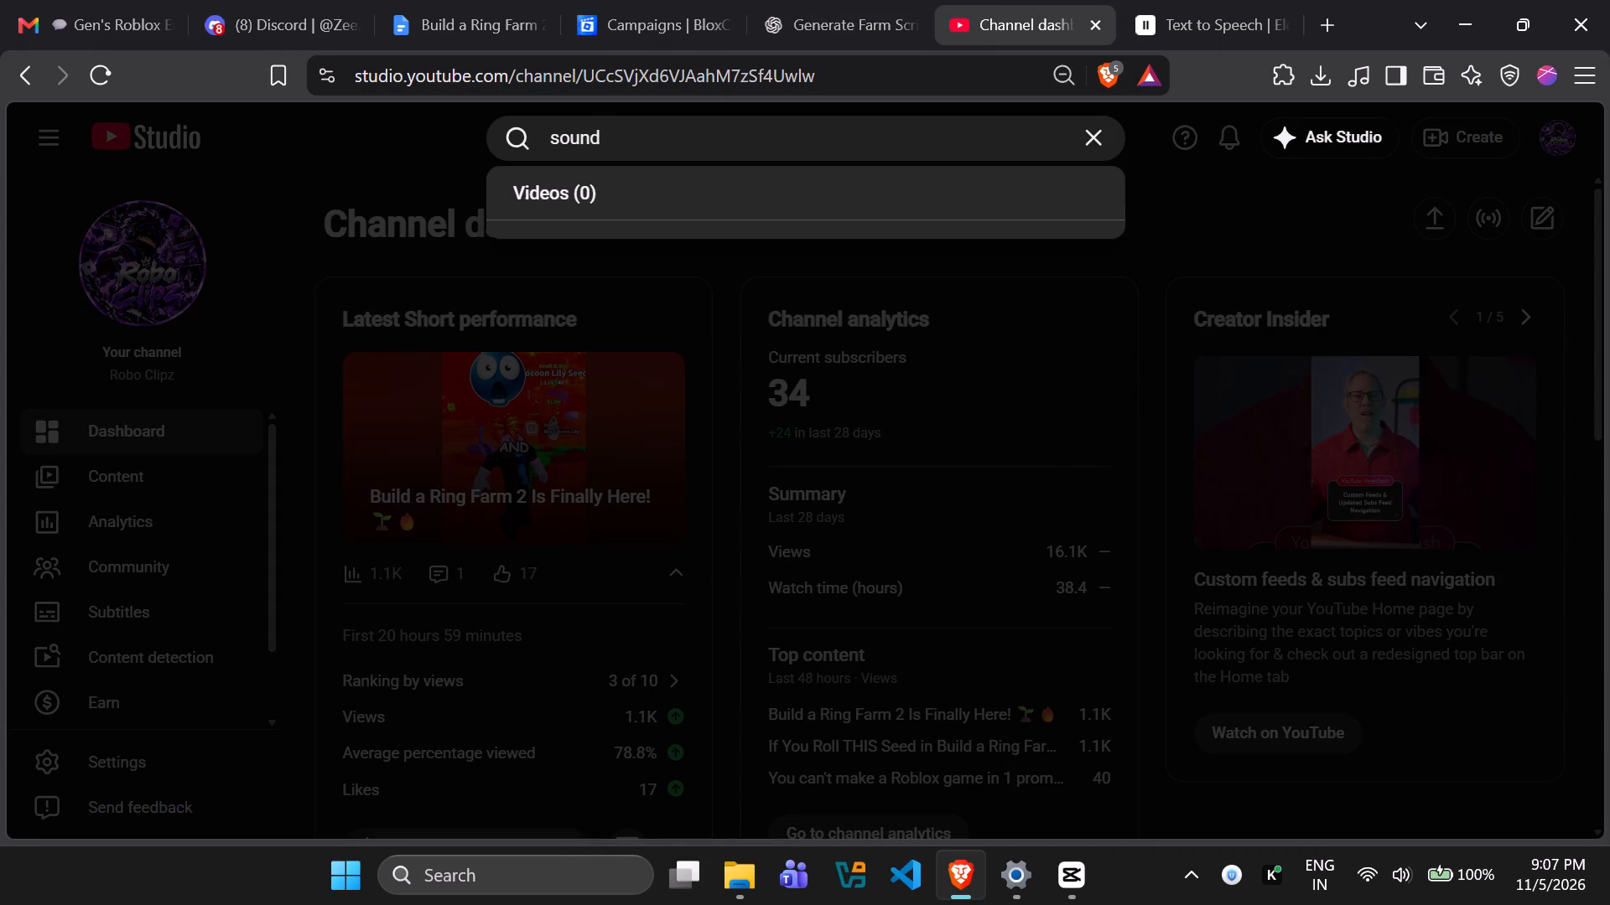
type("effect")
key("space")
key("w")
key("BackSpace")
type("ou")
key("space")
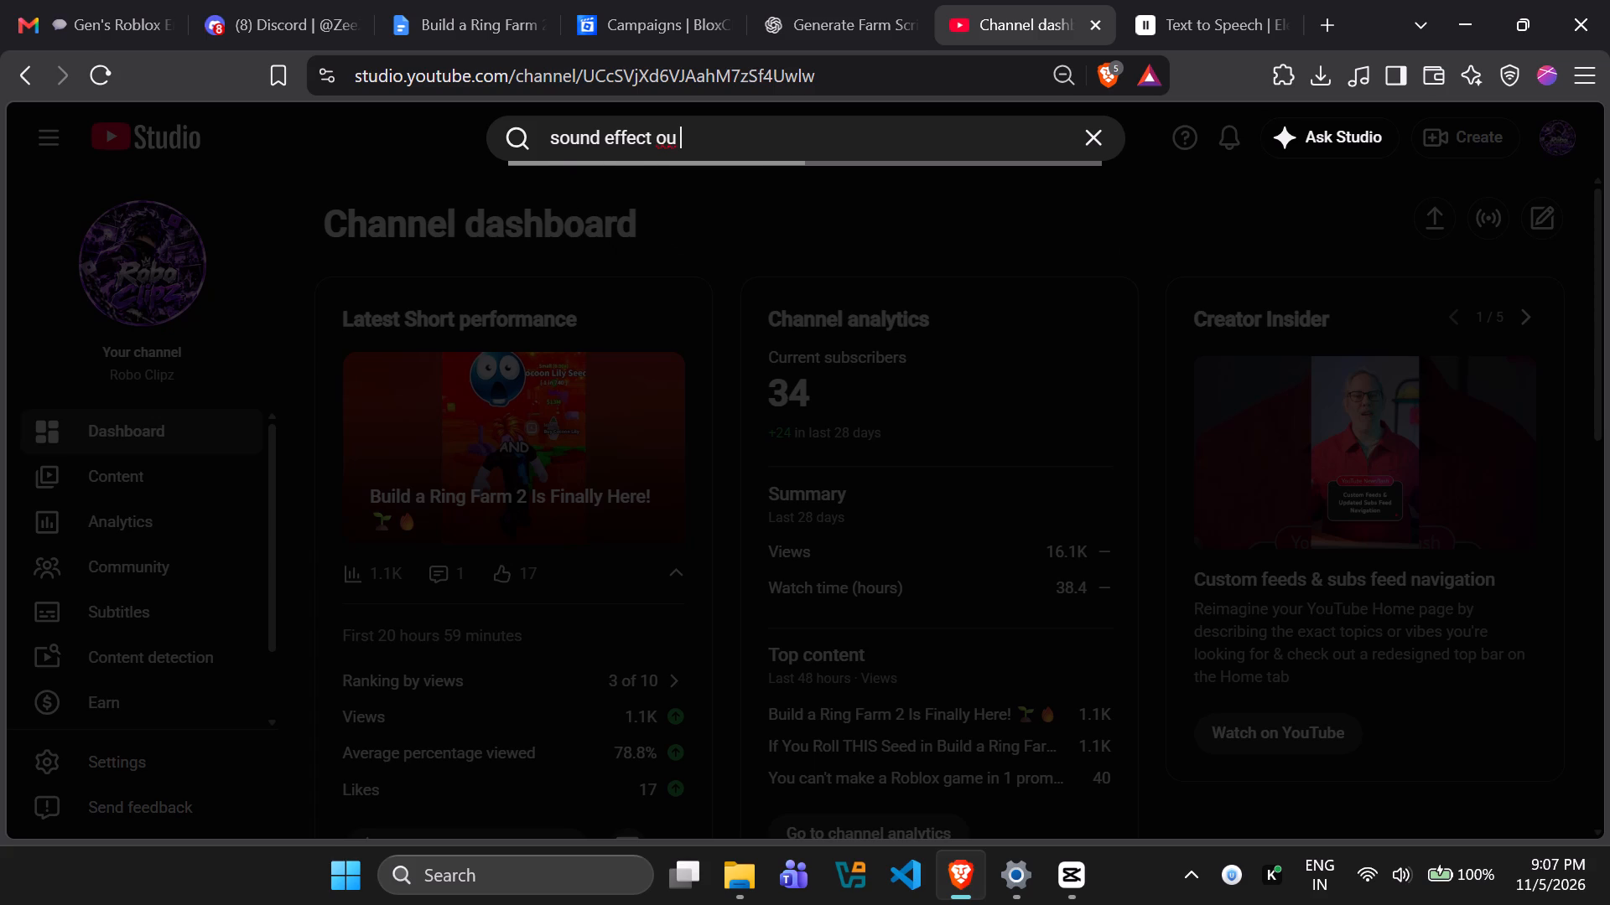
key("w")
key("BackSpace")
key("BackSpace")
key("BackSpace")
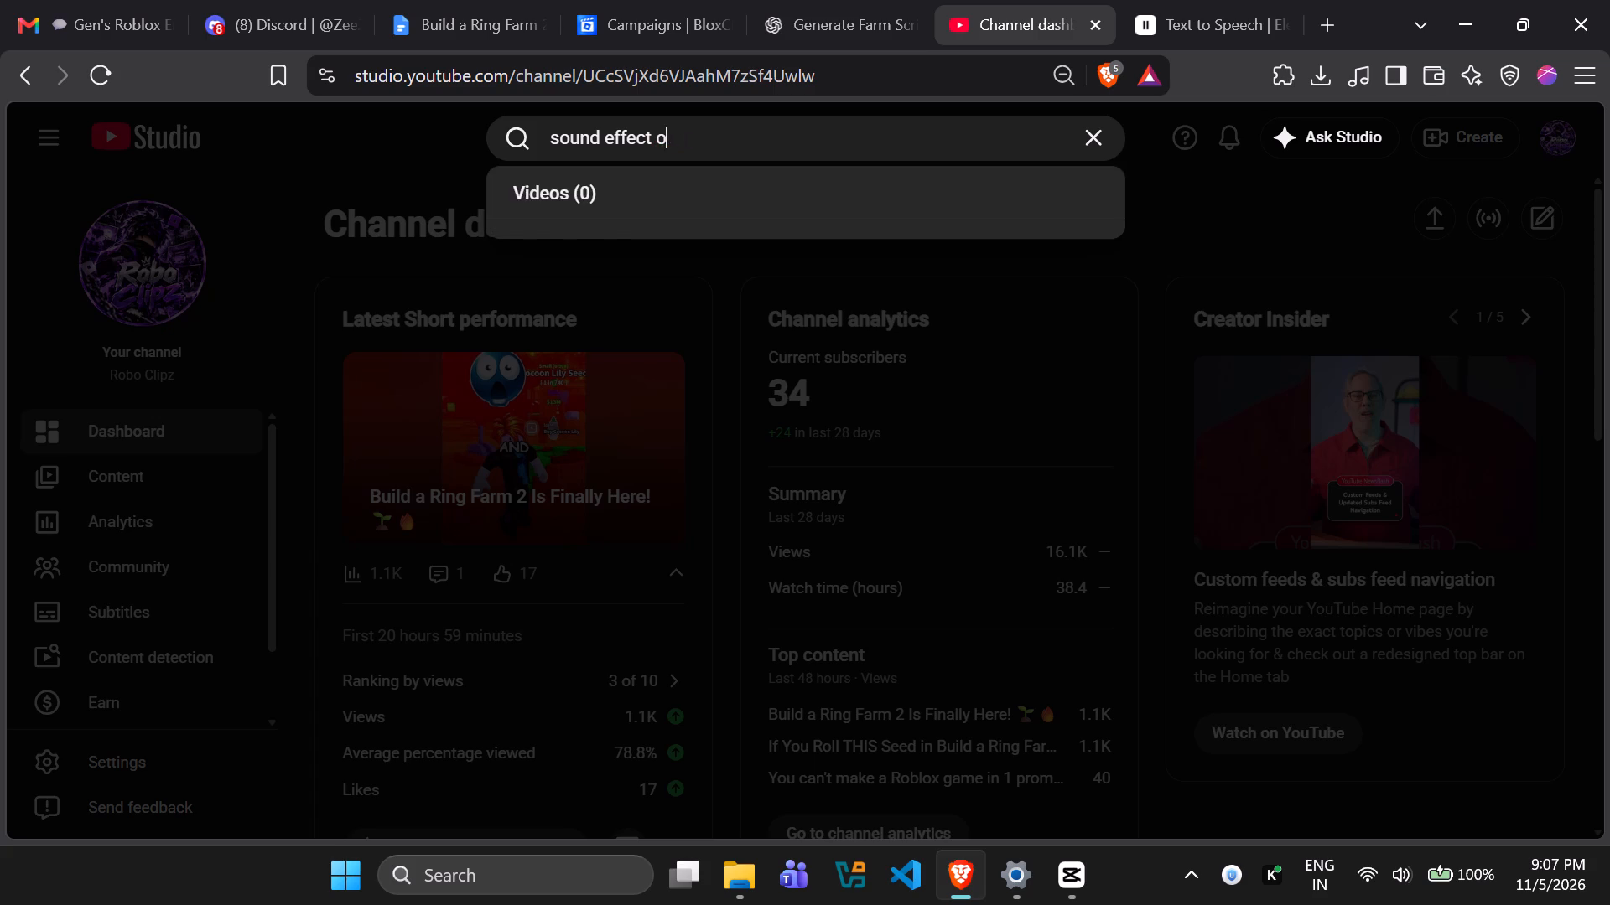
key("BackSpace")
type("wou wouw")
key("space")
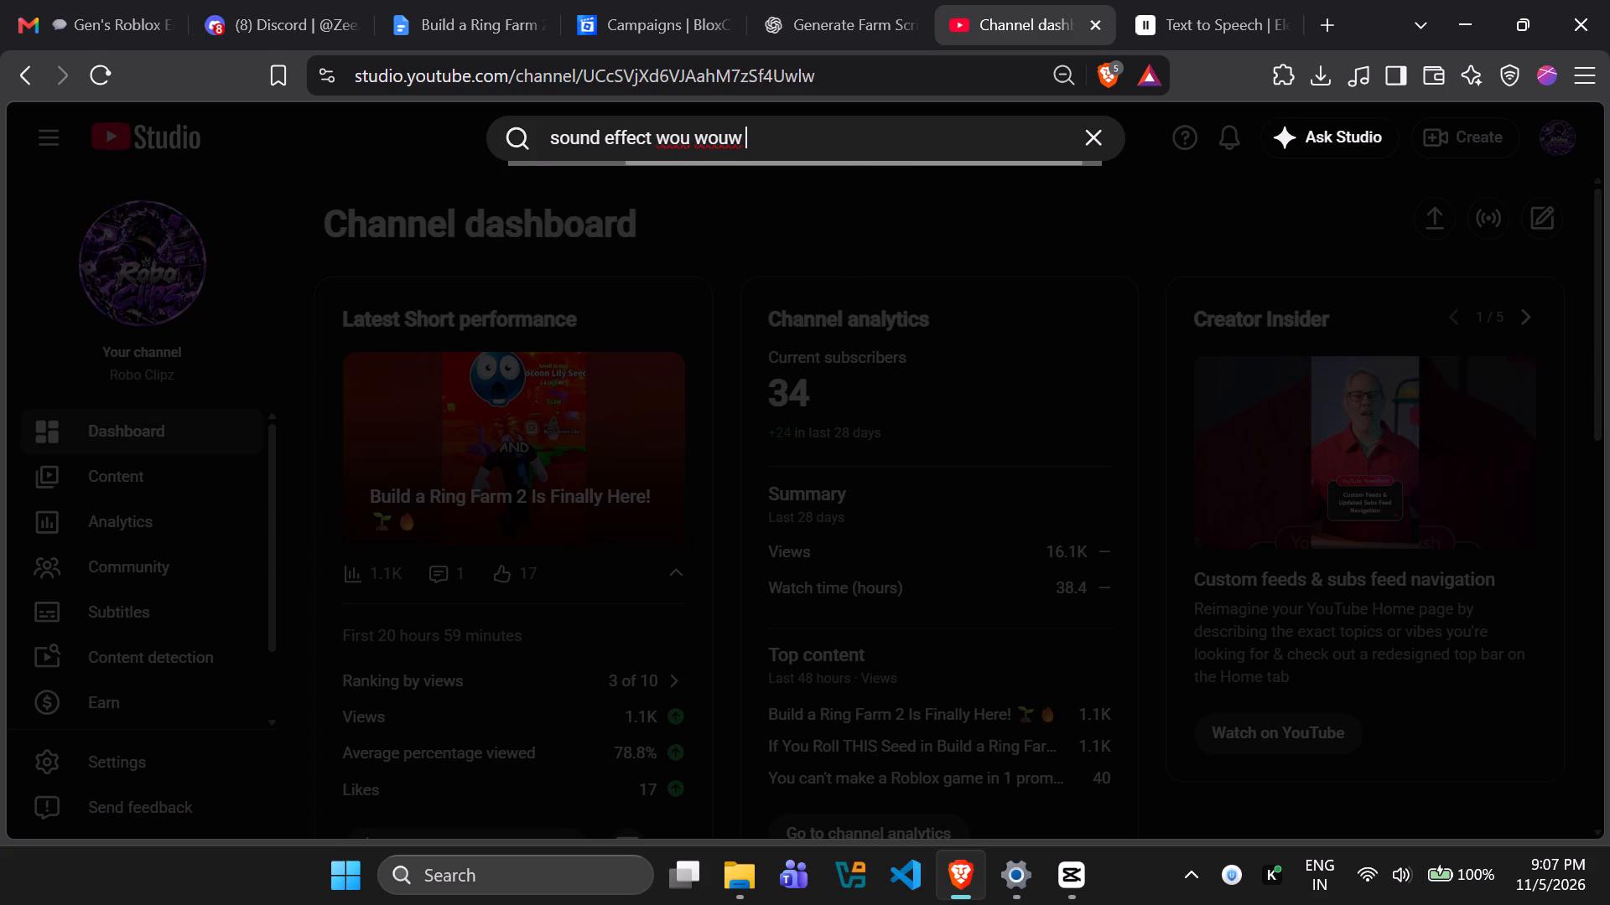
key("BackSpace")
key("ctrl+a")
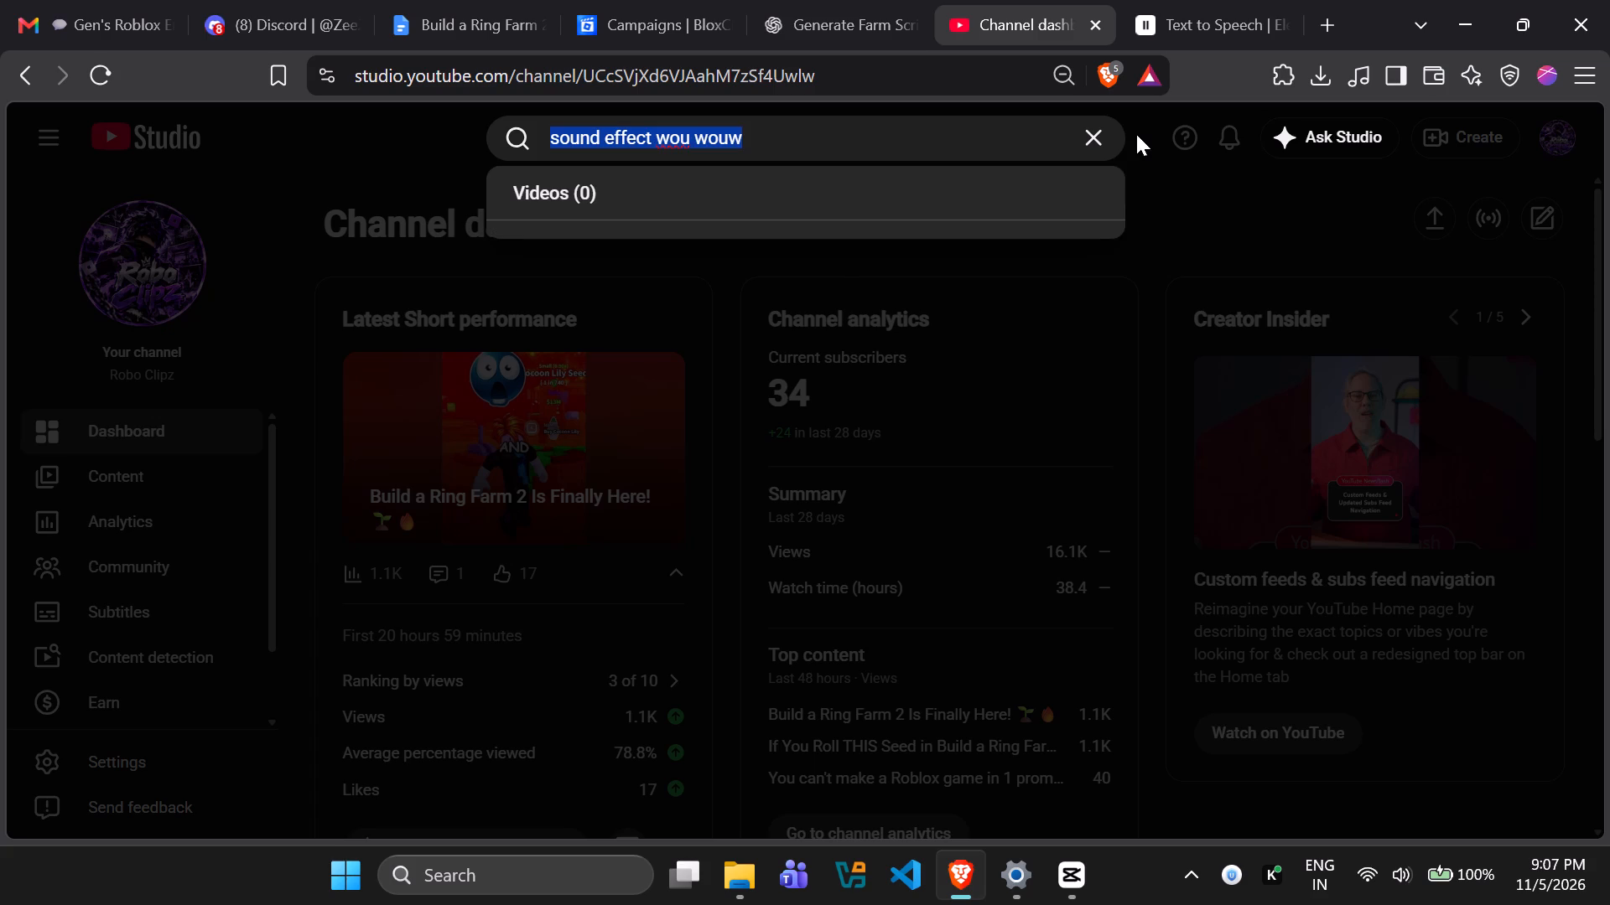
key("ctrl+c")
left_click(276, 178)
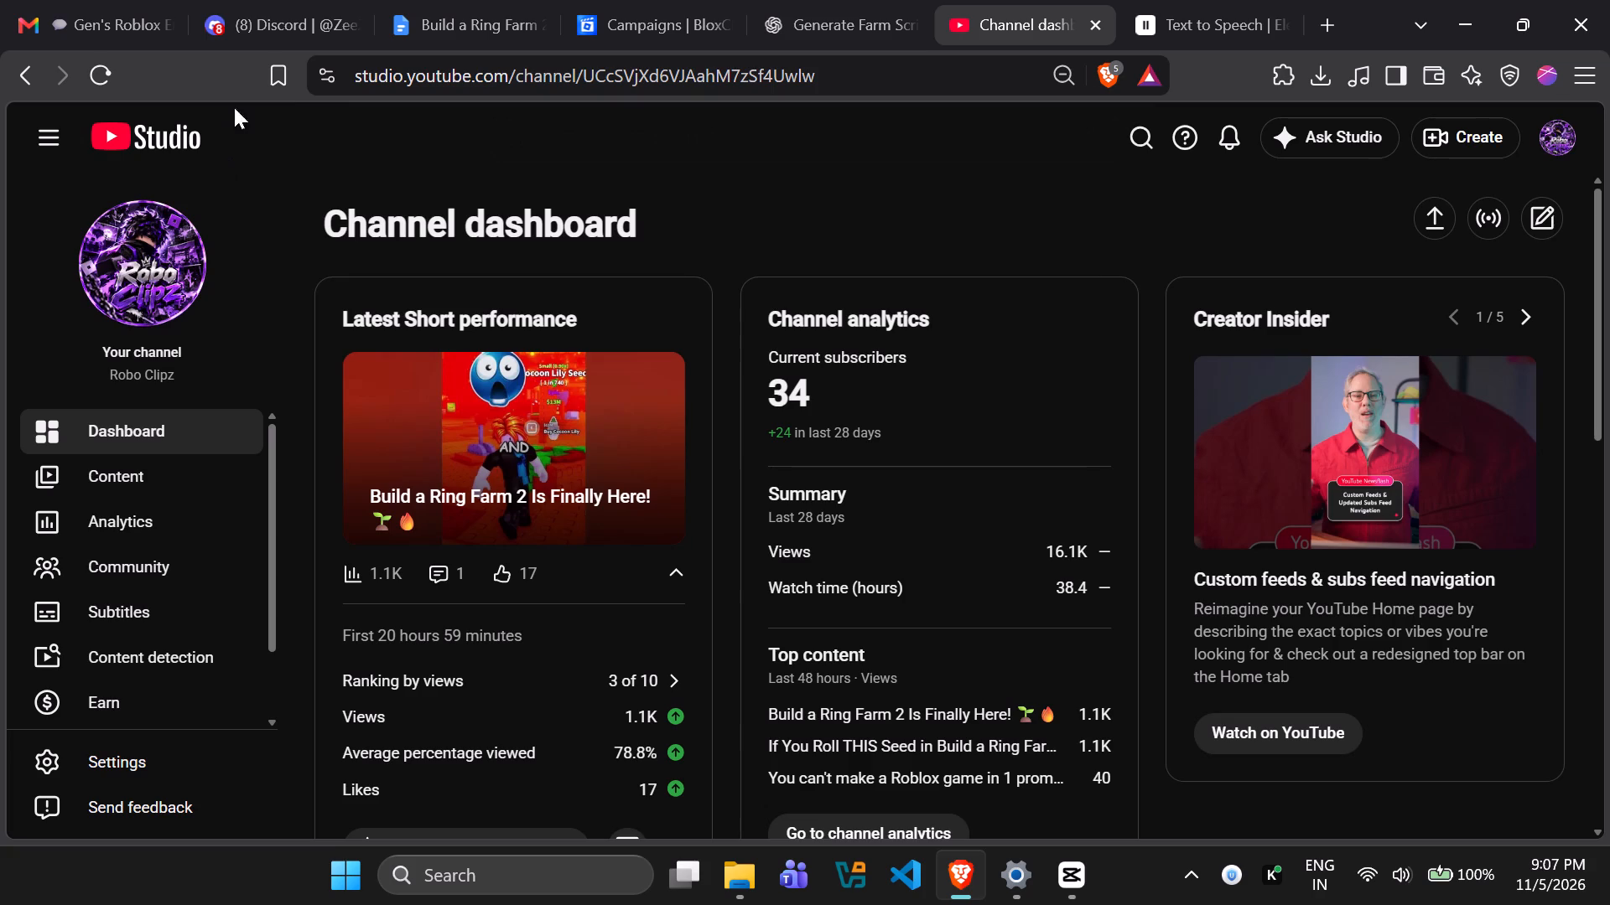
double_click(397, 75)
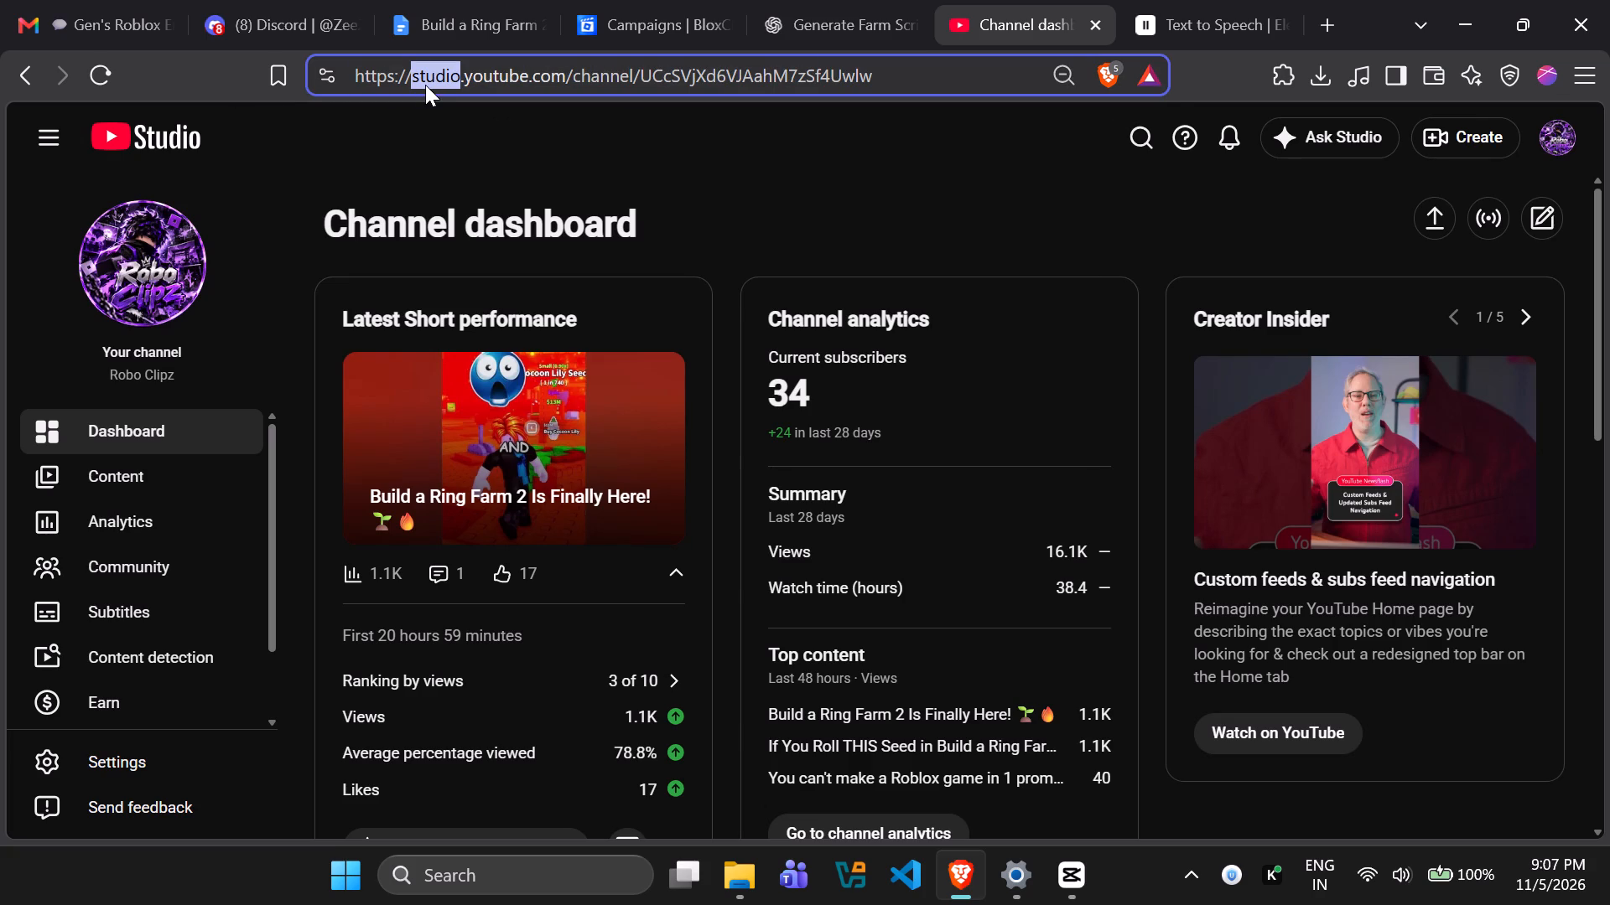
key("BackSpace")
key("Delete")
key("Return")
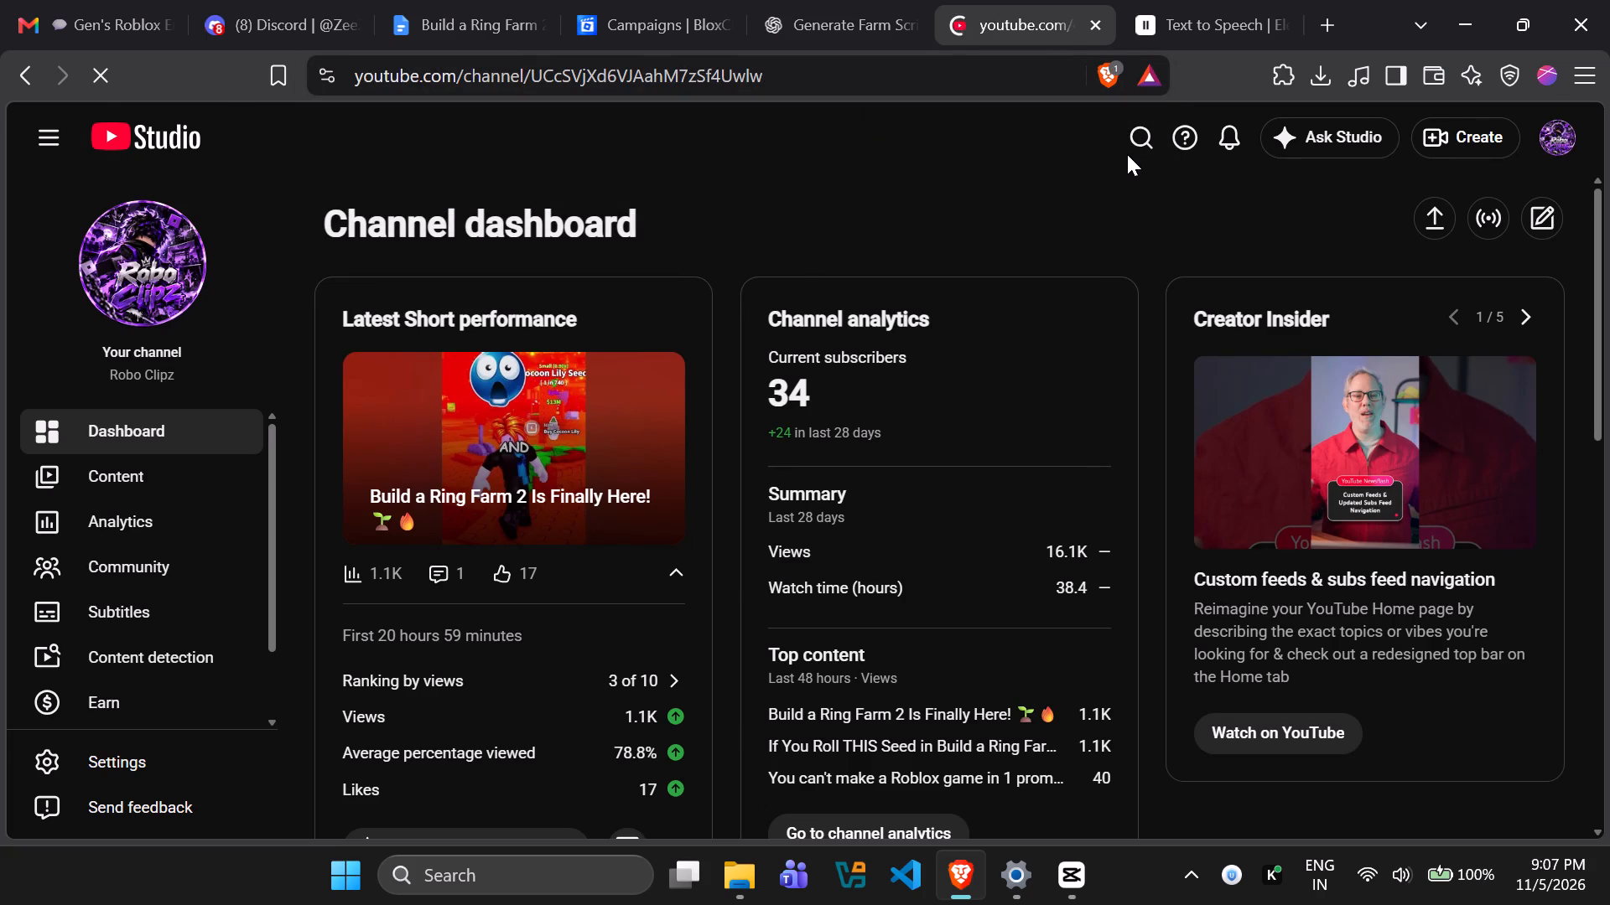
left_click(1010, 152)
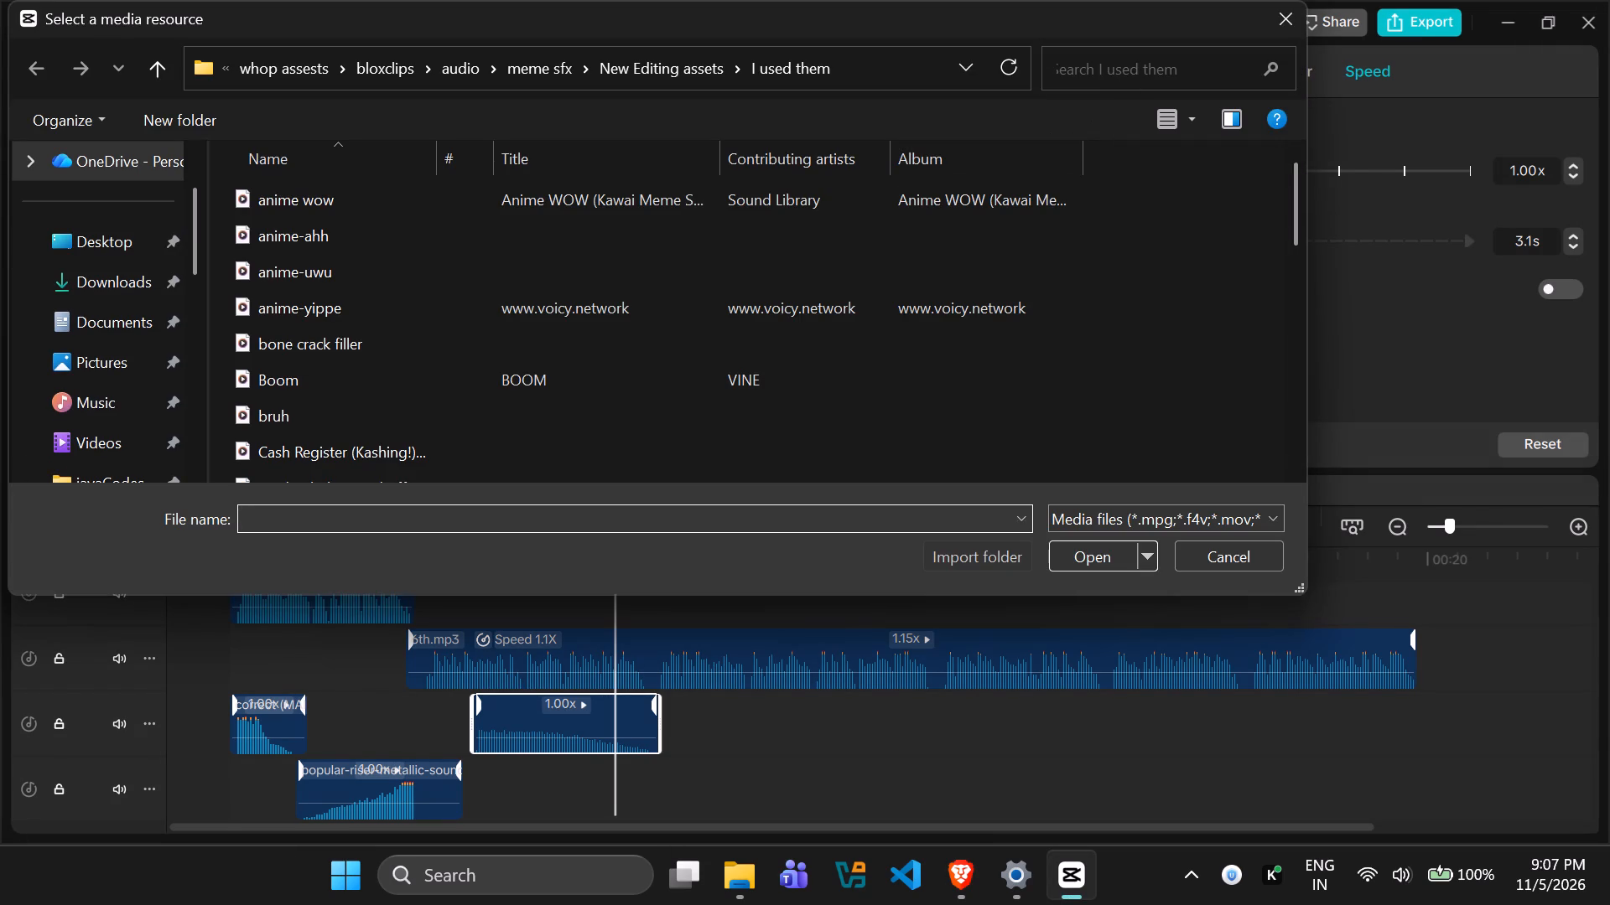
type("rizz")
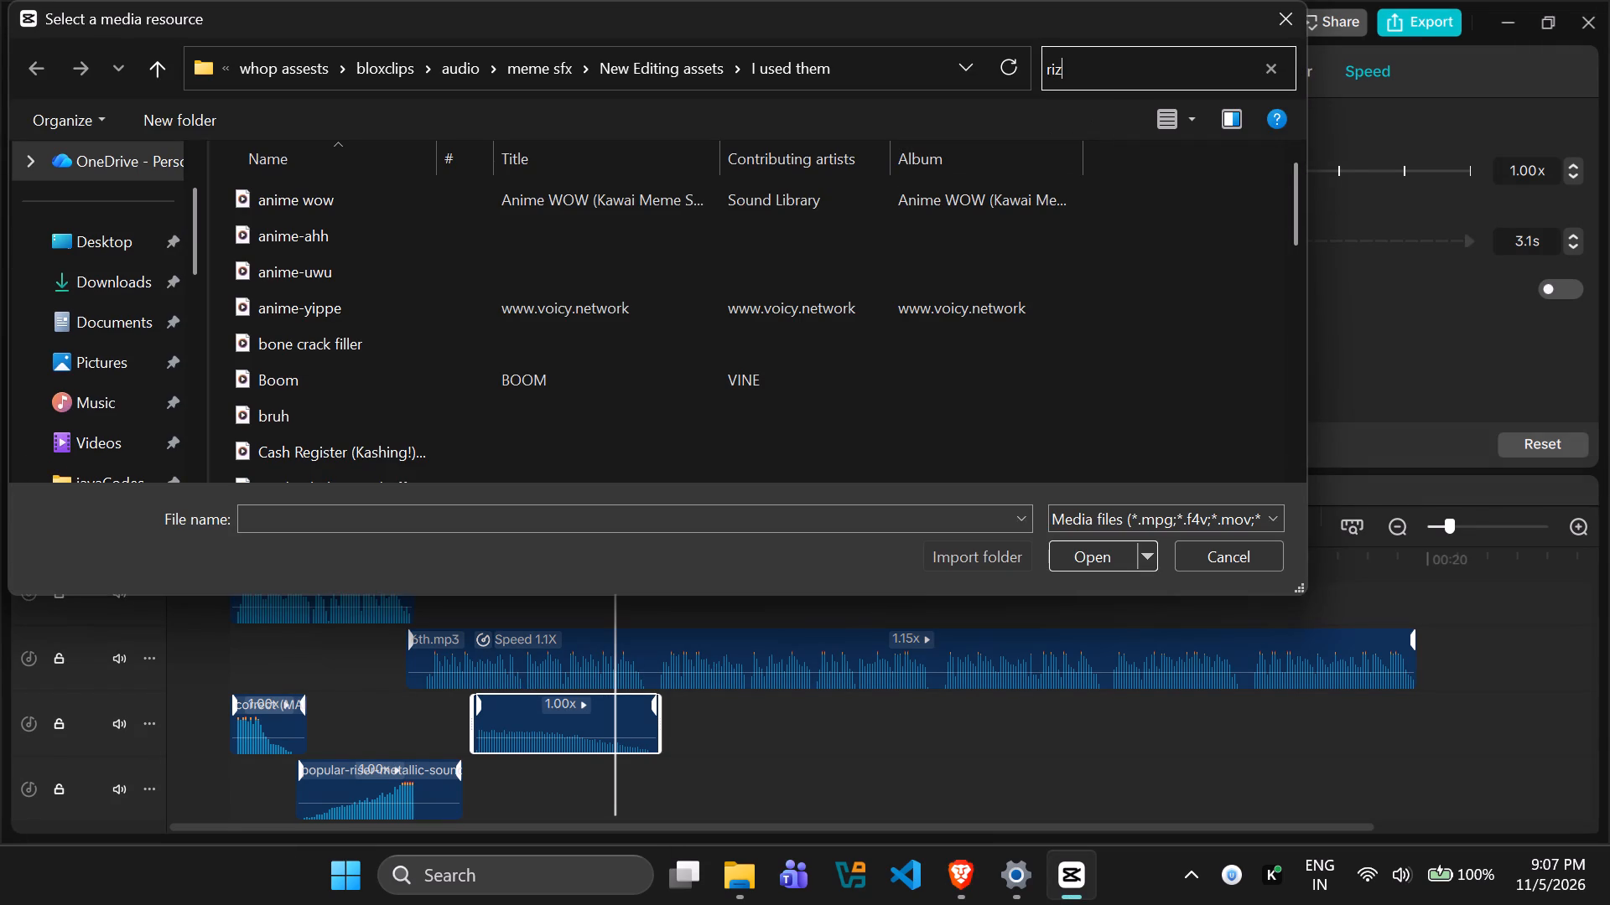
key("Return")
left_click(746, 254)
left_click(846, 168)
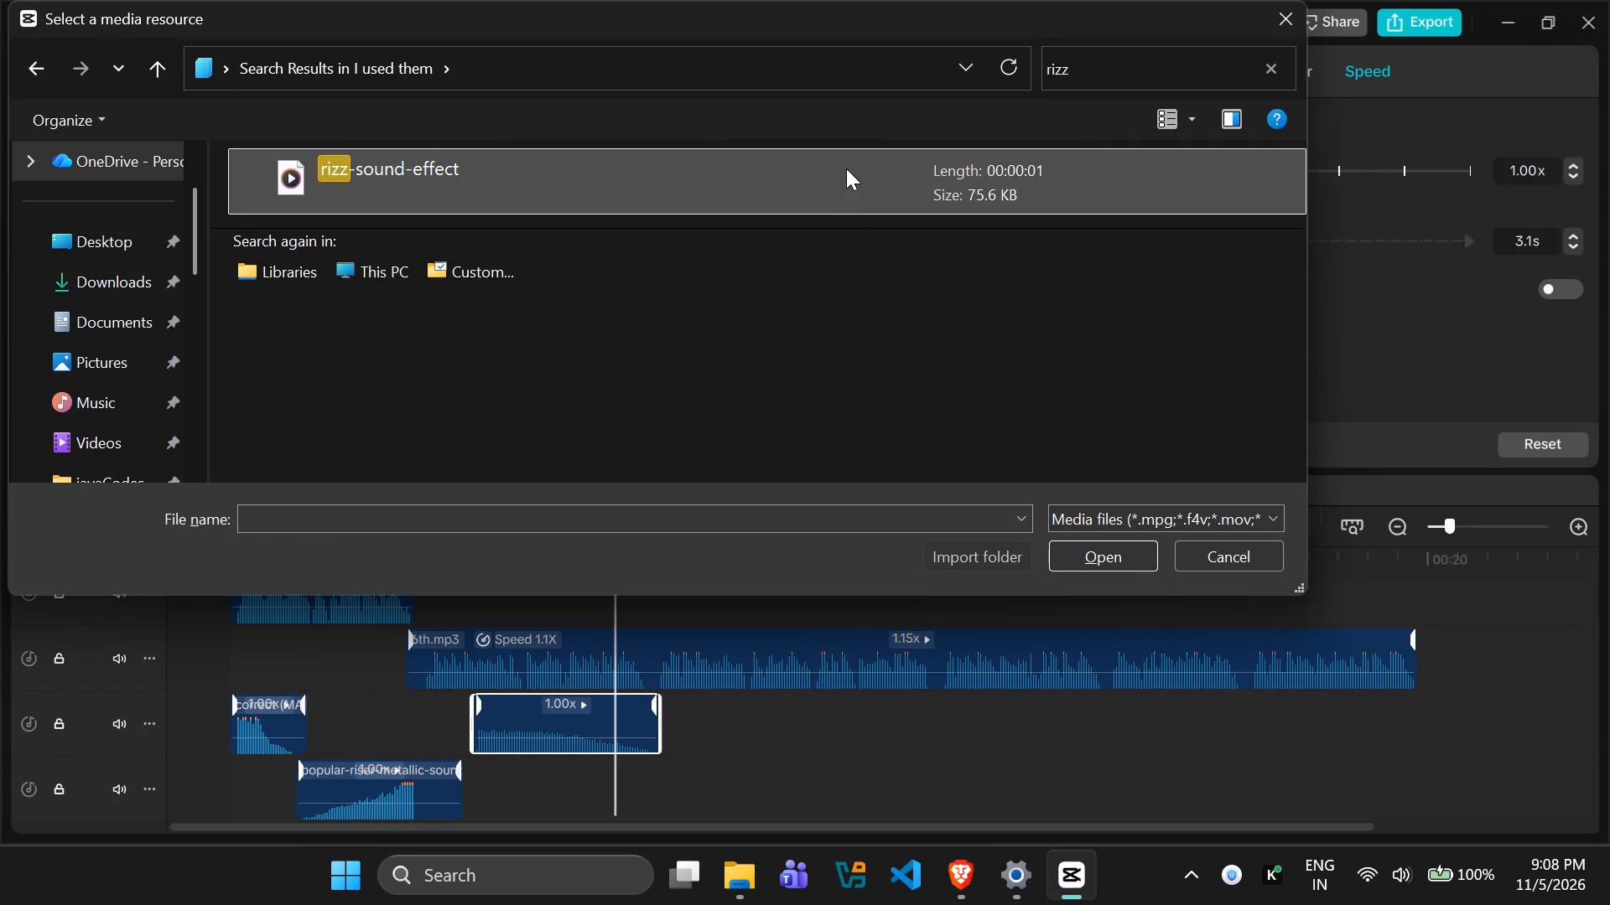
right_click(846, 168)
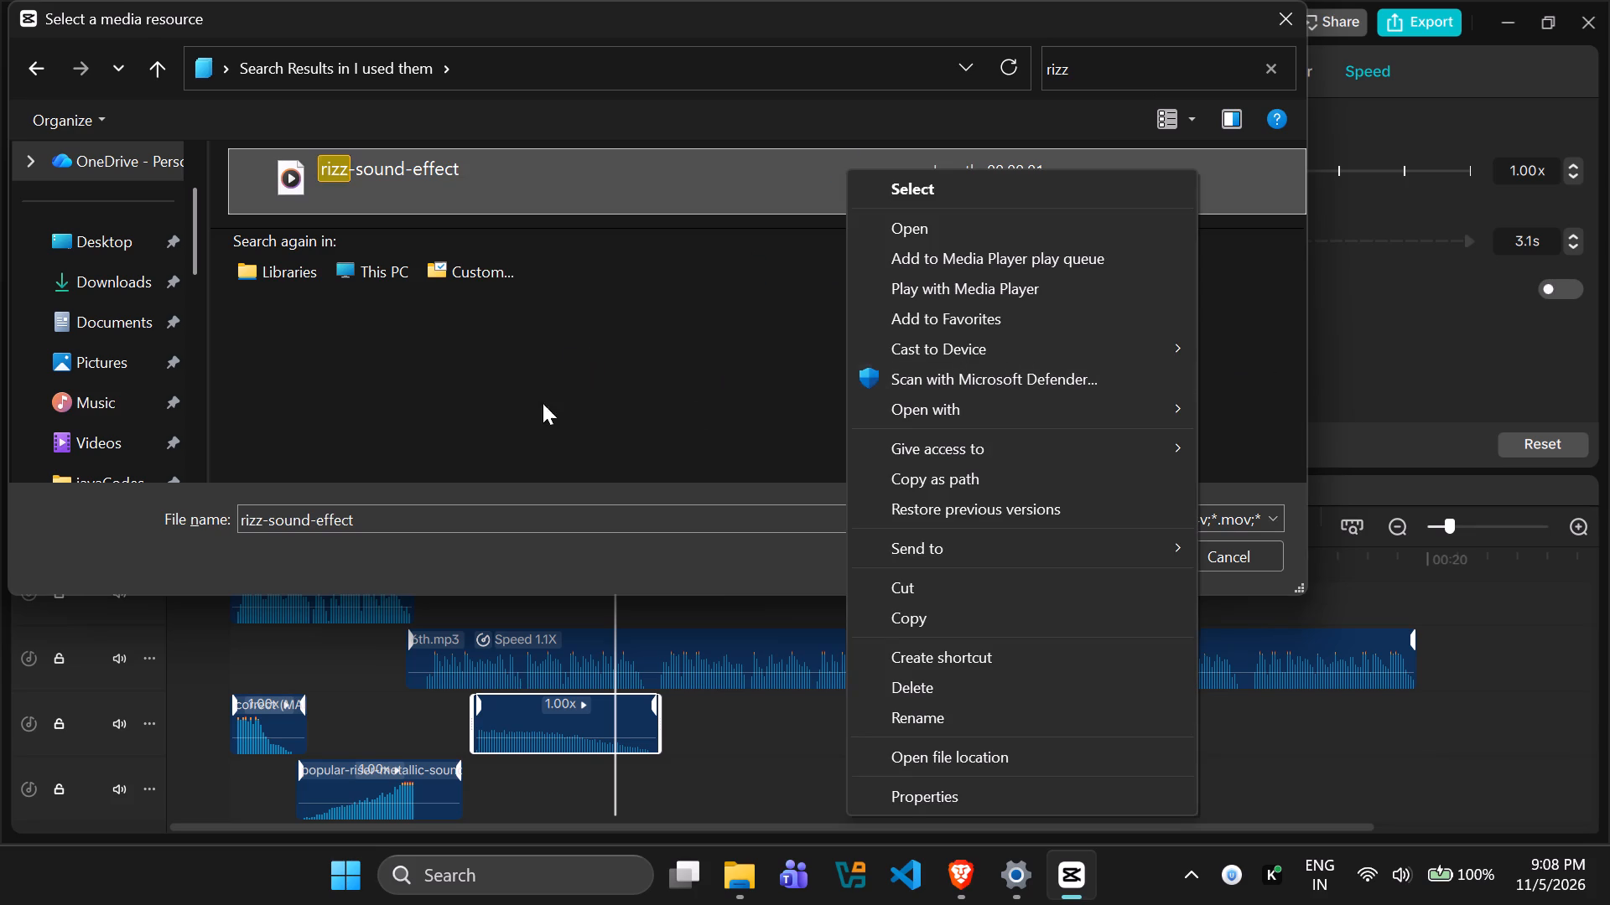
left_click(532, 403)
left_click(1095, 550)
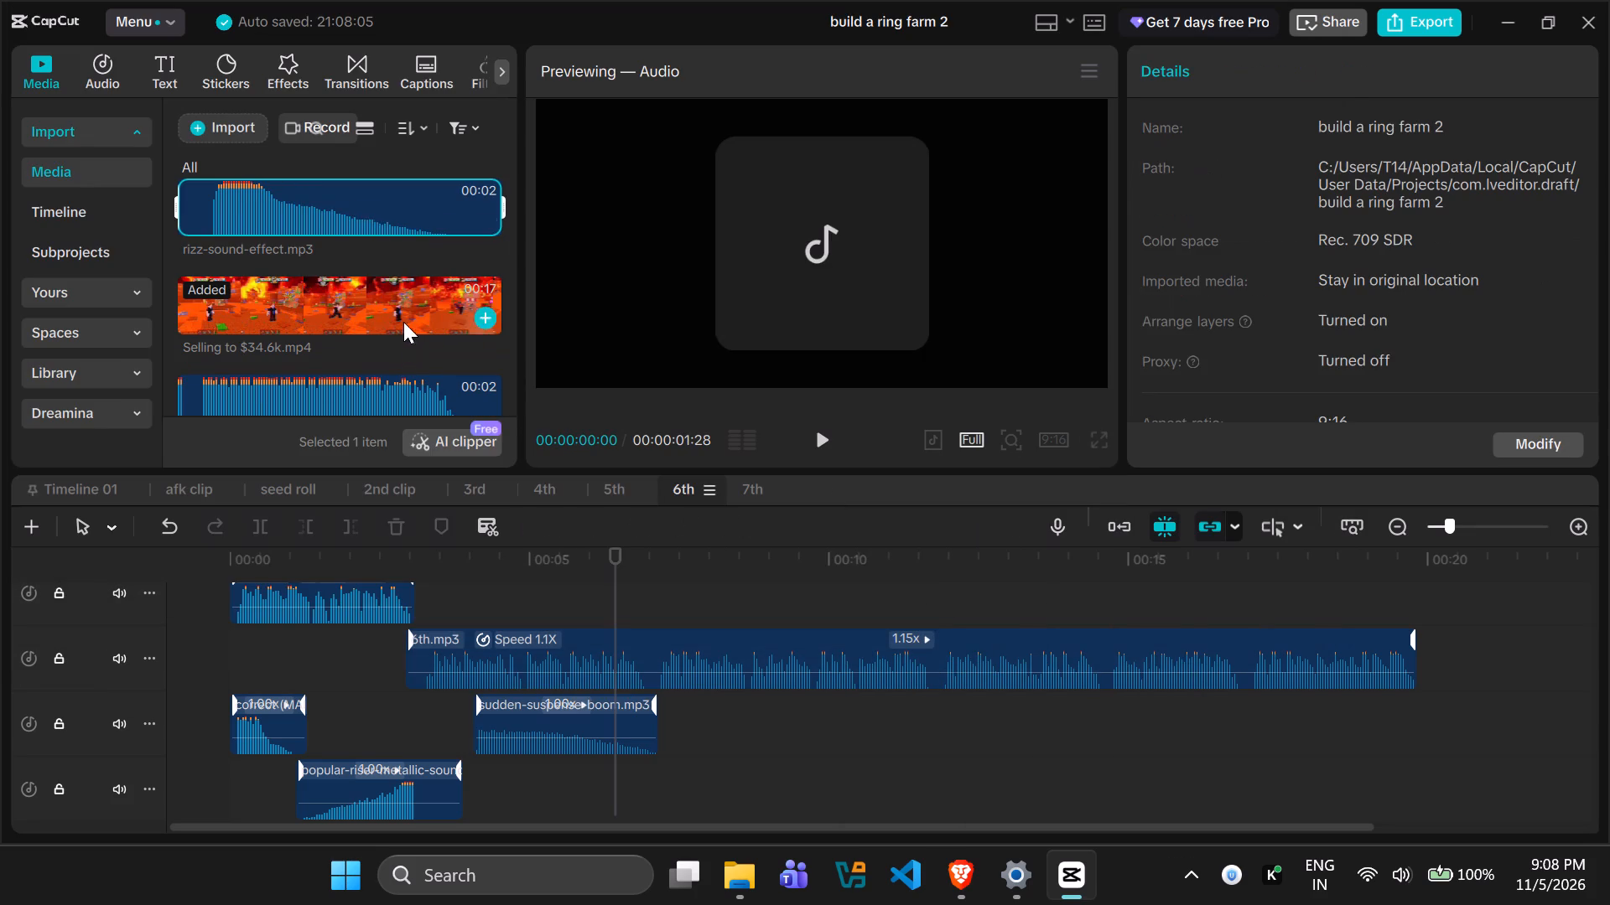
Place rizz-sound-effect.mp3 at about 6 s on the 6th timeline's lowest audio track and play that section back.
left_click_drag(291, 184, 584, 783)
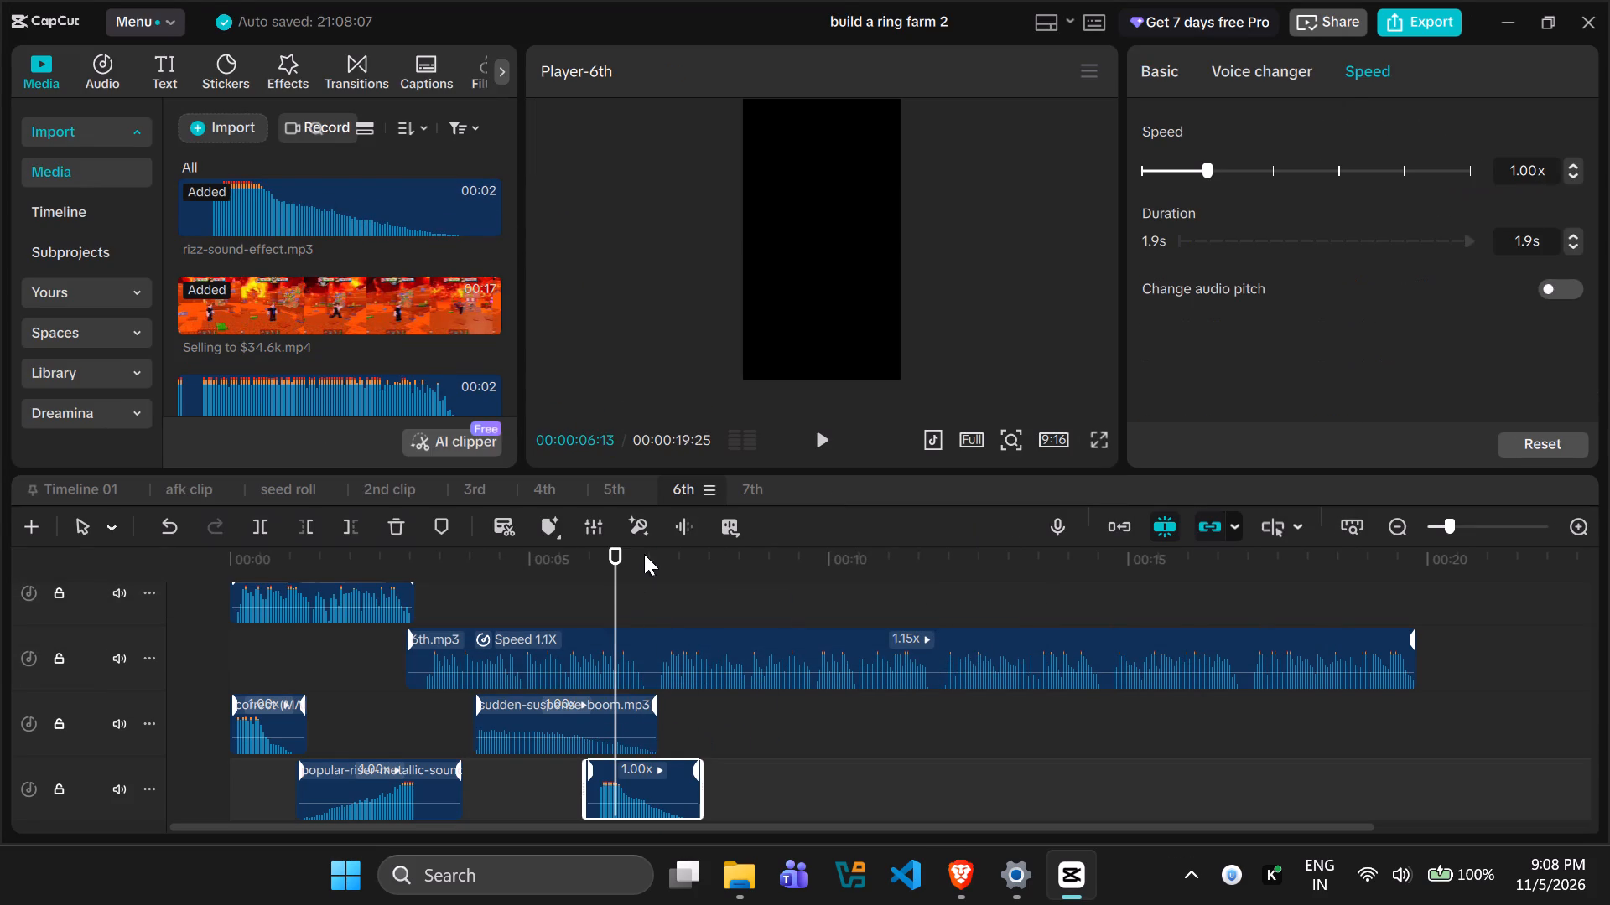
left_click_drag(607, 578, 498, 579)
key("space")
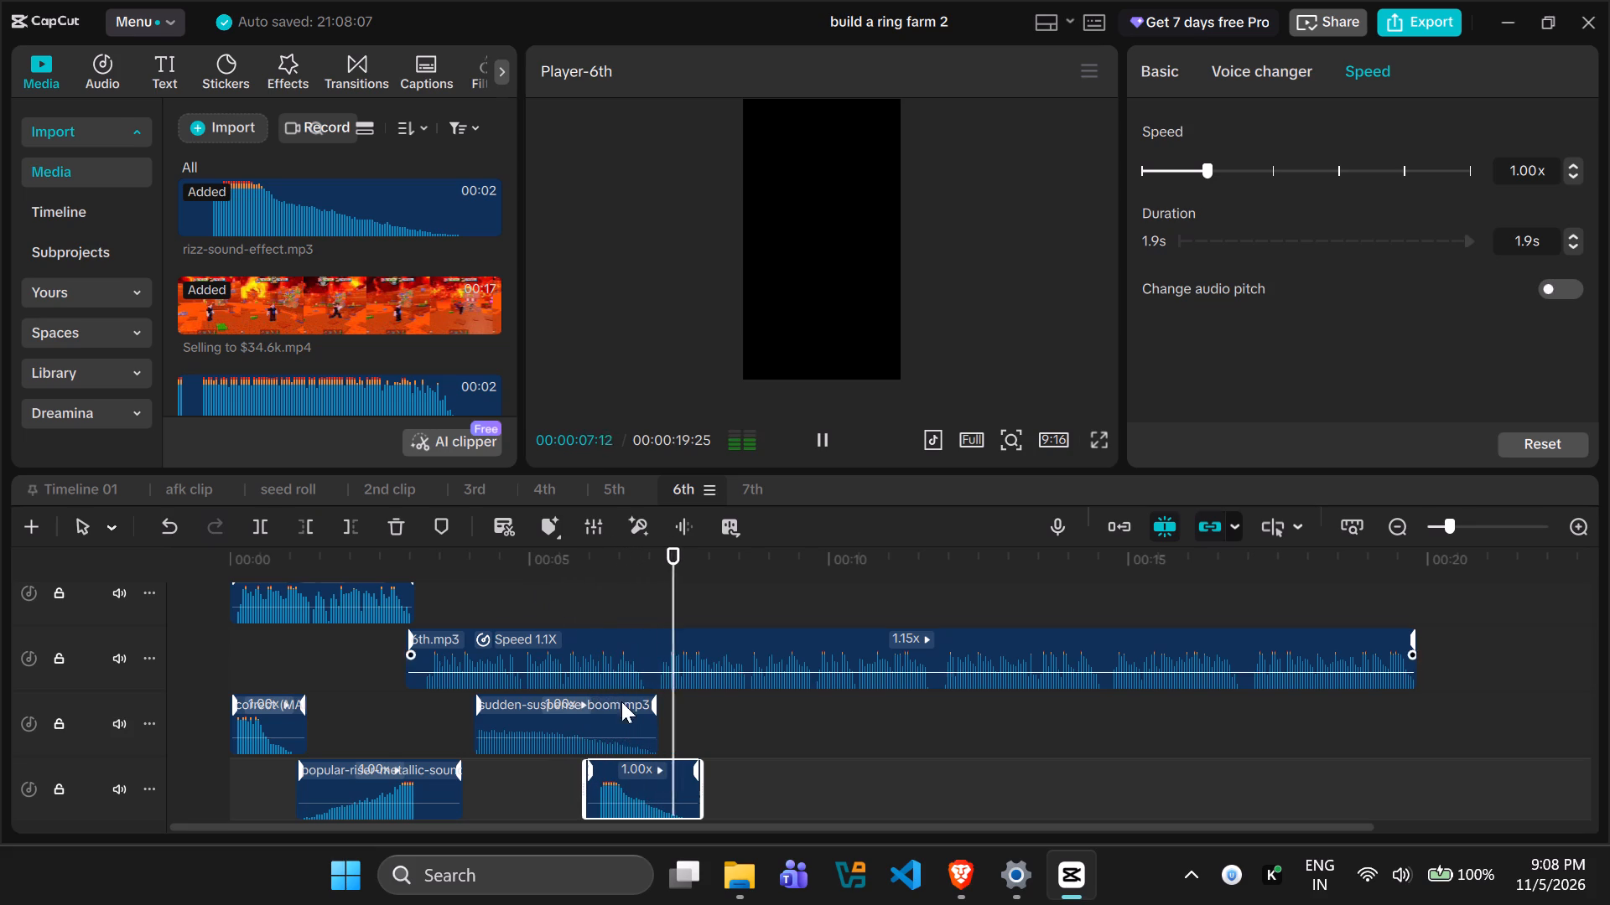
key("space")
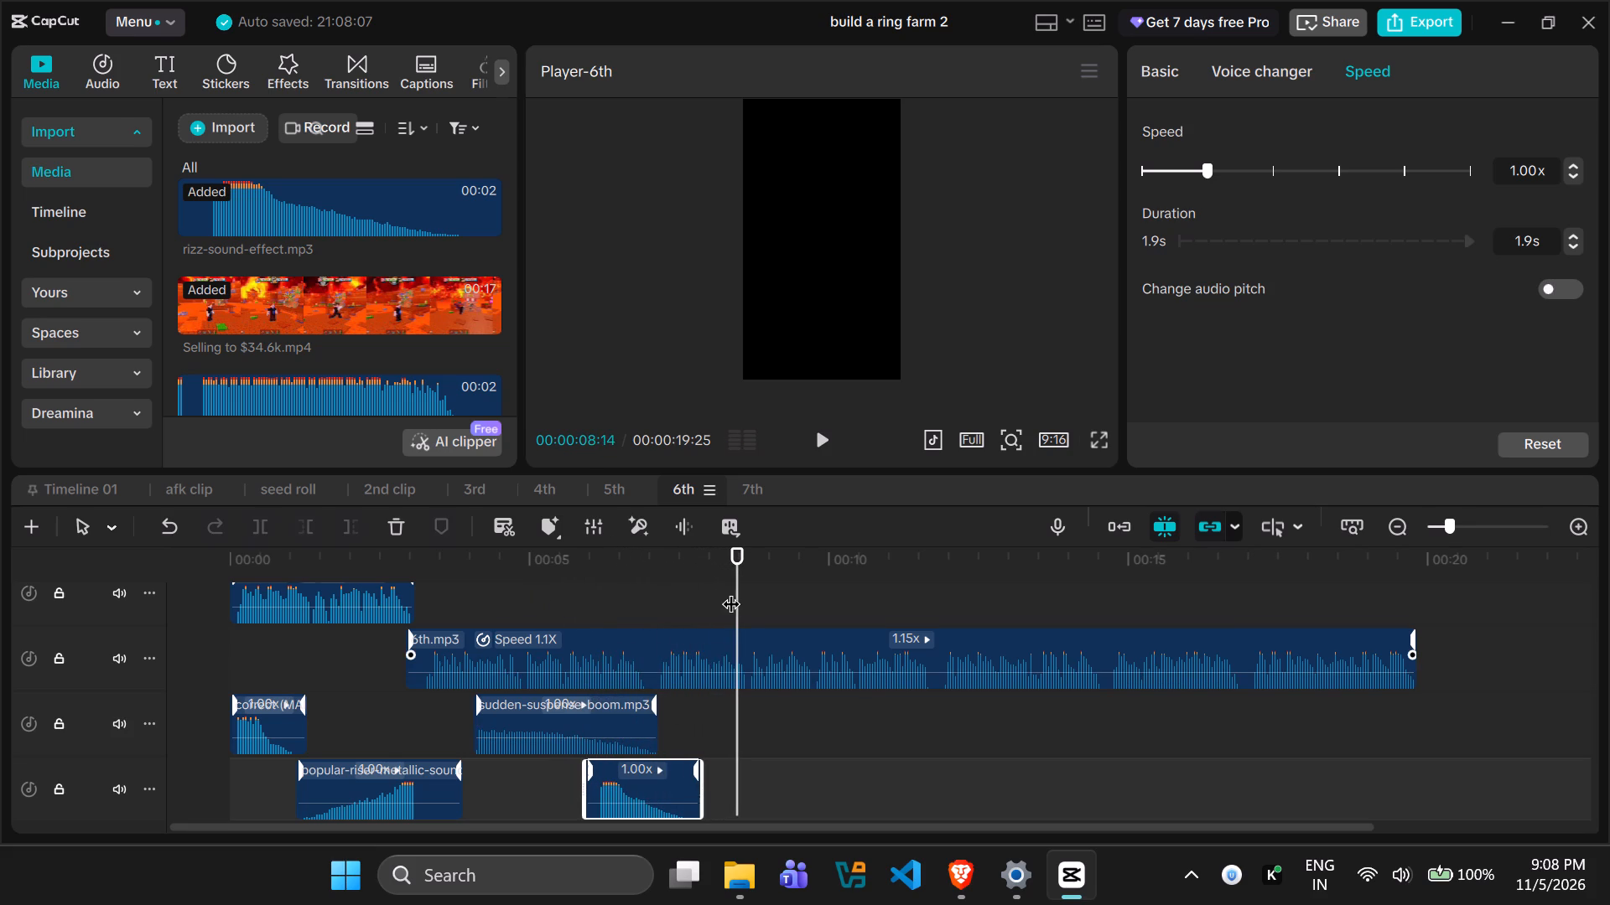
left_click(737, 590)
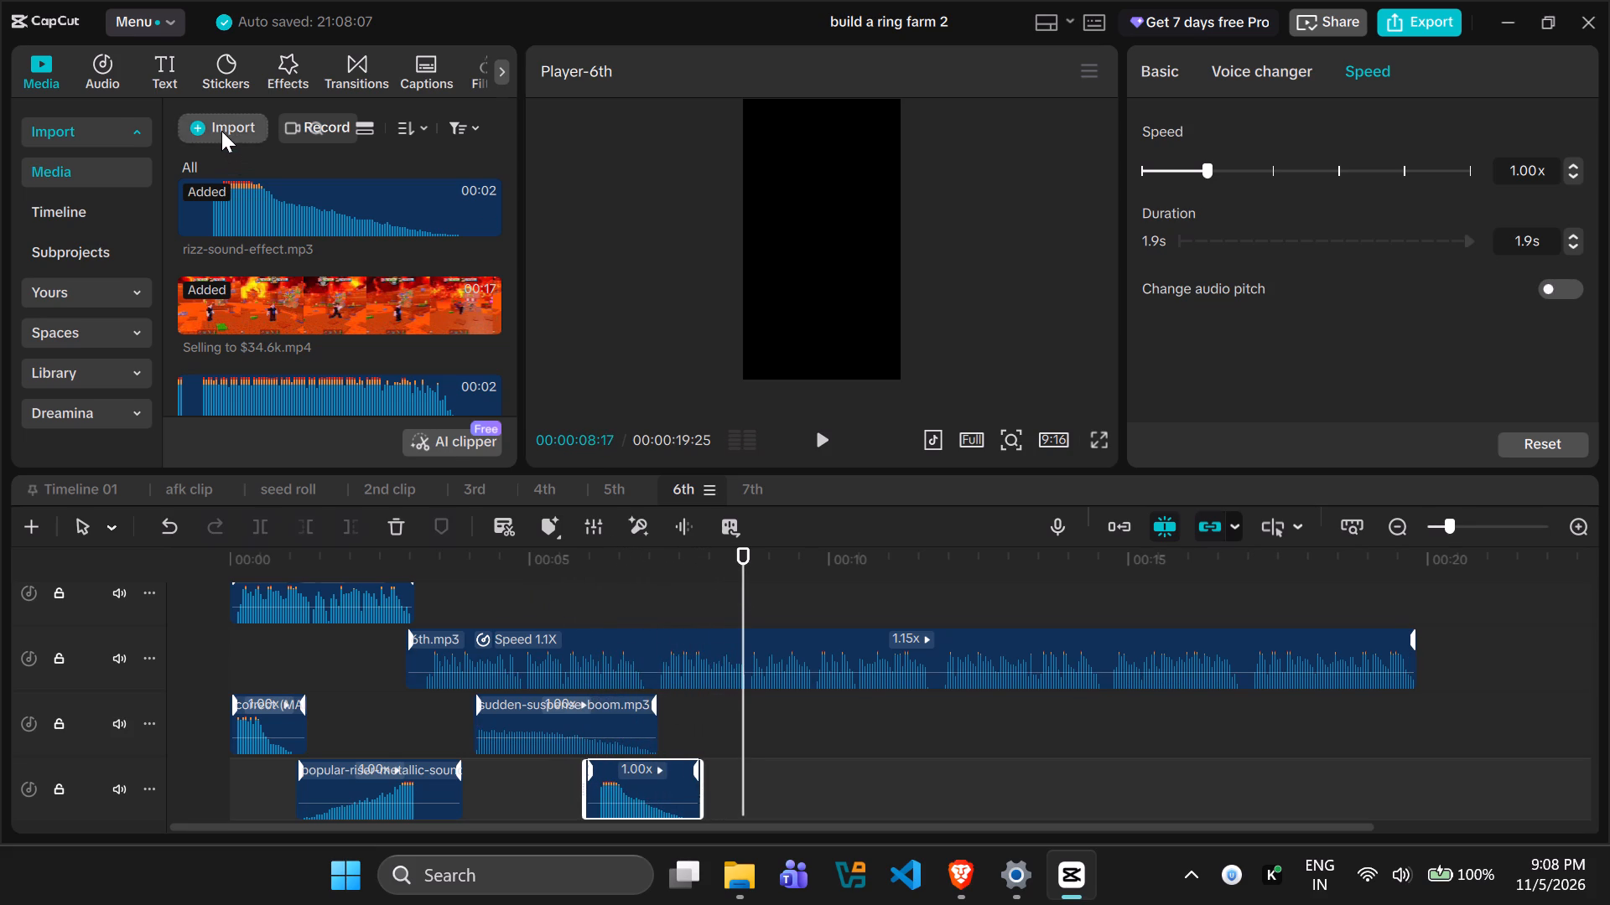
Search the I used them folder for "sudden" and "sho", and import shocked-sound-effect into the project media.
left_click(221, 131)
left_click(262, 167)
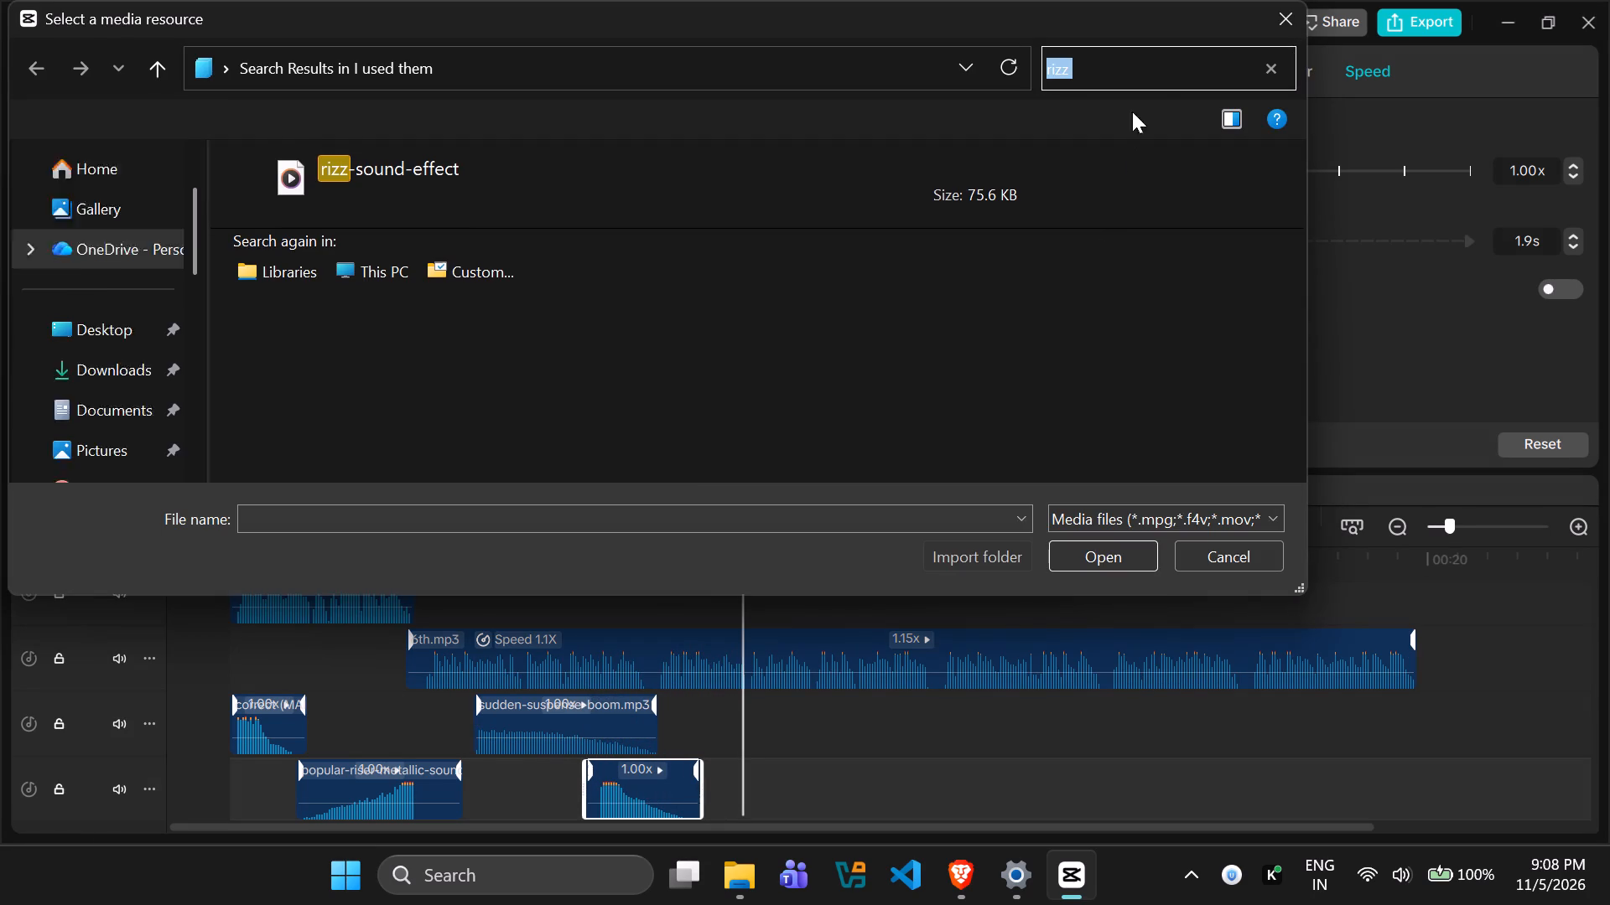
left_click(1275, 58)
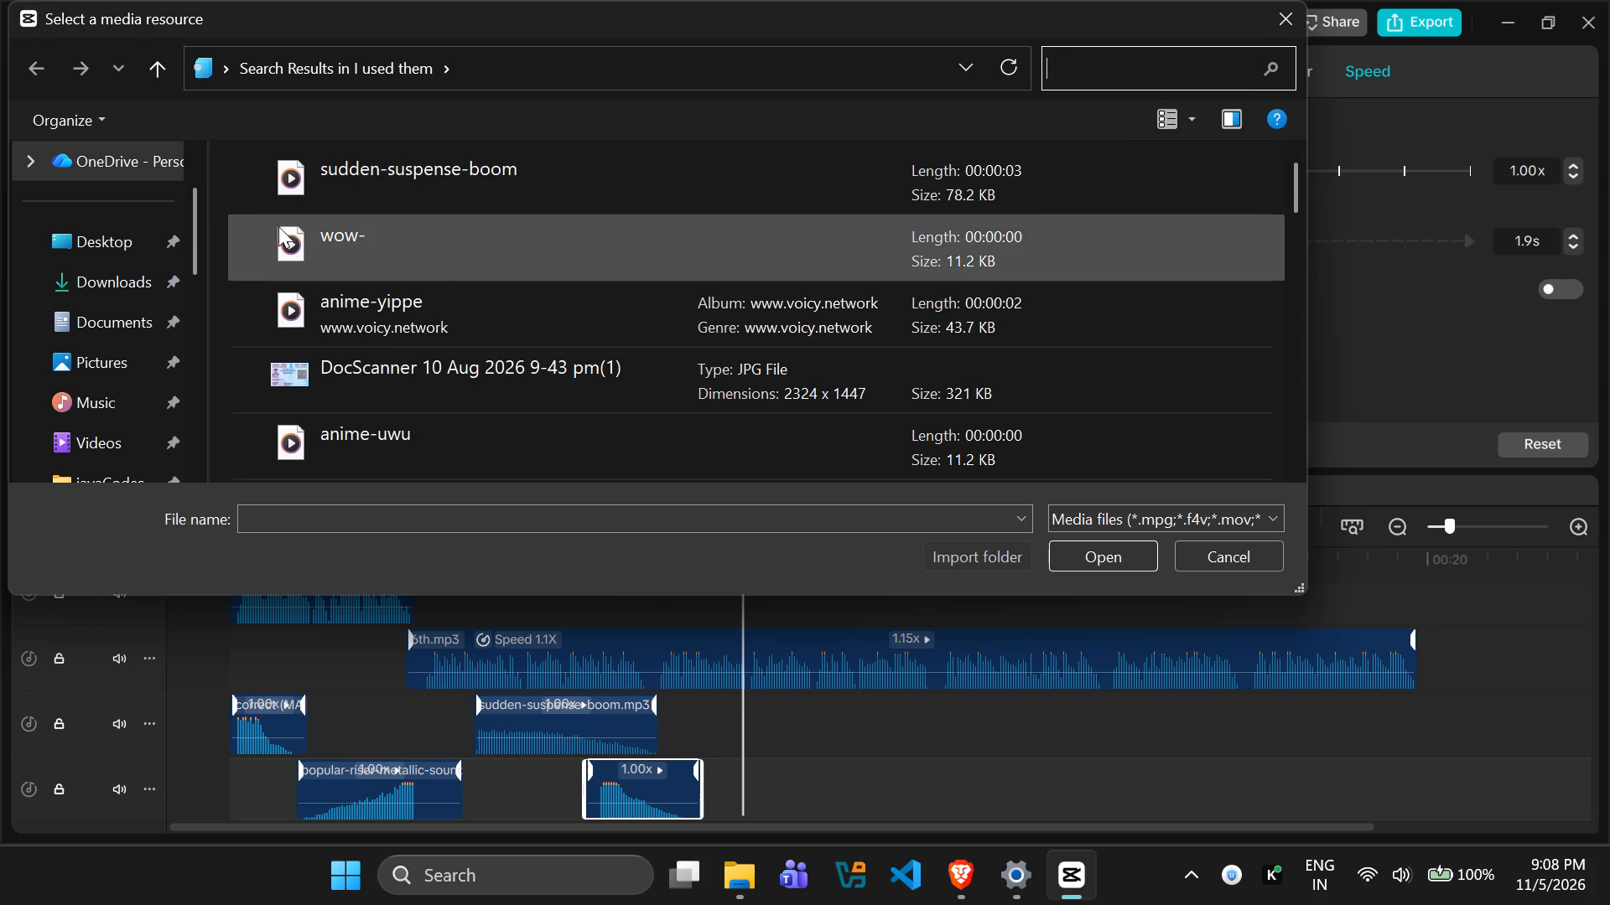
scroll(164, 403, "down", 4)
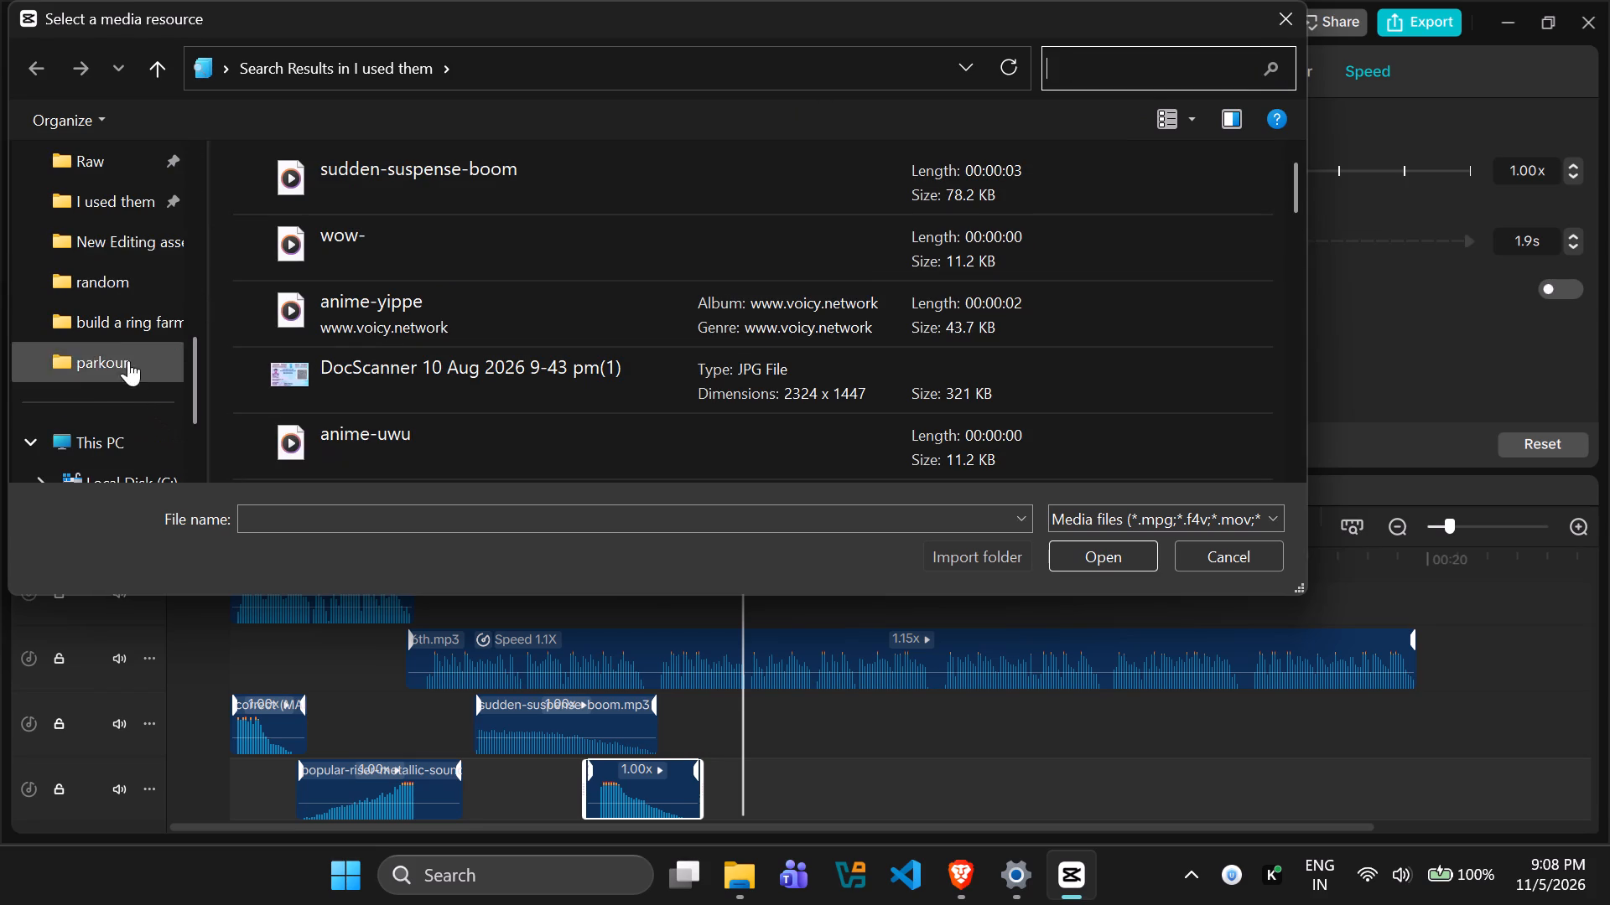
left_click(117, 208)
left_click(1121, 77)
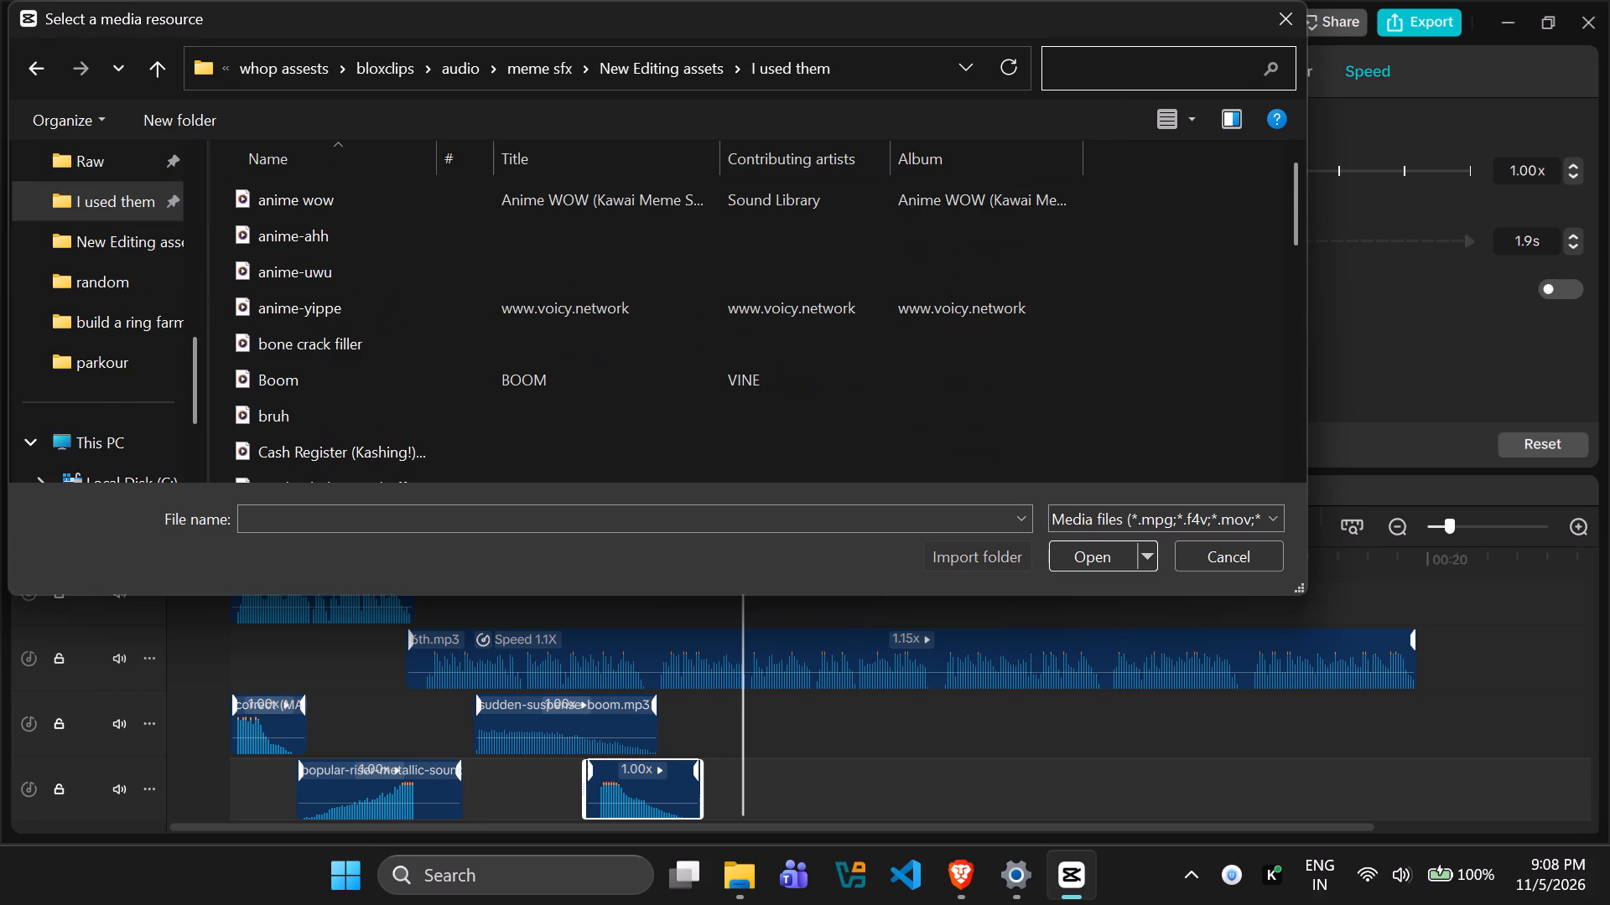
type("sudden")
key("Return")
left_click(1283, 71)
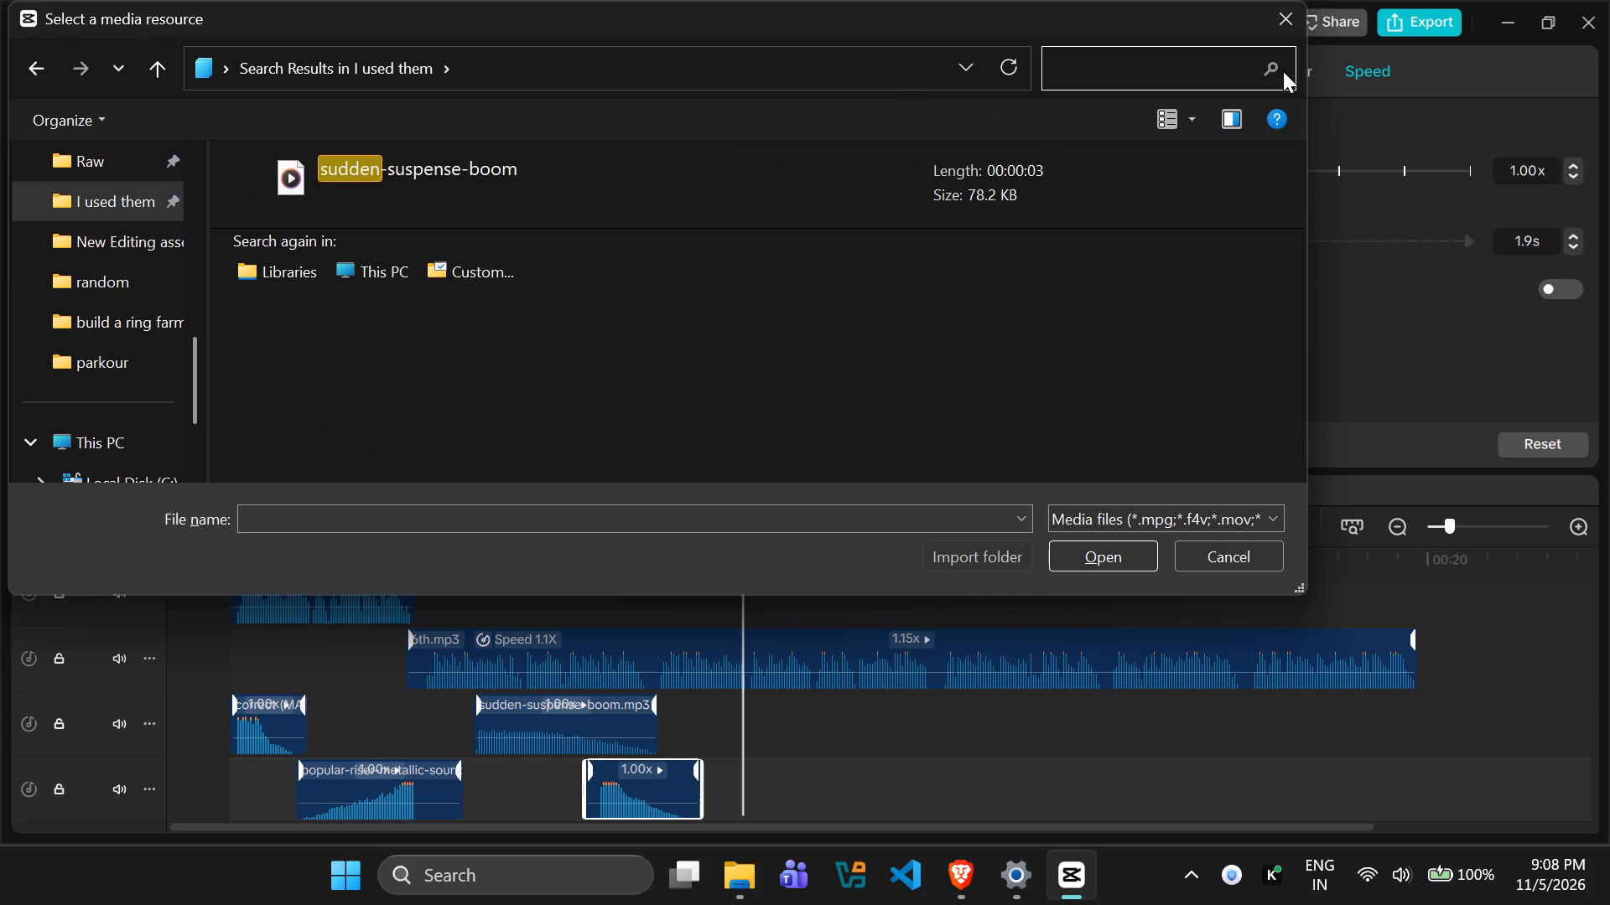
left_click(1225, 74)
type("sho")
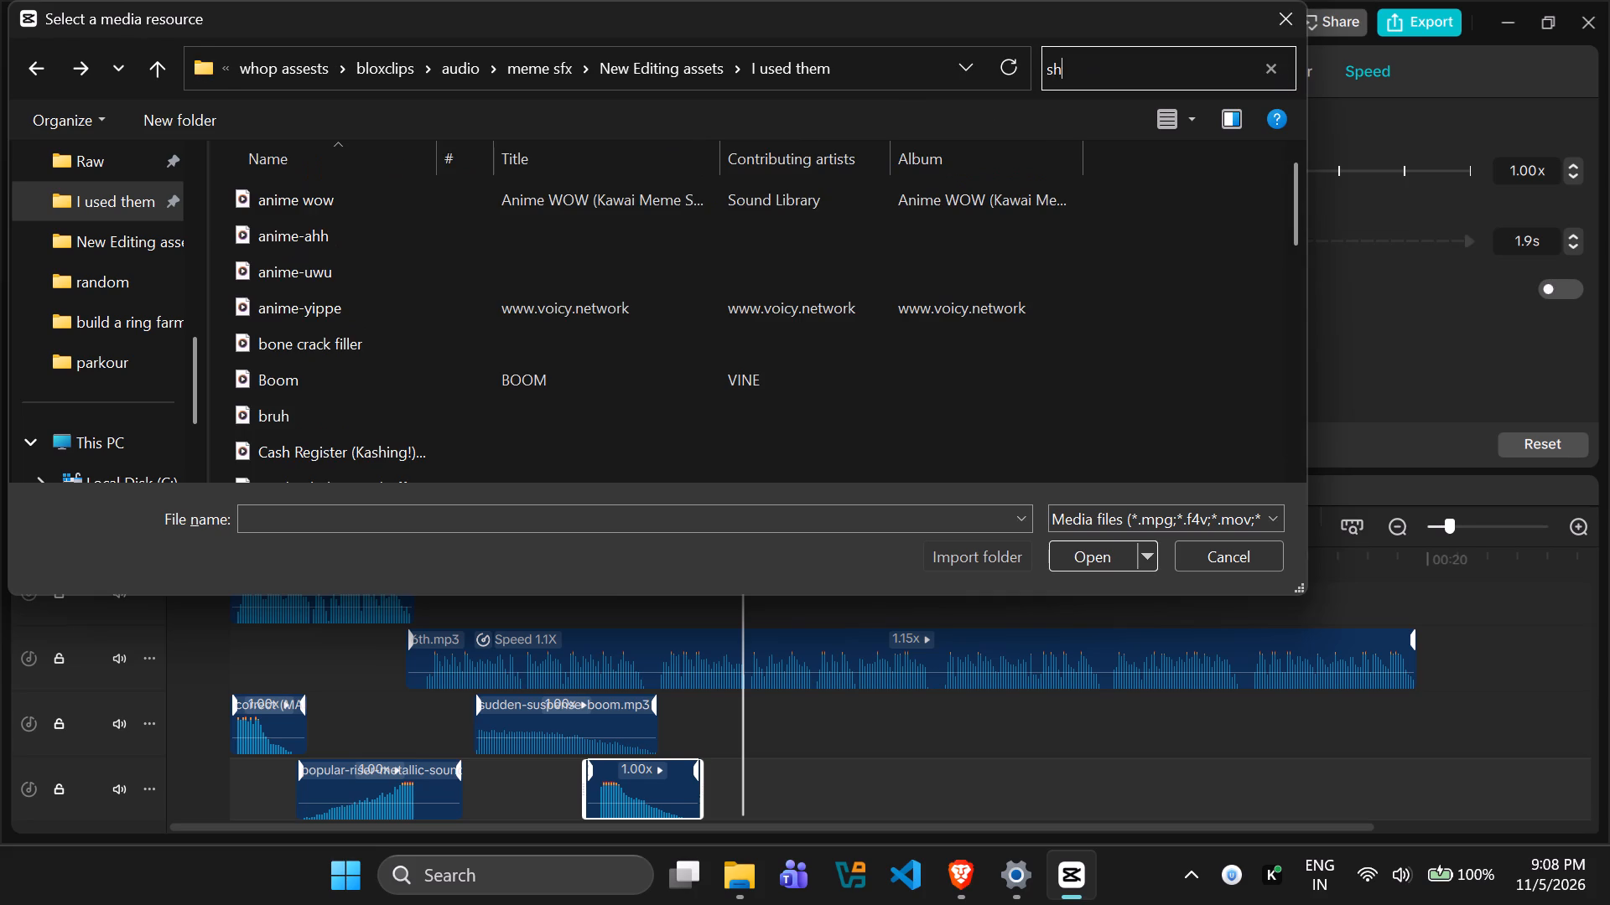
left_click(1106, 159)
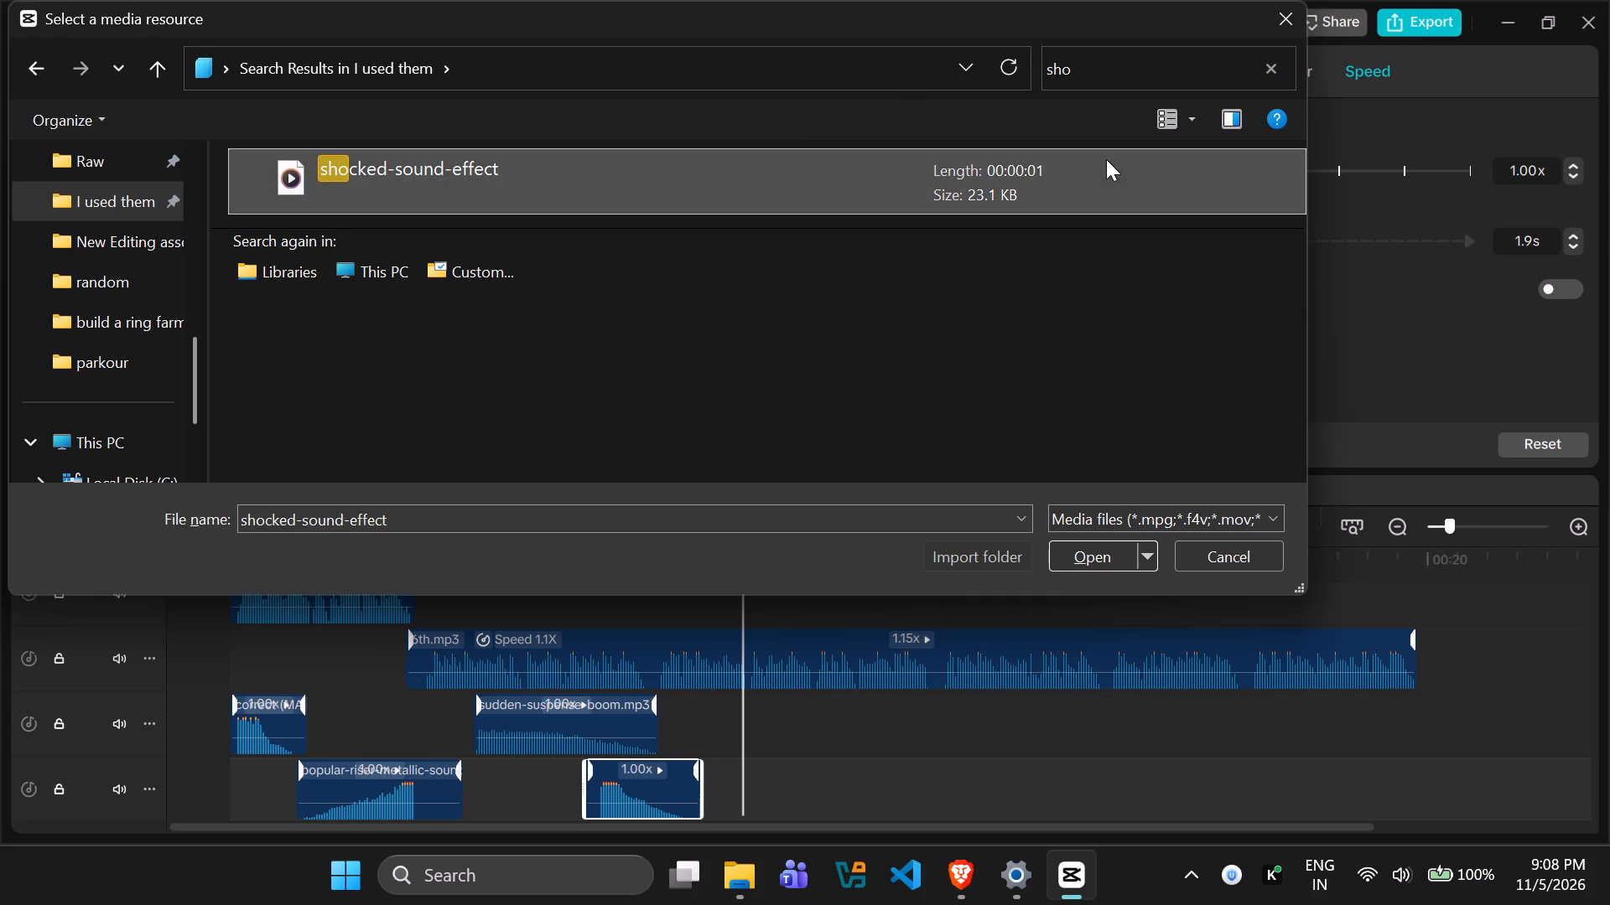
left_click(1114, 563)
Place shocked-sound-effect.mp3 at about 8 s on the 6th timeline, following sudden-suspense-boom.mp3 on its track, and play on from there.
left_click_drag(275, 185, 732, 722)
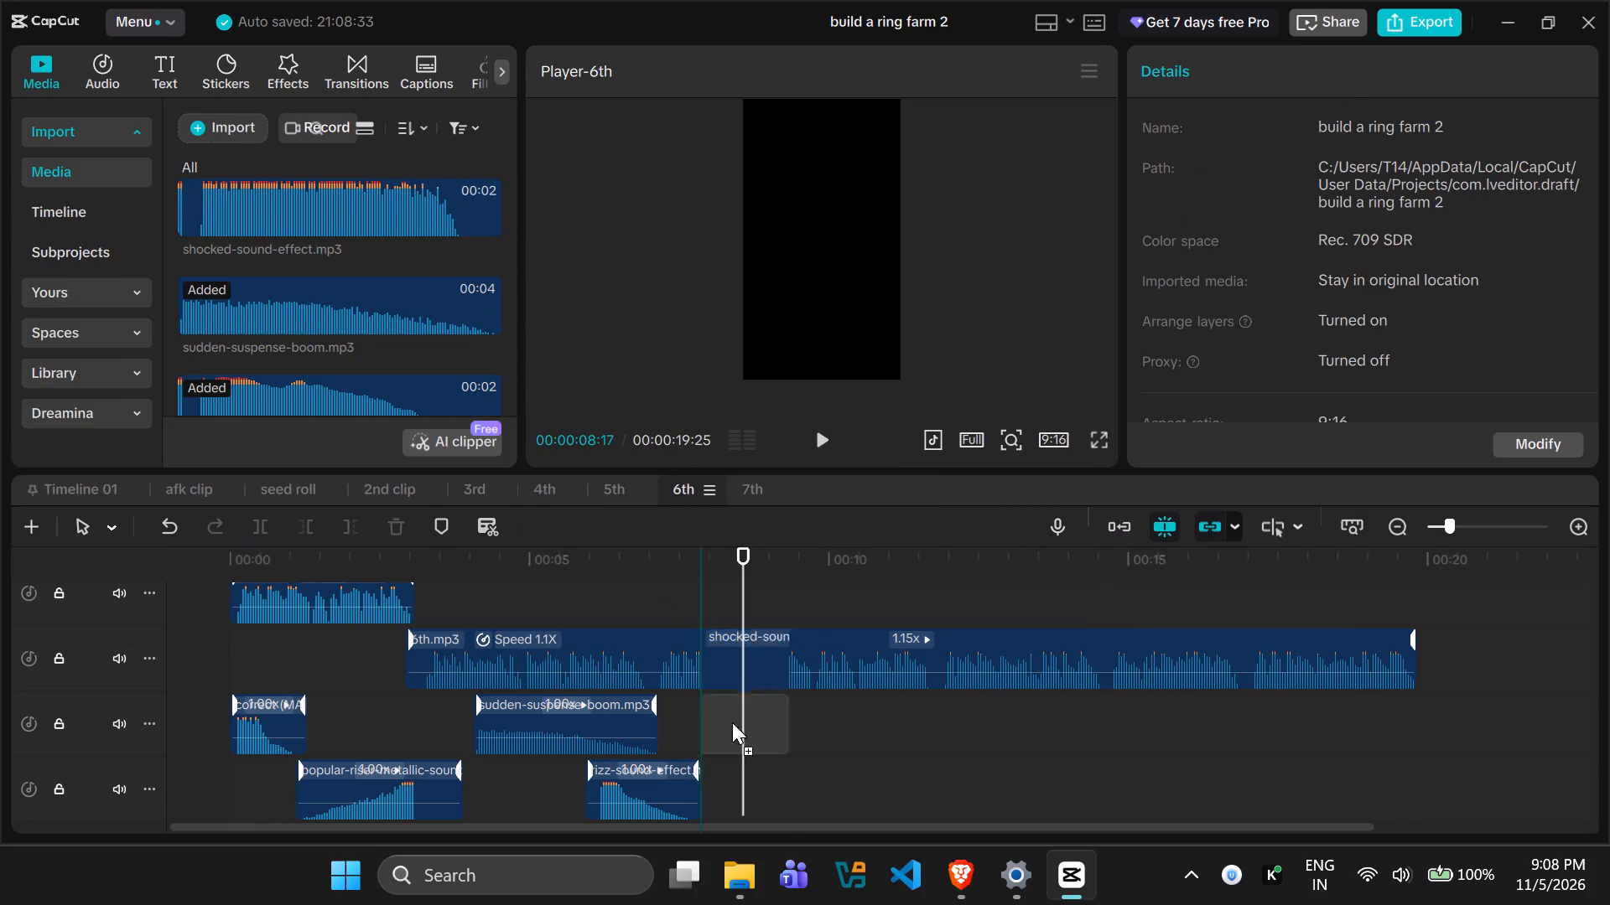
left_click_drag(732, 722, 716, 728)
left_click_drag(743, 597, 678, 577)
key("space")
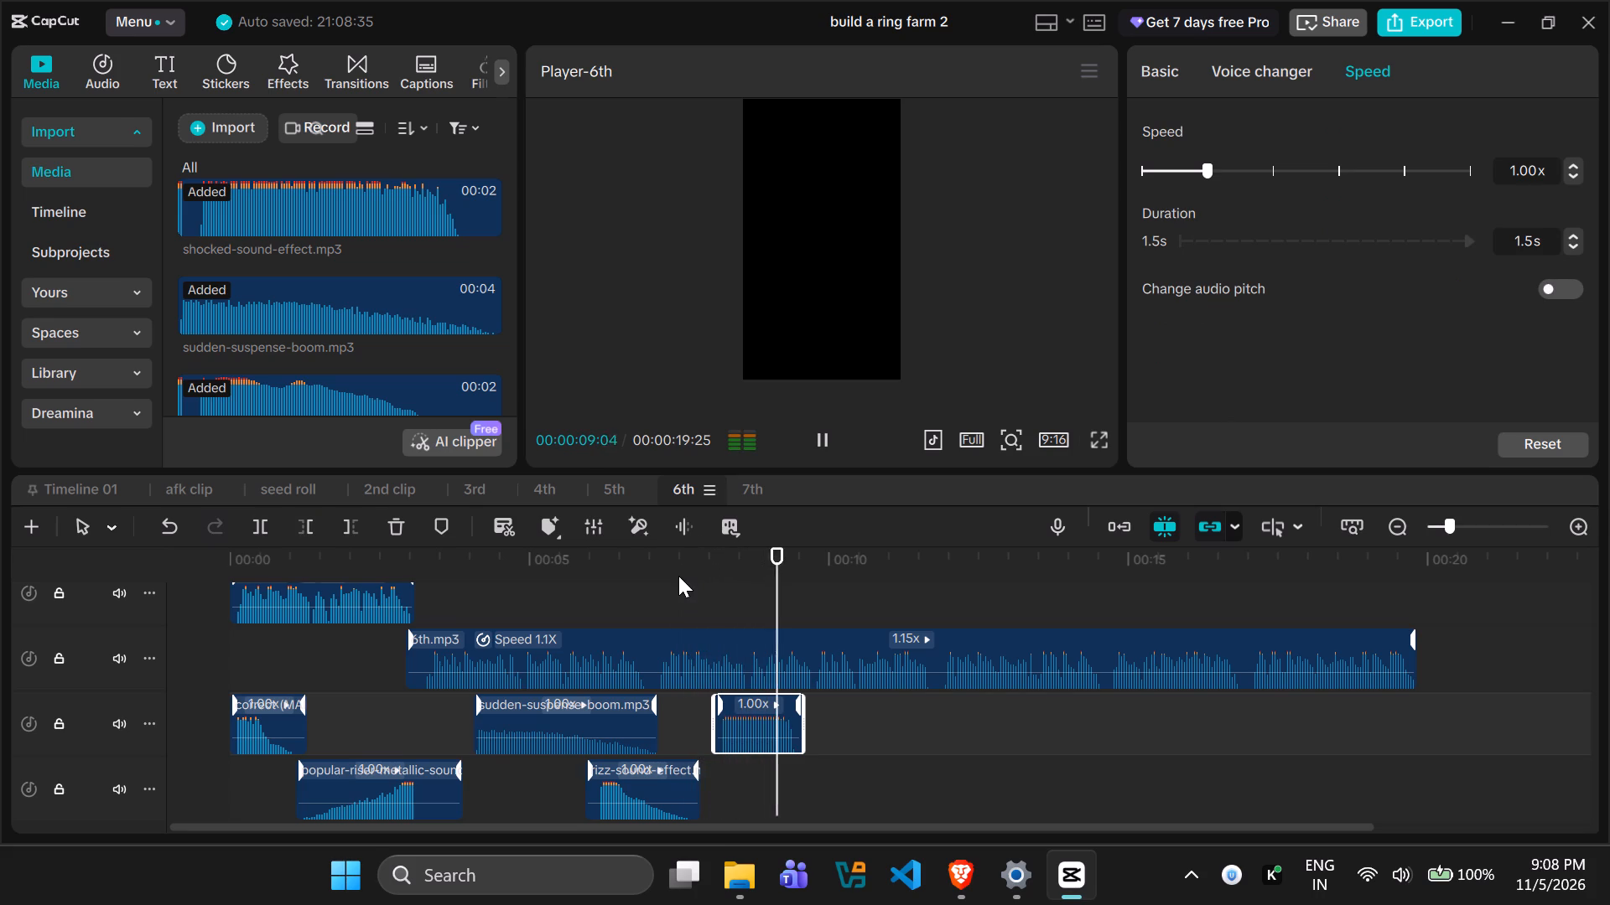
key("space")
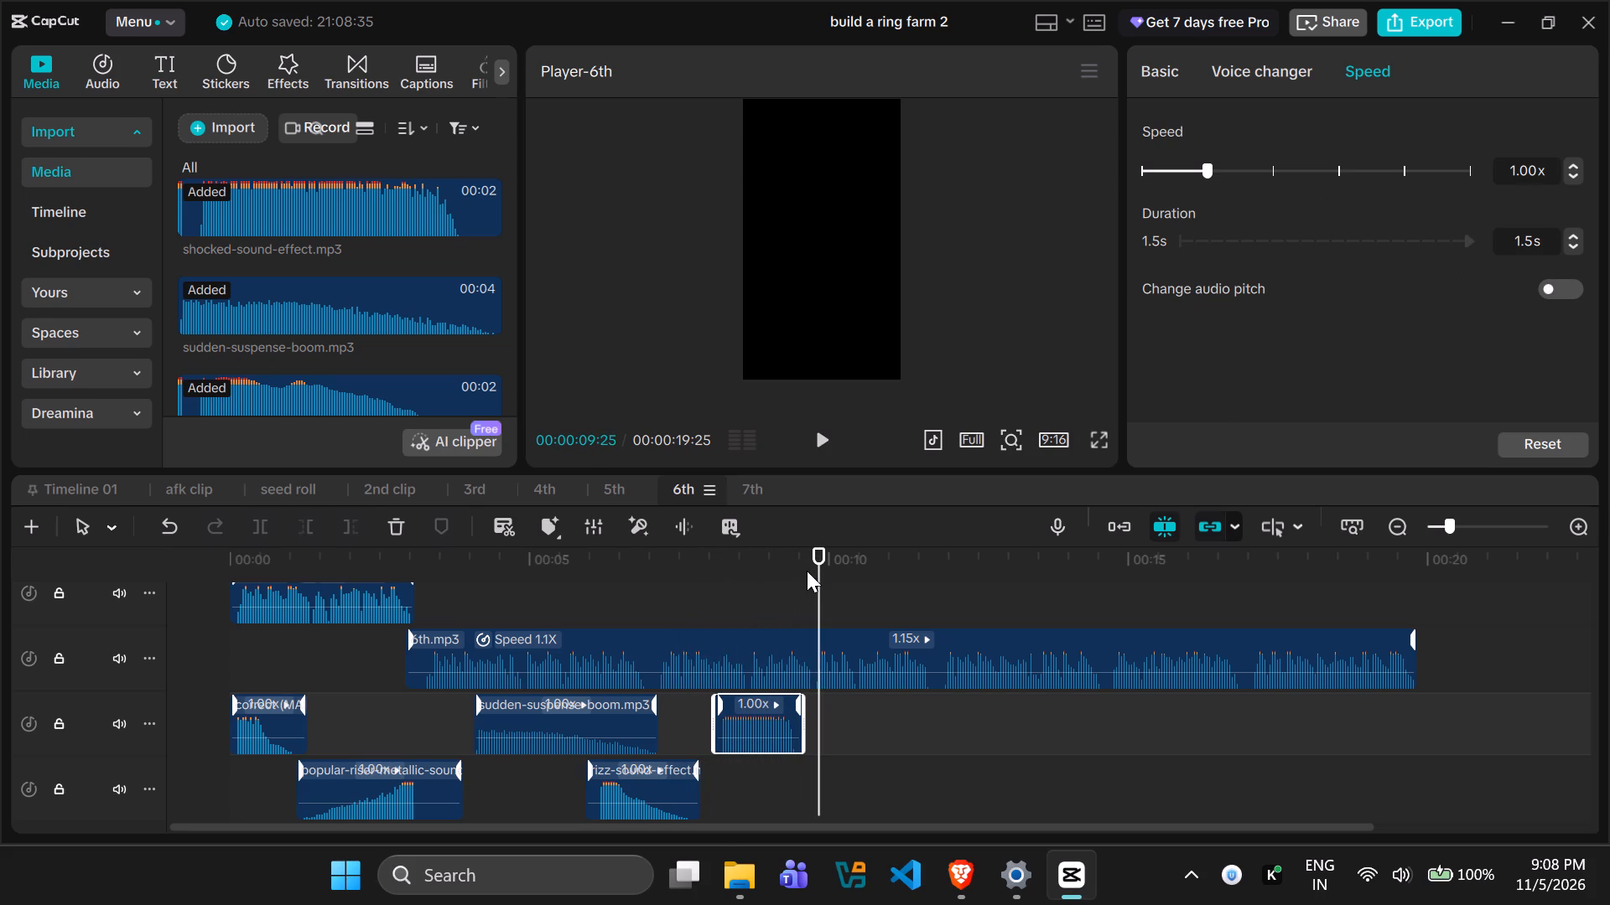
key("space")
key("space")
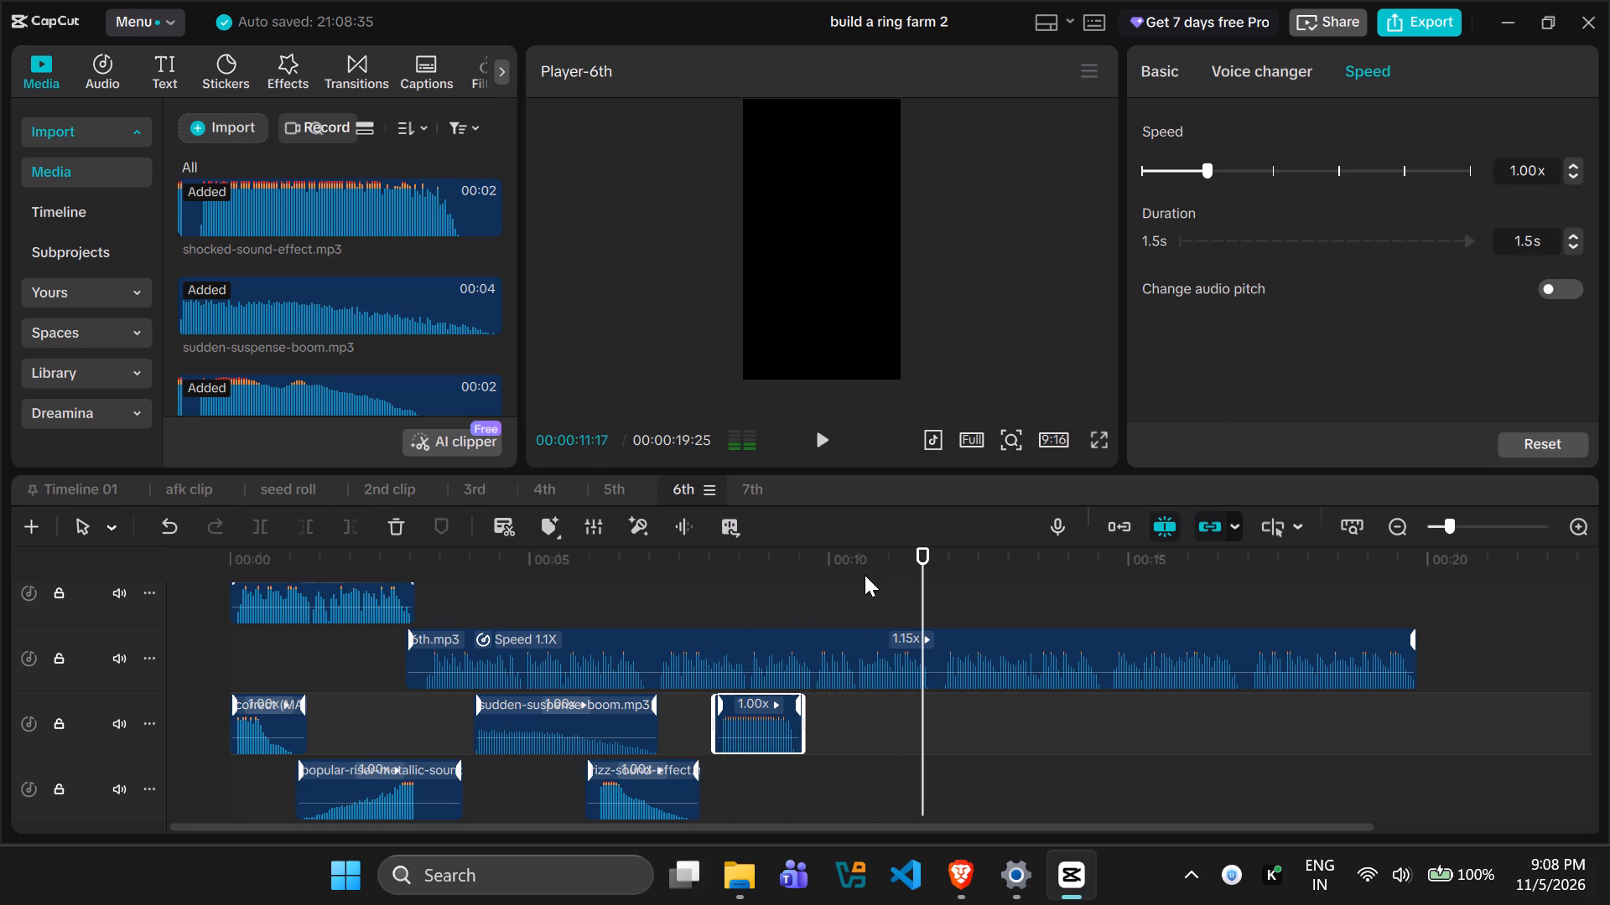
Find money.mp3 in the project media and place it at about 10.7 s, on the same track as shocked-sound-effect.mp3.
scroll(274, 272, "down", 5)
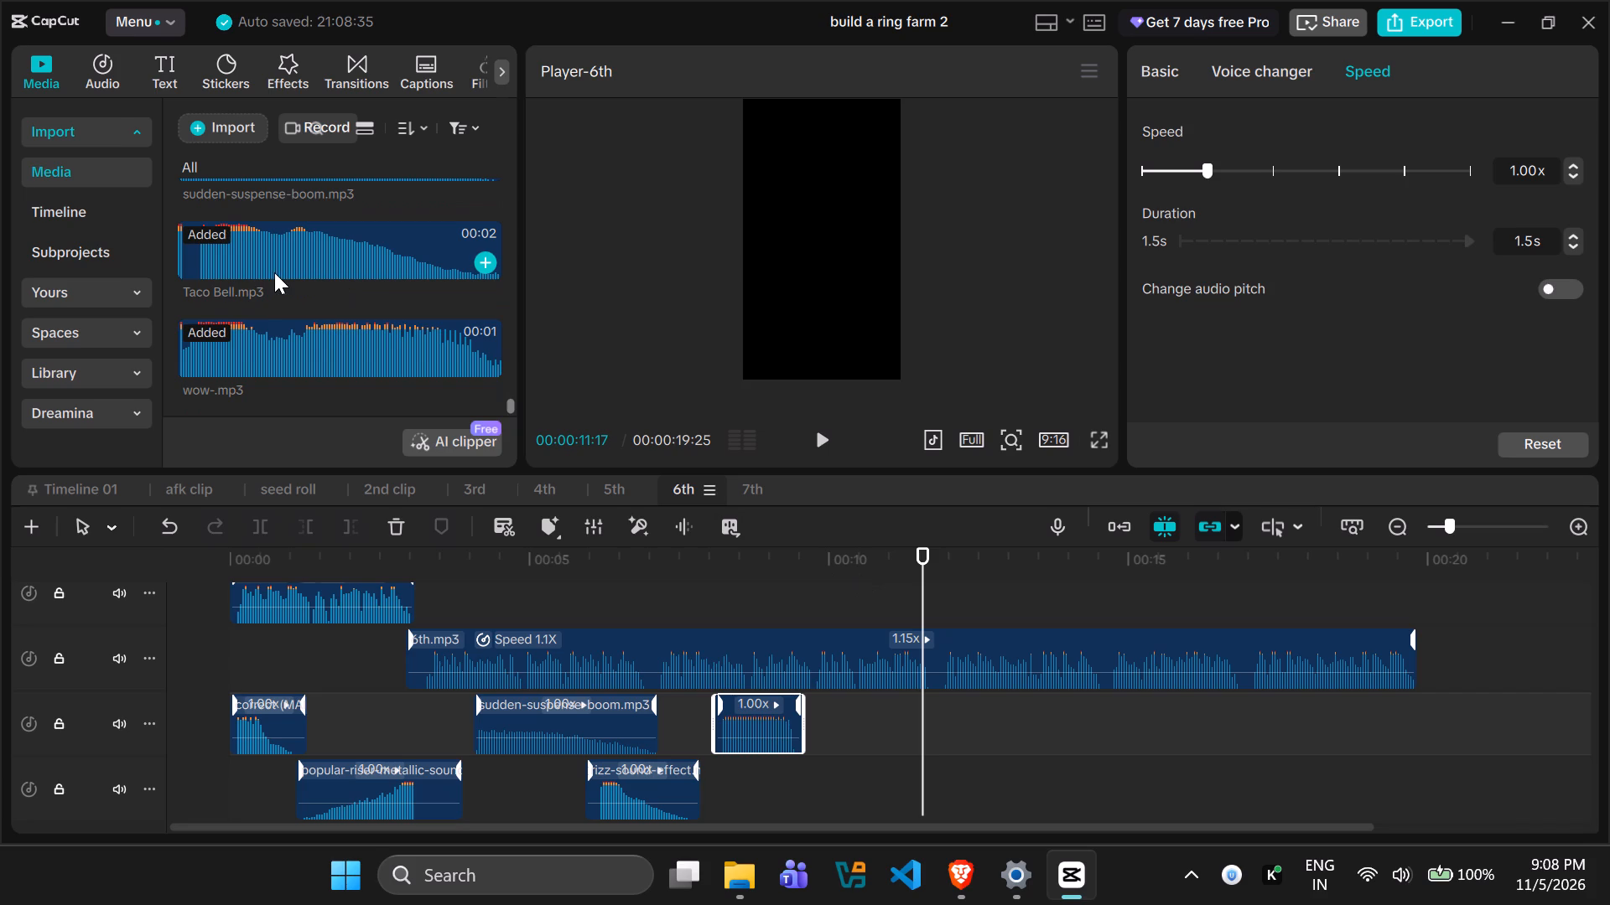
scroll(277, 275, "down", 1)
scroll(288, 285, "up", 4)
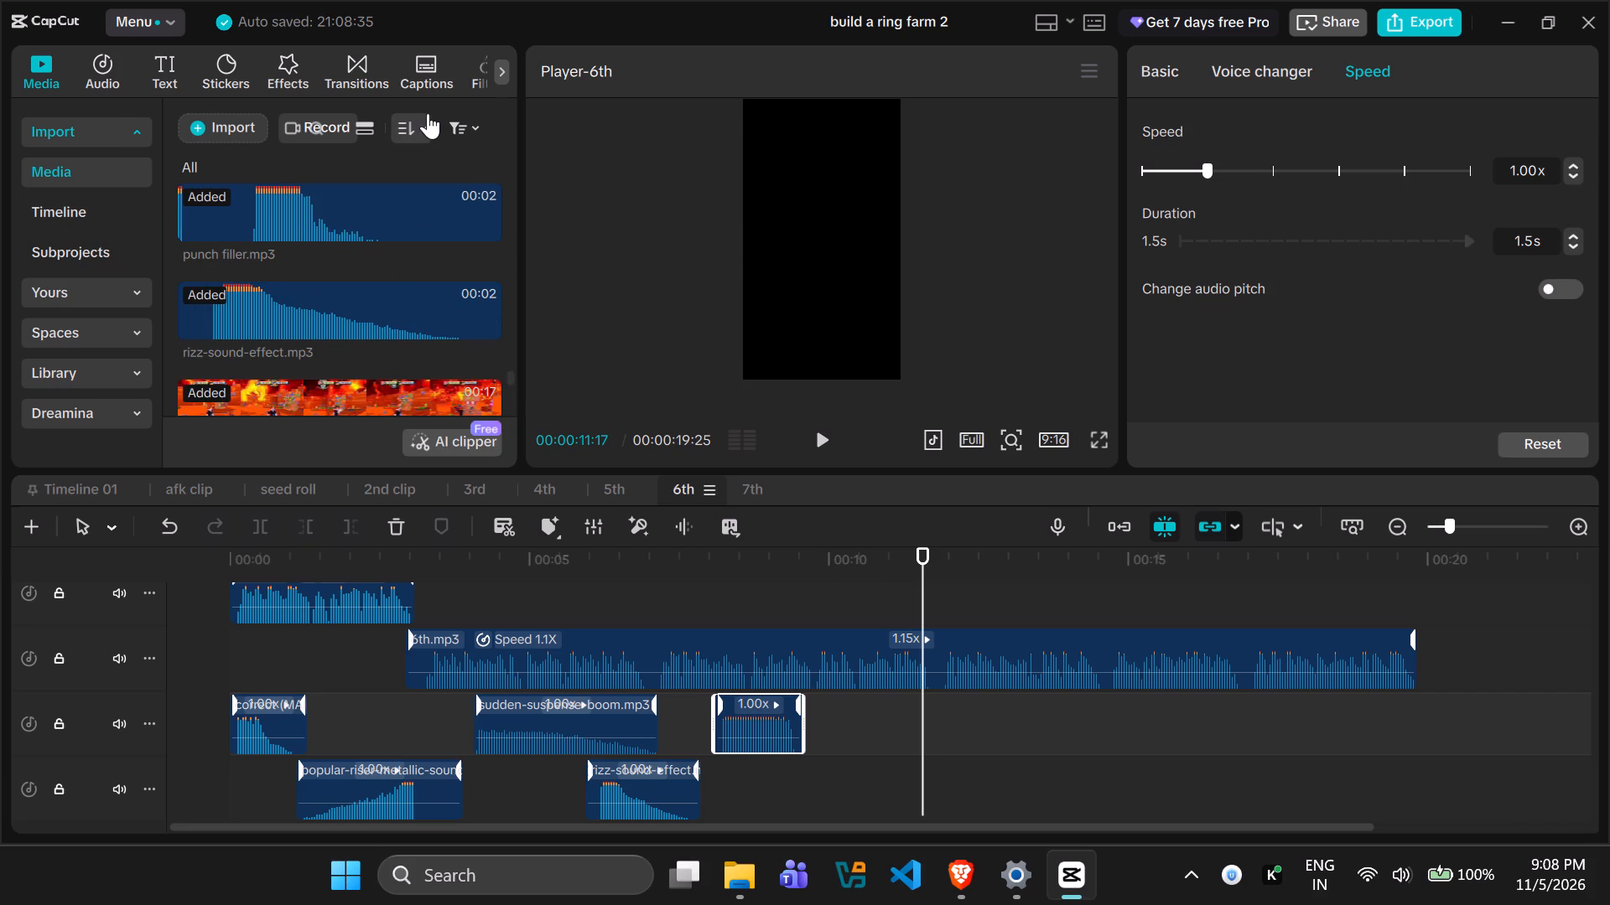
left_click(425, 117)
double_click(425, 117)
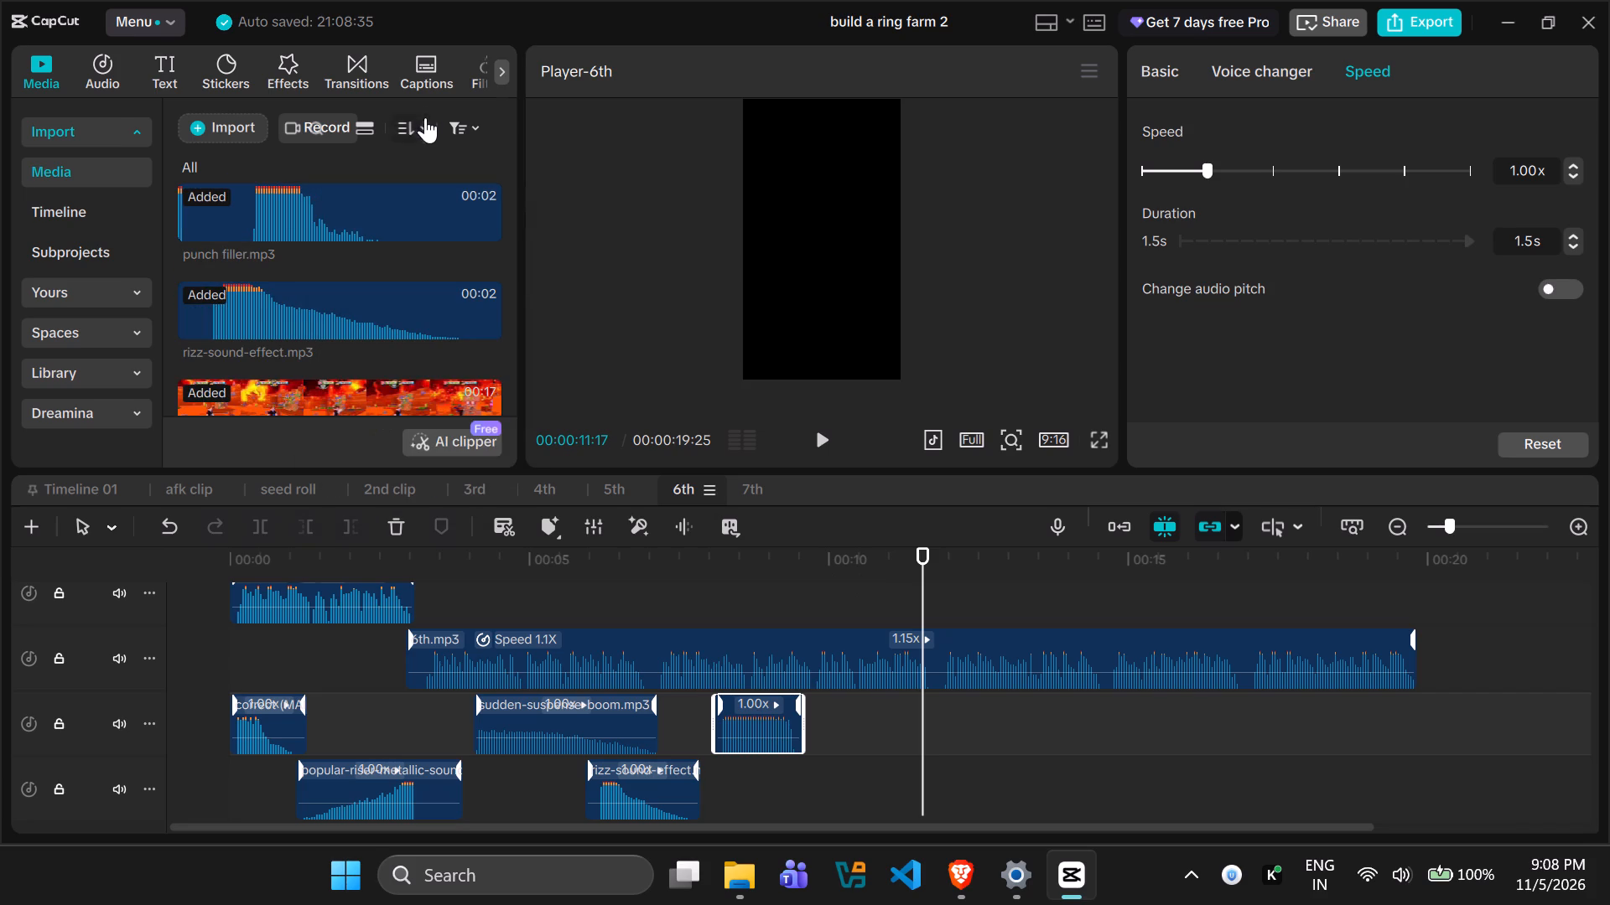
left_click(425, 117)
left_click(358, 390)
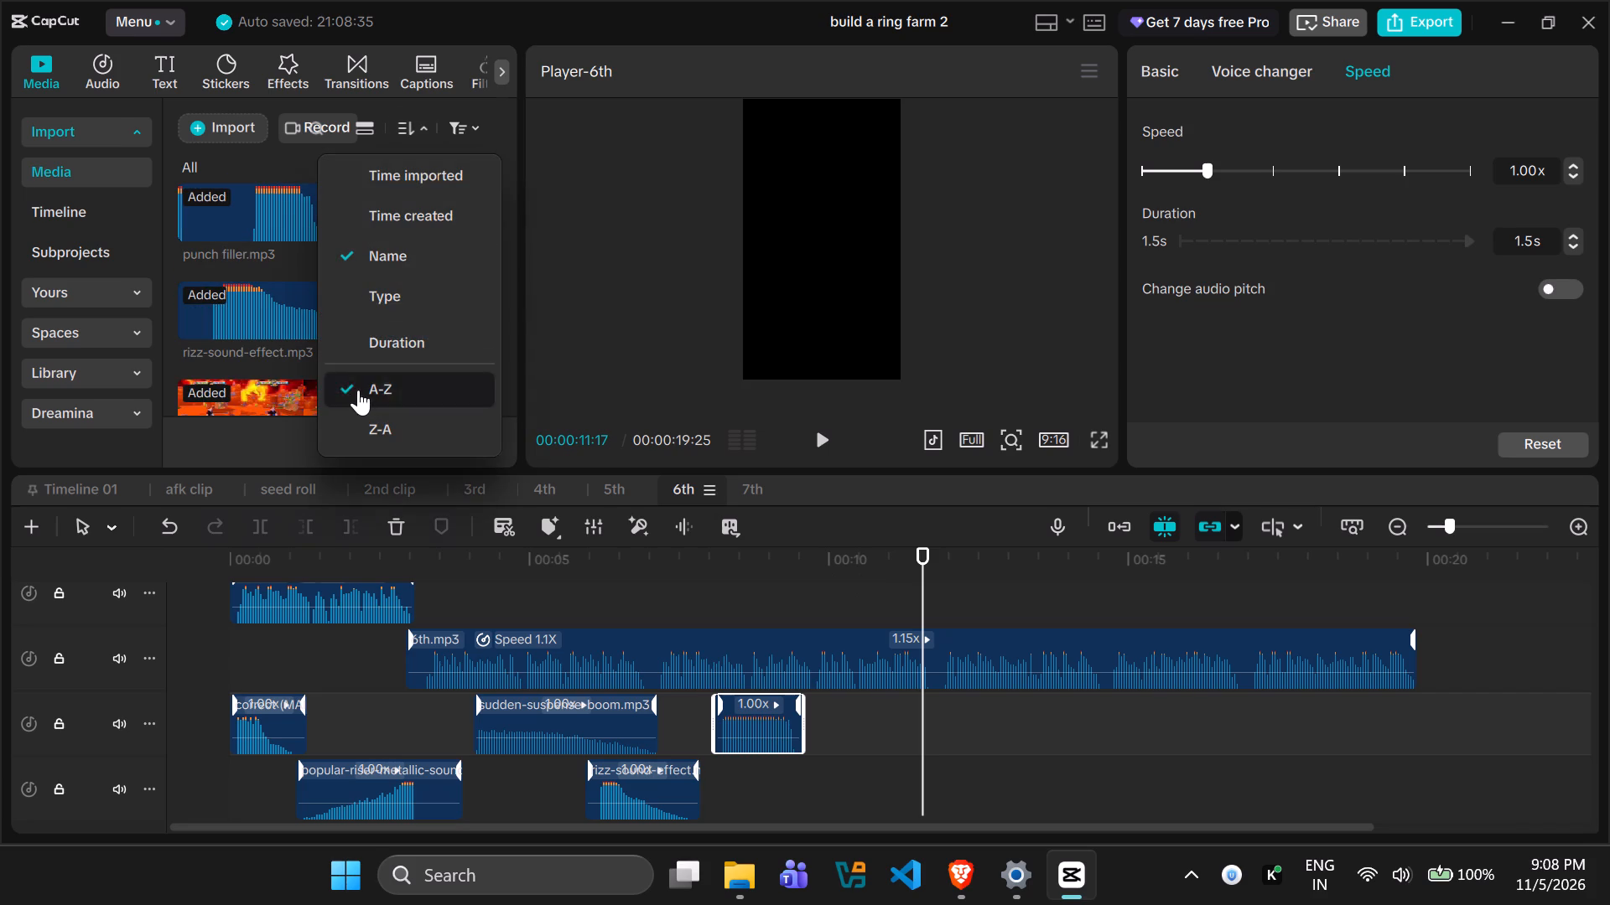
left_click(267, 367)
scroll(280, 375, "up", 4)
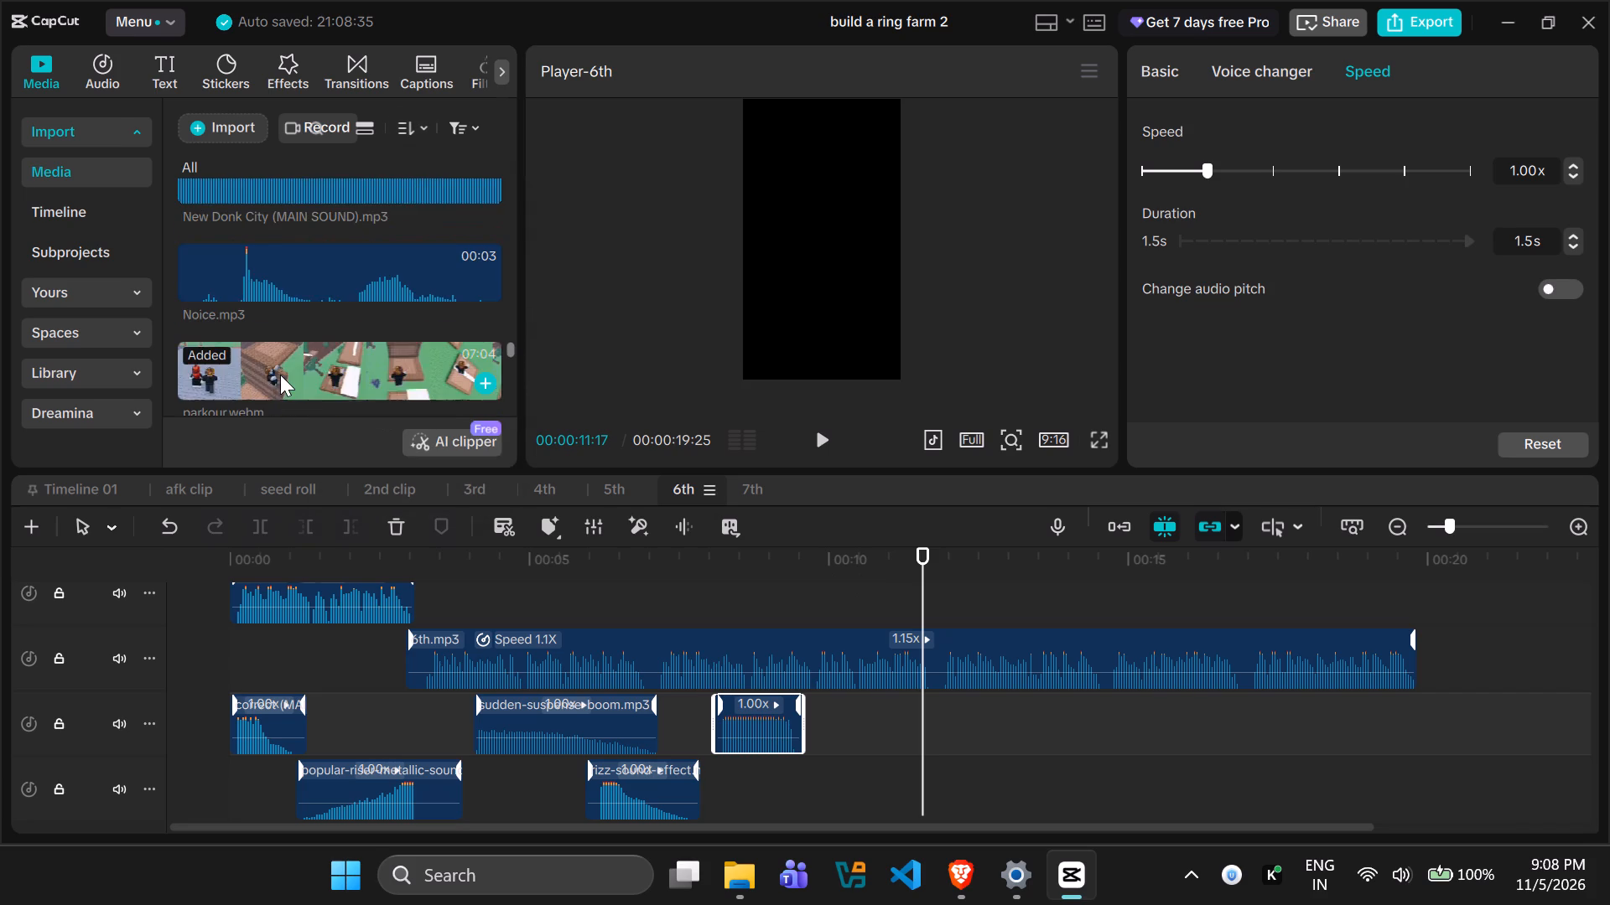
scroll(280, 375, "up", 3)
scroll(281, 375, "down", 1)
left_click_drag(284, 302, 345, 313)
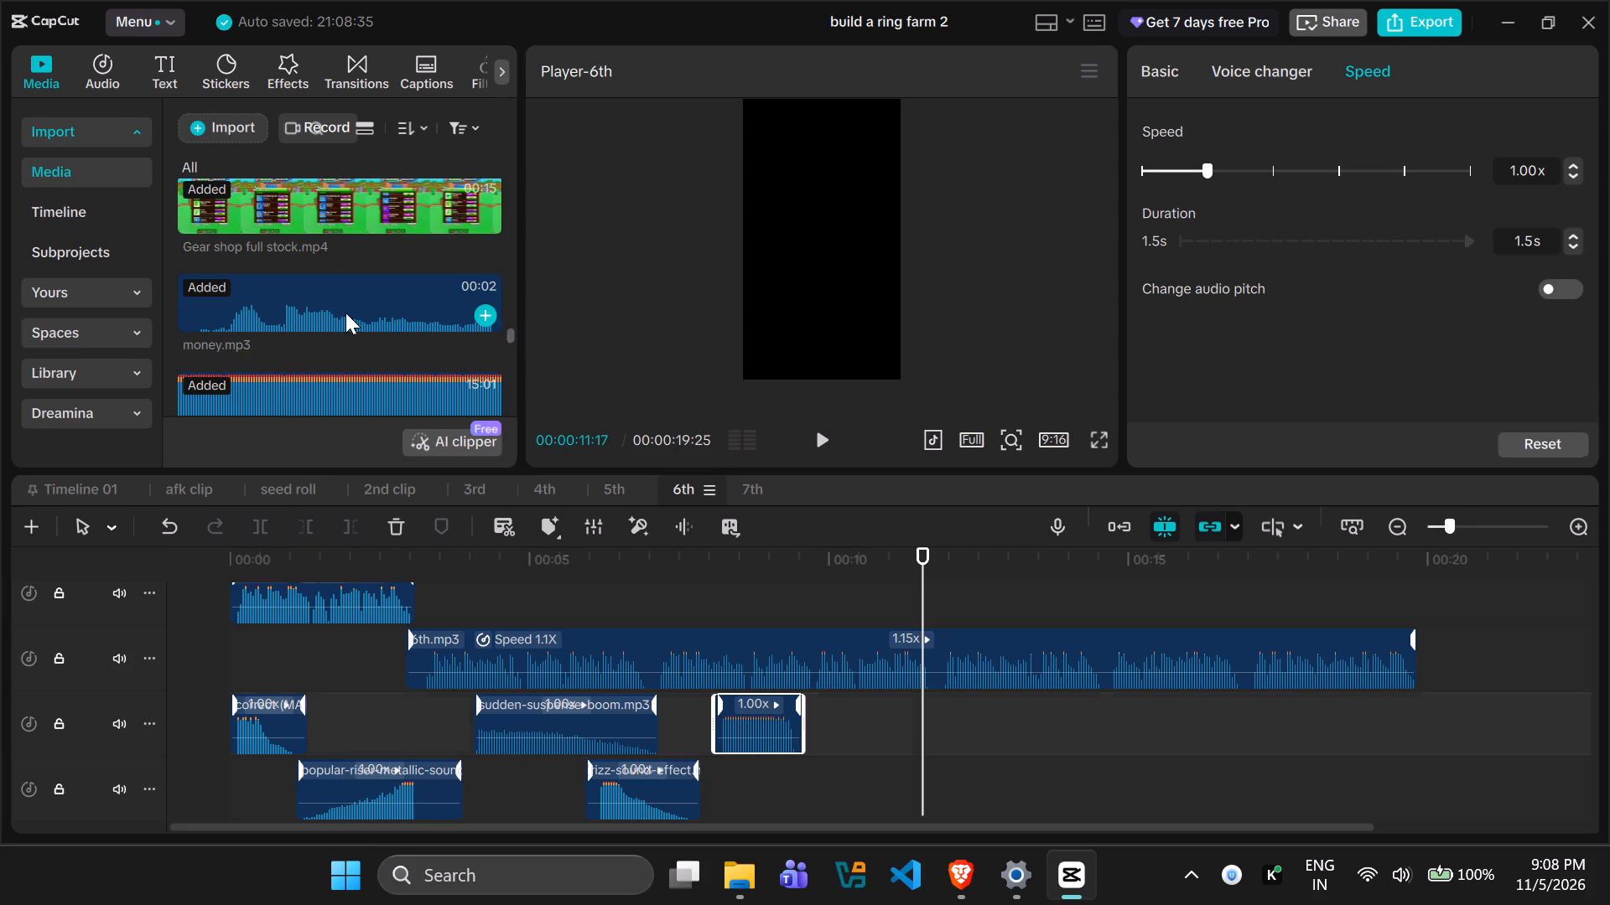
left_click_drag(345, 313, 869, 731)
Place Cash Register (Kashing!) - Sound Effect.mp3 from the project media at about 16 s, on the same track as money.mp3.
scroll(312, 276, "down", 1)
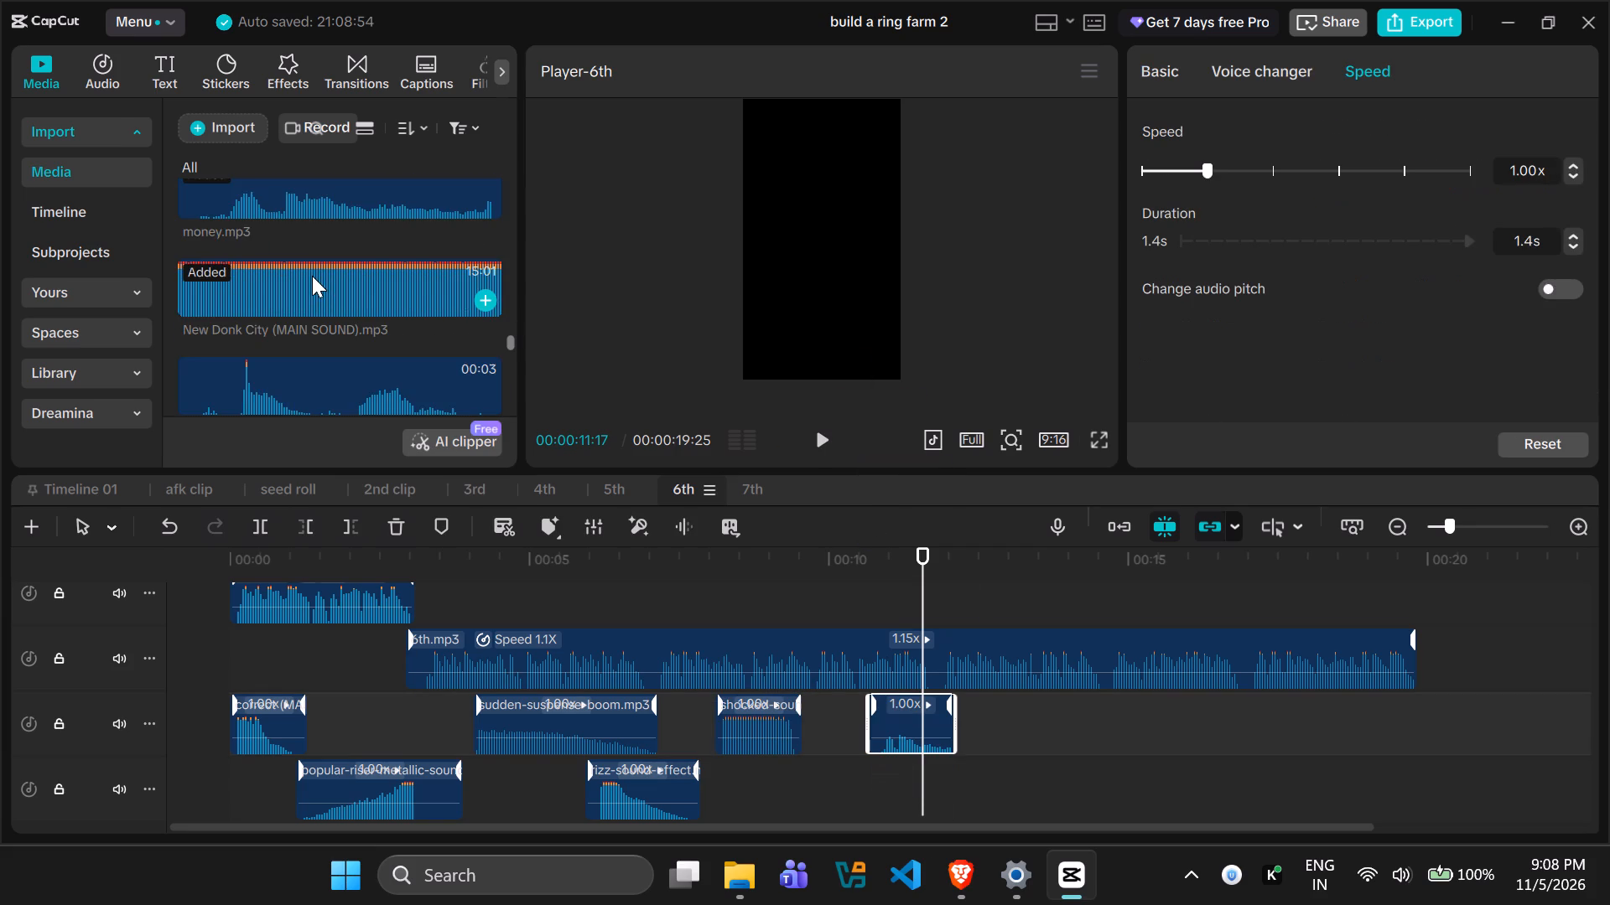
scroll(312, 276, "down", 2)
scroll(312, 276, "up", 7)
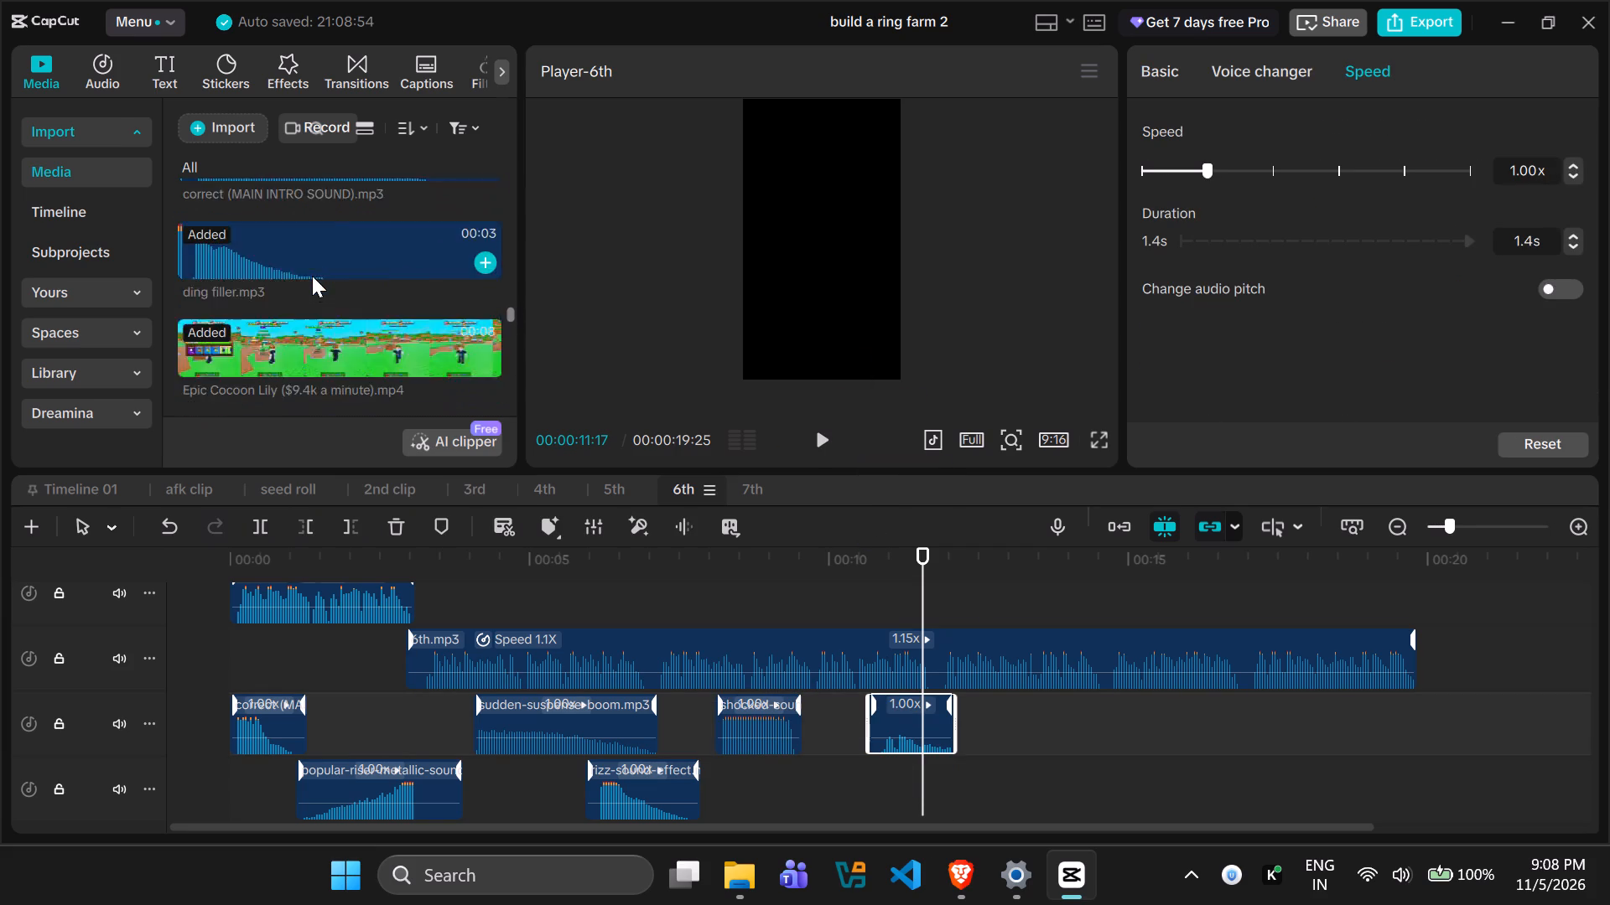
scroll(312, 276, "up", 3)
key("space")
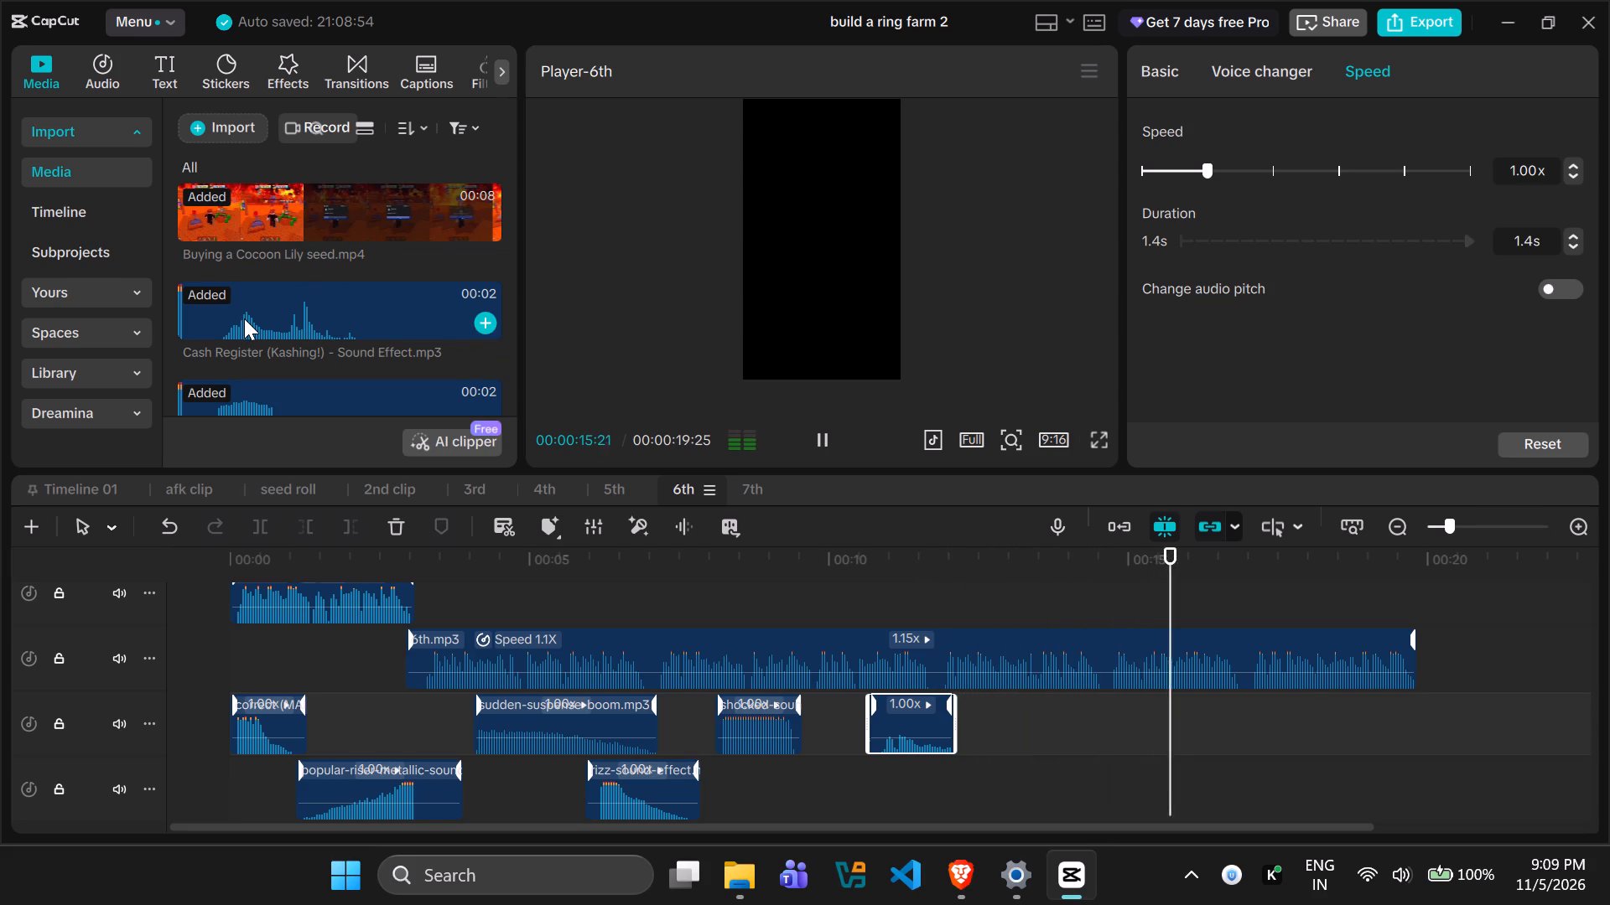
left_click_drag(244, 318, 820, 440)
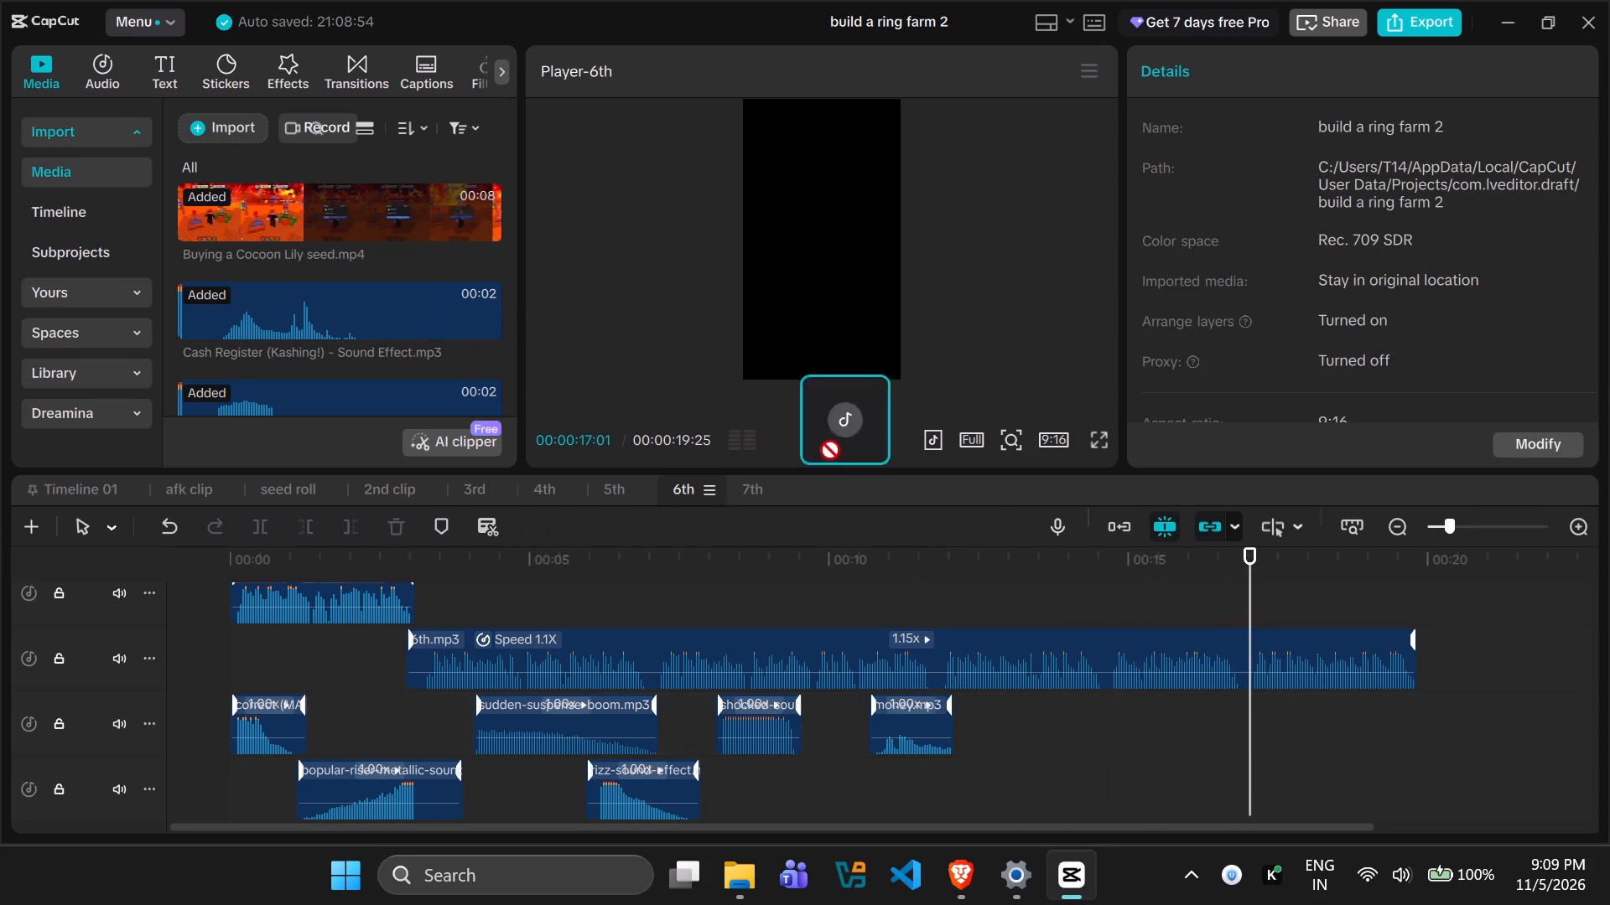
left_click_drag(820, 440, 1171, 726)
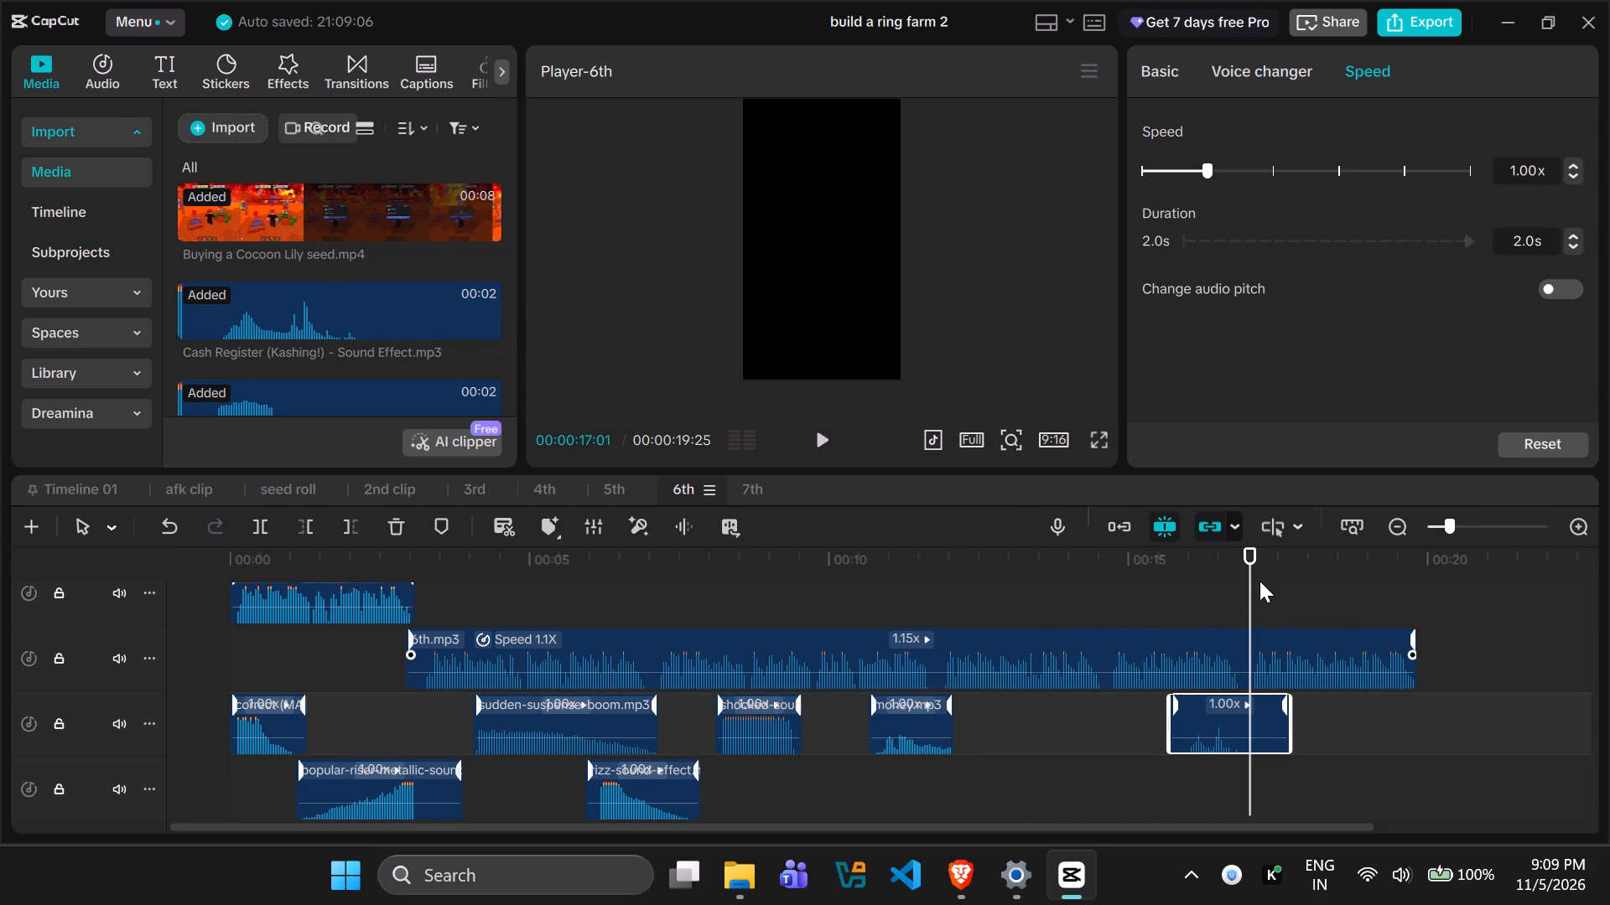
left_click_drag(1250, 602, 1229, 602)
left_click_drag(1214, 732, 1228, 732)
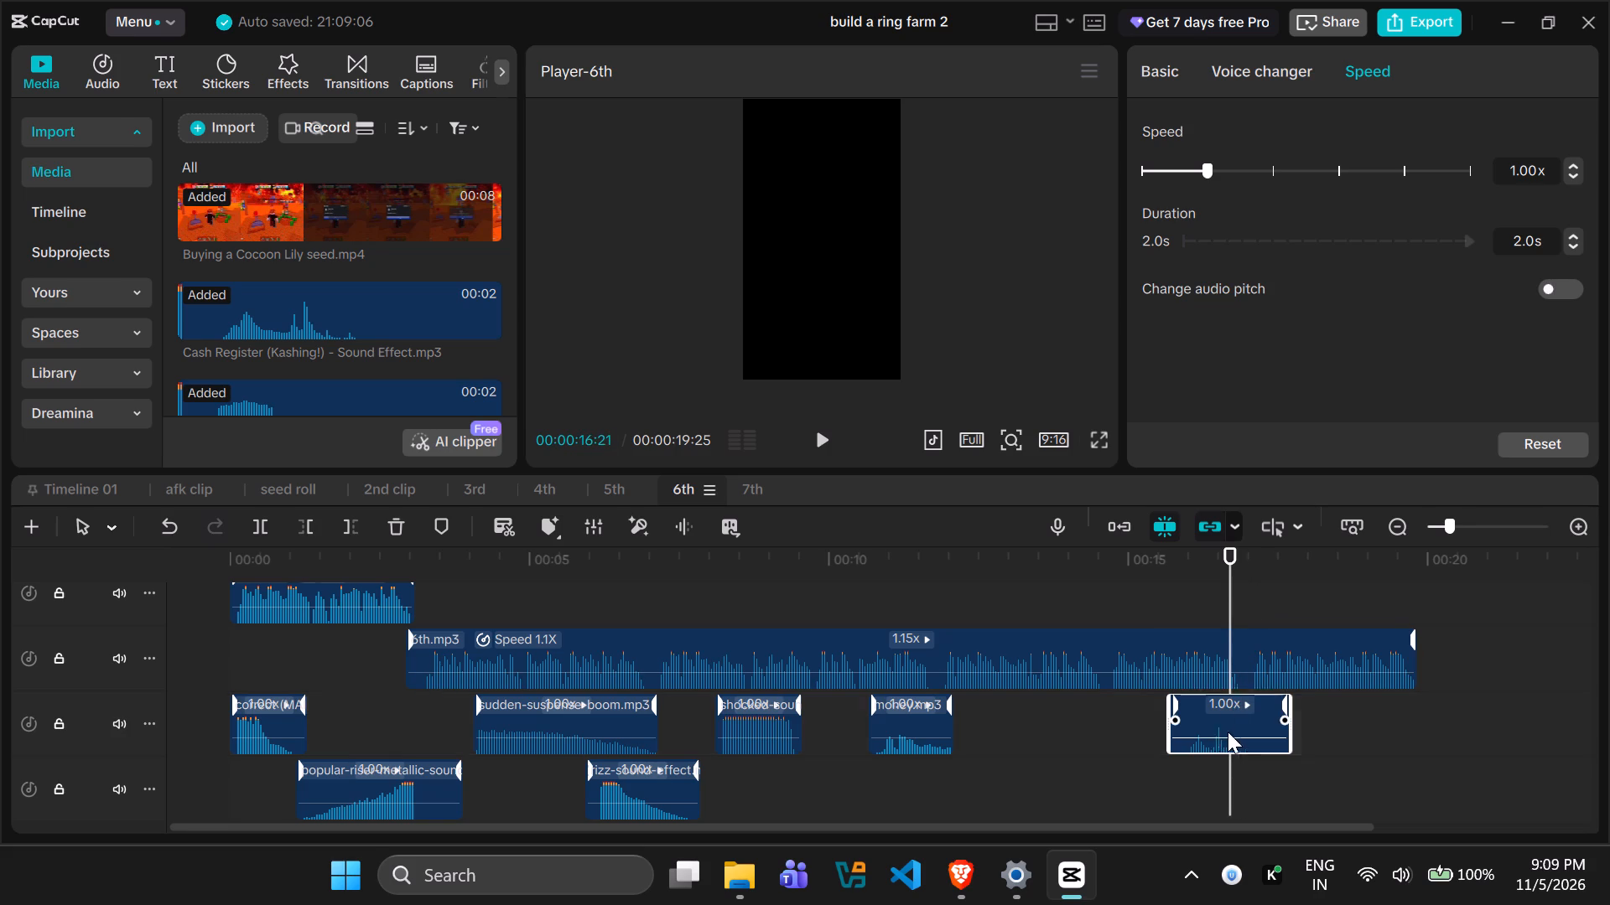
left_click_drag(1228, 732, 1227, 732)
Play the 6th timeline from the start and place bone crack filler.mp3 at about 13.3 s, between the money and cash register sounds.
left_click_drag(1215, 607, 0, 609)
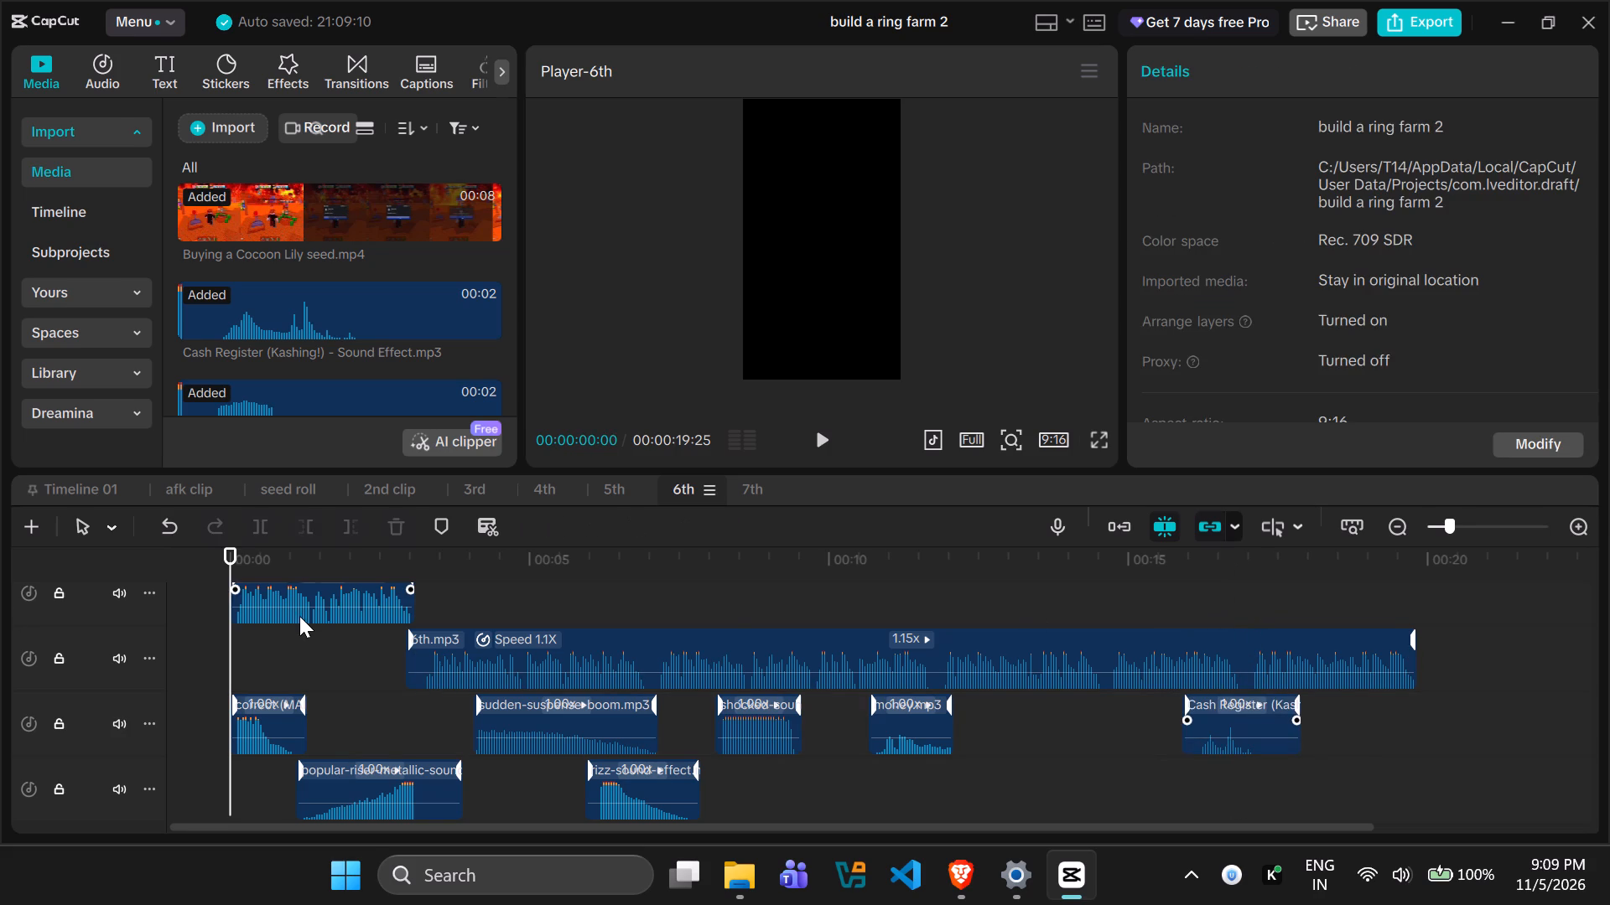
key("space")
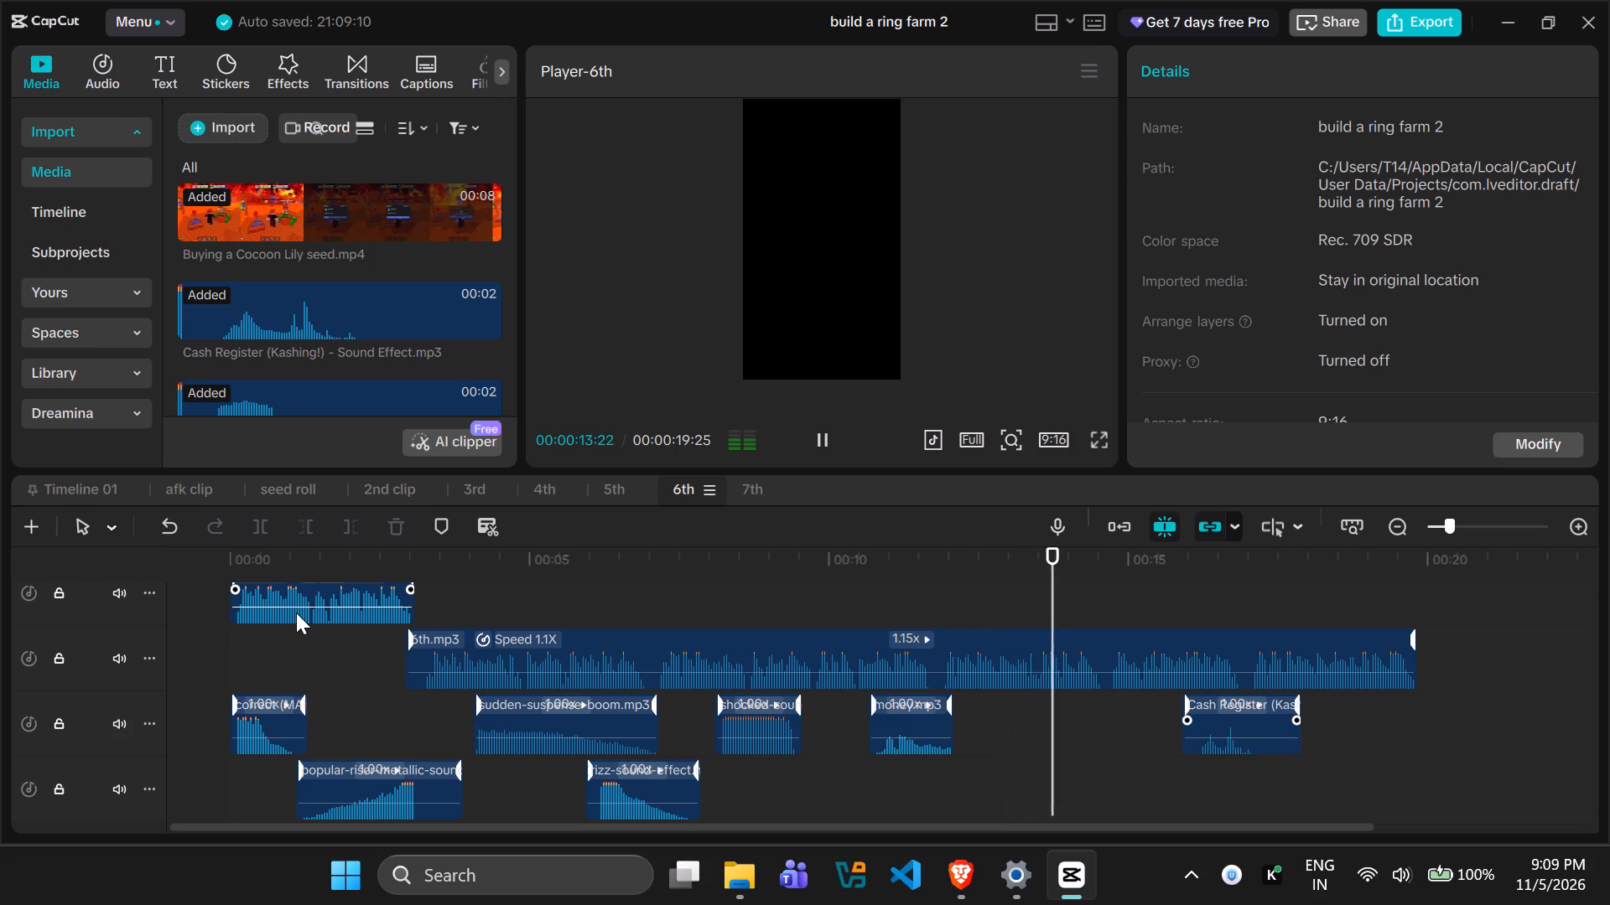
key("space")
left_click(218, 115)
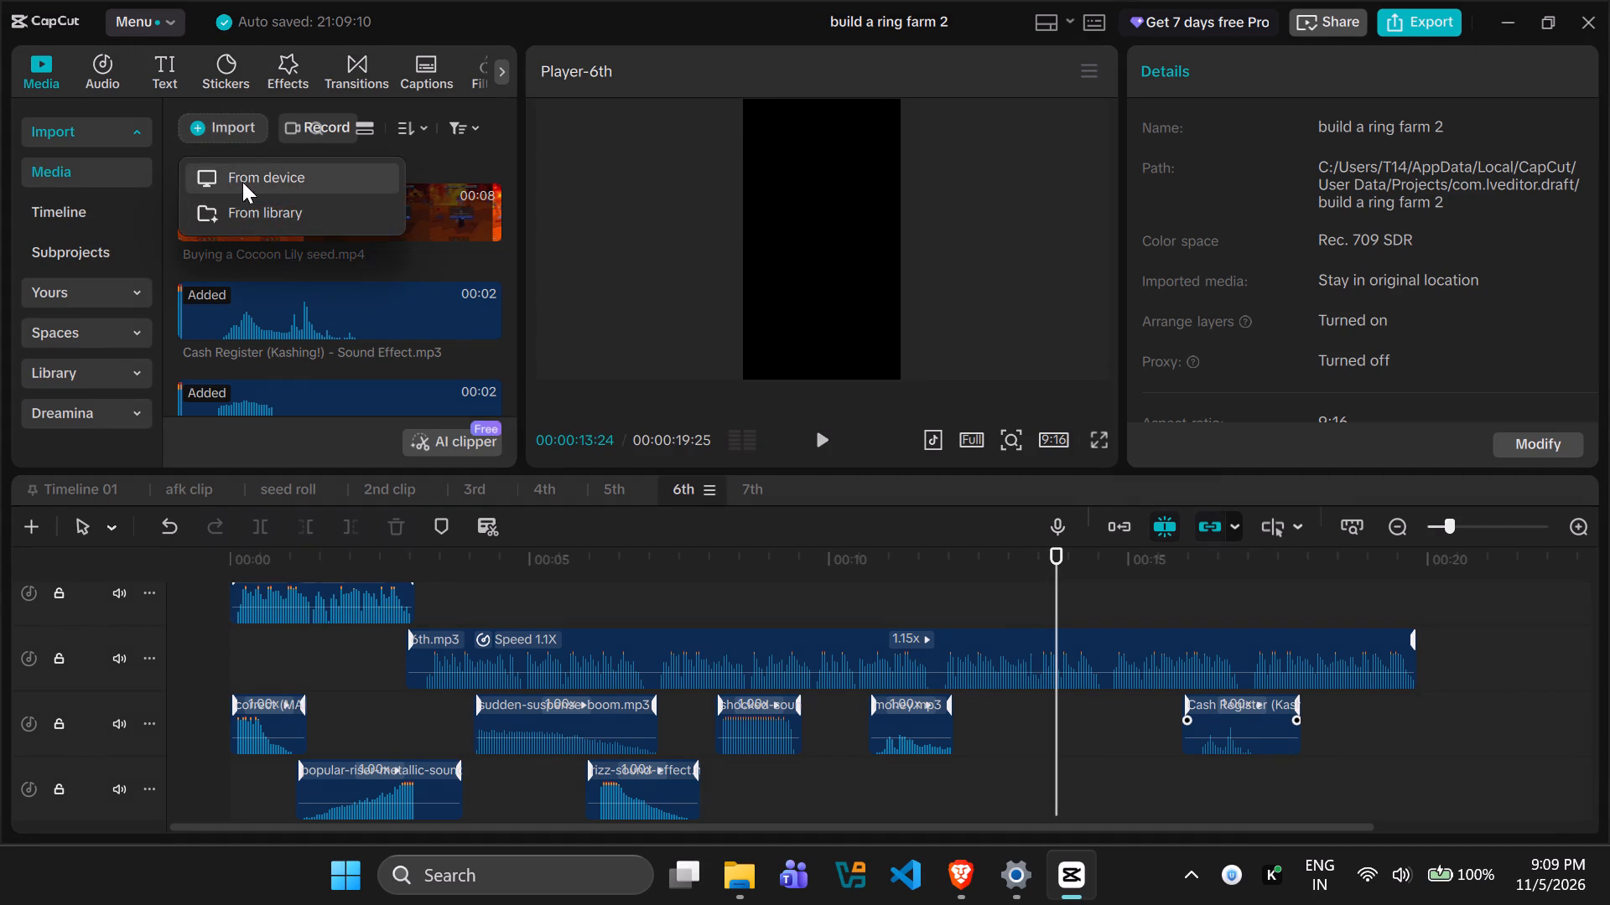
left_click(253, 290)
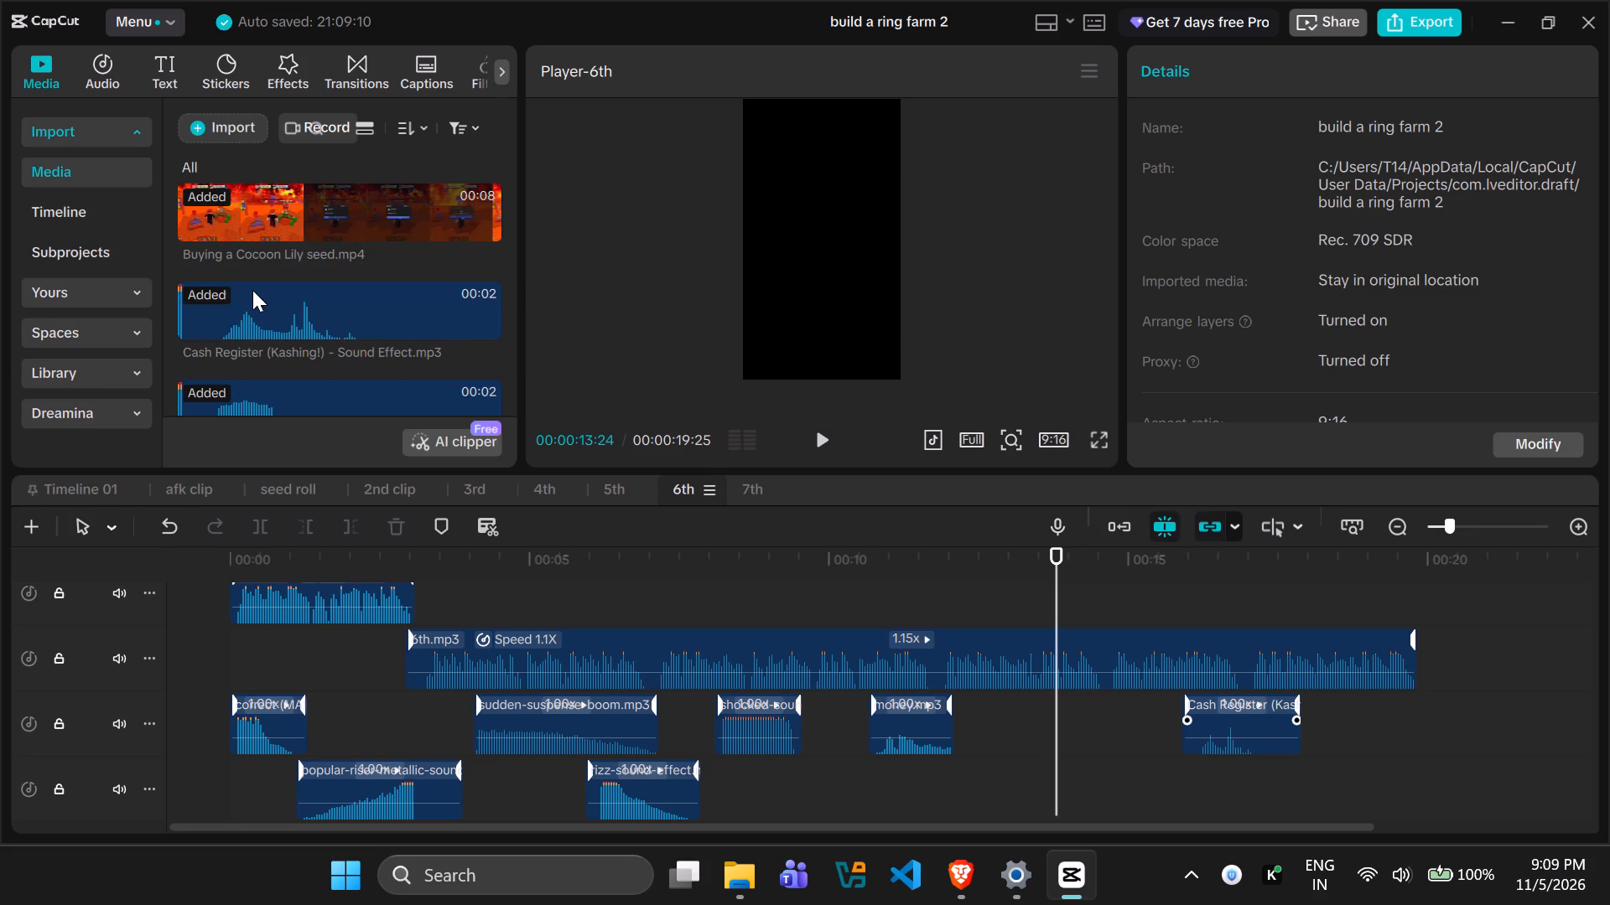
scroll(252, 290, "up", 4)
scroll(252, 290, "down", 1)
left_click_drag(242, 261, 1003, 801)
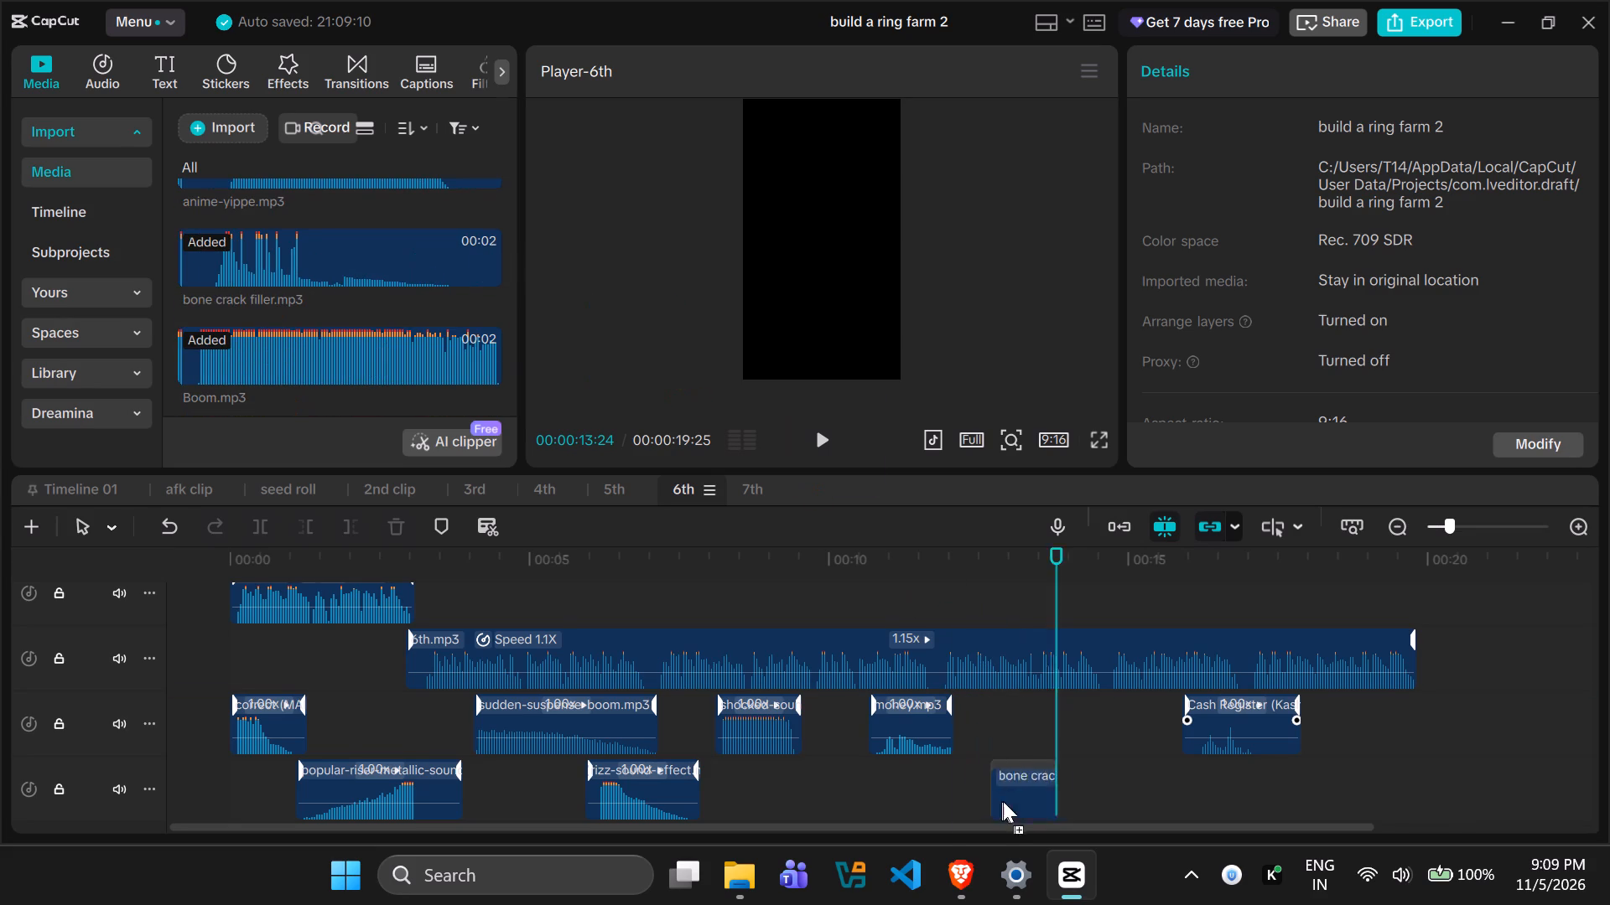
left_click_drag(1003, 801, 1026, 722)
key("space")
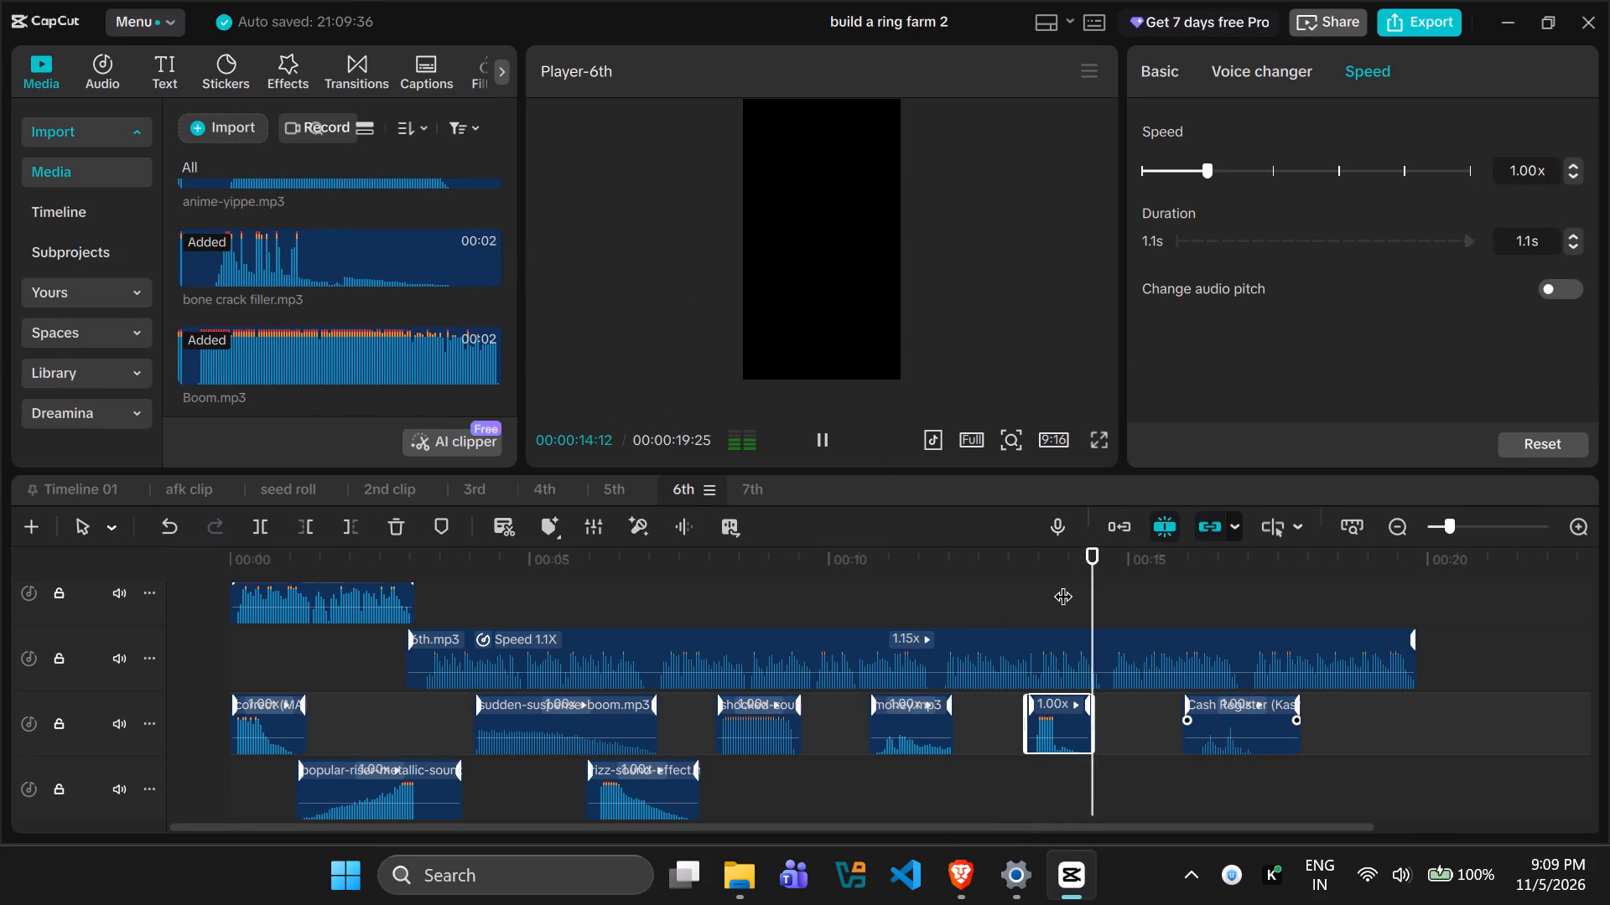
key("space")
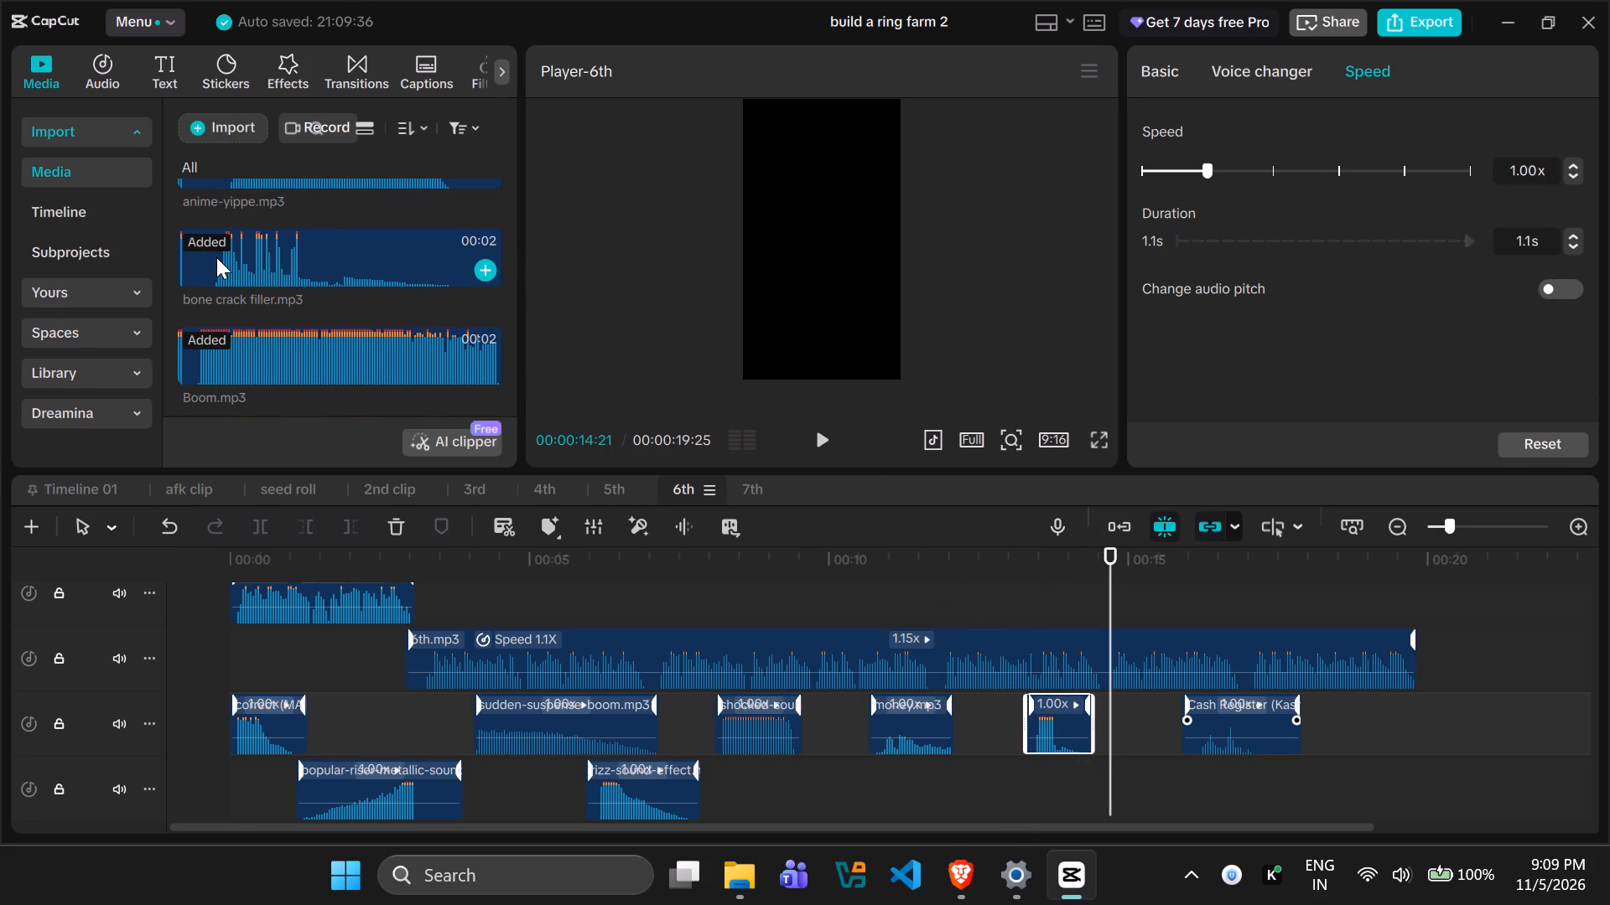
Place a second bone crack filler.mp3 at about 14.8 s, just before the cash register sound, and play the rest back.
left_click_drag(216, 257, 1113, 719)
key("space")
key("space")
left_click(1134, 719)
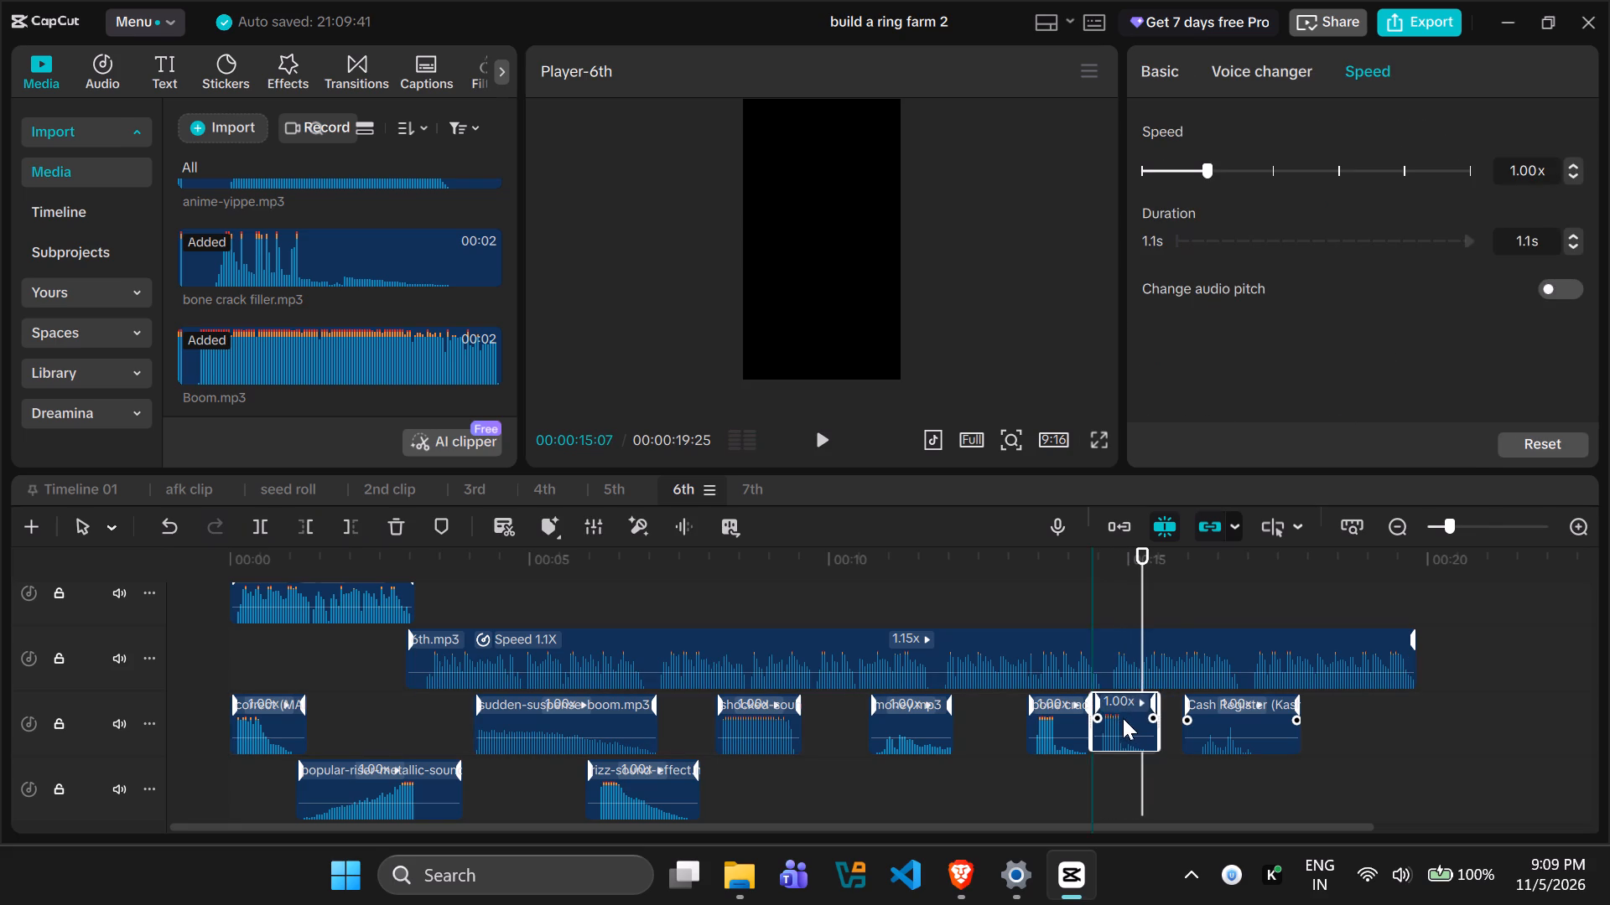
key("space")
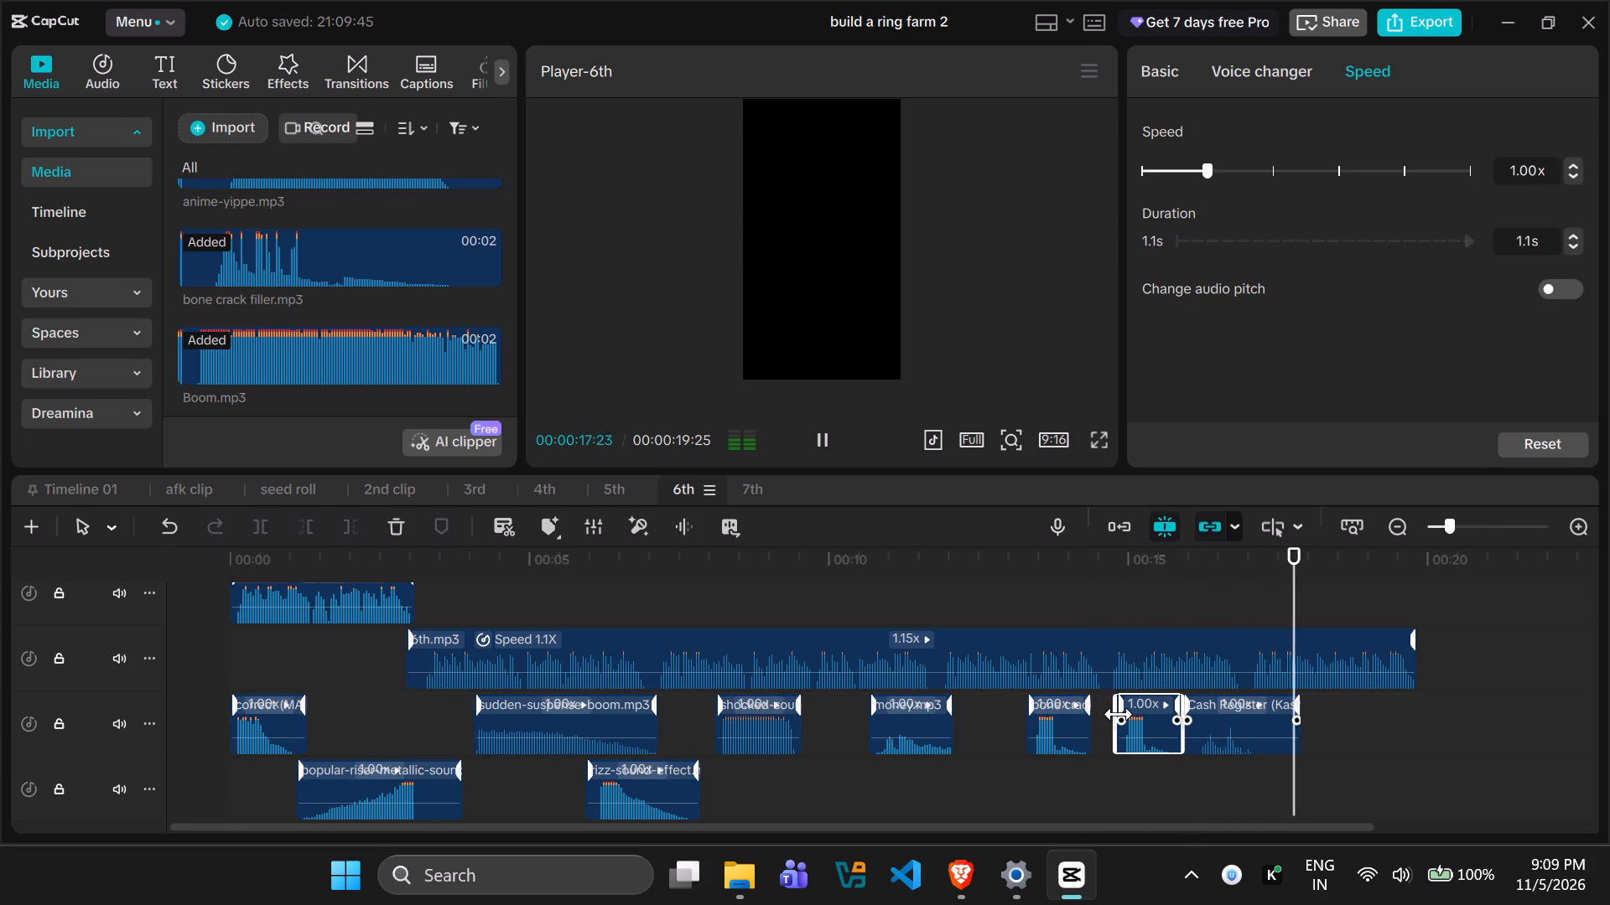
key("space")
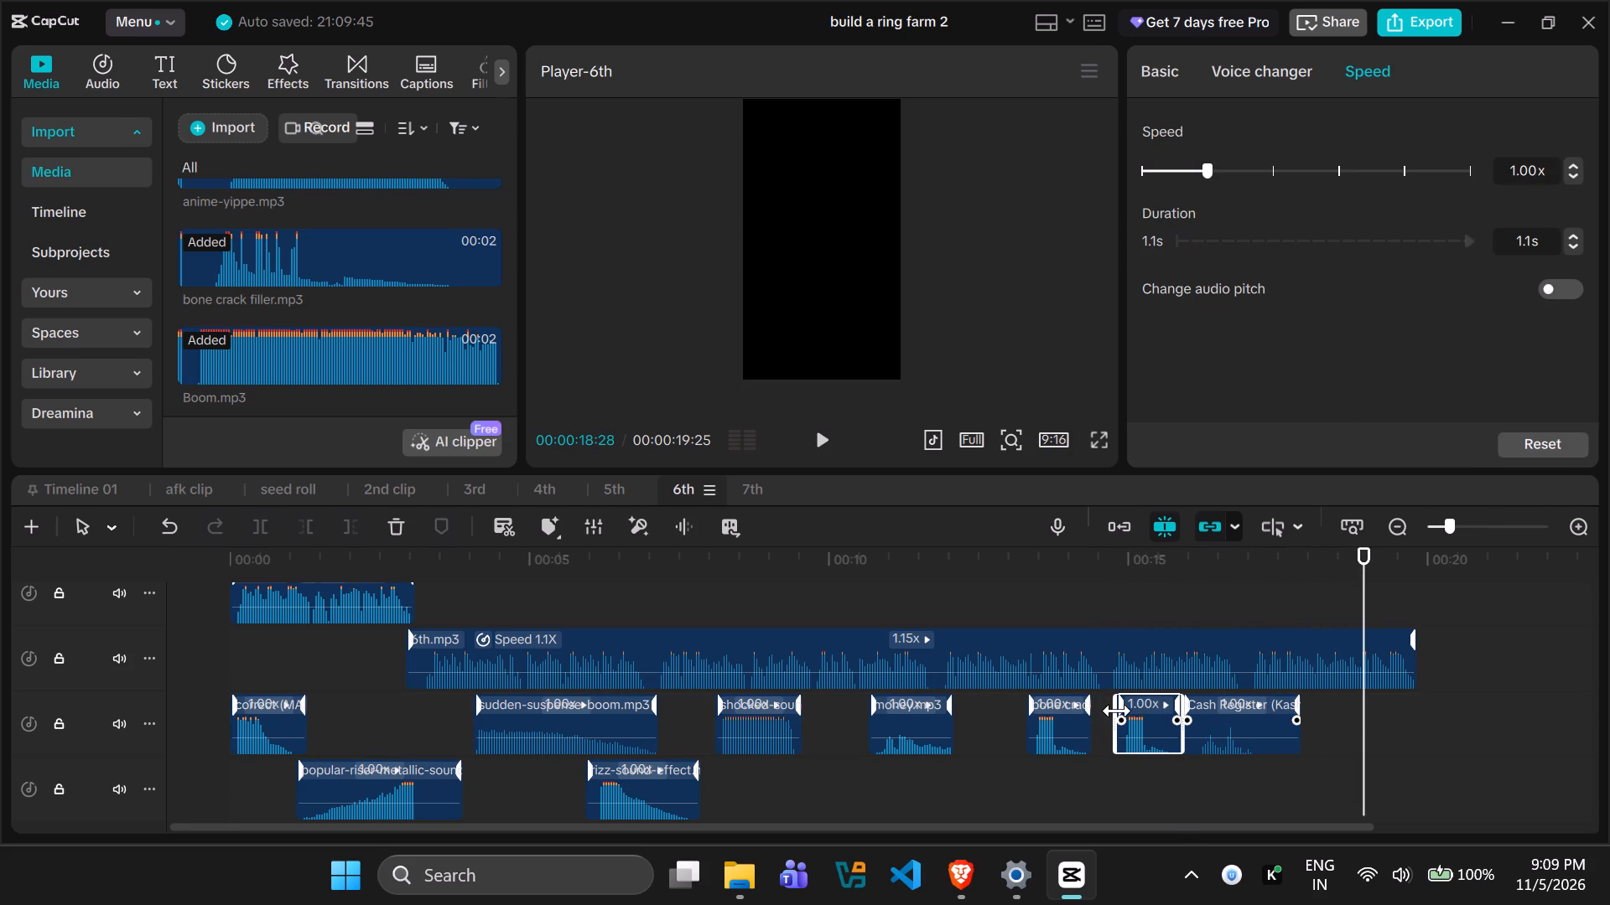
Find anime-yippe.mp3 in the project media, place it at about 16.2 s on the lowest track, and play that part.
left_click(195, 139)
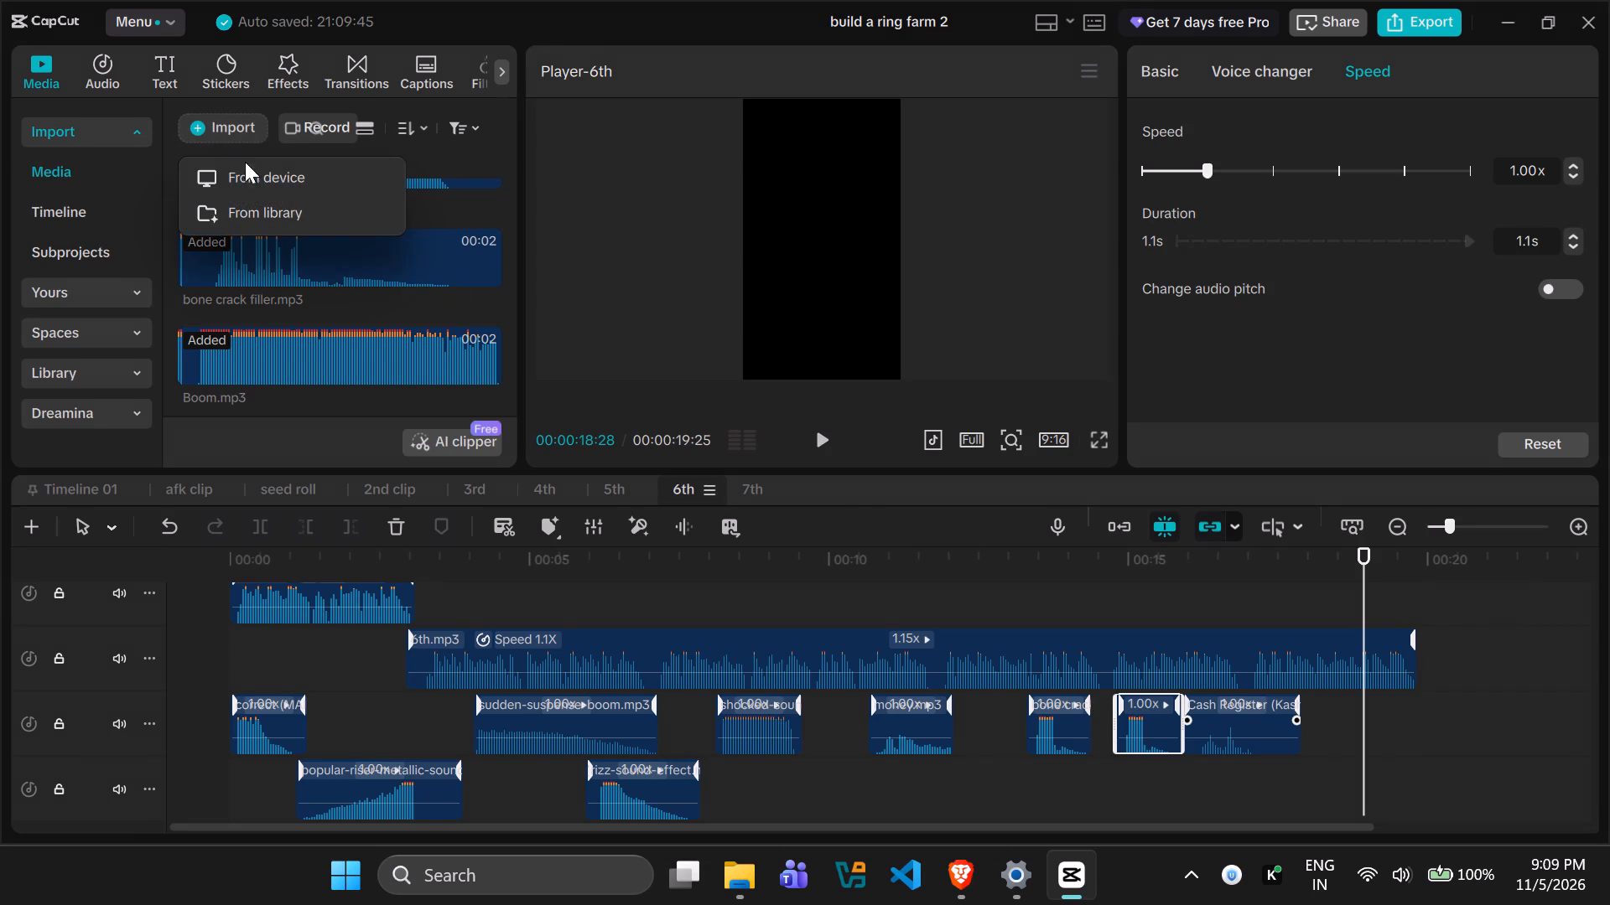
left_click(257, 304)
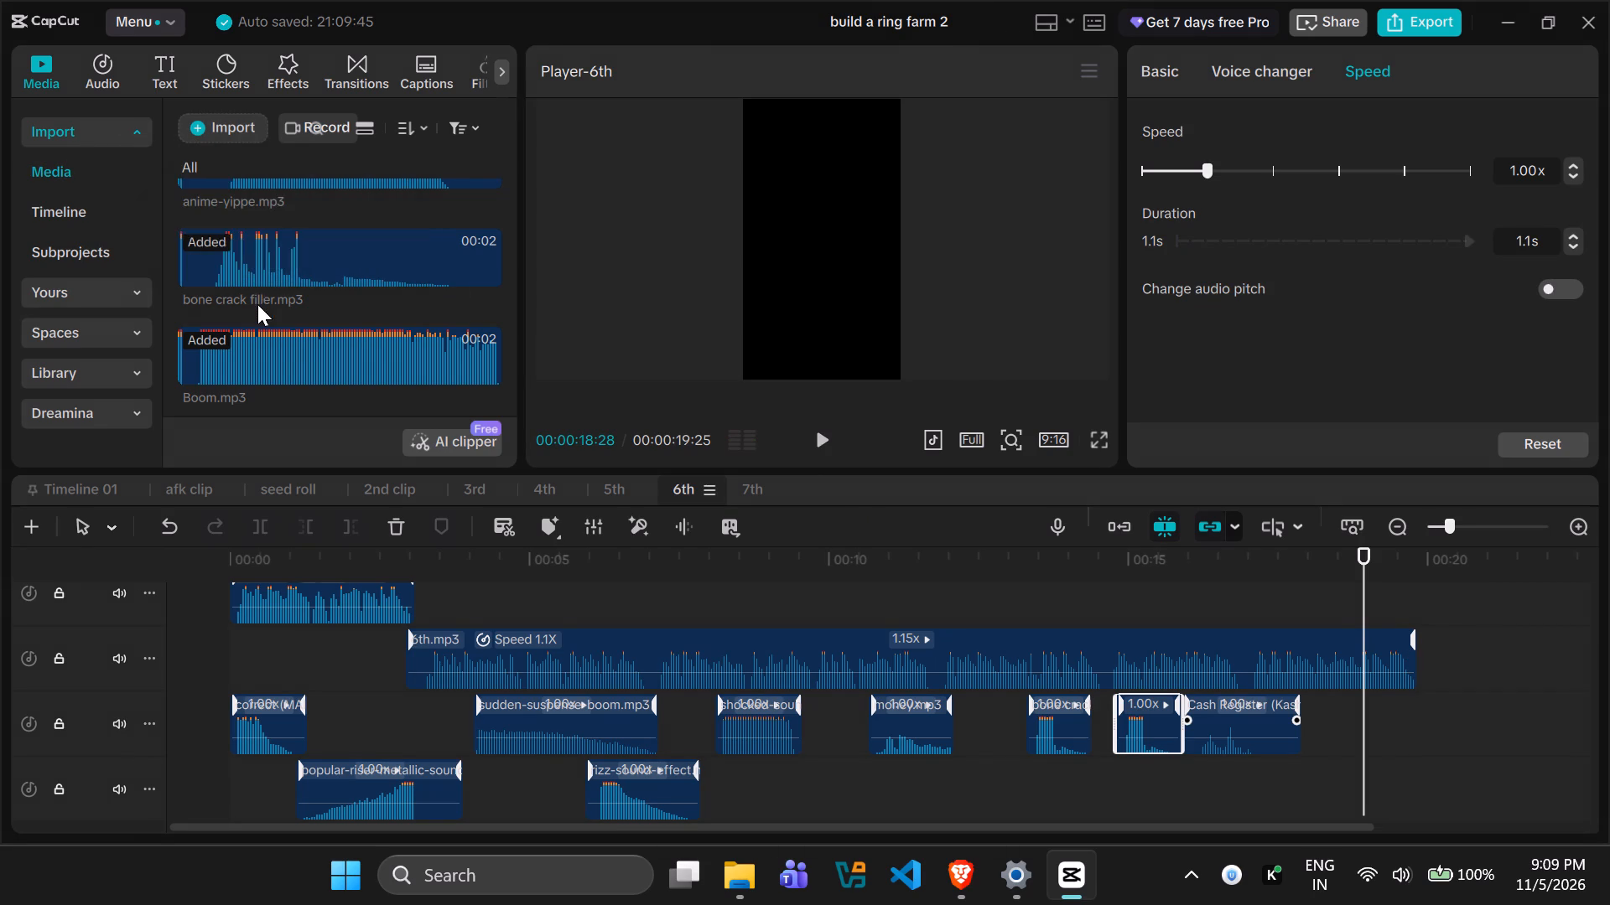
scroll(254, 304, "down", 20)
scroll(254, 304, "down", 11)
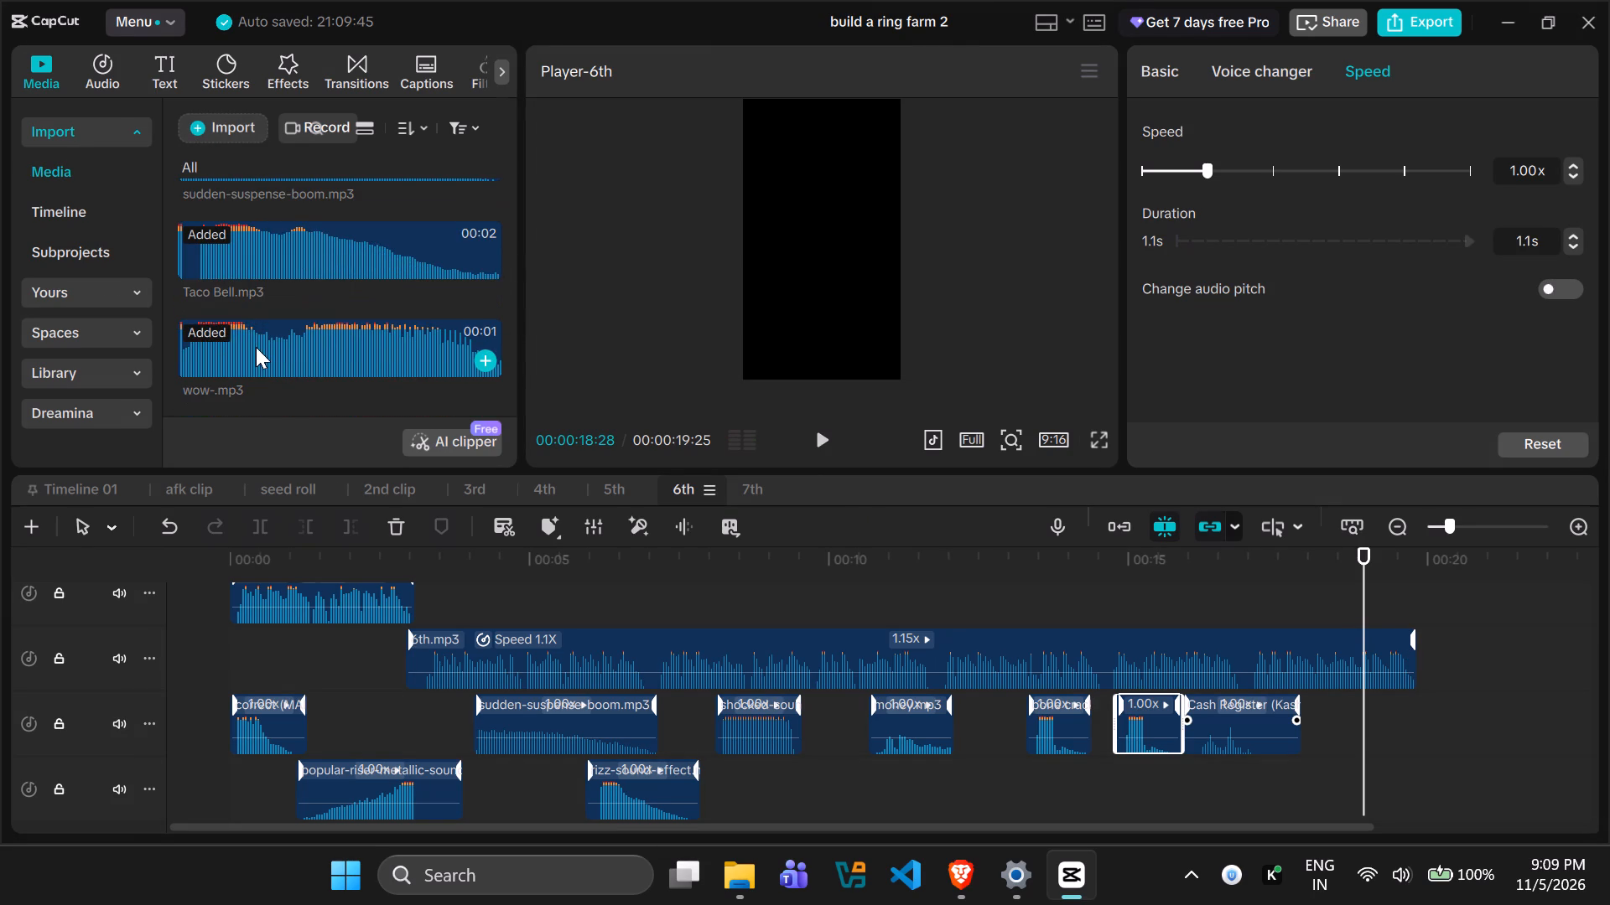
scroll(256, 334, "up", 15)
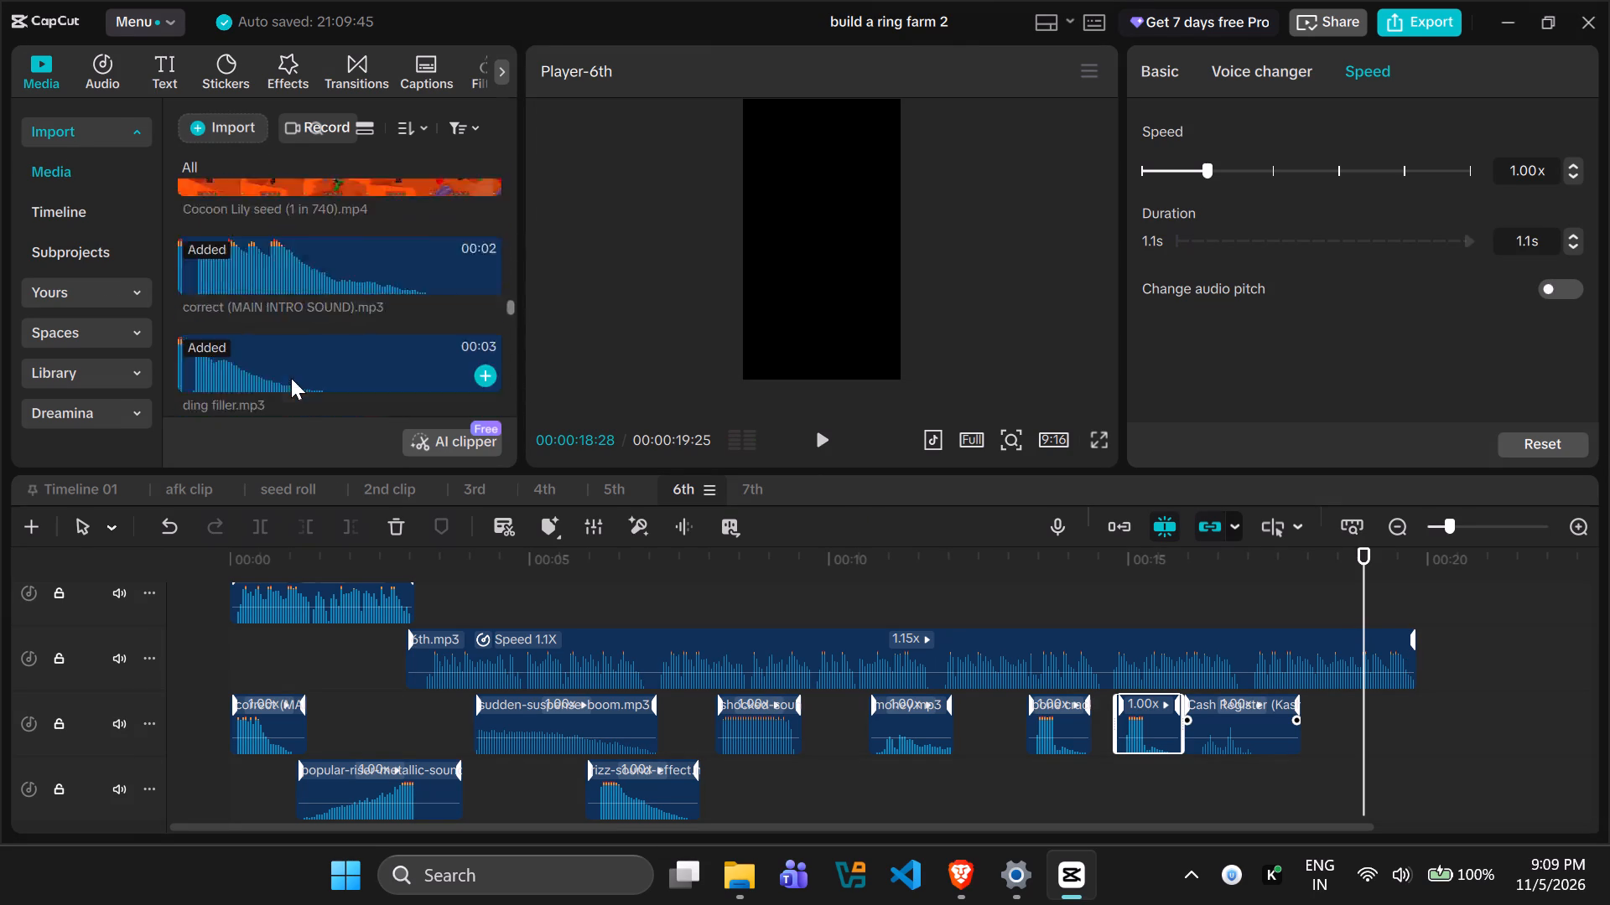
scroll(291, 378, "up", 20)
scroll(291, 378, "up", 6)
scroll(290, 372, "down", 2)
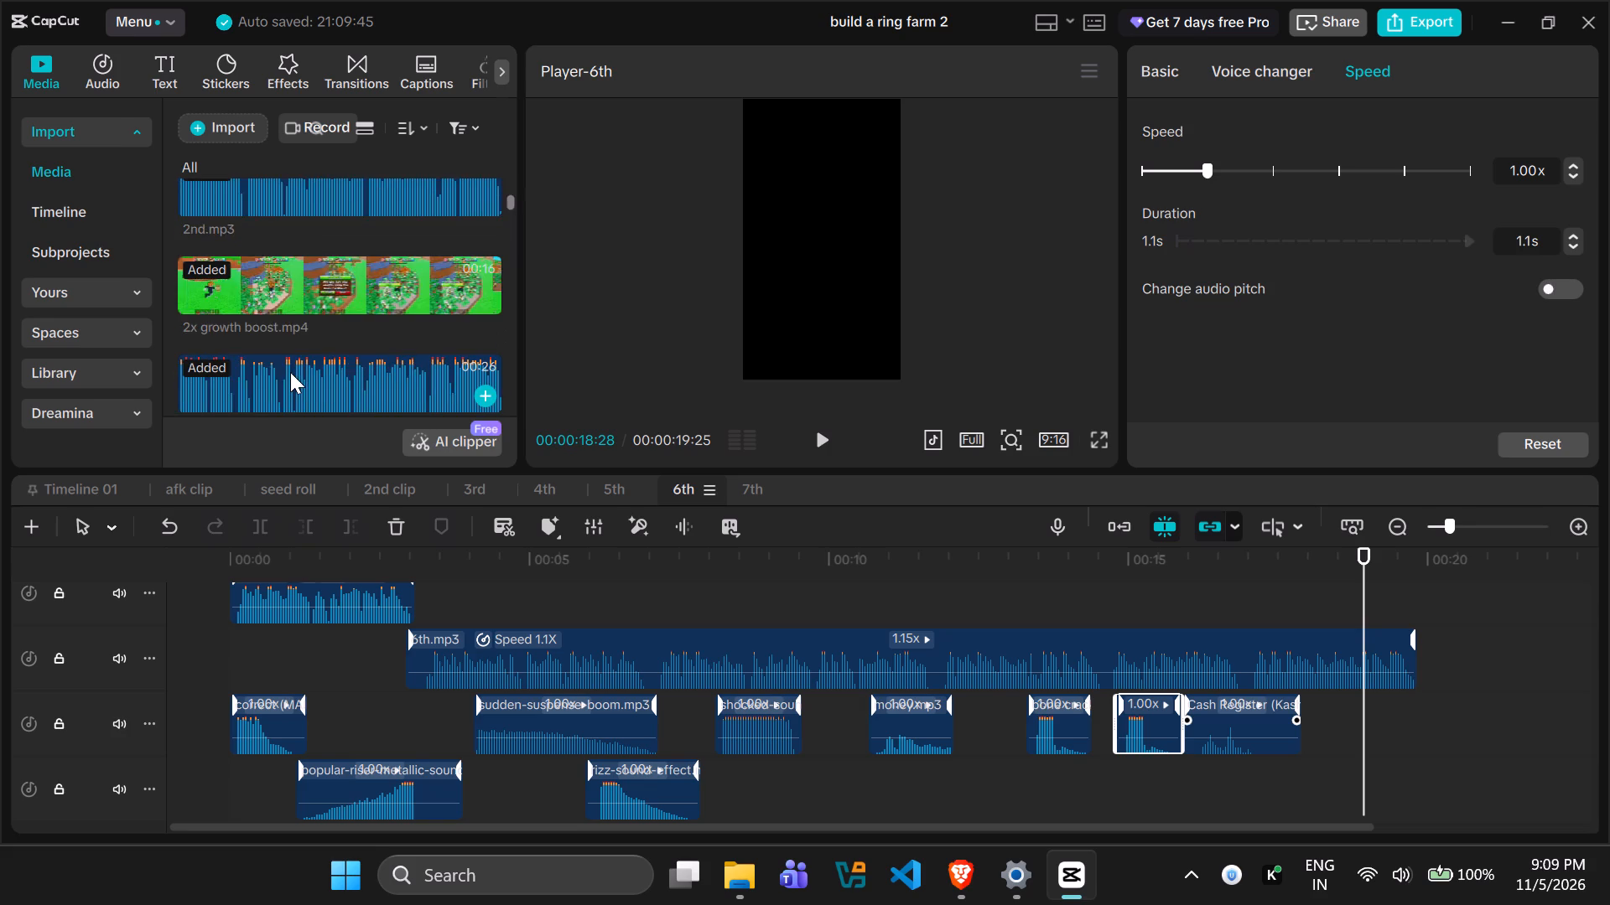
scroll(290, 372, "down", 8)
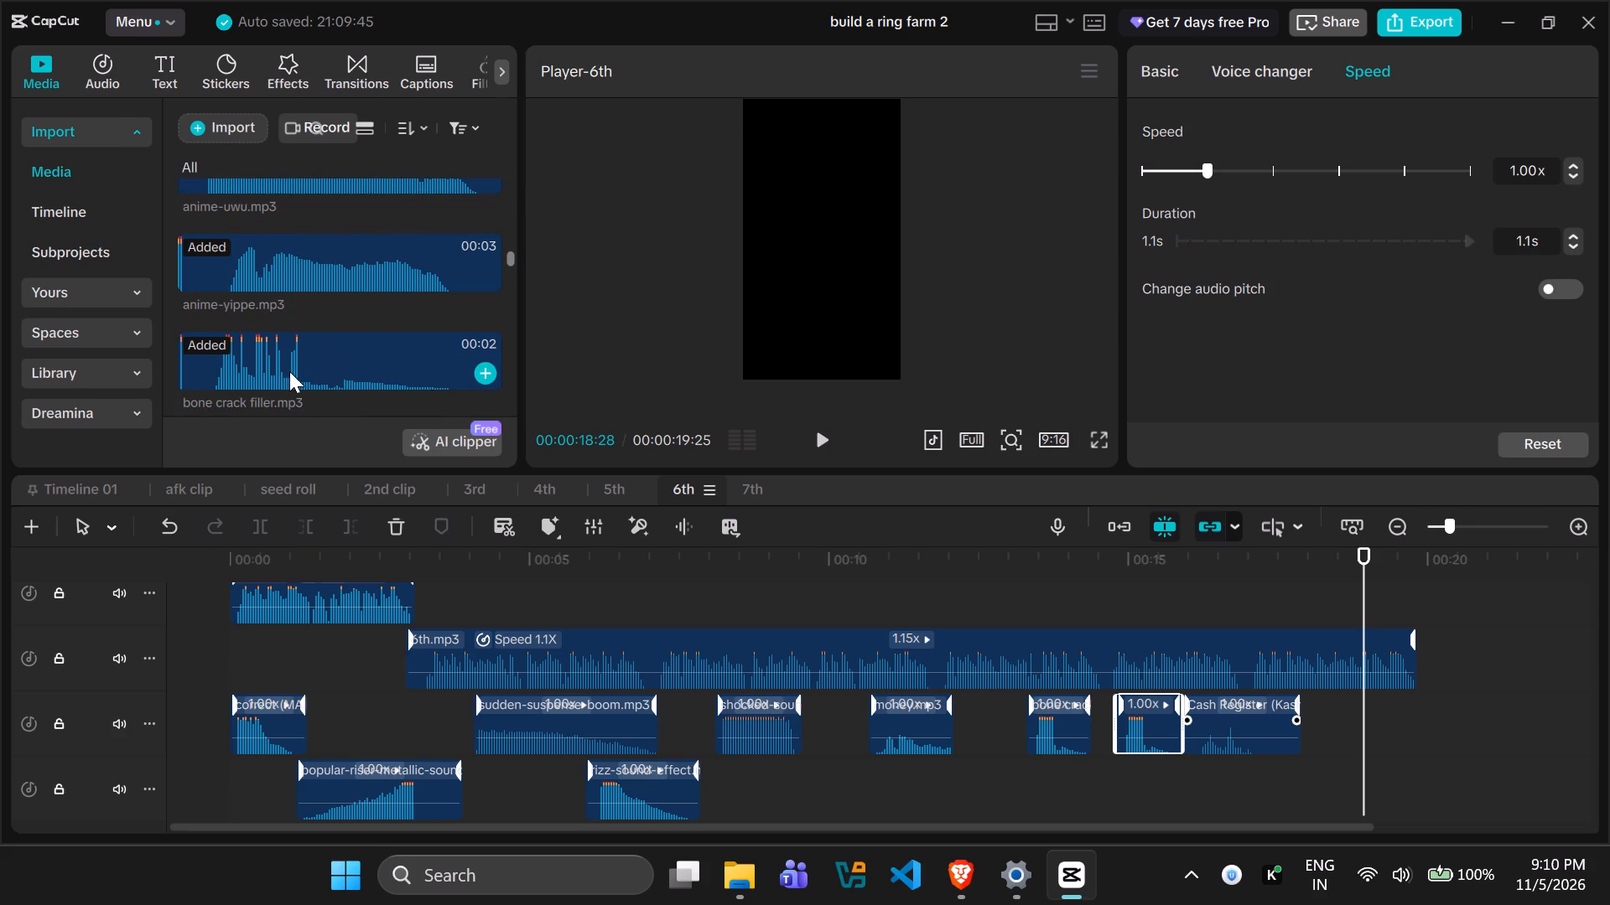
left_click_drag(275, 266, 1209, 777)
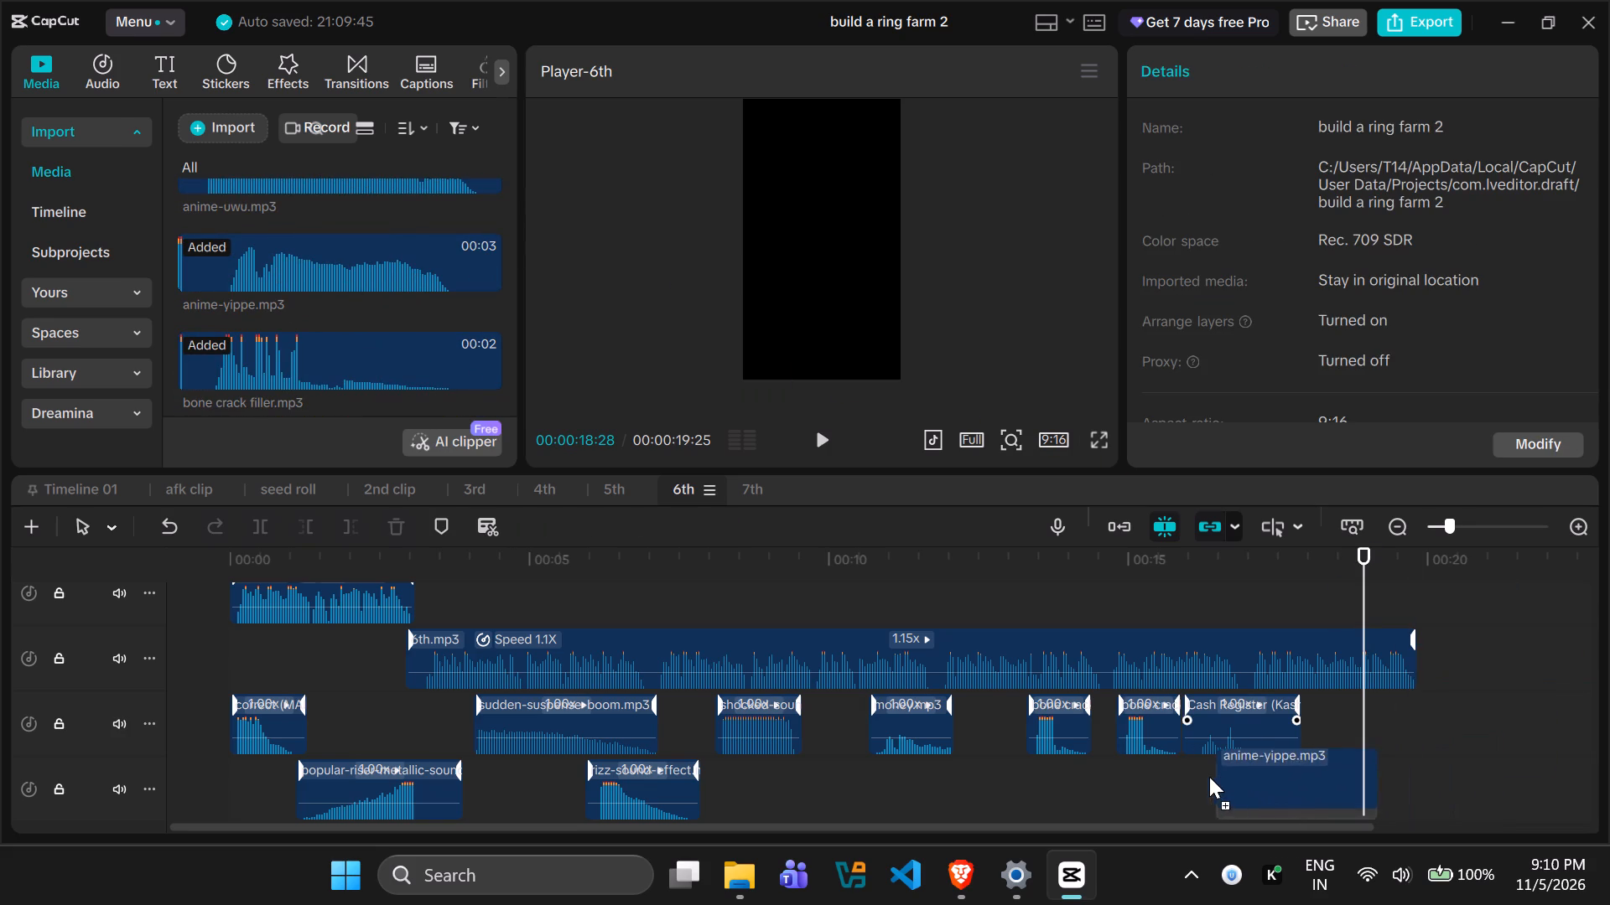
left_click_drag(1209, 777, 1207, 777)
left_click_drag(1366, 706, 1179, 721)
key("space")
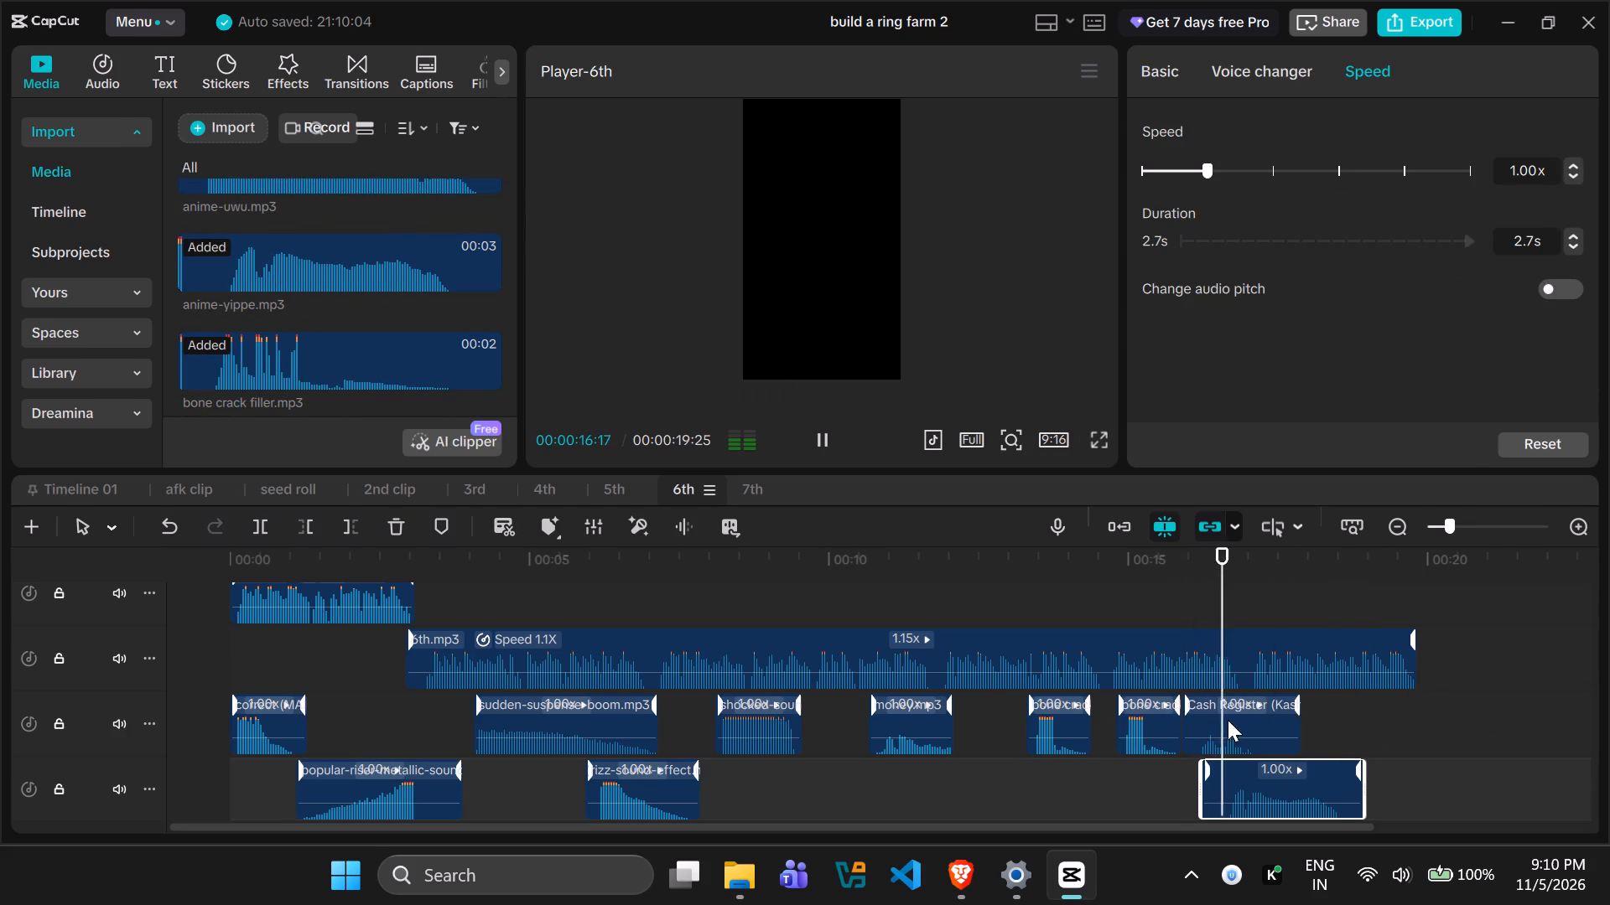
key("space")
key("space")
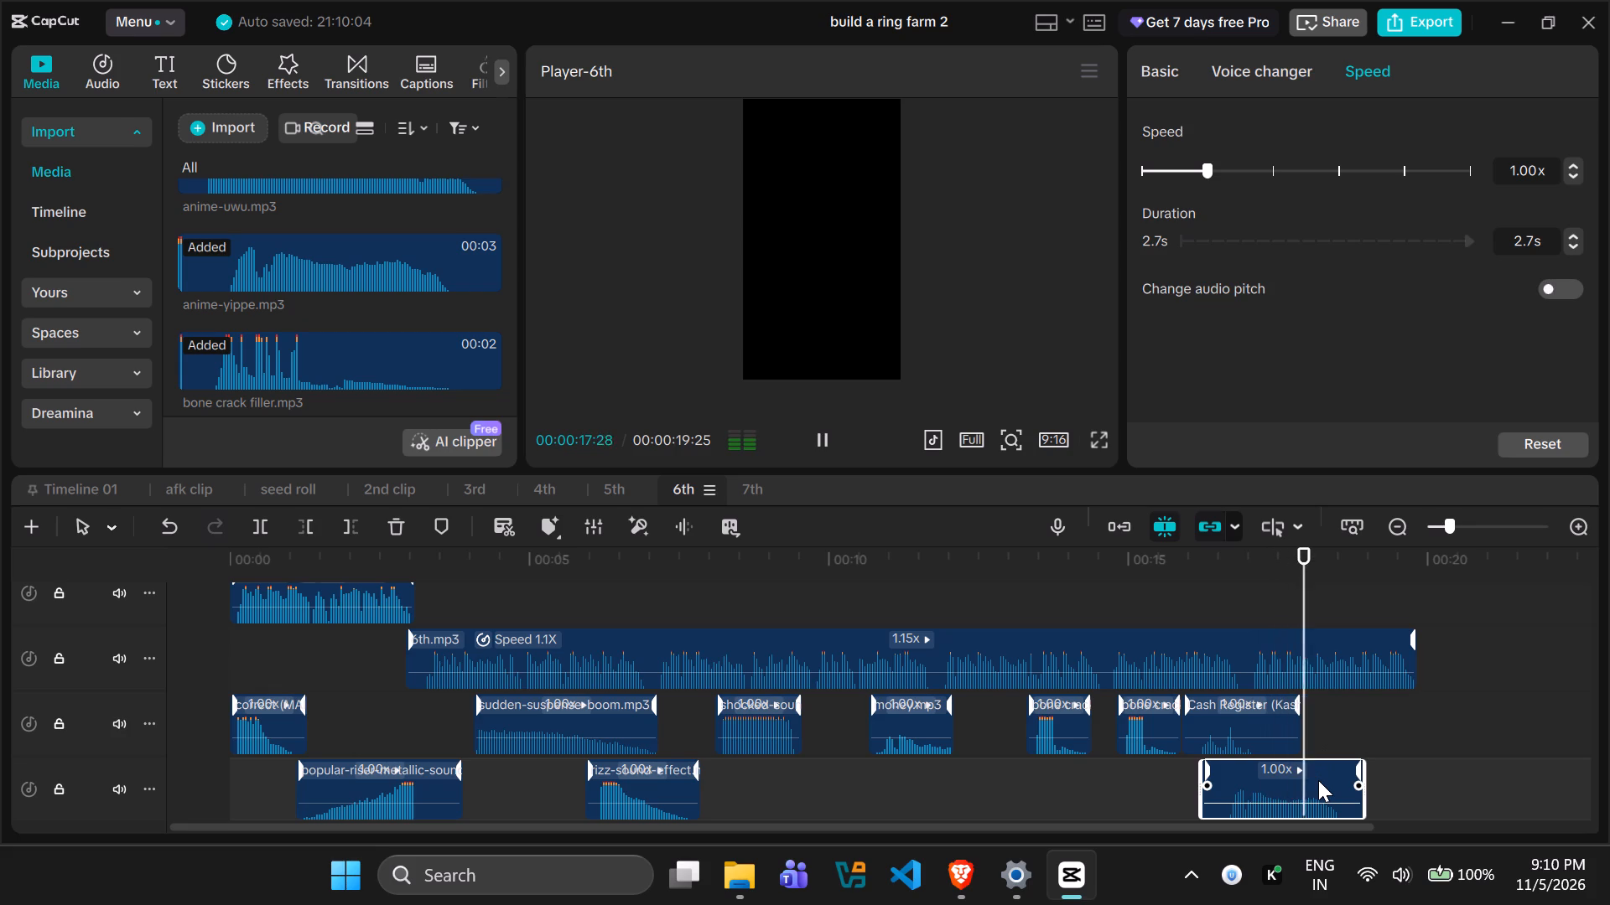
Move anime-yippe.mp3 earlier to about 15.2 s on the lowest track and play that part through.
left_click_drag(1289, 786, 1226, 786)
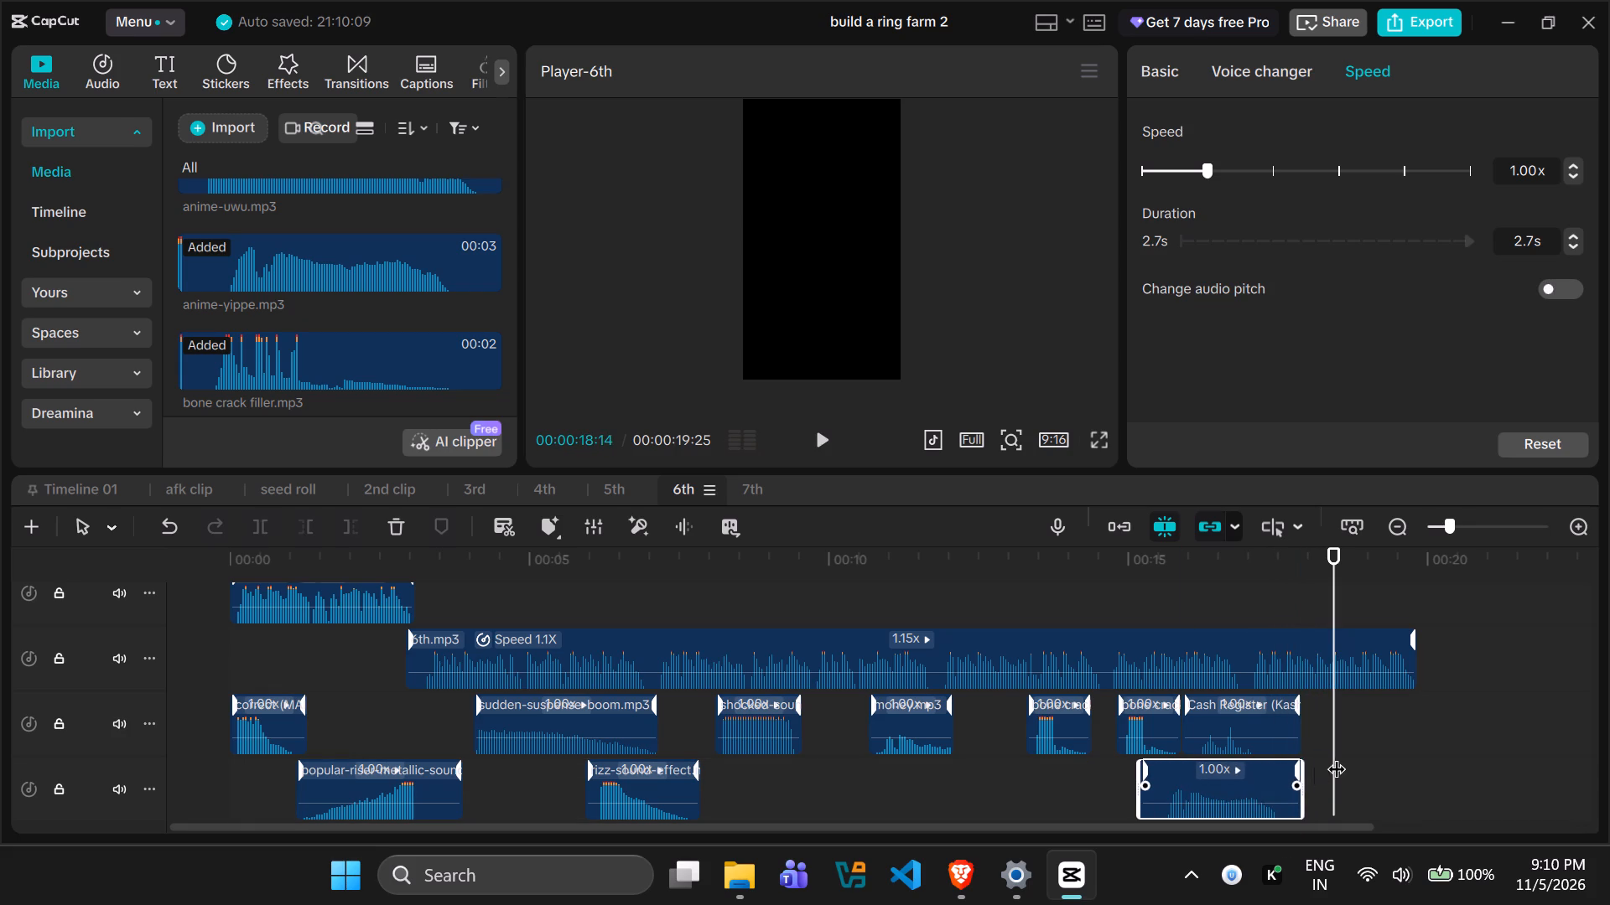
left_click_drag(1341, 733, 1093, 775)
key("space")
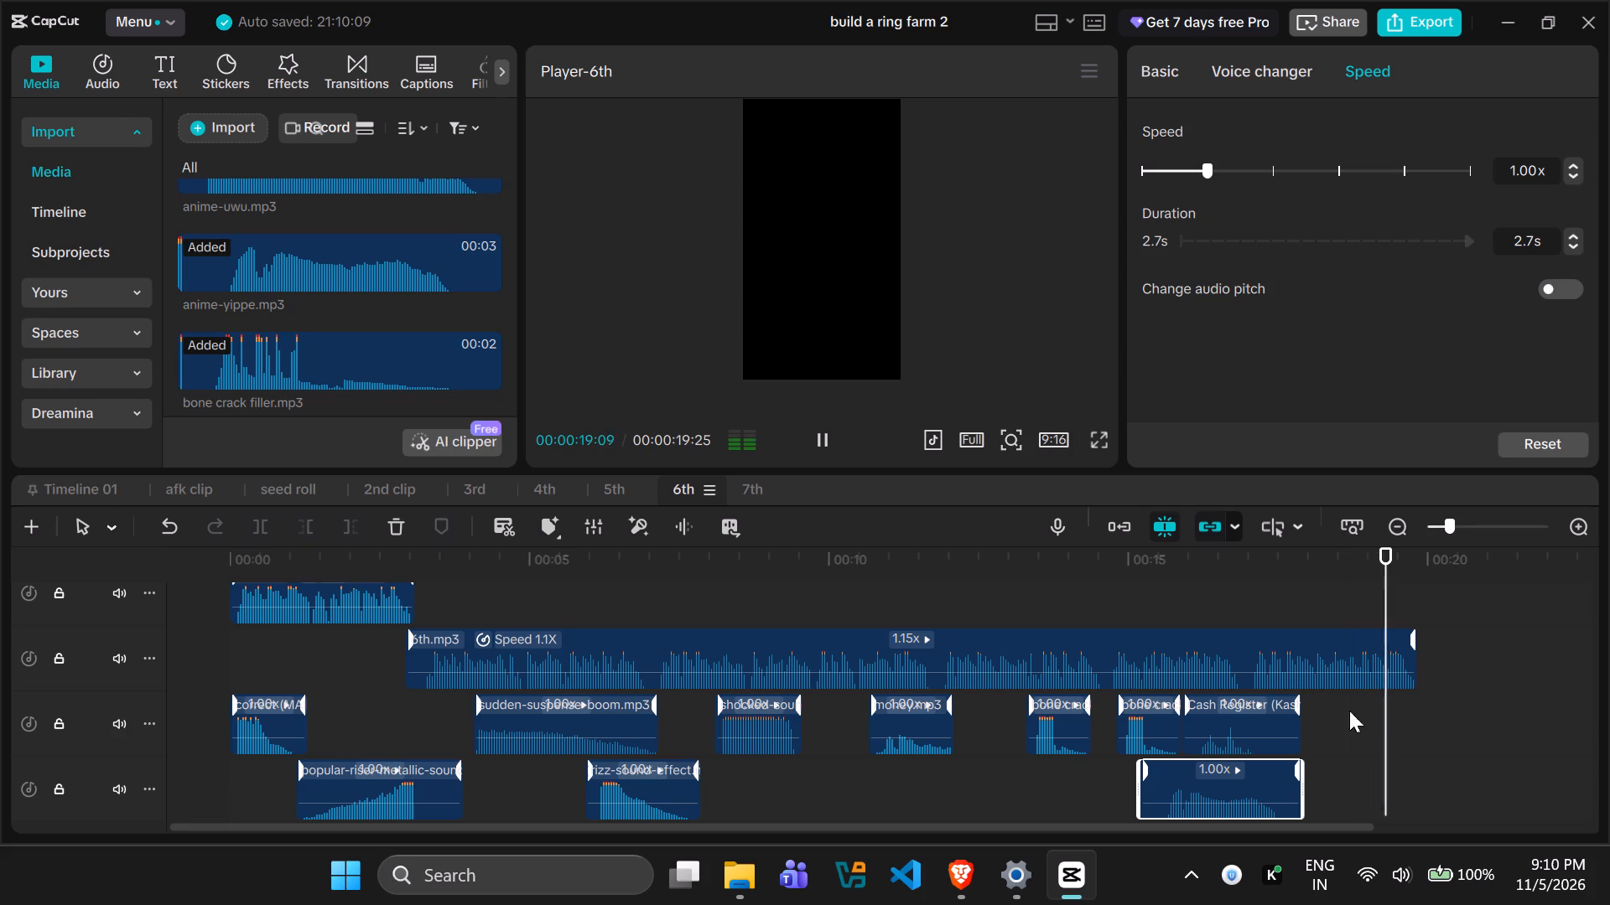
key("space")
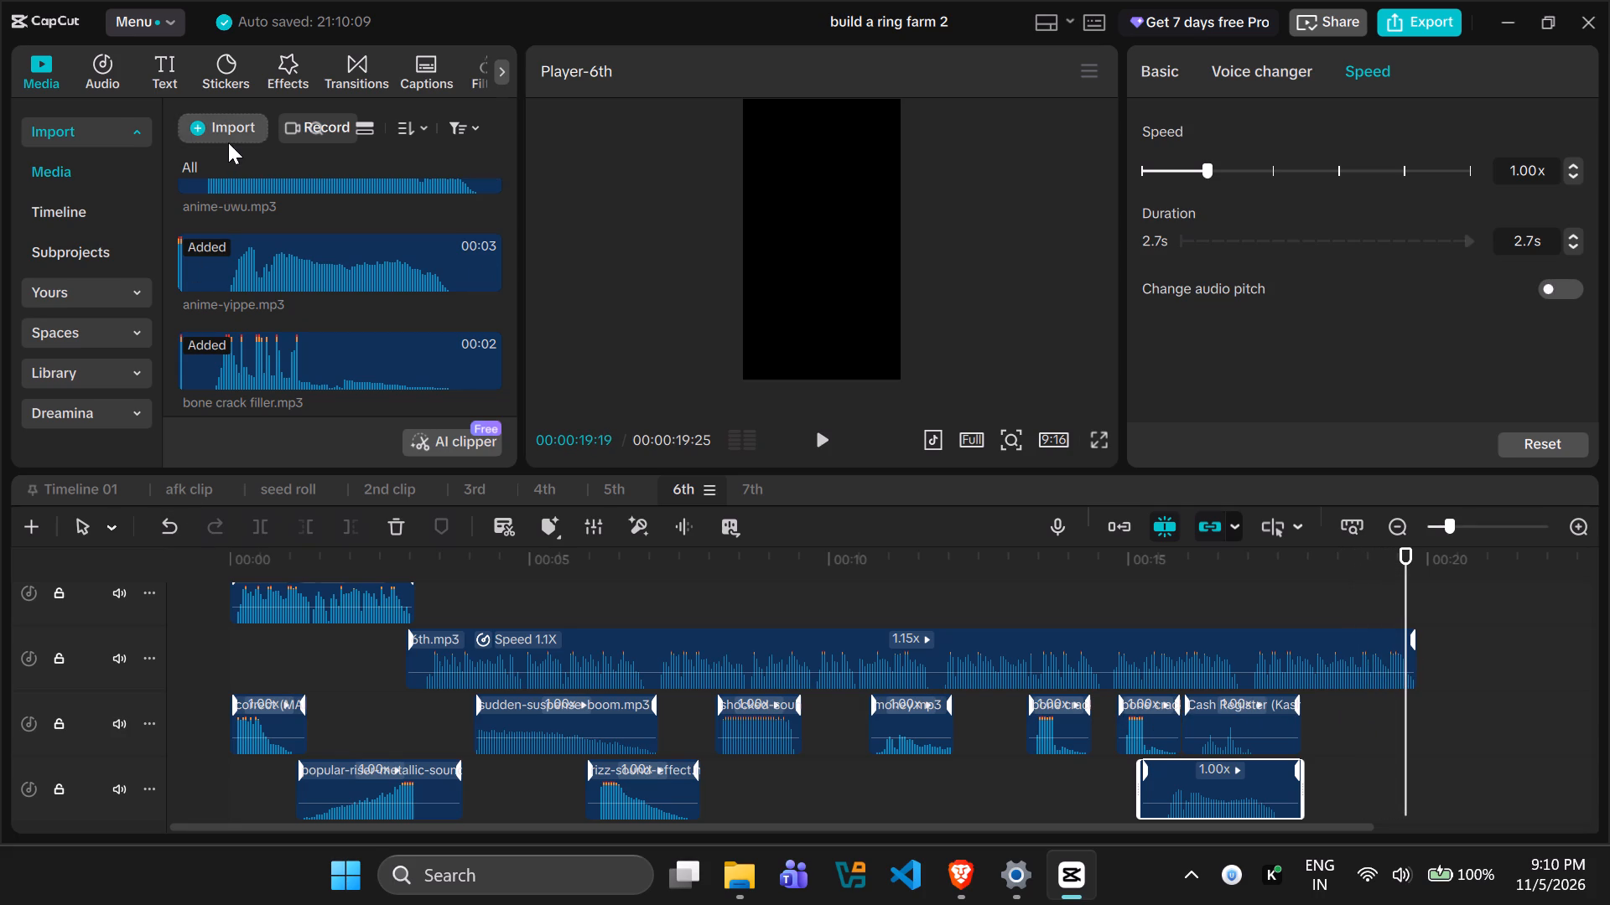
Copy rizz-sound-effect.mp3 to about 17.9 s, directly after the cash register sound on its track, and play the ending.
left_click(642, 787)
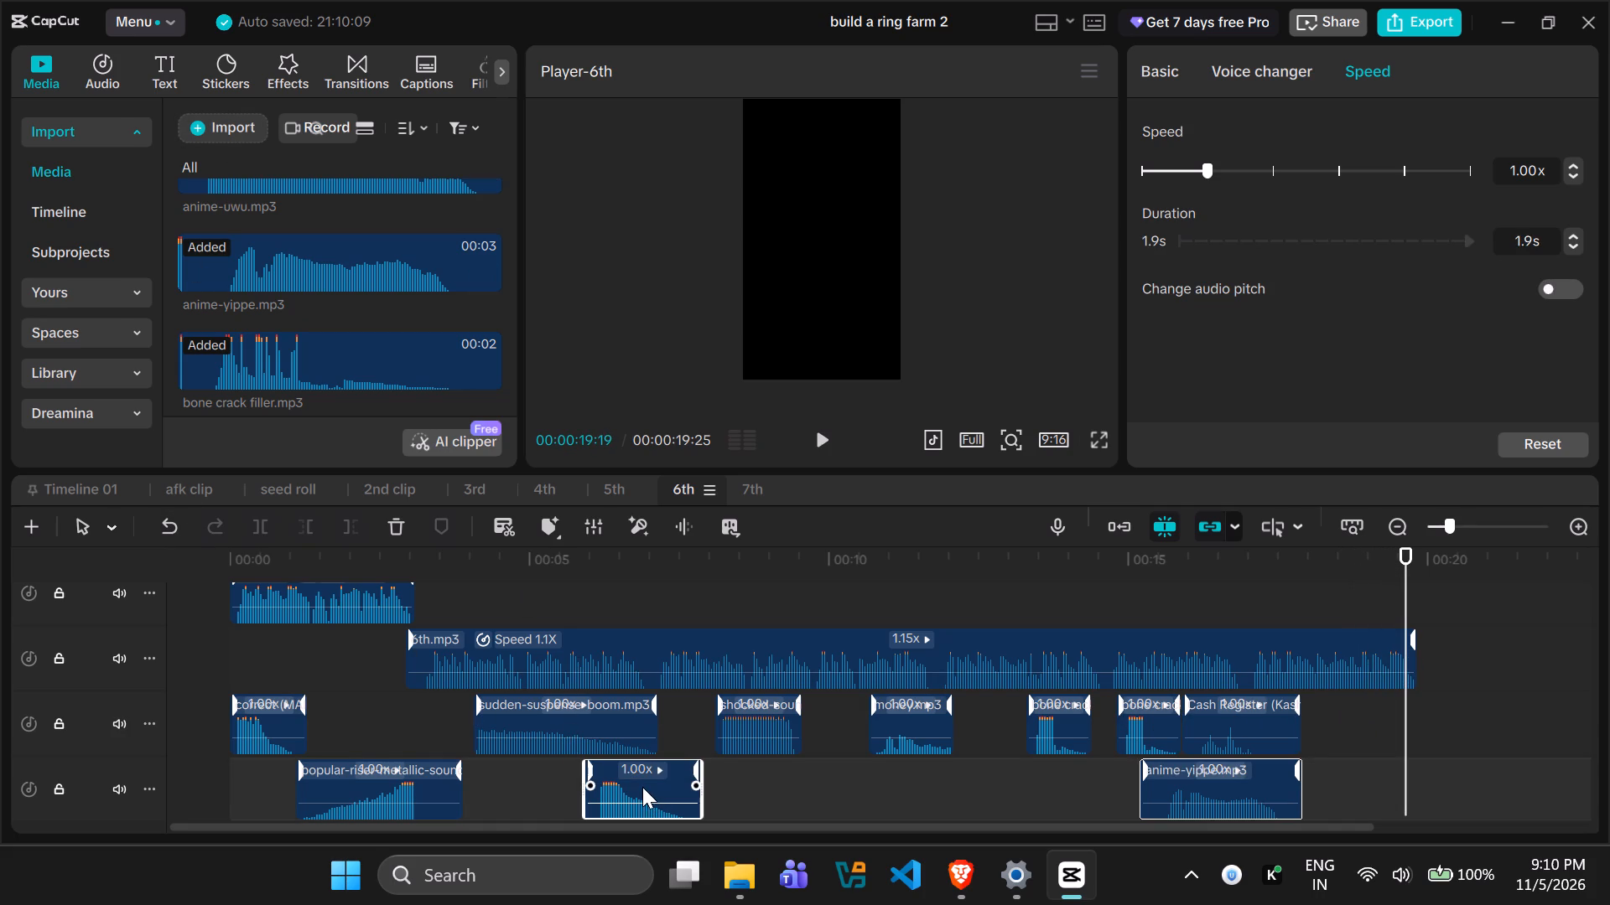
key("ctrl+c")
left_click(1366, 727)
left_click_drag(1366, 727, 1301, 731, "ctrl")
key("ctrl+v")
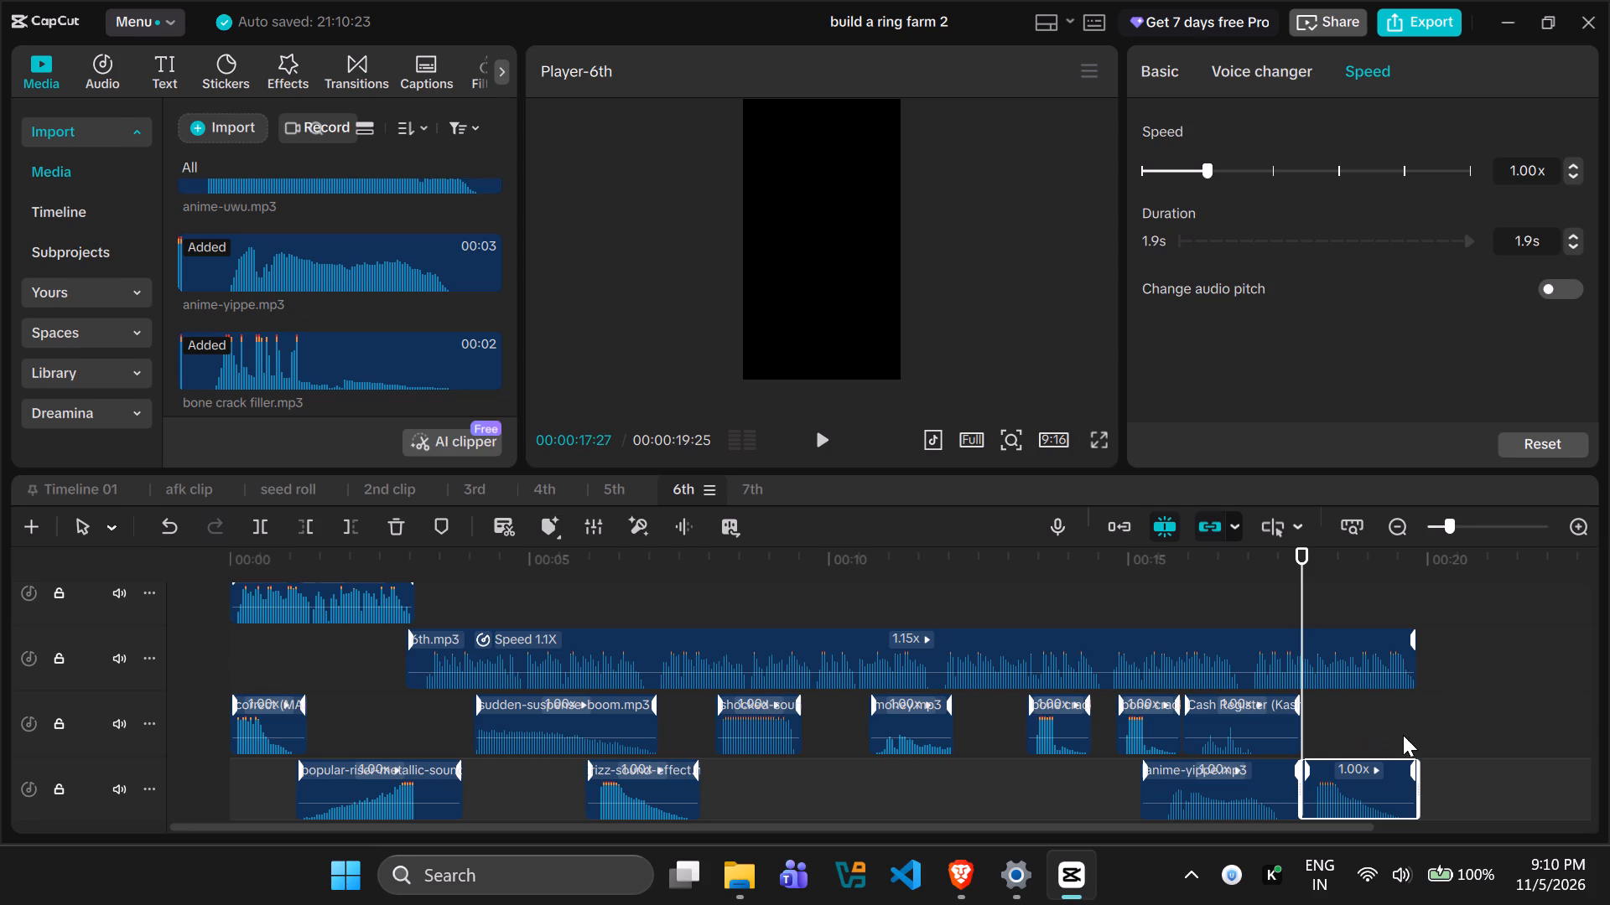
left_click_drag(1375, 780, 1375, 723)
key("space")
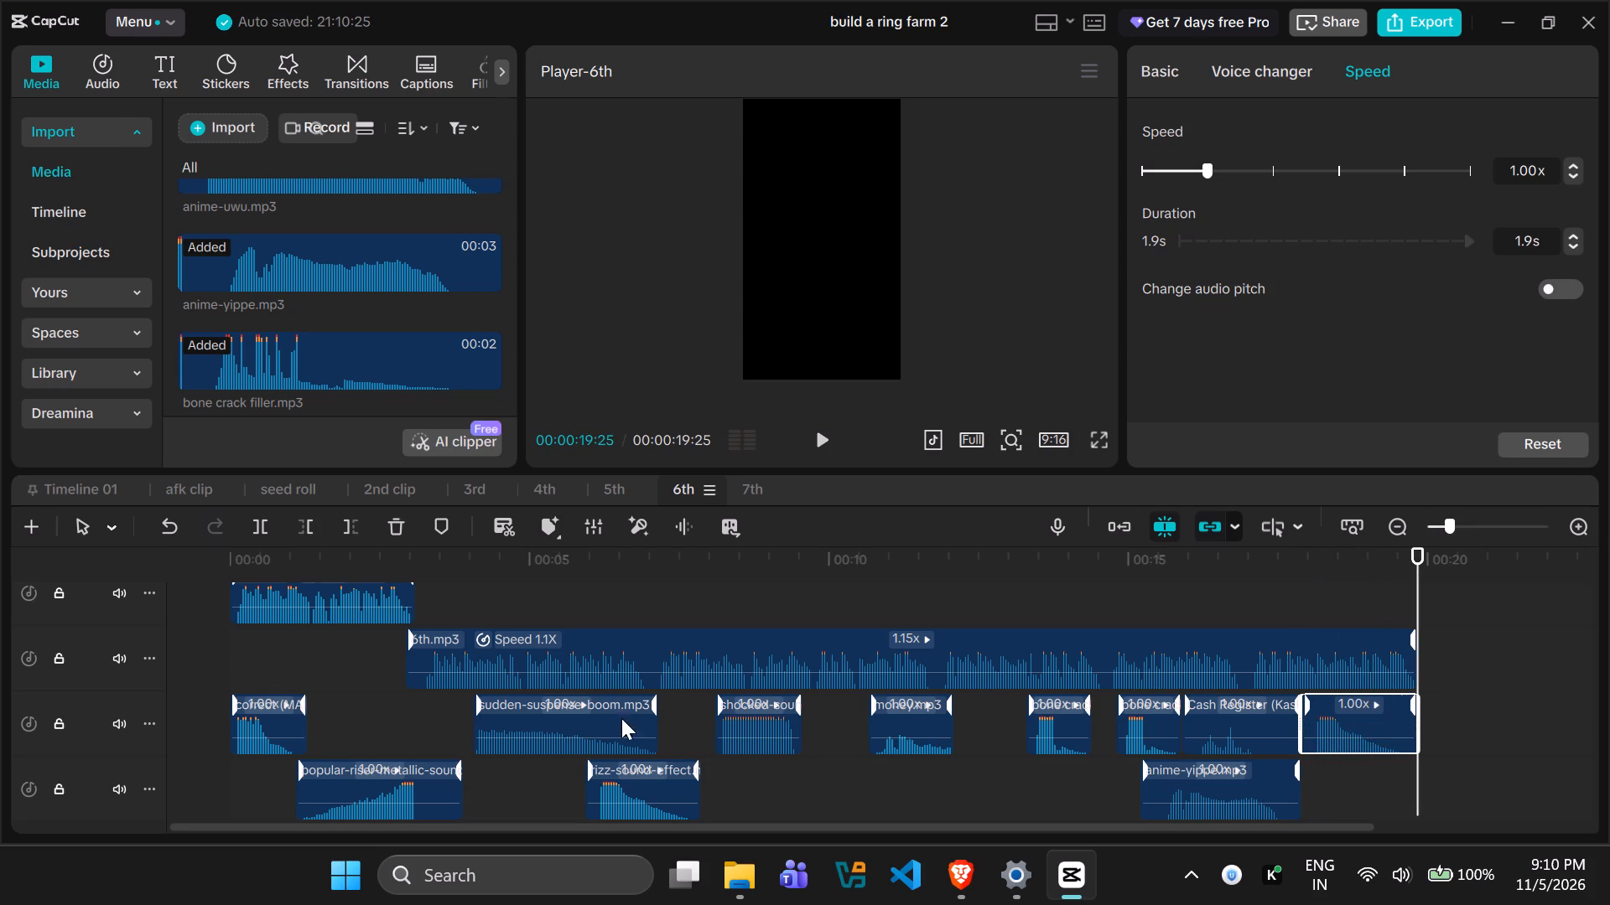
Play the 6th timeline from the start to about 10.5 s and import punch filler from the I used them folder.
left_click_drag(1414, 578, 0, 588)
key("space")
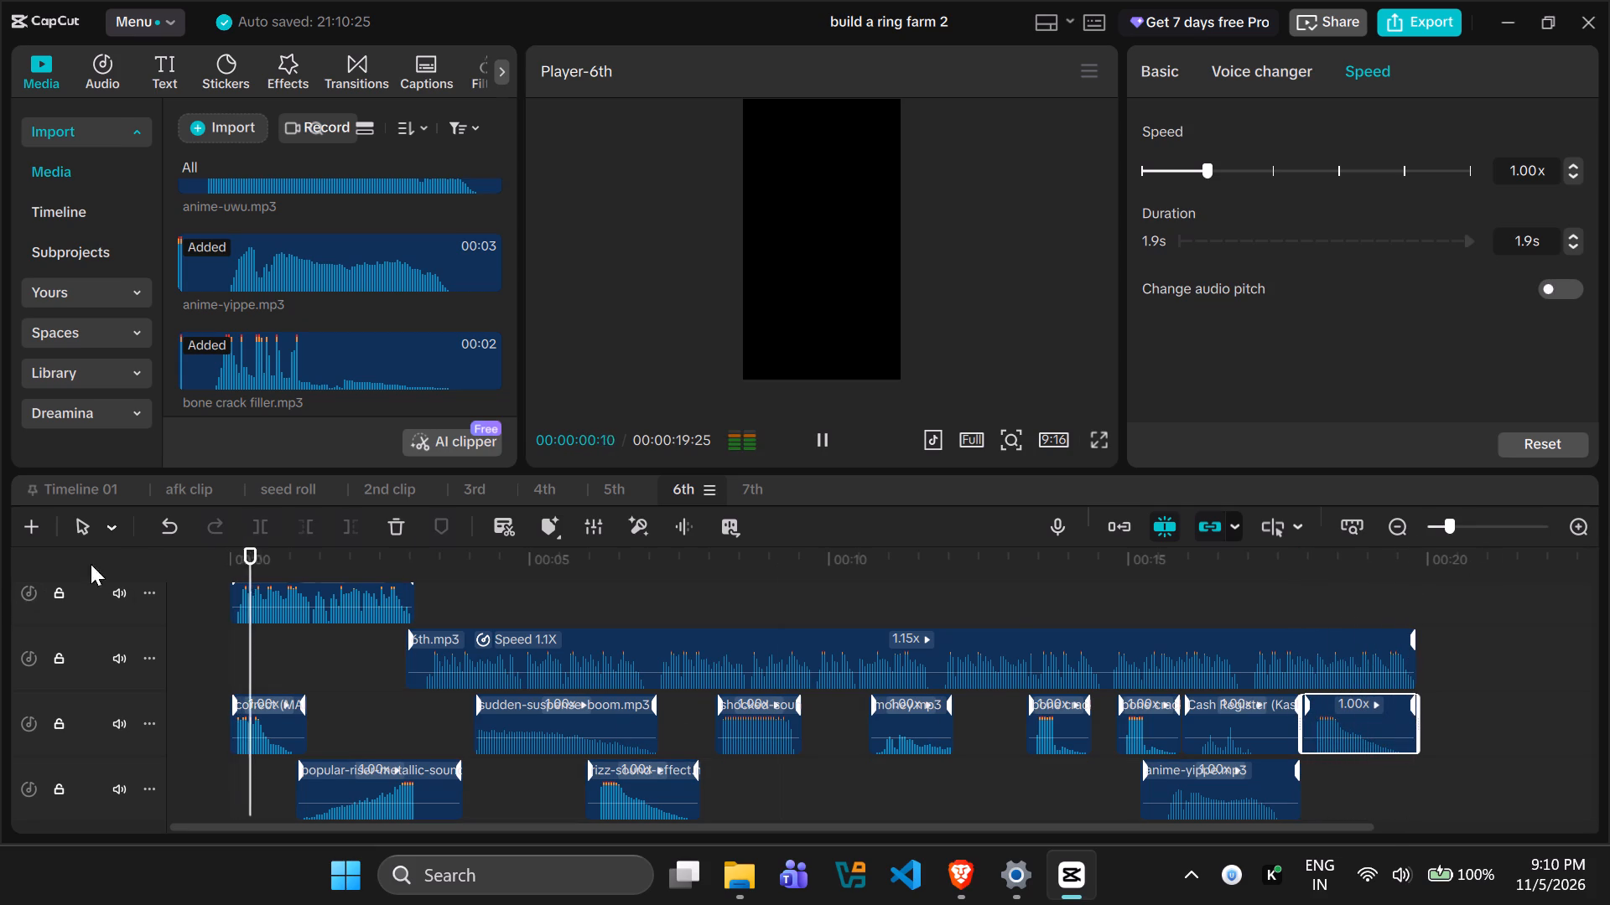
scroll(626, 701, "down", 3)
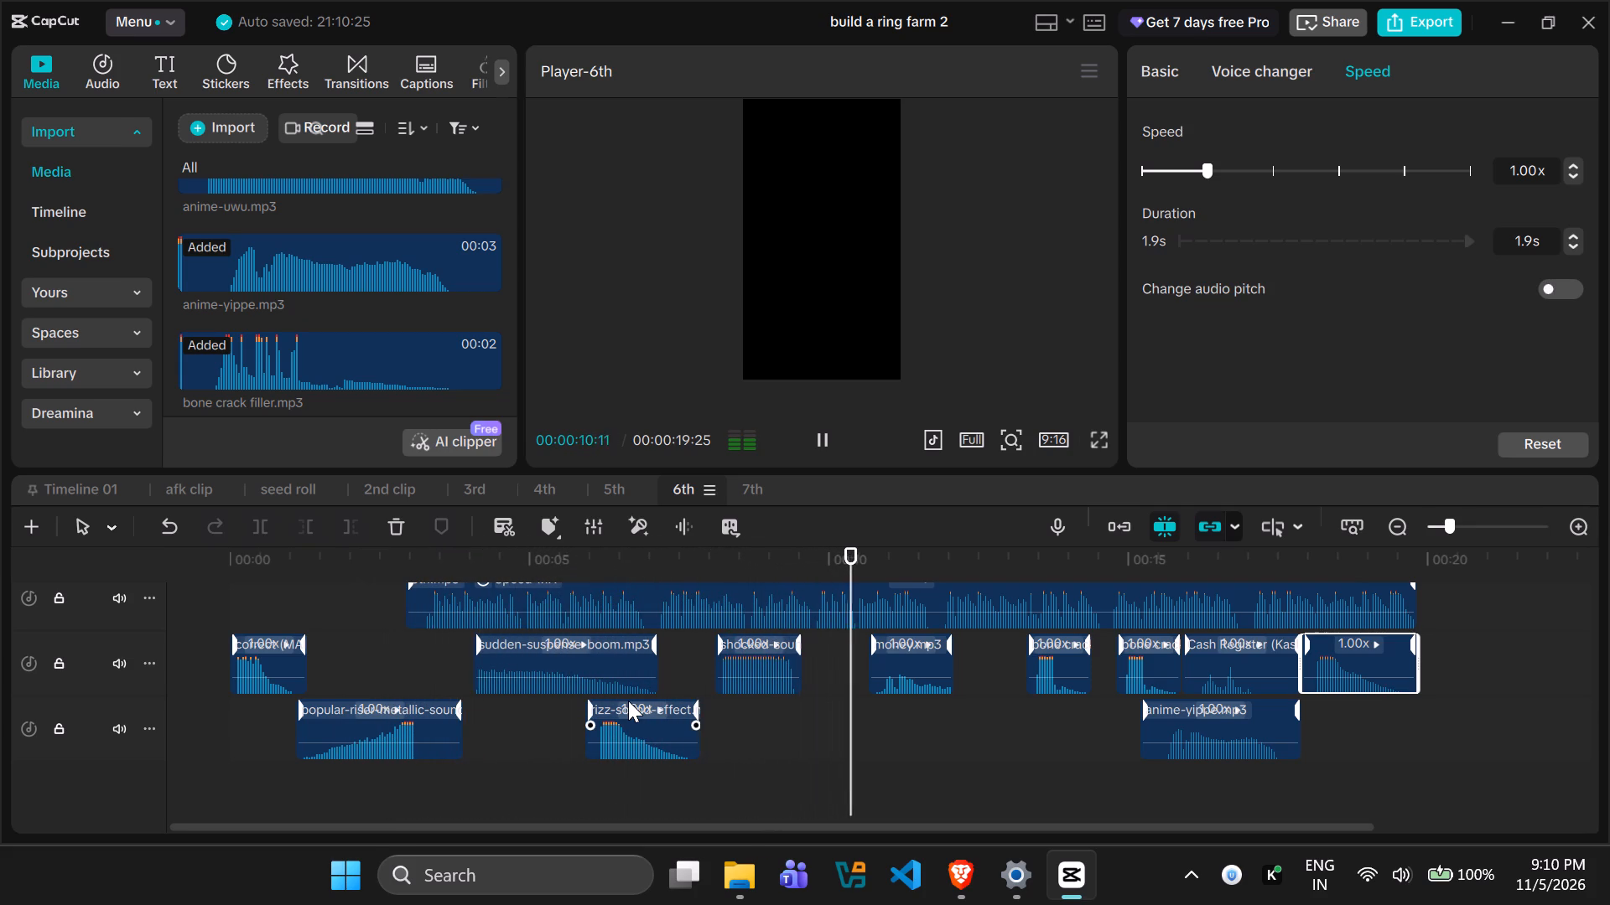
key("space")
left_click(207, 106)
left_click(217, 118)
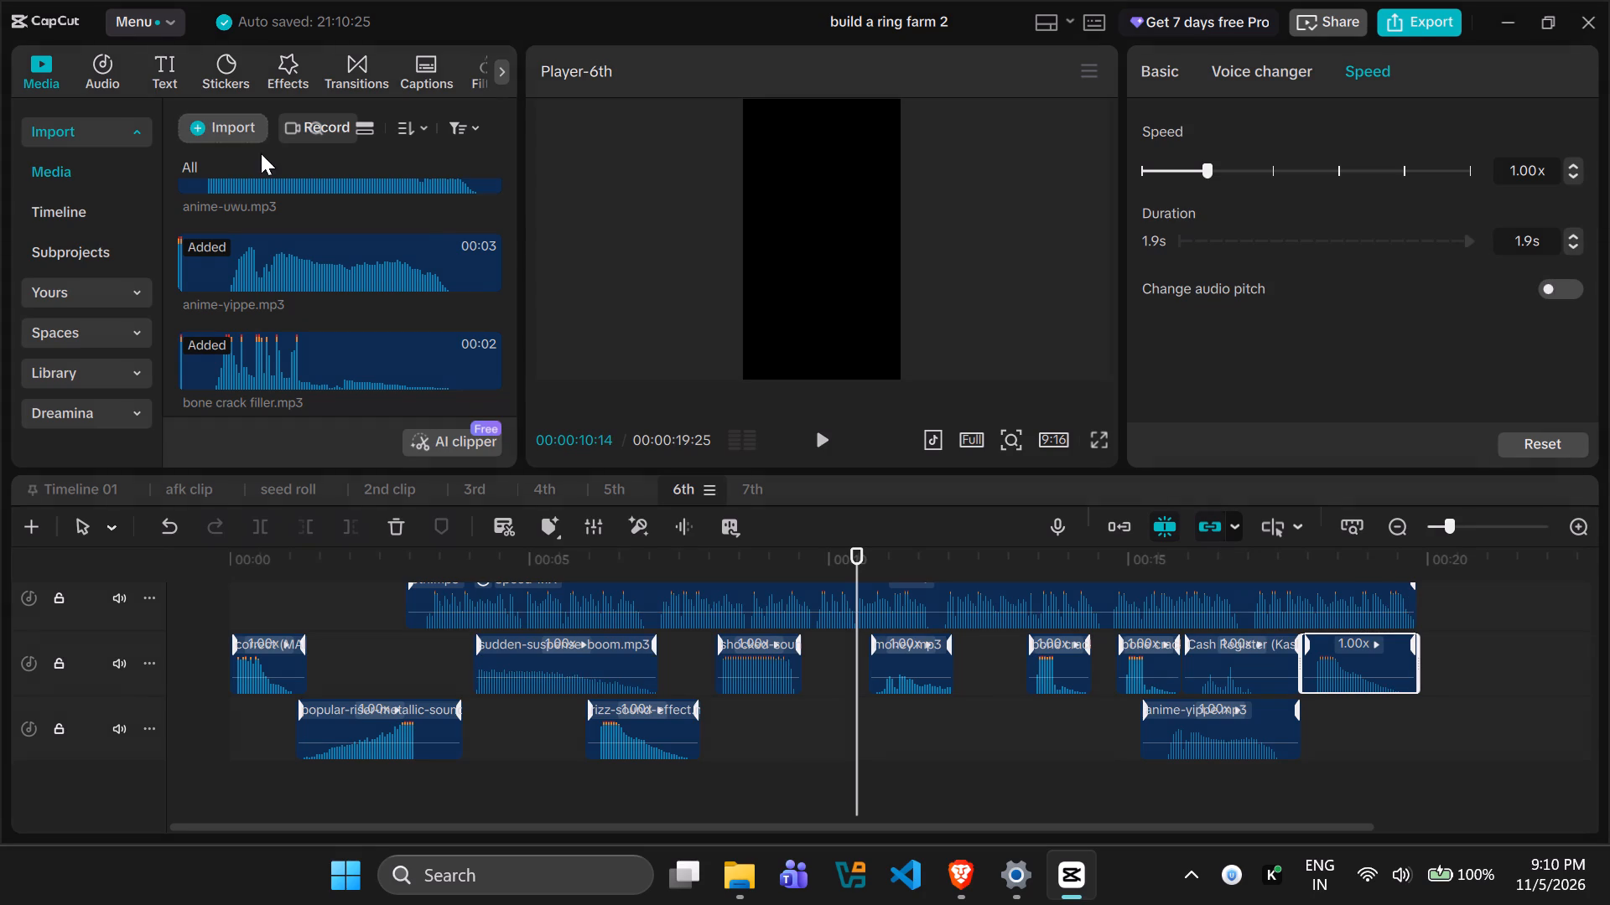
left_click(268, 168)
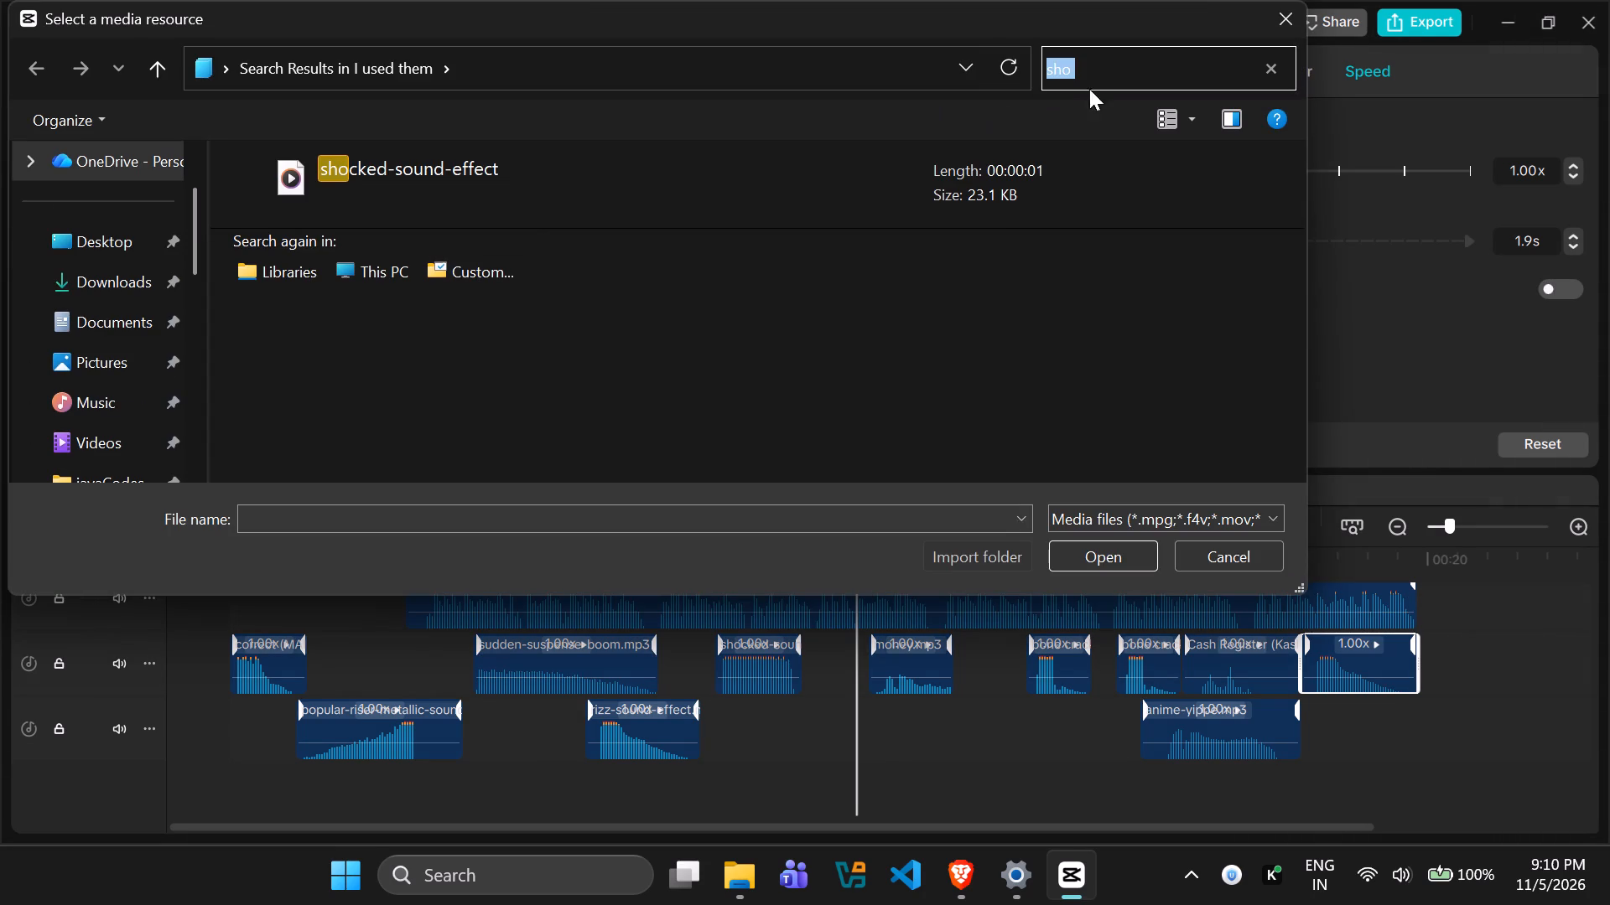
left_click(1265, 73)
type("punch")
key("Return")
left_click(932, 200)
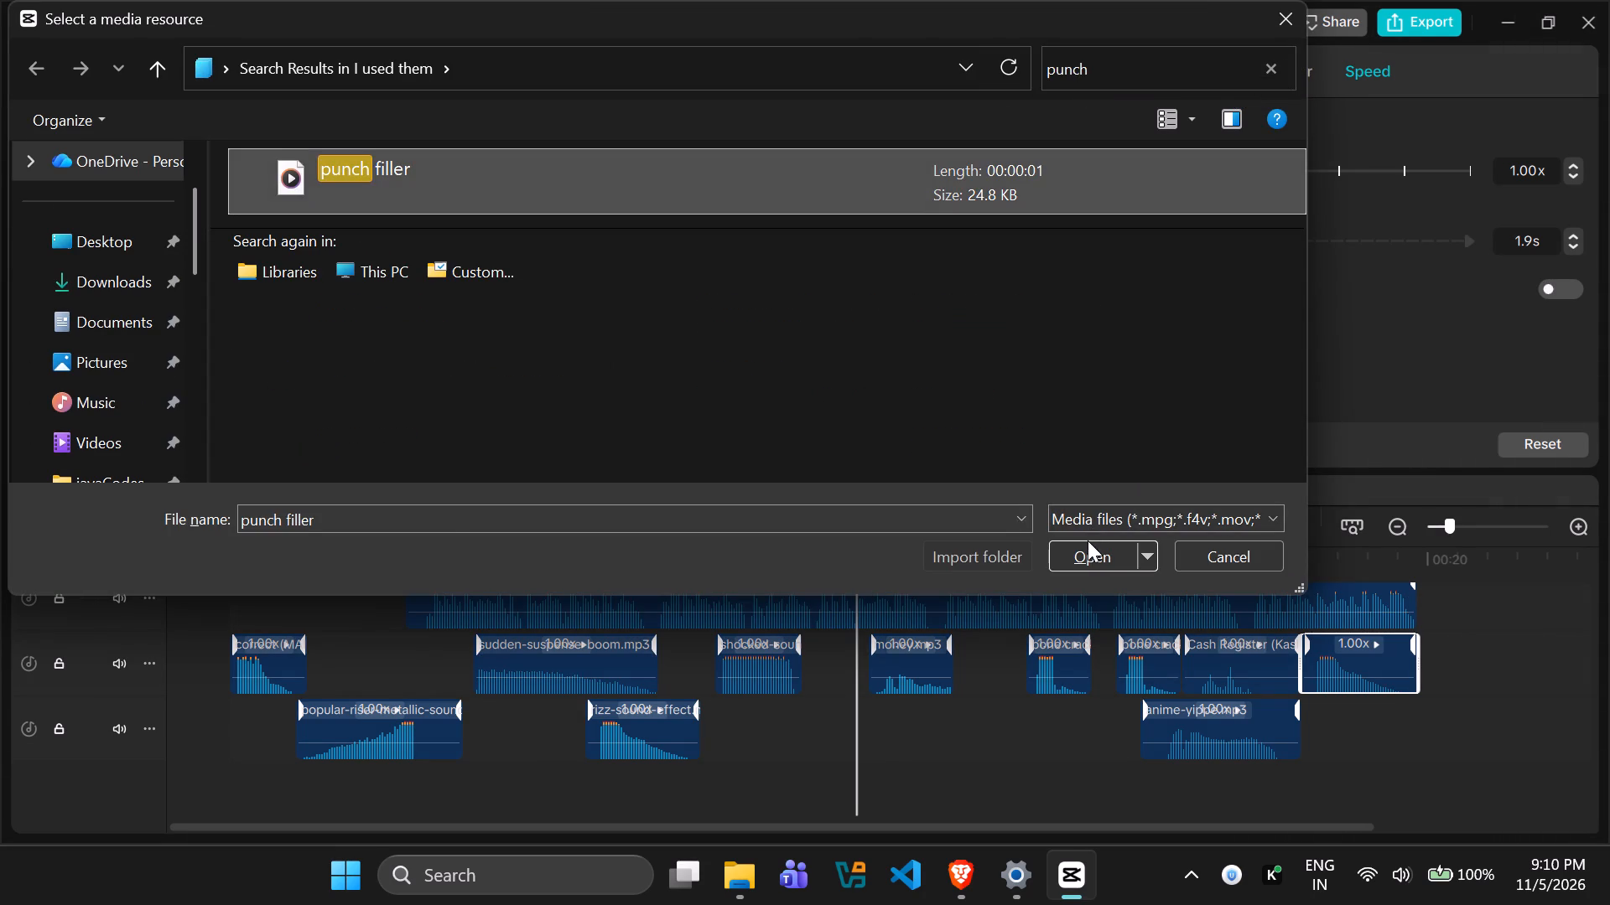
left_click(1088, 546)
Place punch filler.mp3 at about 9.3 s on the lowest track and paste copies at about 12.4 s and 18.4 s.
left_click_drag(267, 221, 802, 747)
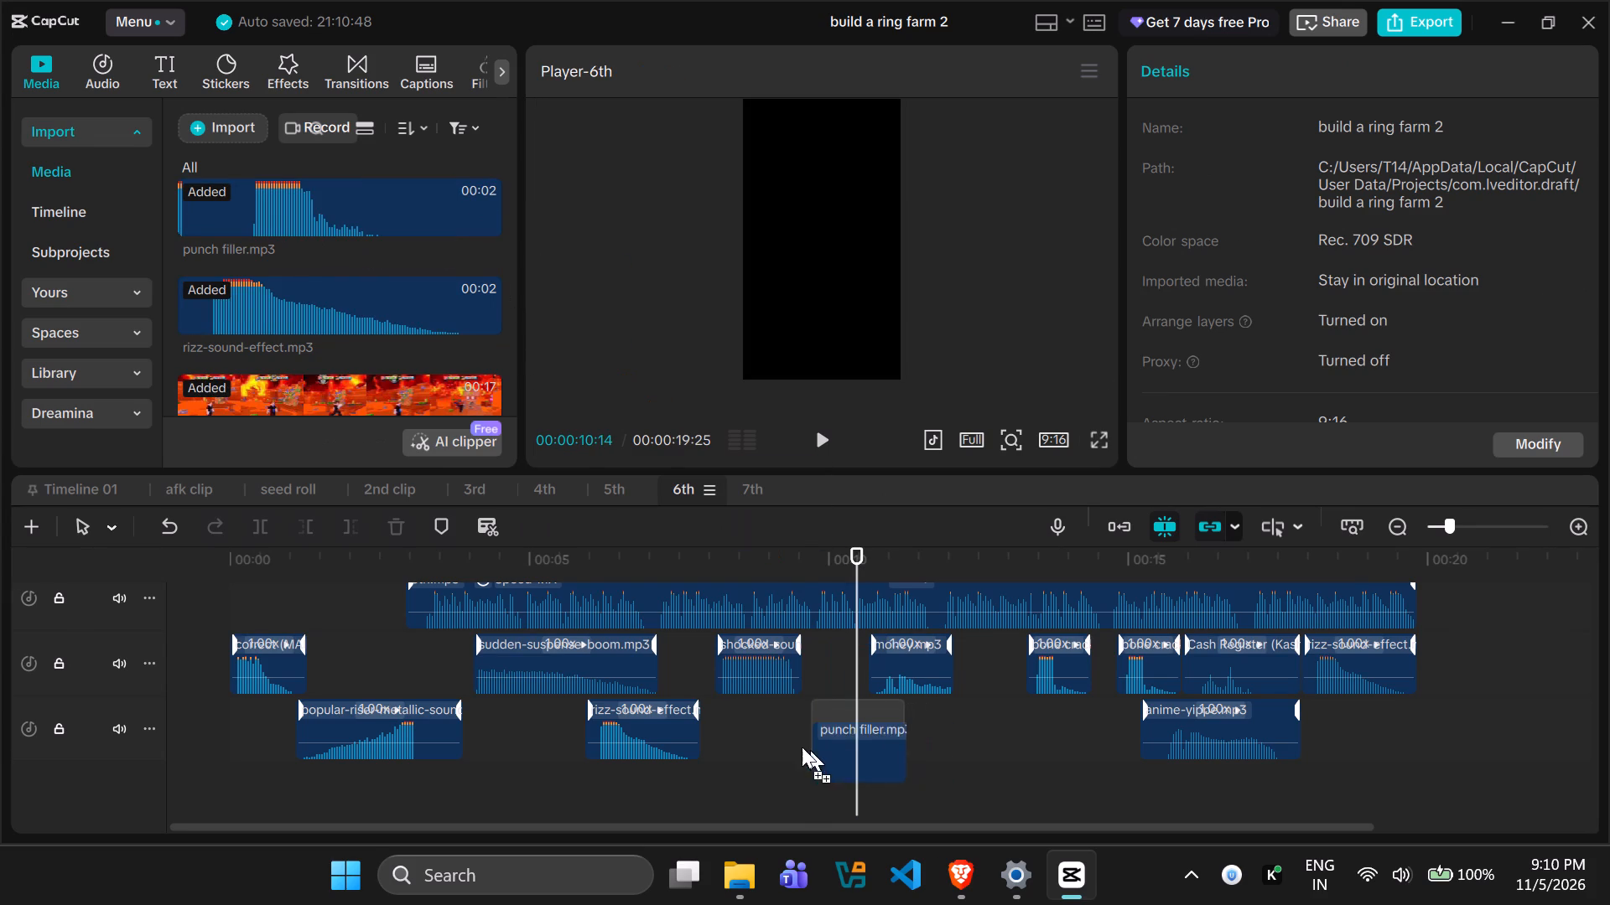
left_click_drag(802, 747, 791, 742)
key("ctrl+c")
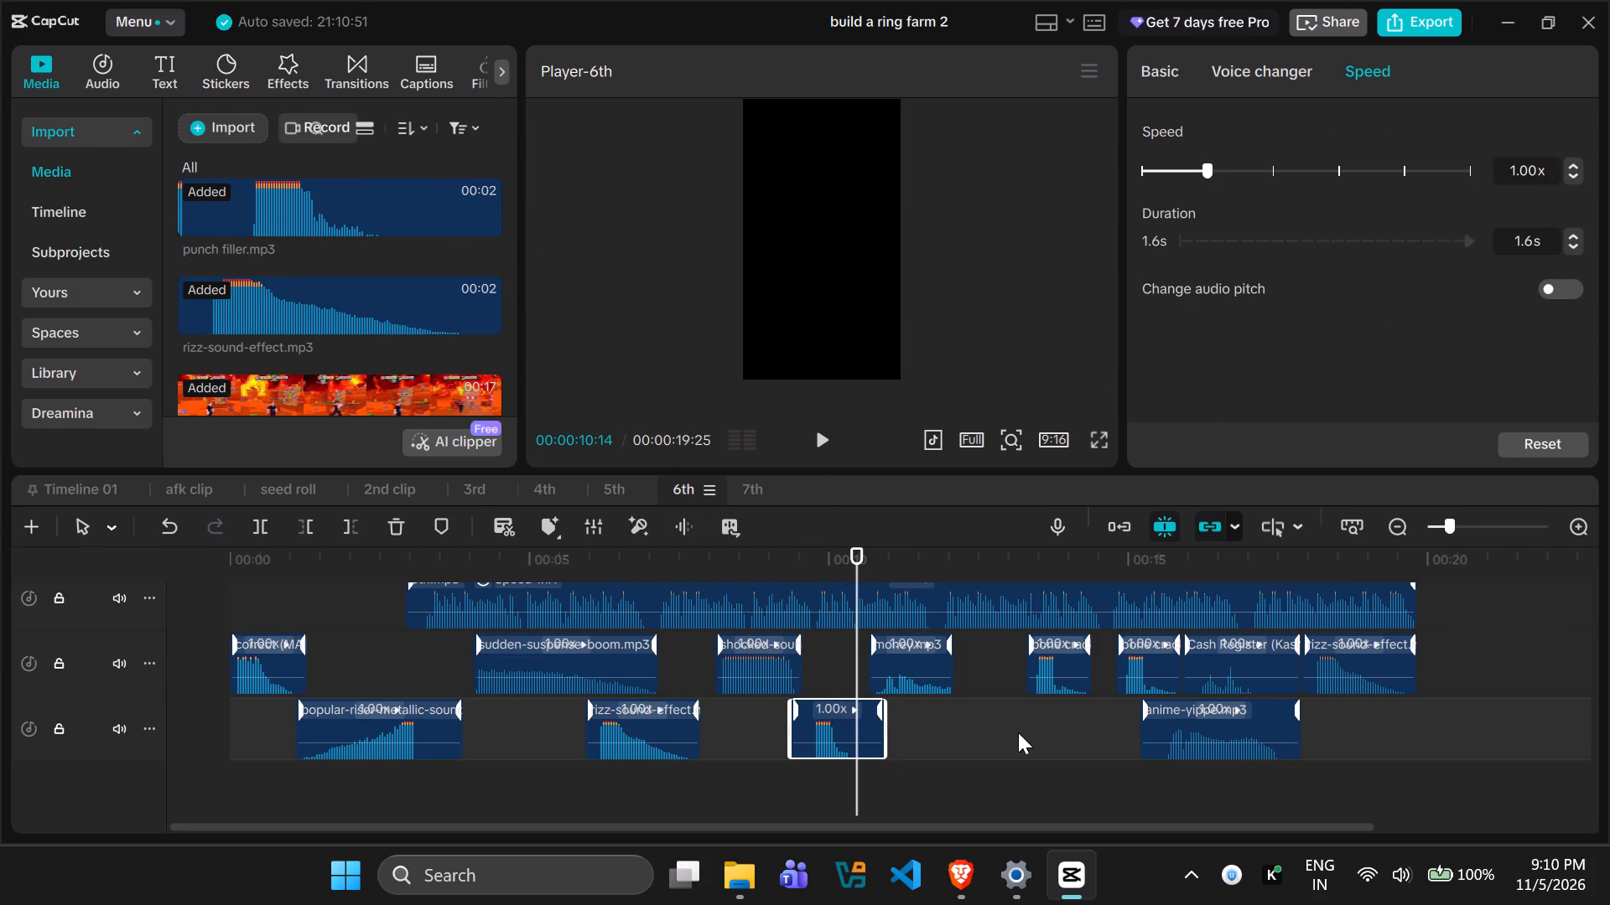
left_click(1001, 727)
left_click_drag(1000, 727, 971, 723)
key("ctrl+v")
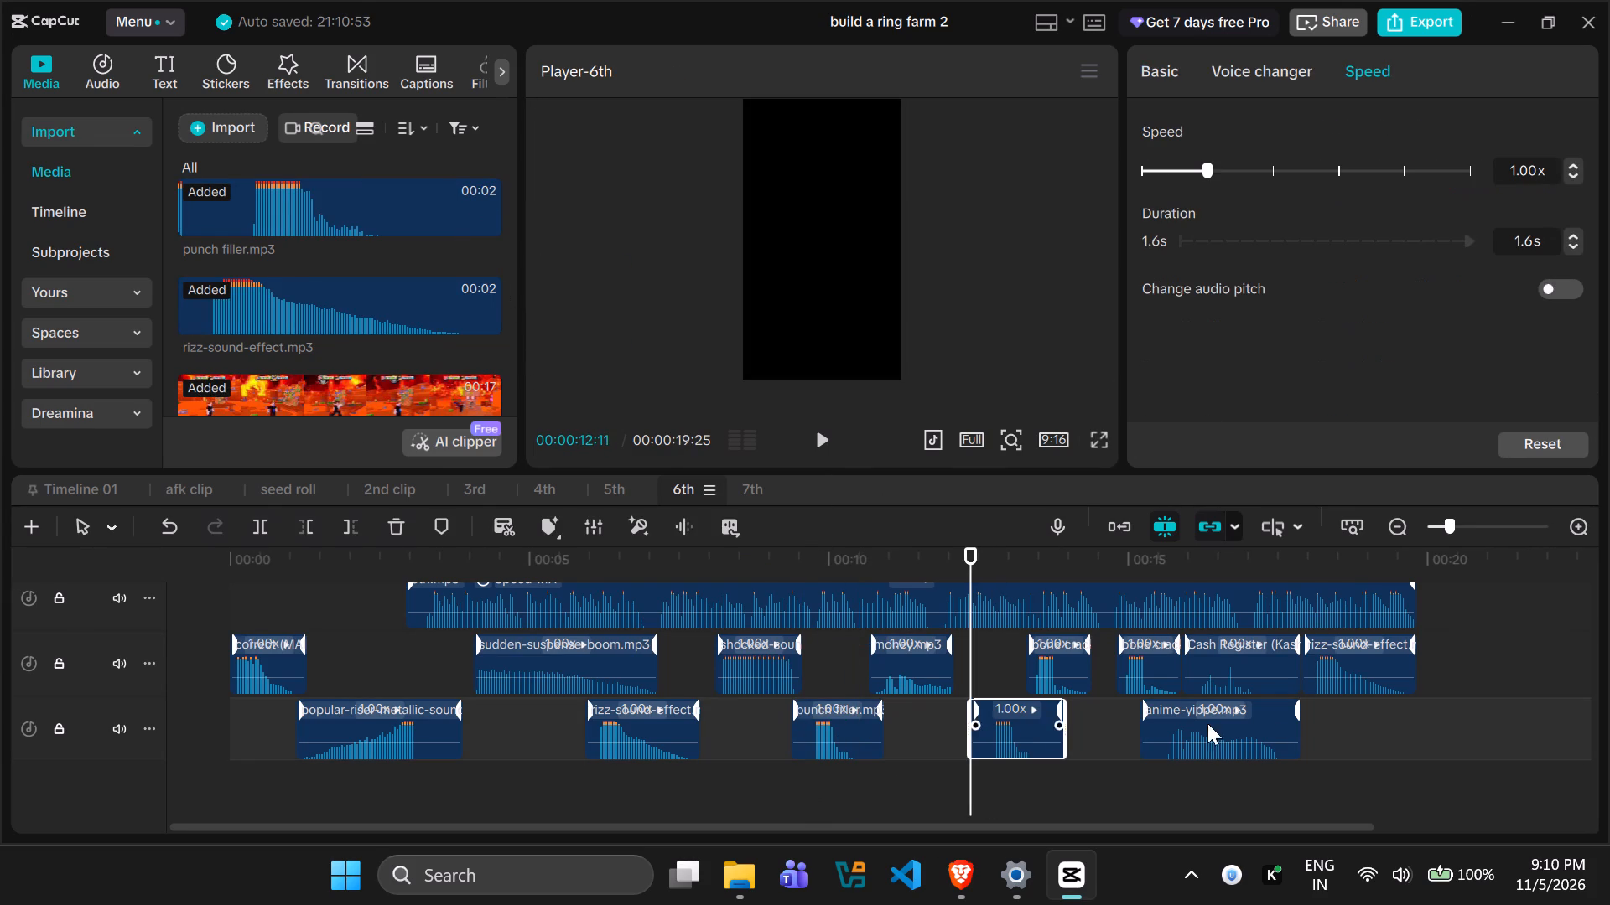
left_click(1359, 730)
left_click_drag(1359, 735, 1332, 735, "ctrl")
key("ctrl+v")
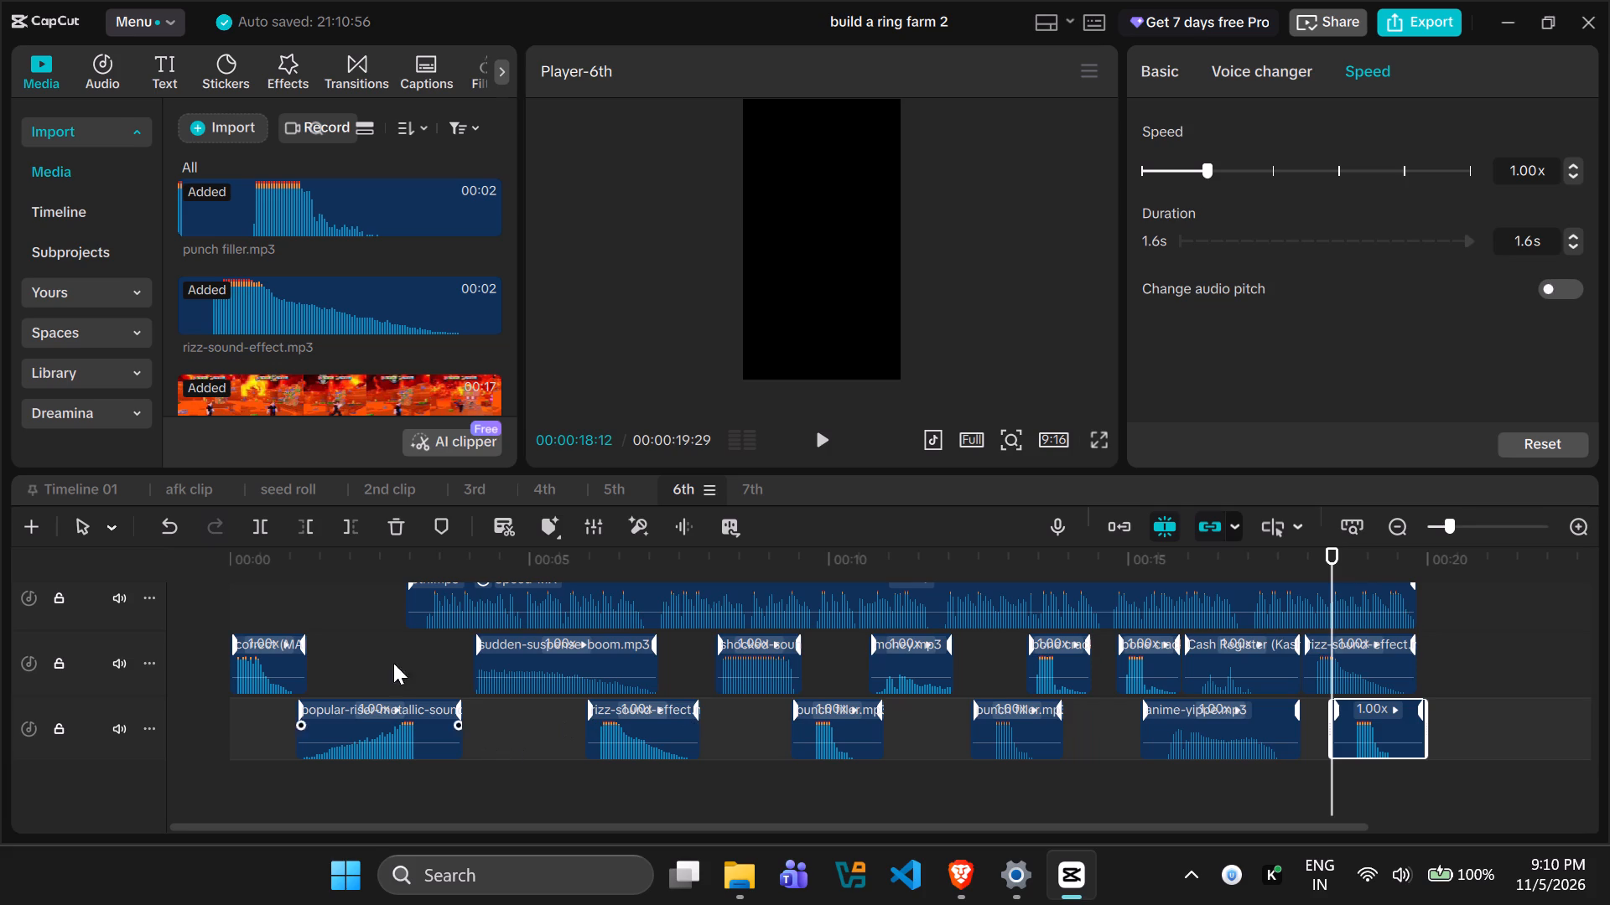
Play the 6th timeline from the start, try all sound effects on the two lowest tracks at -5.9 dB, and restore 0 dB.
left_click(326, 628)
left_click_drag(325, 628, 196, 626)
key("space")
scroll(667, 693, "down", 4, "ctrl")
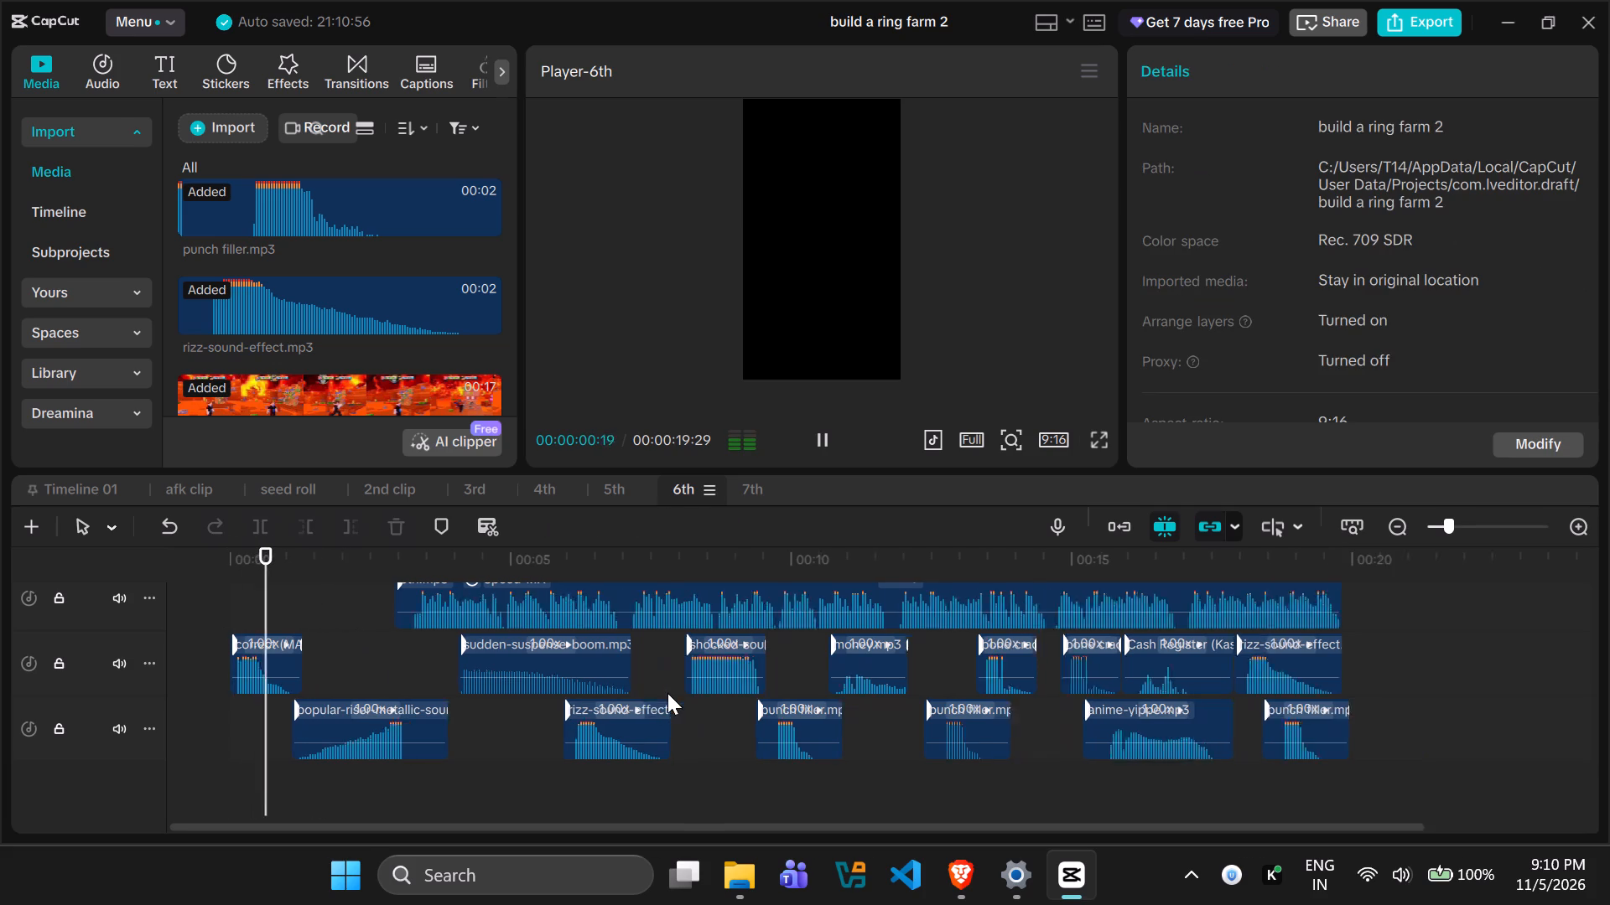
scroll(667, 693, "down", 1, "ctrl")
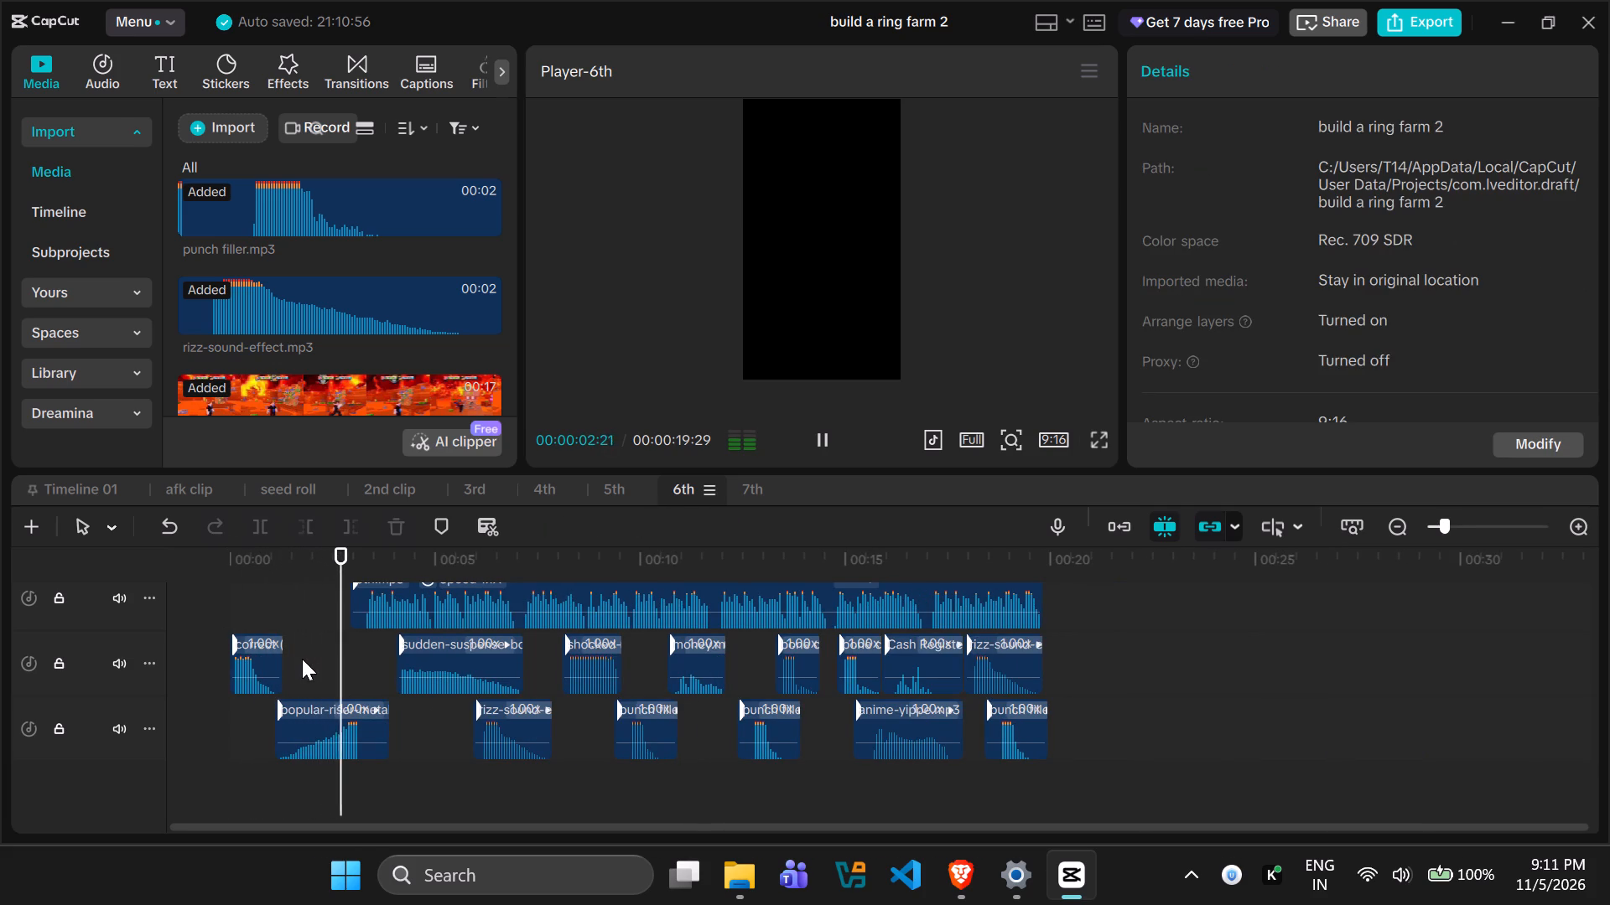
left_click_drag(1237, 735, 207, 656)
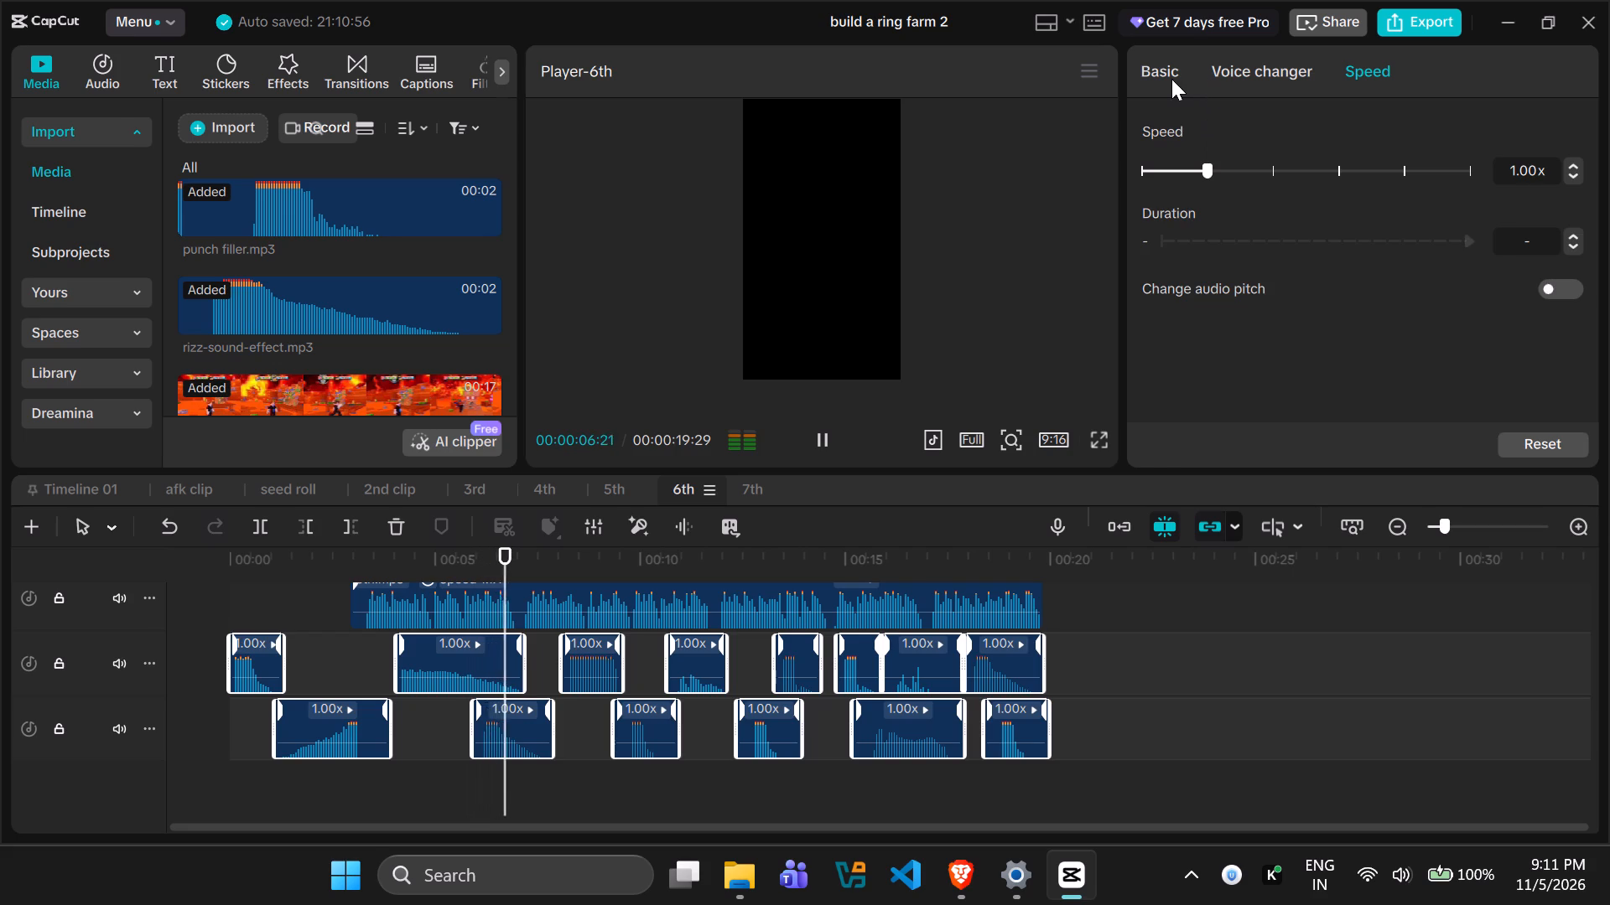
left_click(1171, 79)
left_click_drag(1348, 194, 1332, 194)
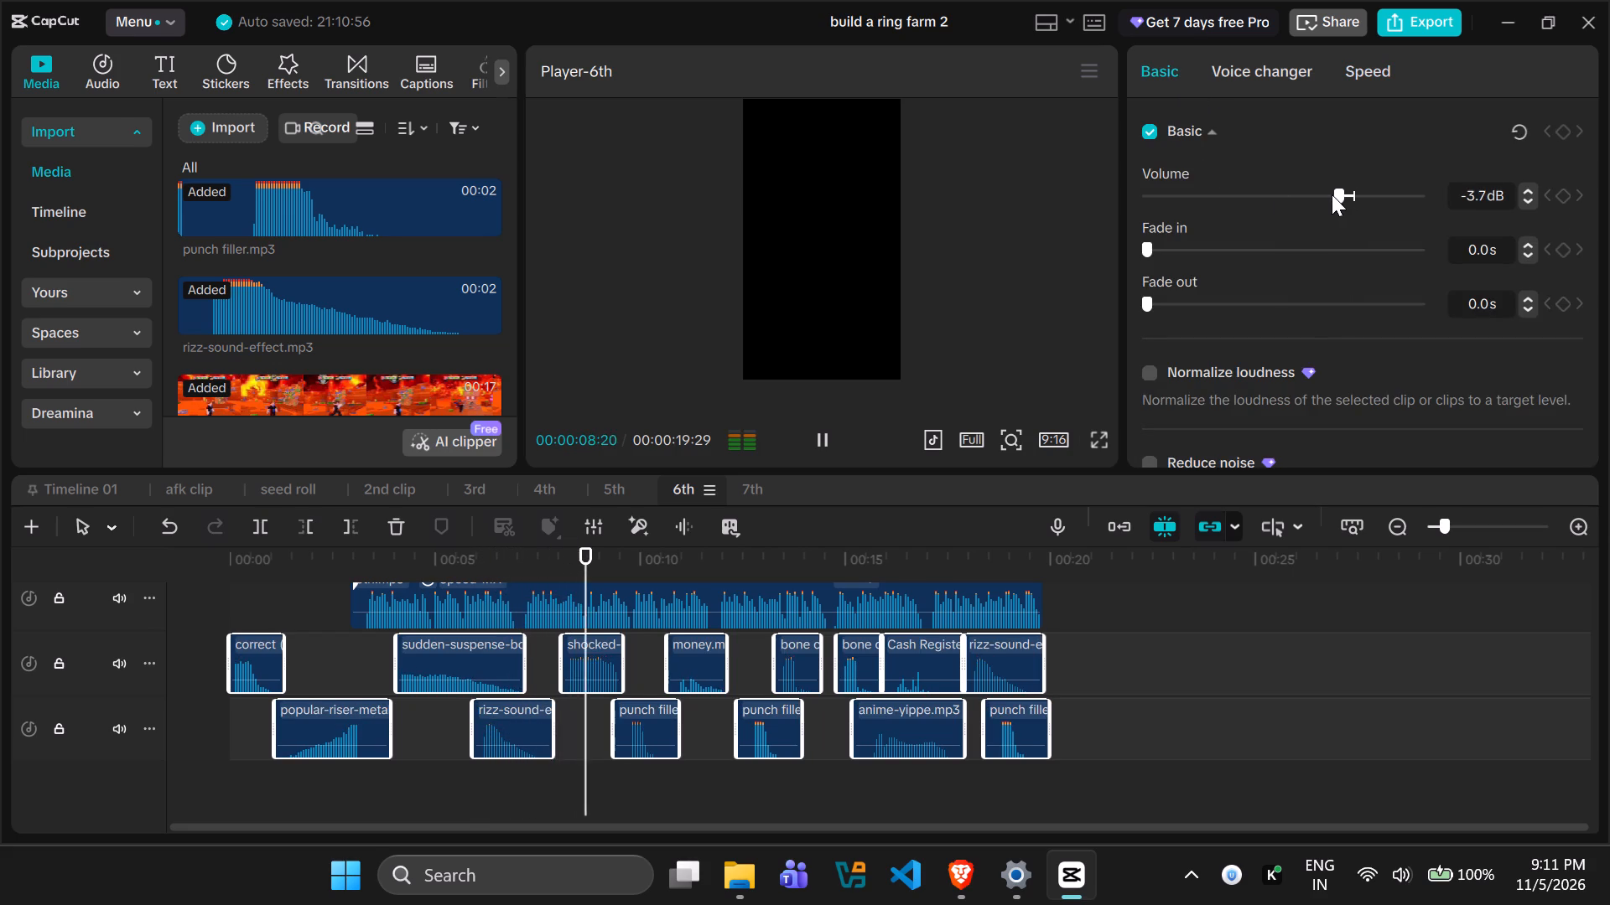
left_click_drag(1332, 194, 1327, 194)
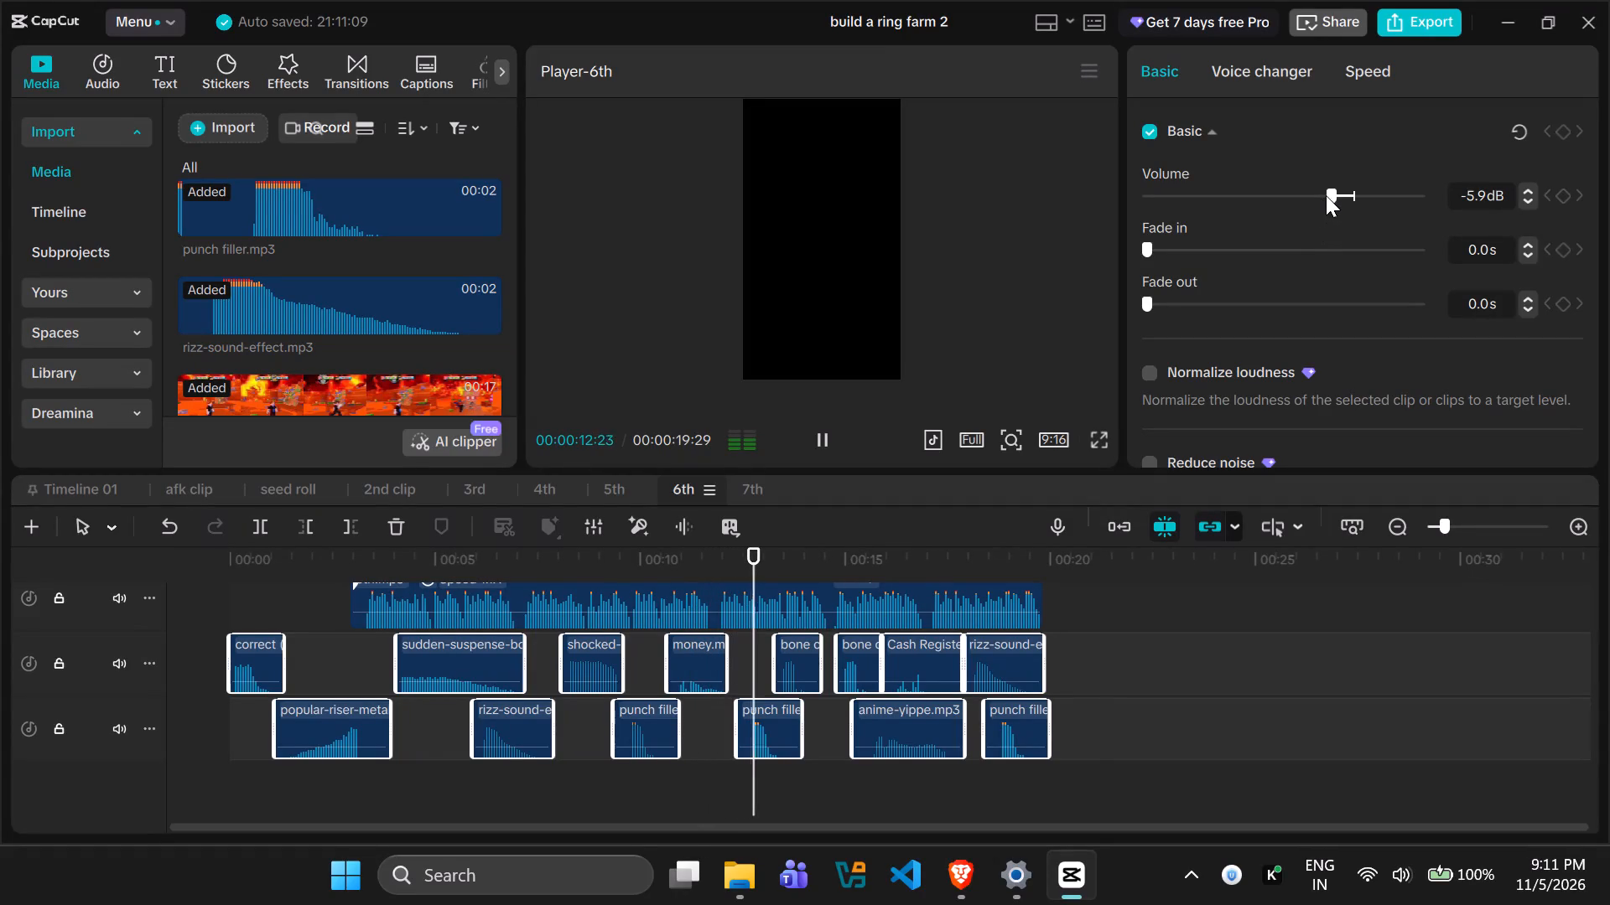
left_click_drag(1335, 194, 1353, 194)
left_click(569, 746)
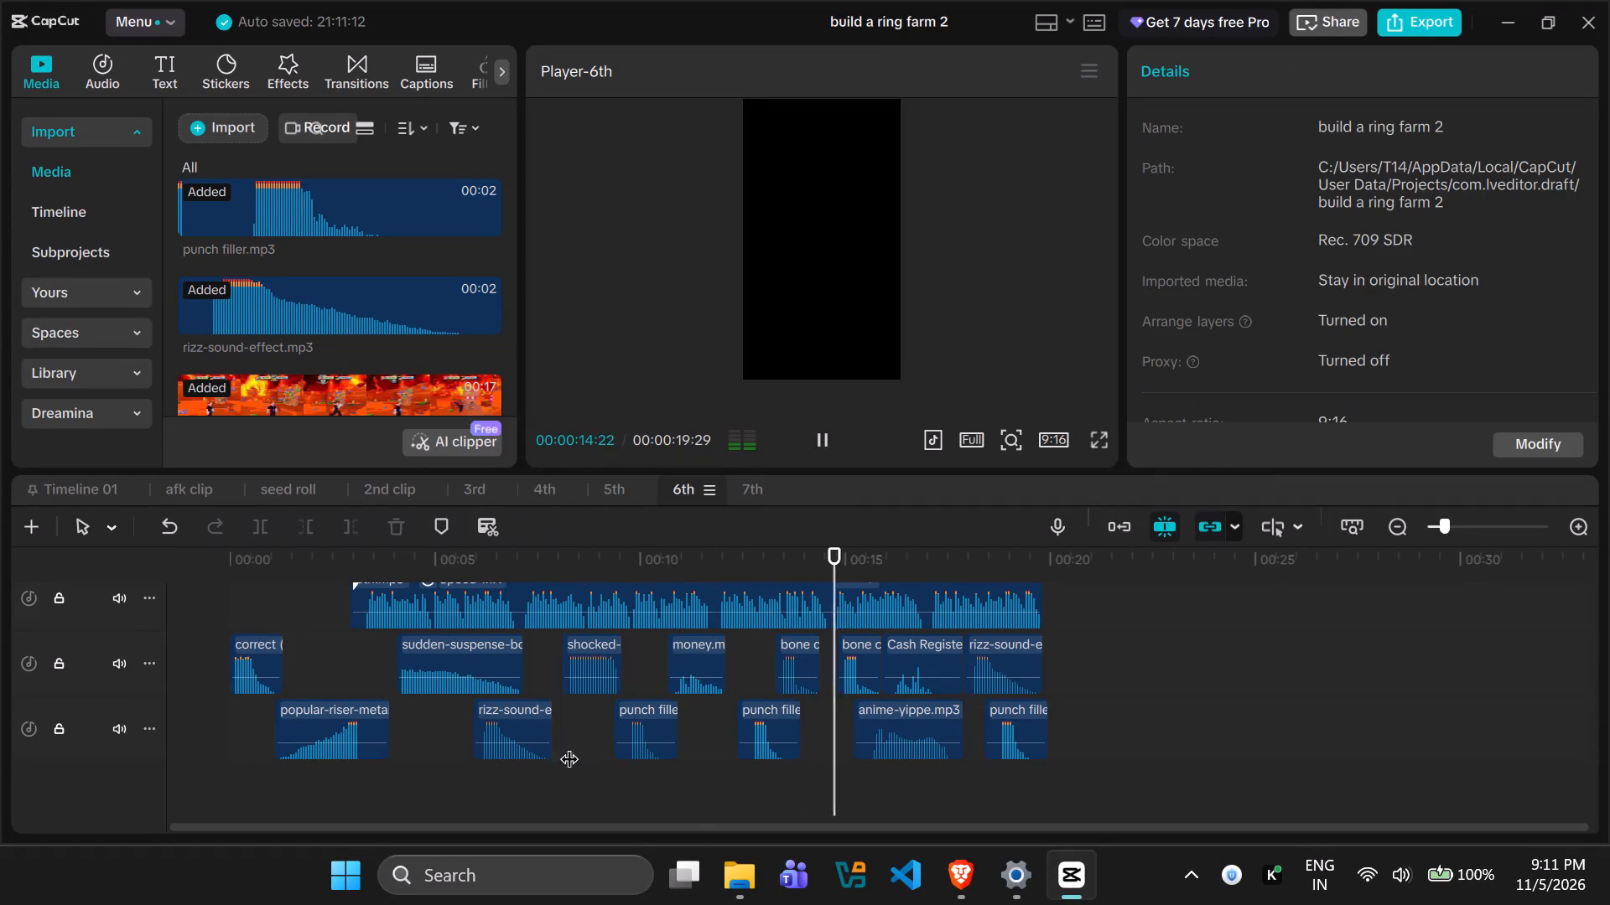
Set the volume of the first two punch filler clips, shocked-sound-effect.mp3 and the popular riser clip to -6.7 dB.
left_click(625, 725, "ctrl")
left_click(781, 719, "ctrl")
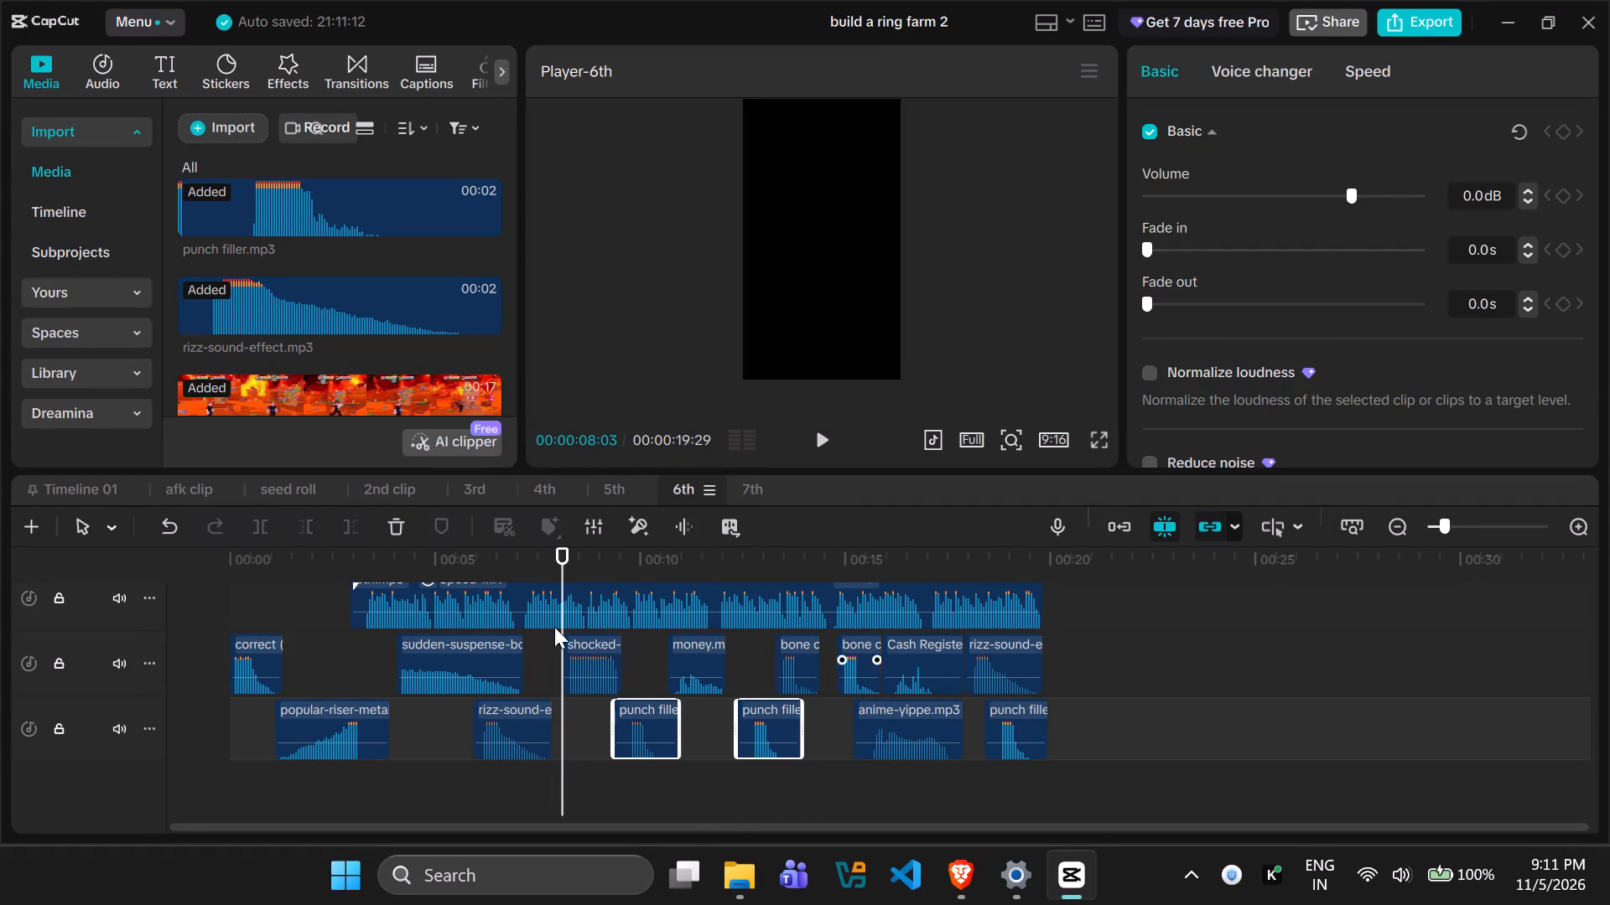
left_click(591, 665, "ctrl")
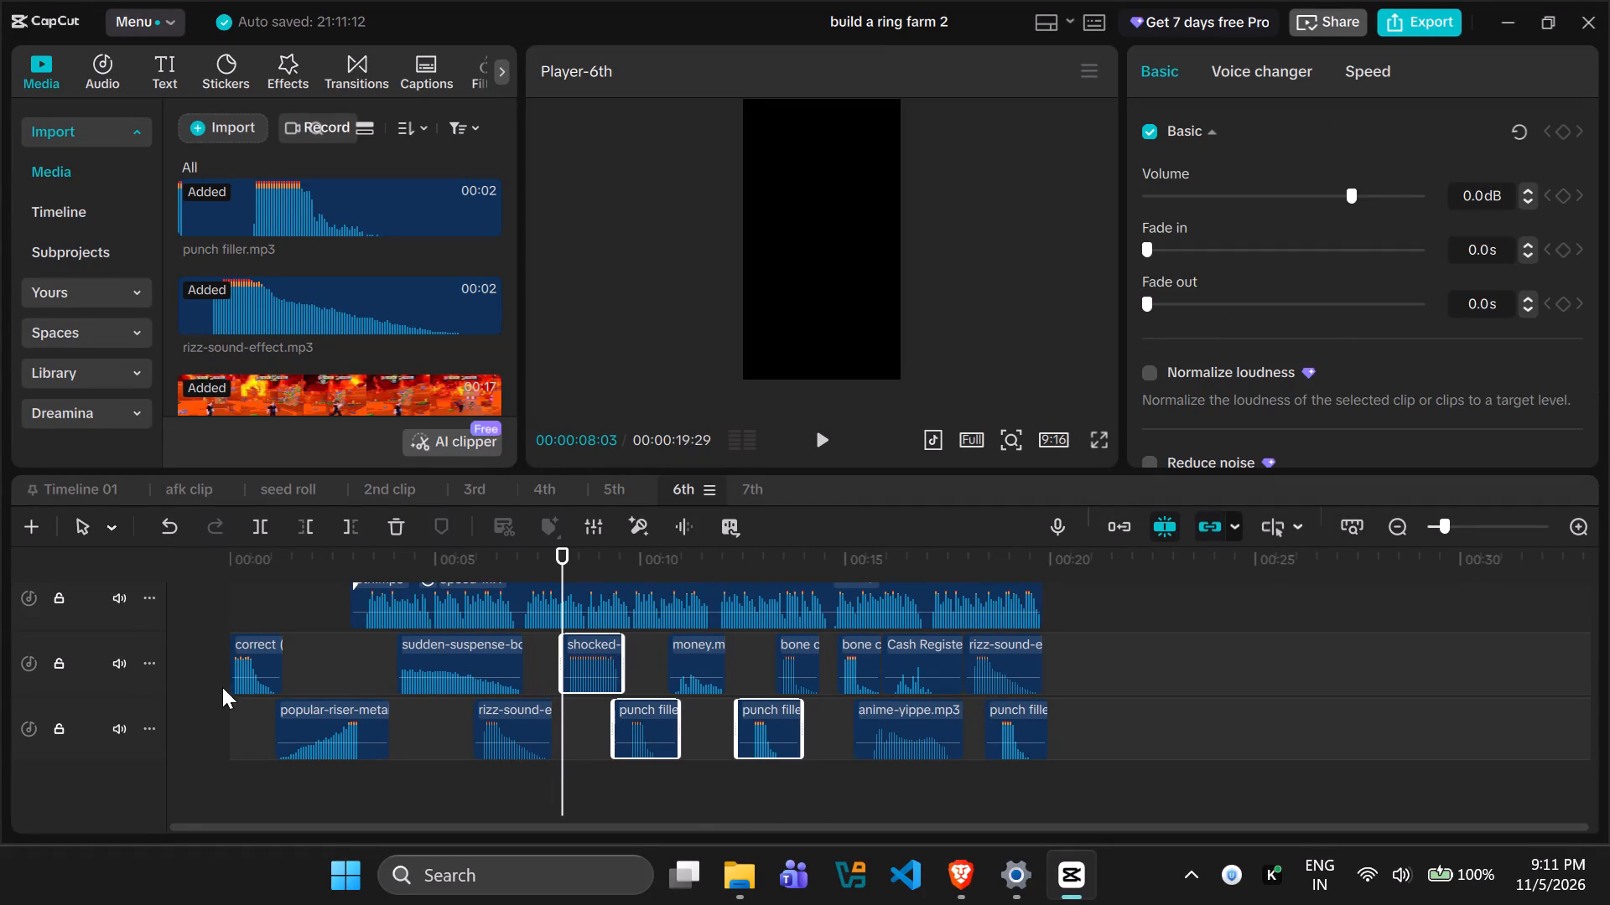
left_click(344, 718, "ctrl")
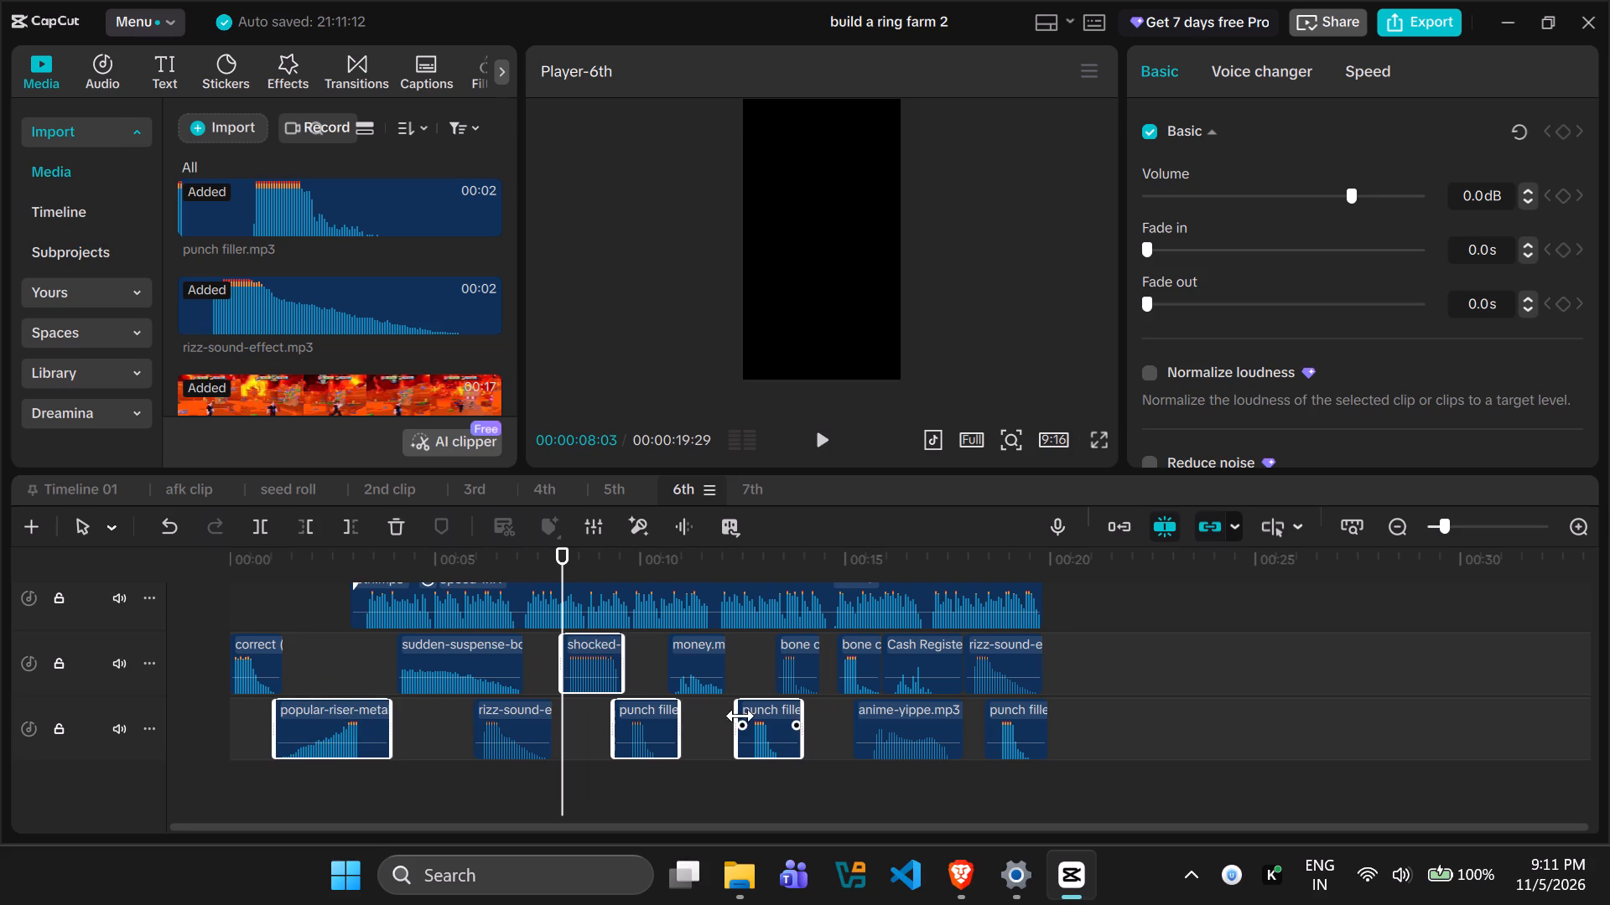
left_click_drag(1332, 204, 1331, 204)
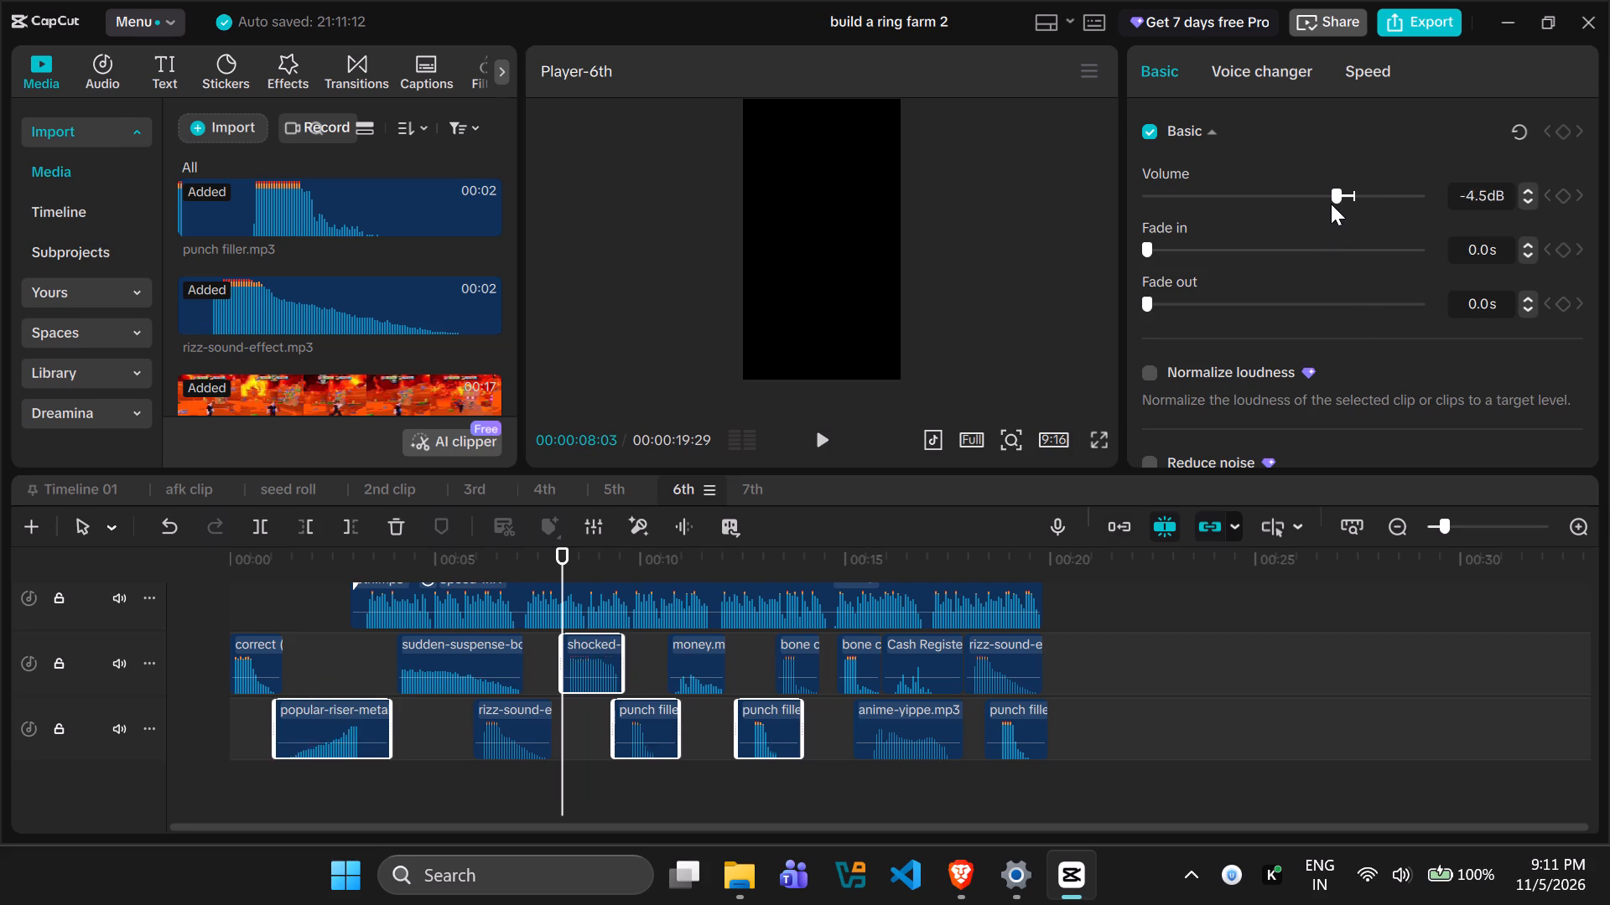
left_click_drag(1331, 204, 1324, 203)
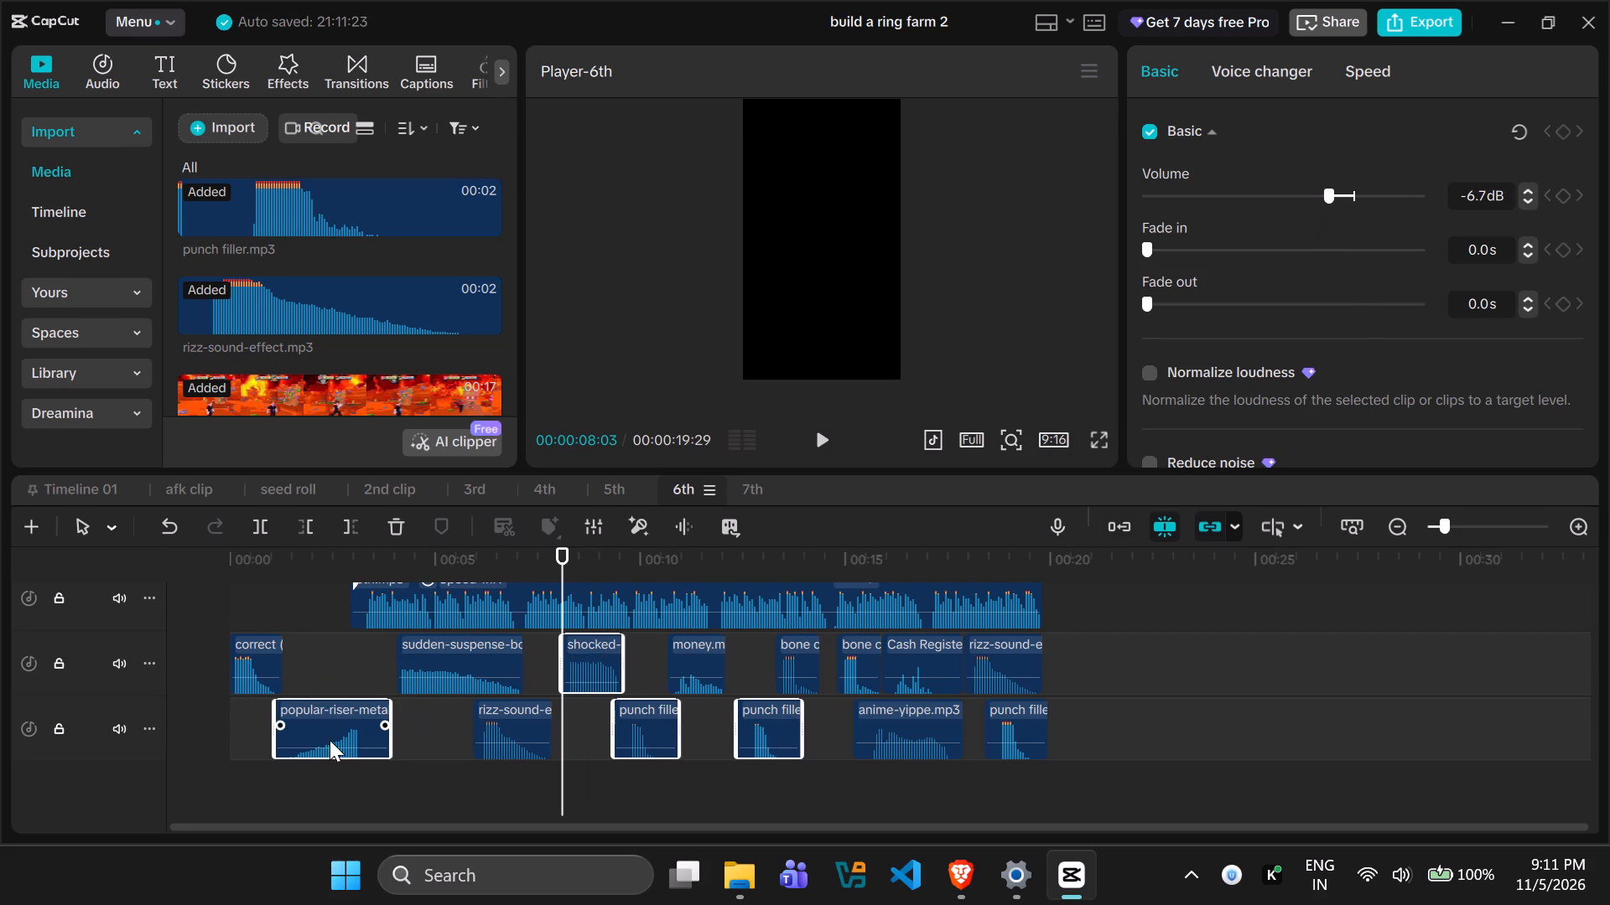
Set the volume of the first two punch filler clips and shocked-sound-effect.mp3 to -8.4 dB.
left_click(319, 740, "ctrl")
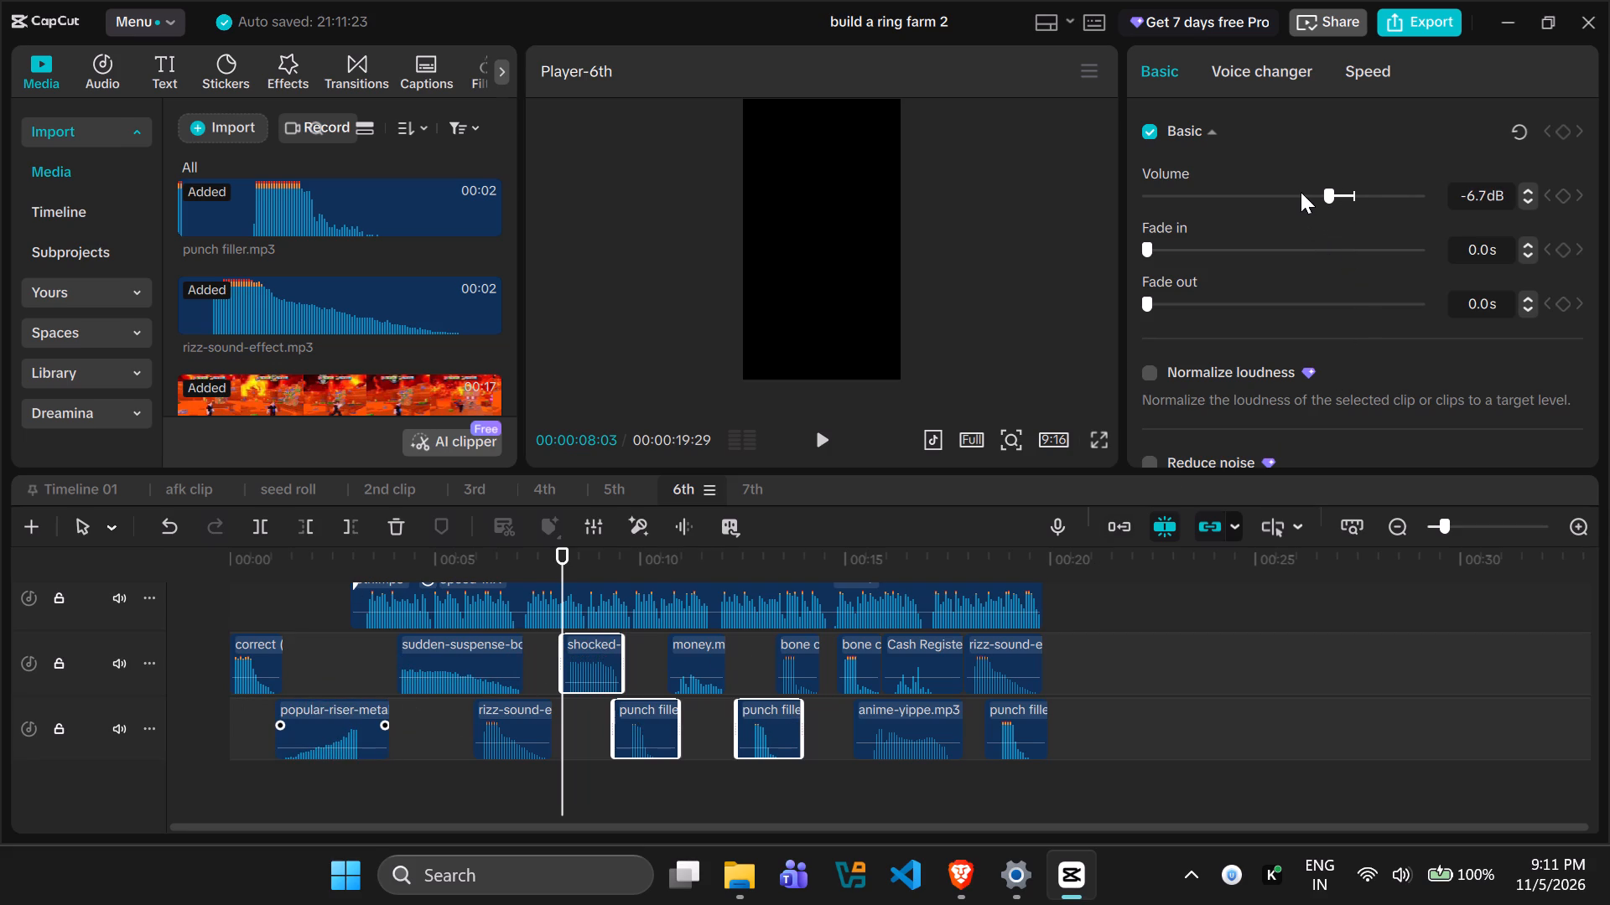
left_click(1319, 194)
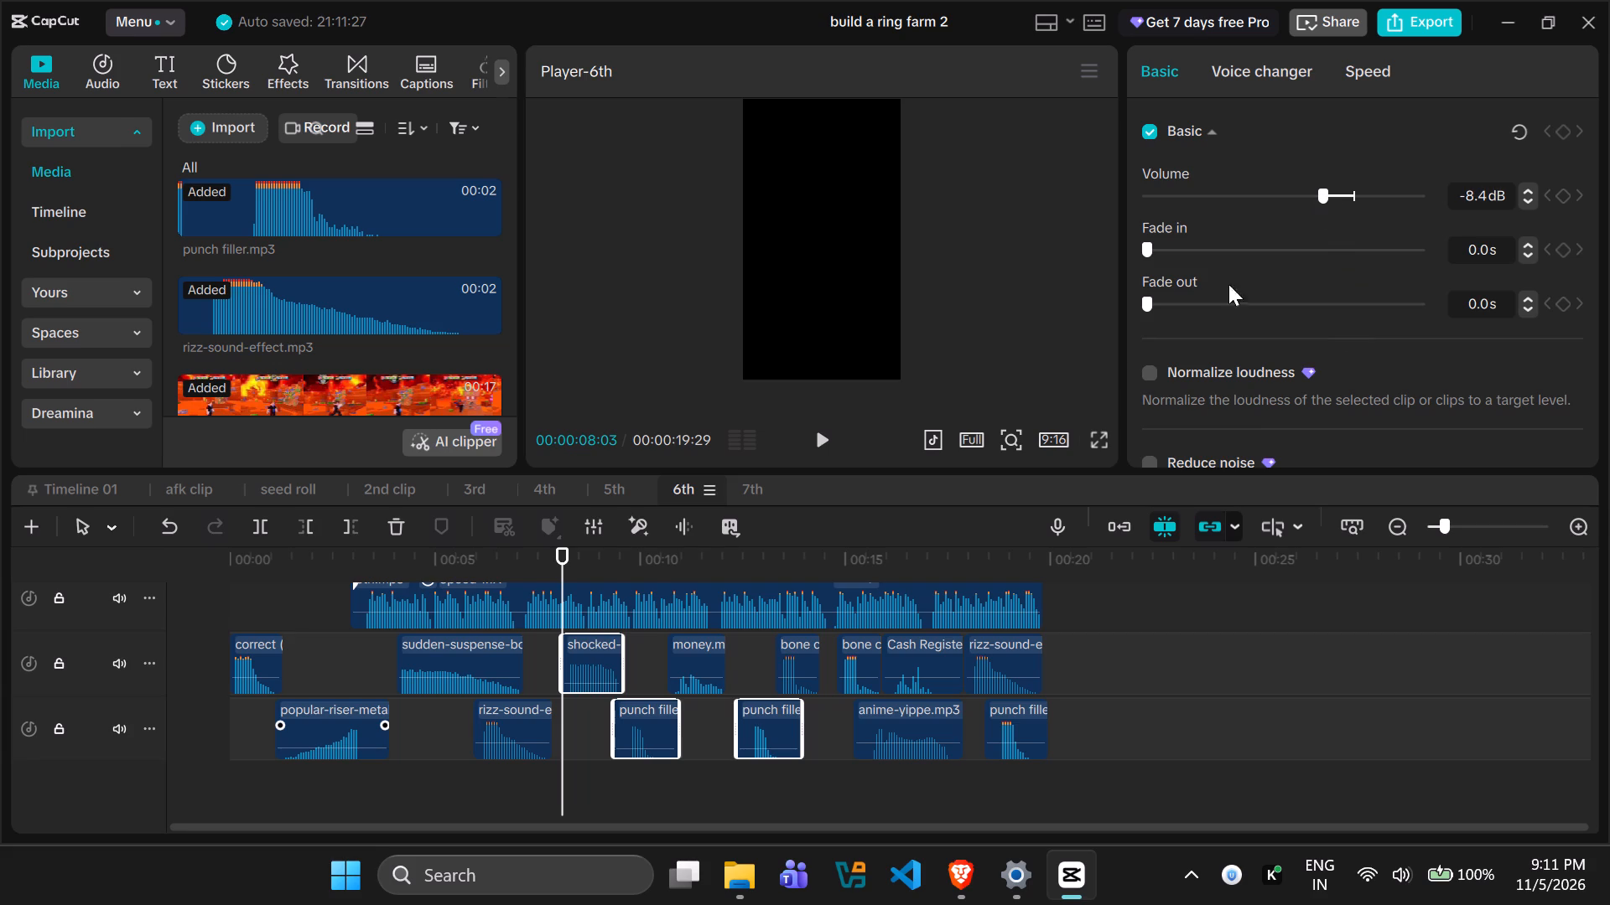
Play the opening of the 6th timeline and lower the volume of the correct sound effect at its start.
left_click(254, 603)
left_click_drag(254, 603, 188, 604)
key("space")
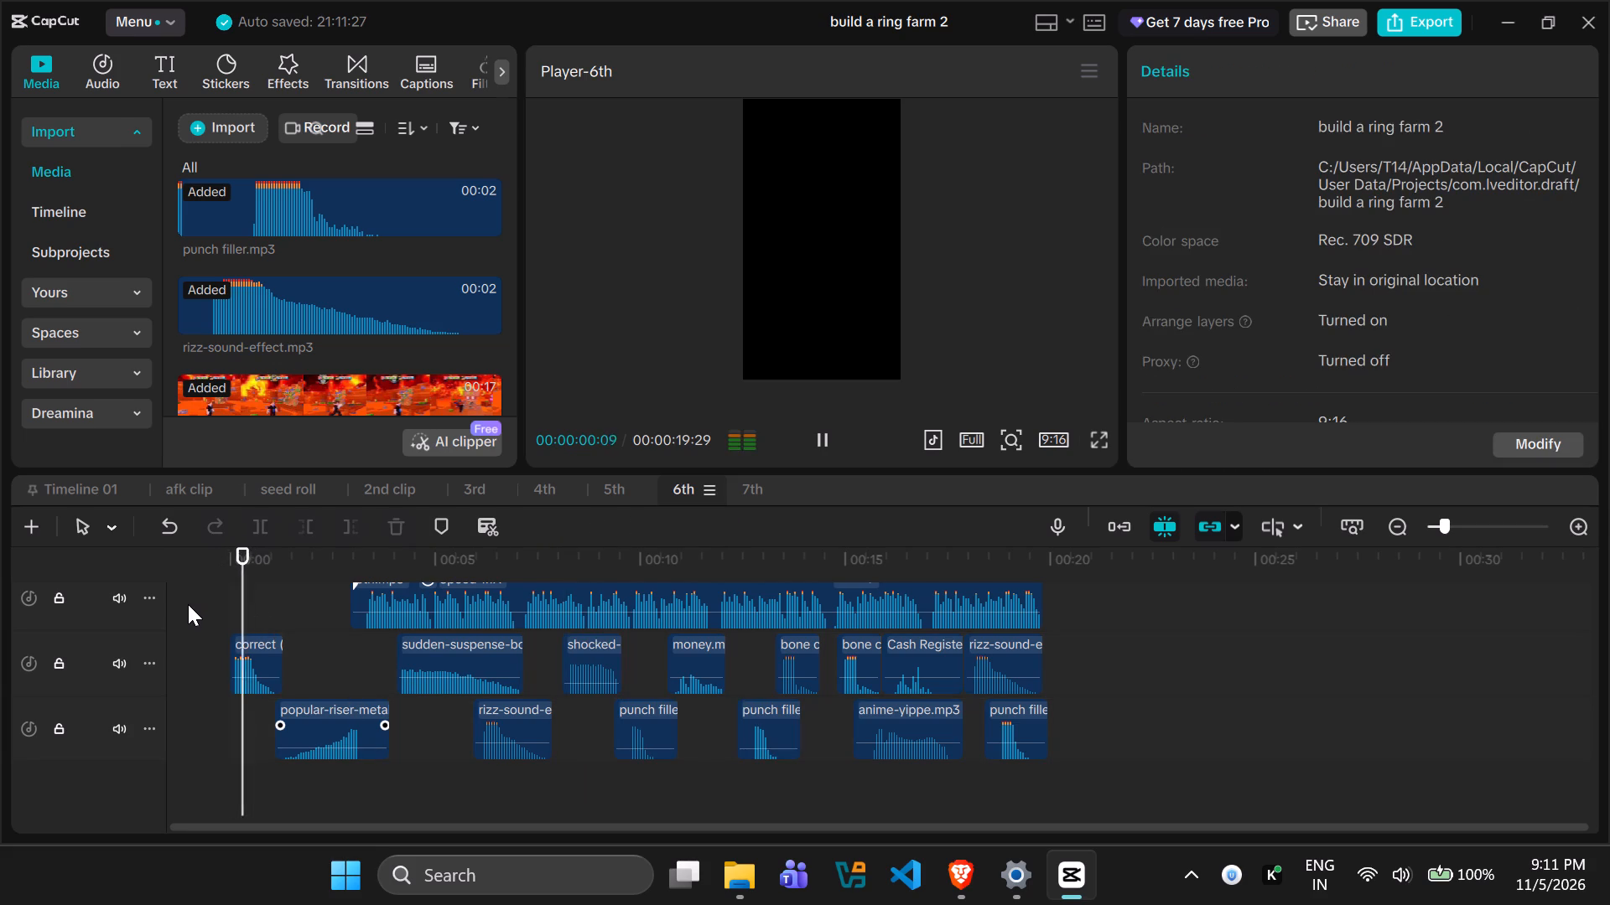
key("space")
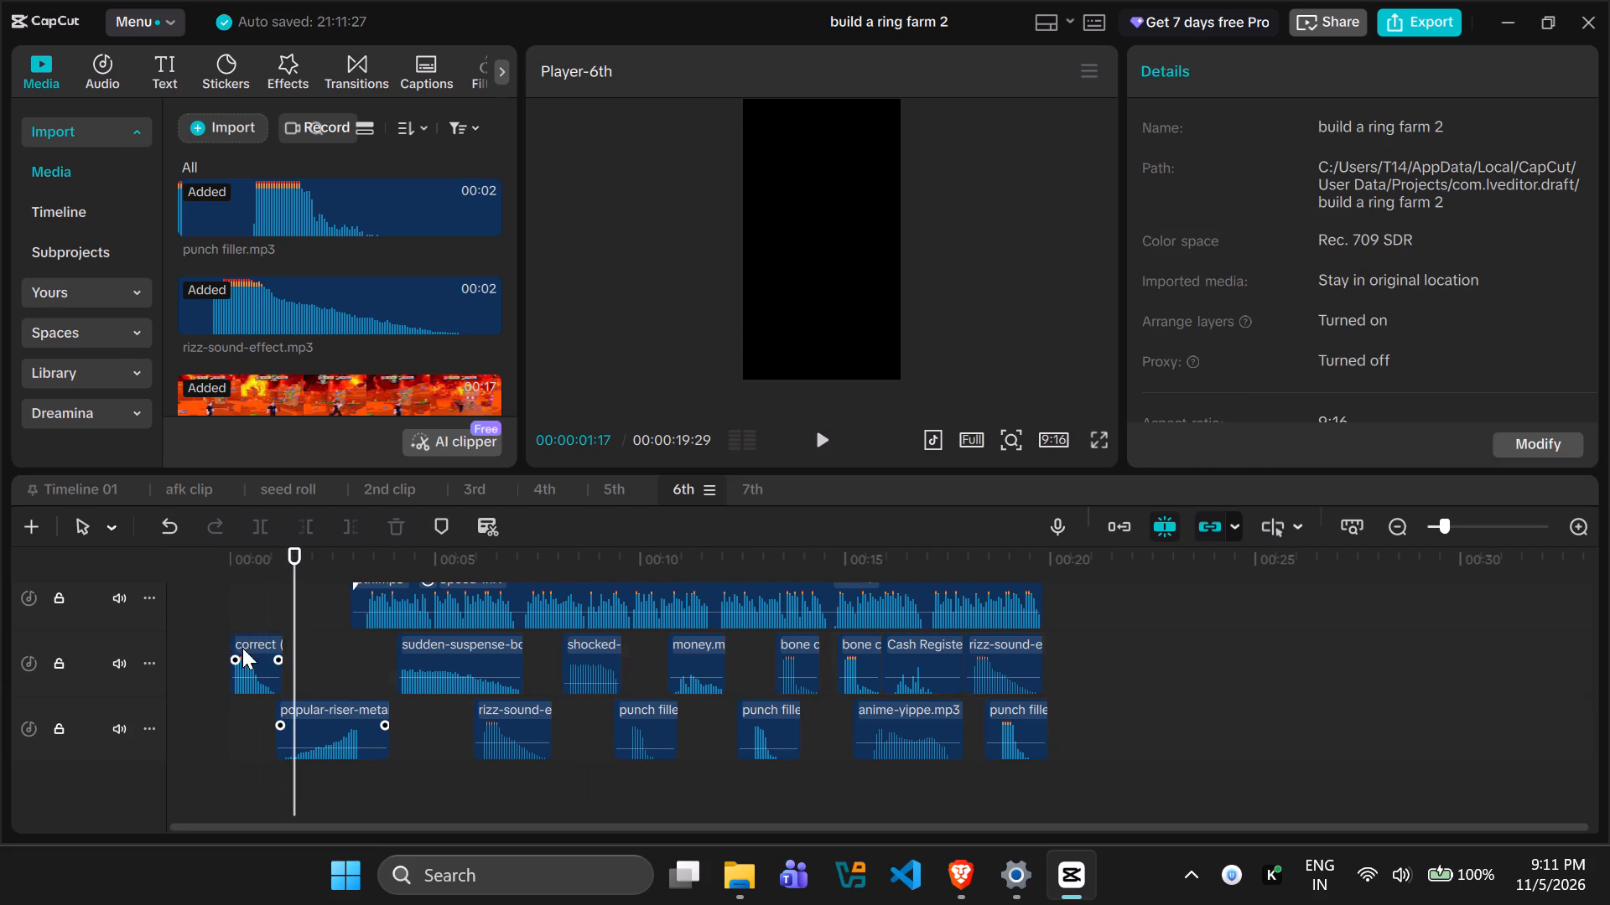
left_click(242, 648)
left_click(1341, 191)
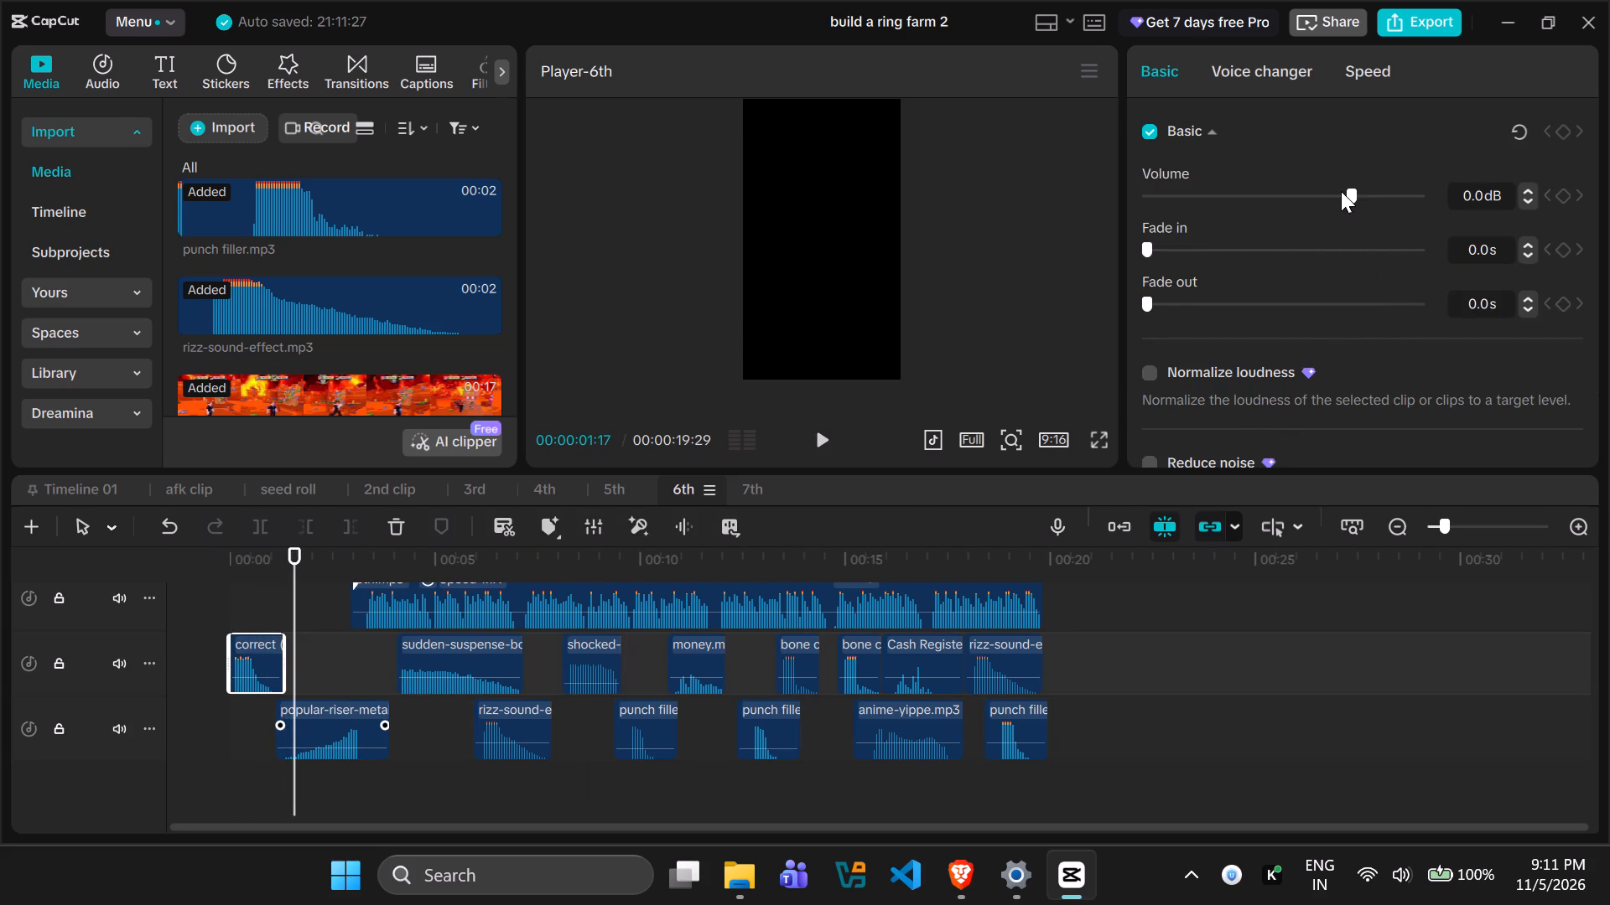
double_click(1337, 196)
left_click_drag(1350, 195, 1341, 195)
left_click_drag(1341, 195, 1332, 195)
left_click(1334, 195)
Play the 6th timeline from the start, and set the first two punch filler clips to 1.20x speed with audio pitch change on.
left_click_drag(236, 603, 214, 602)
key("space")
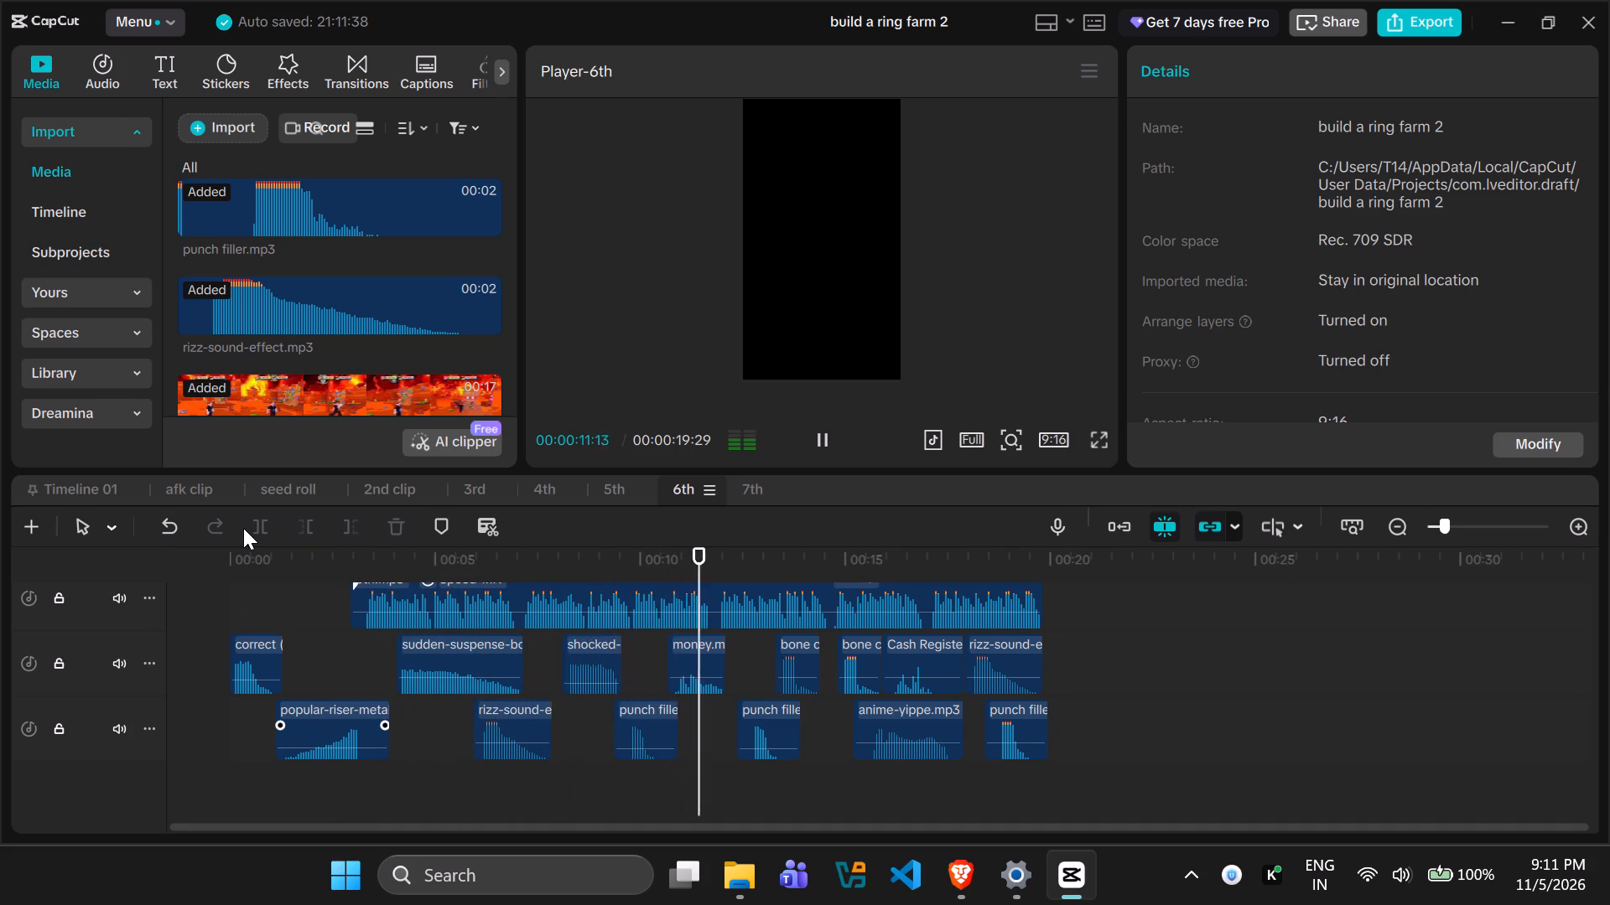
left_click(707, 737)
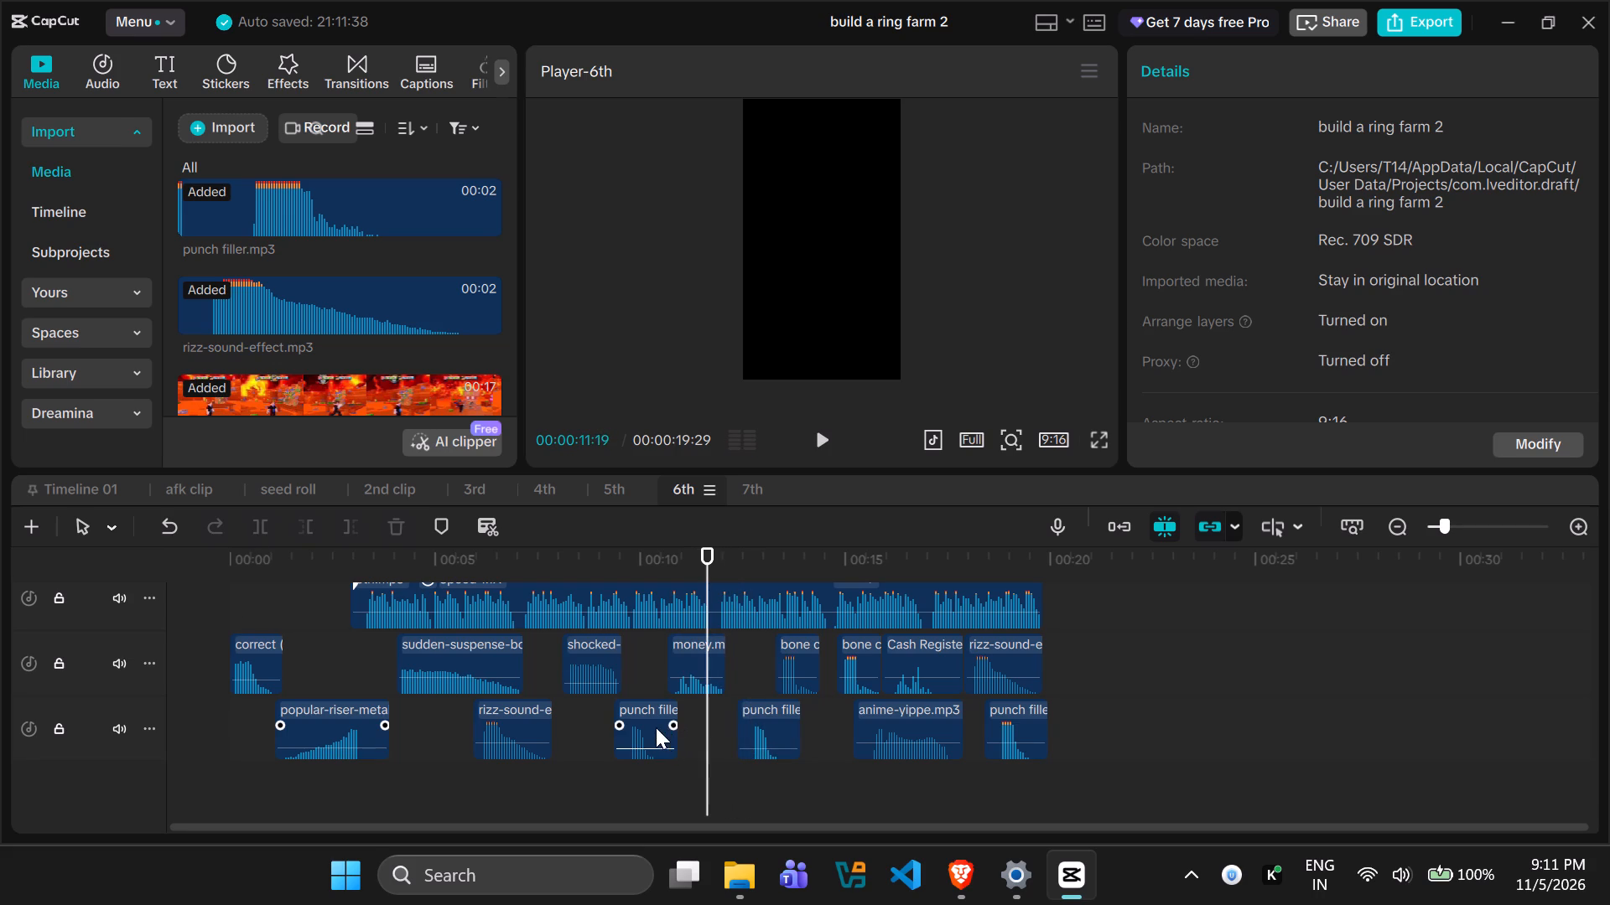
left_click(639, 727, "ctrl")
left_click(767, 726, "ctrl")
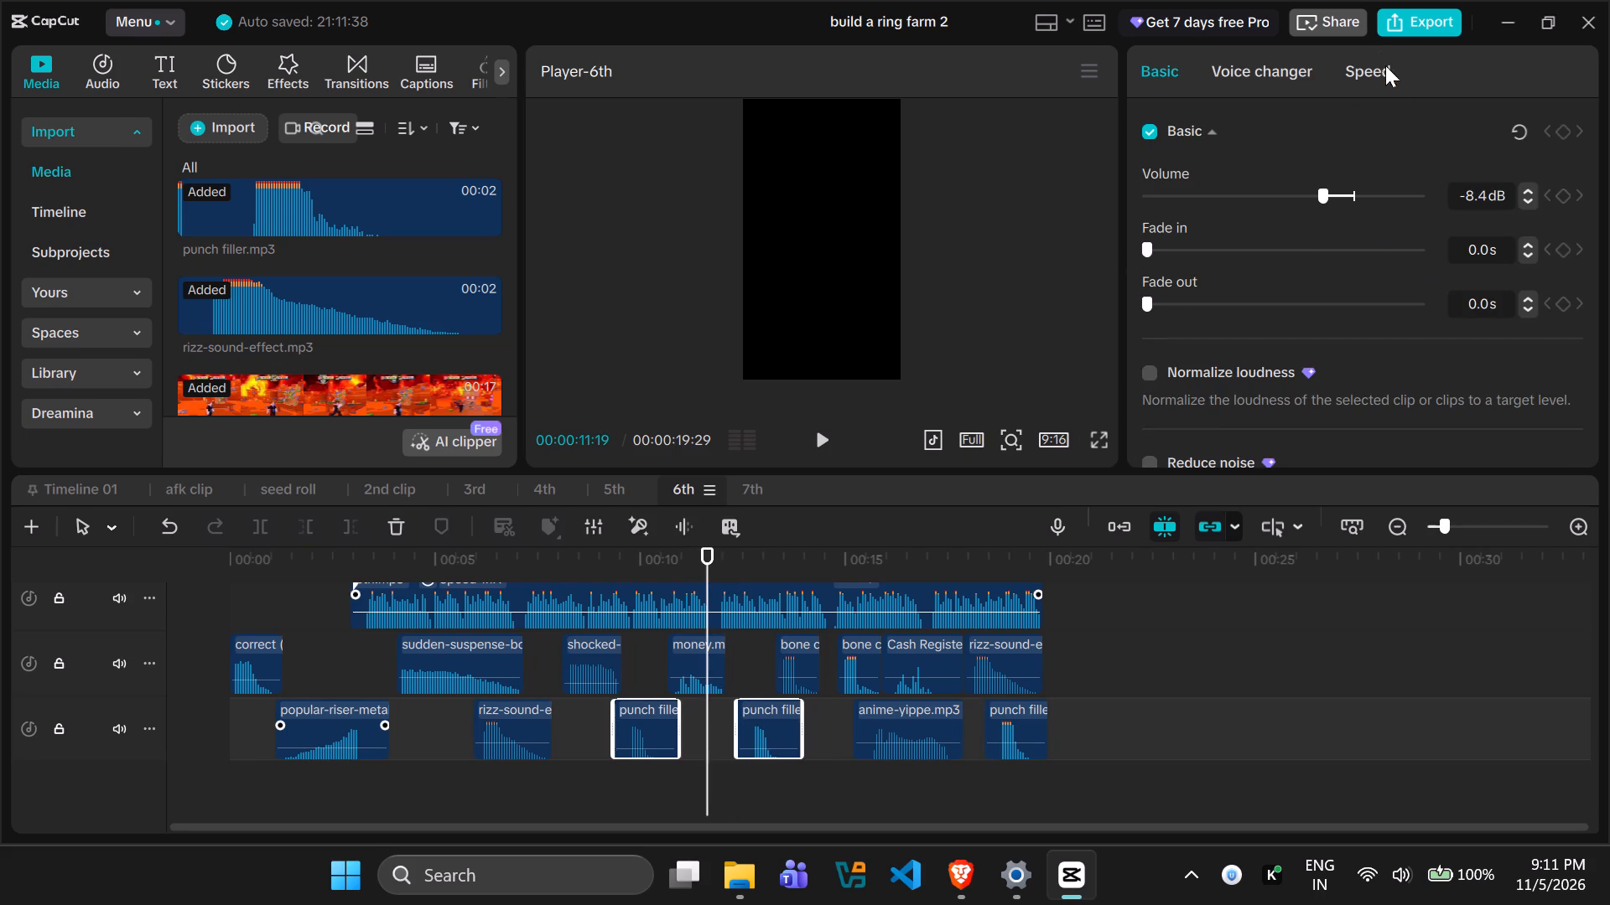
left_click(1377, 65)
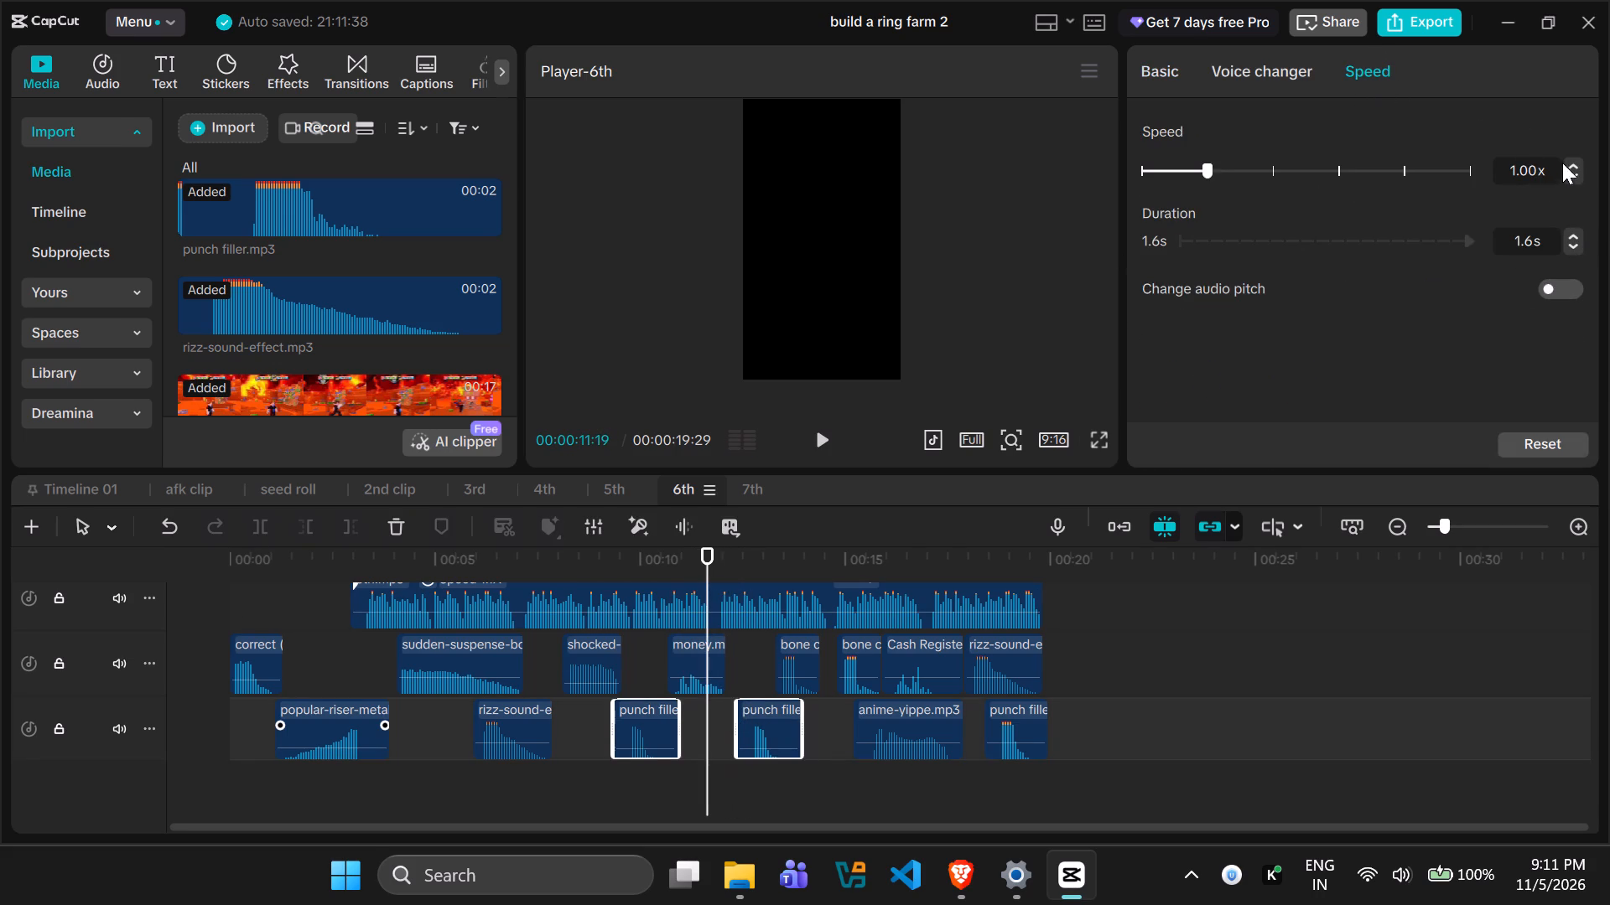
double_click(1573, 164)
left_click(1563, 285)
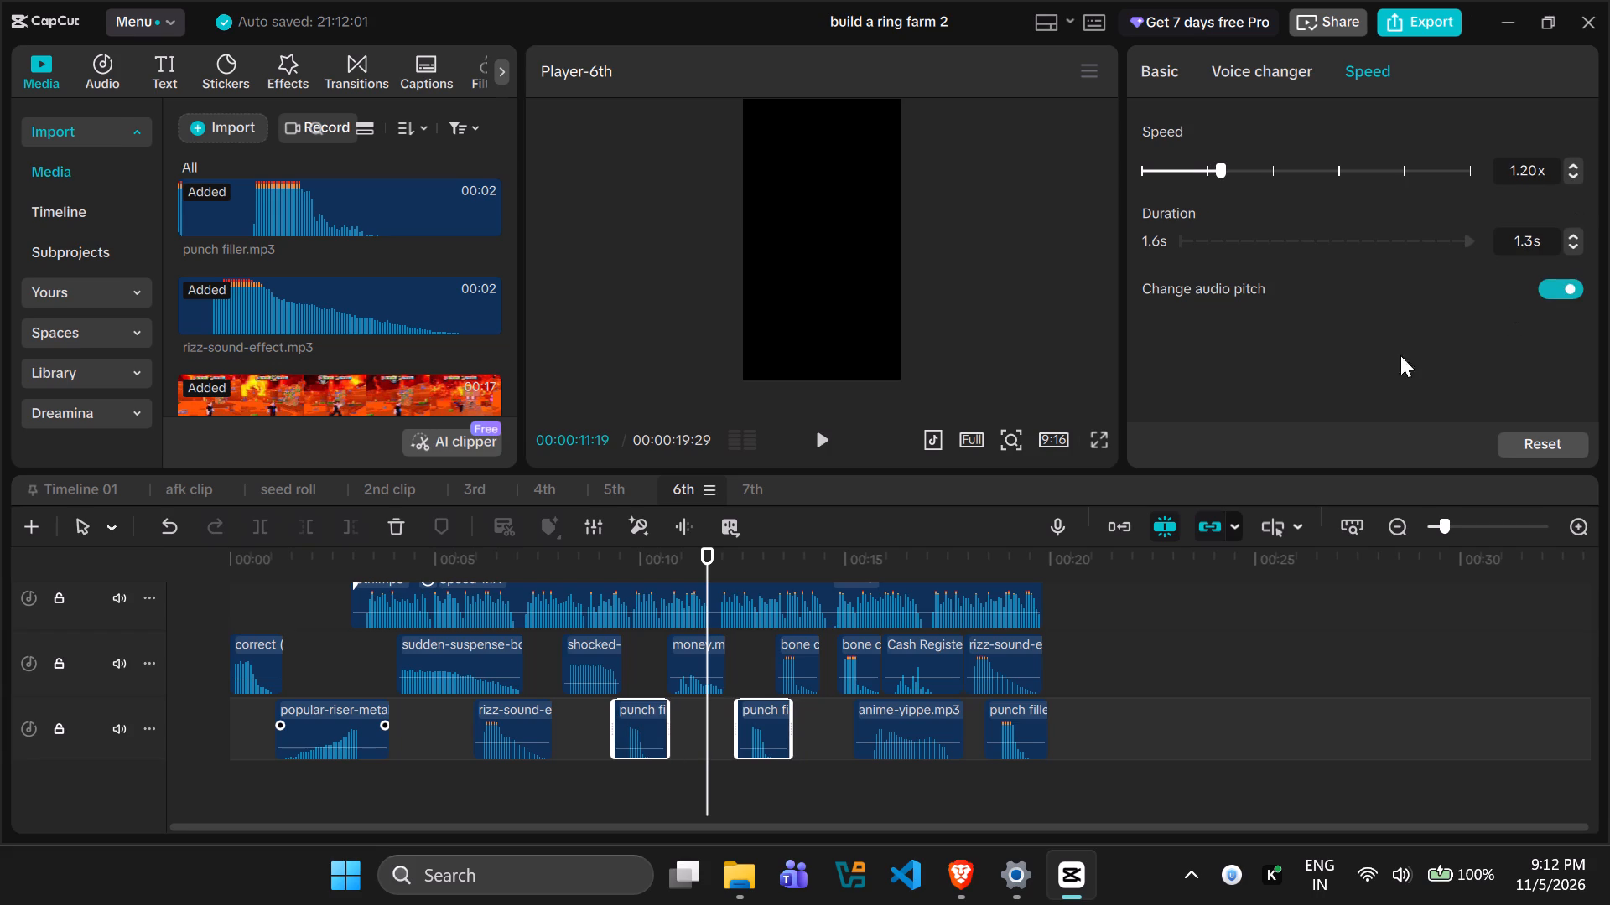
Replay from about 9.1 s and reduce the first two punch filler clips' volume to -11.3 dB and finally -13.5 dB.
left_click_drag(708, 715, 603, 708)
key("space")
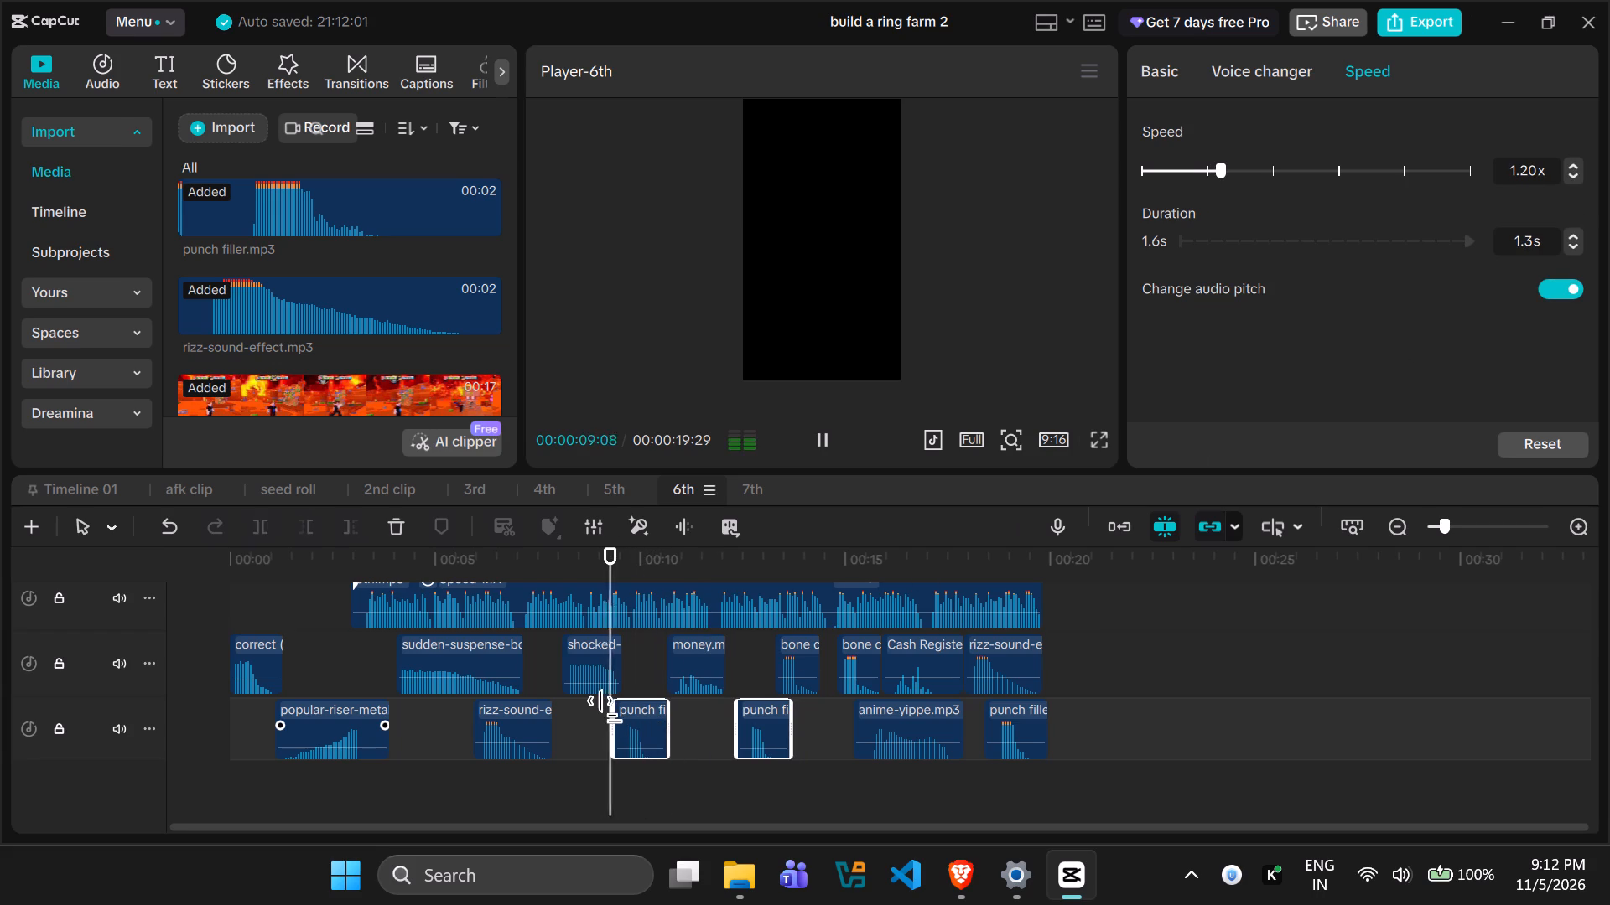
key("space")
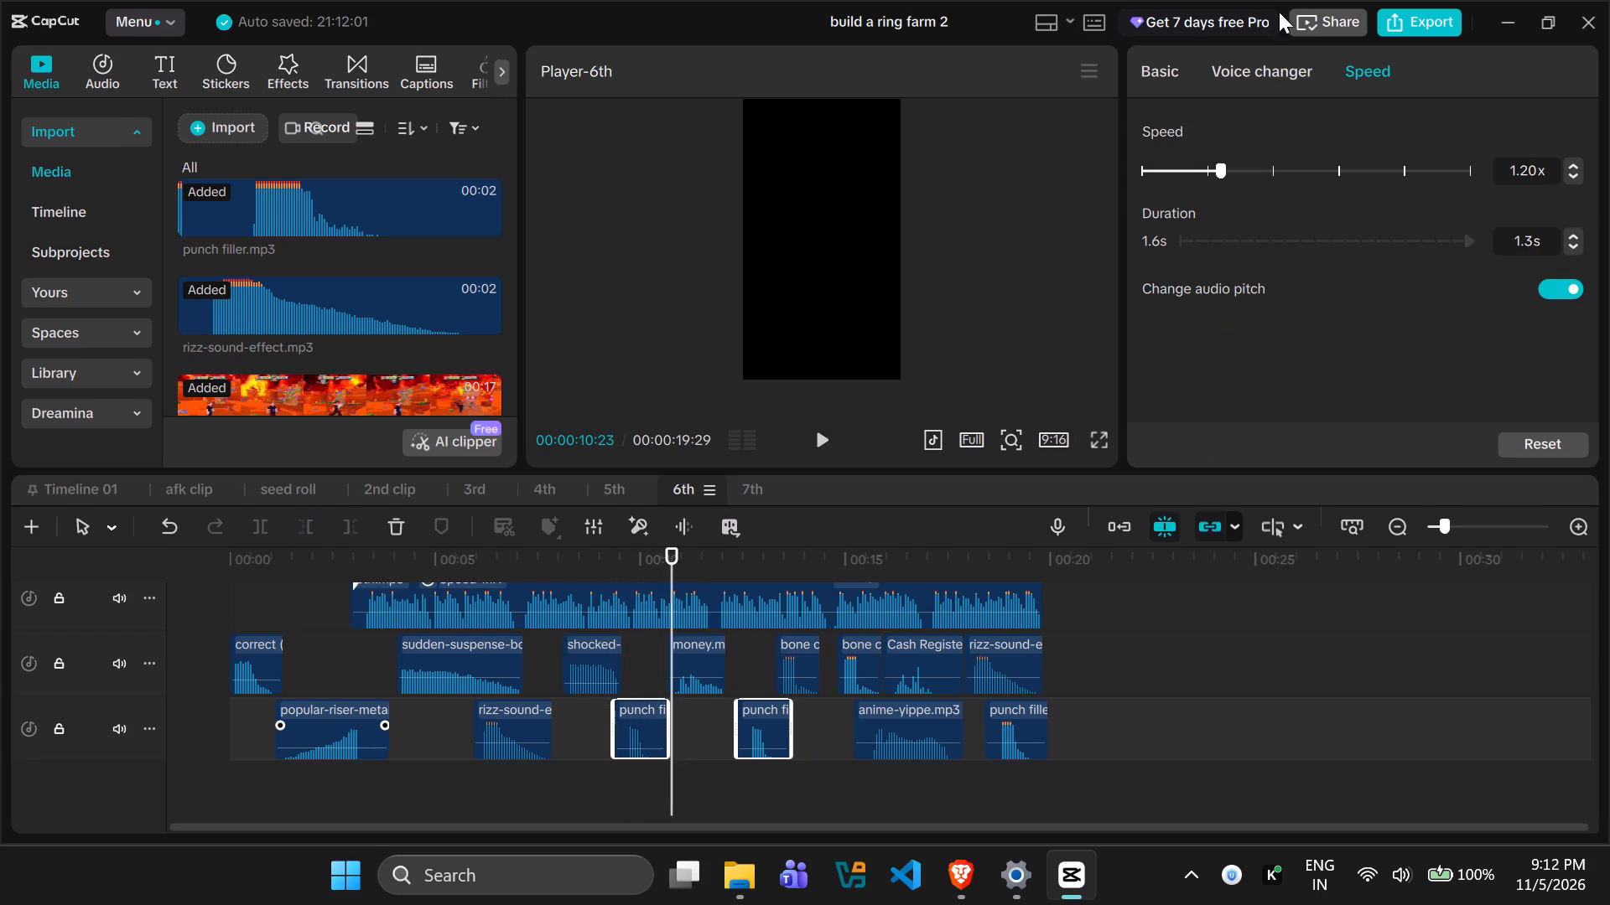
left_click(1183, 65)
left_click(1308, 199)
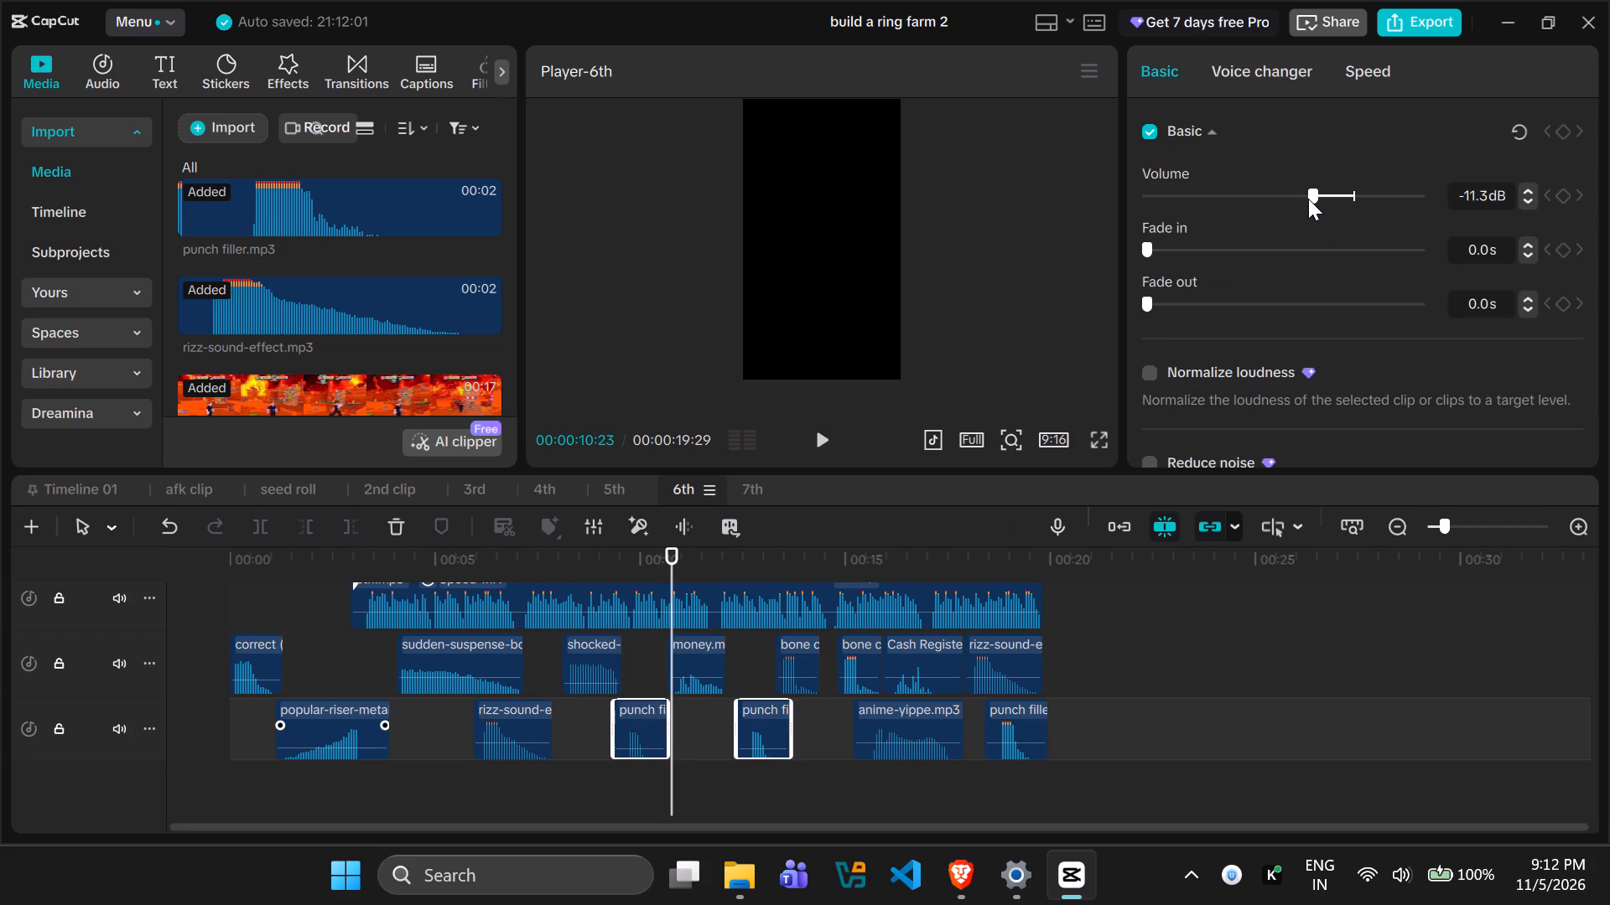
key("space")
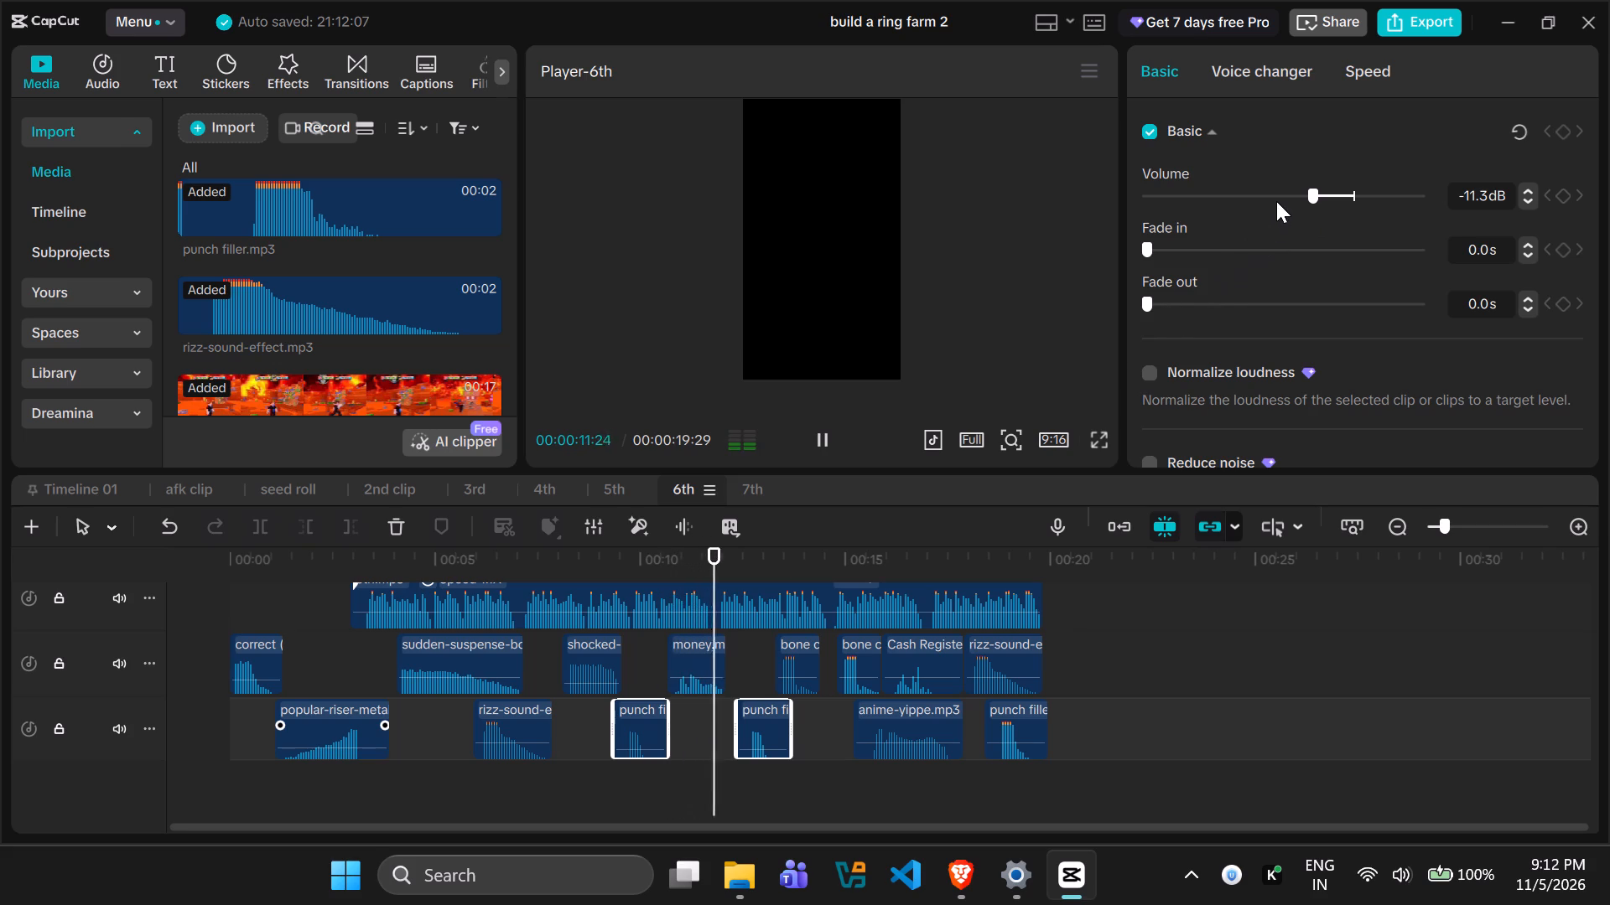
left_click(1301, 195)
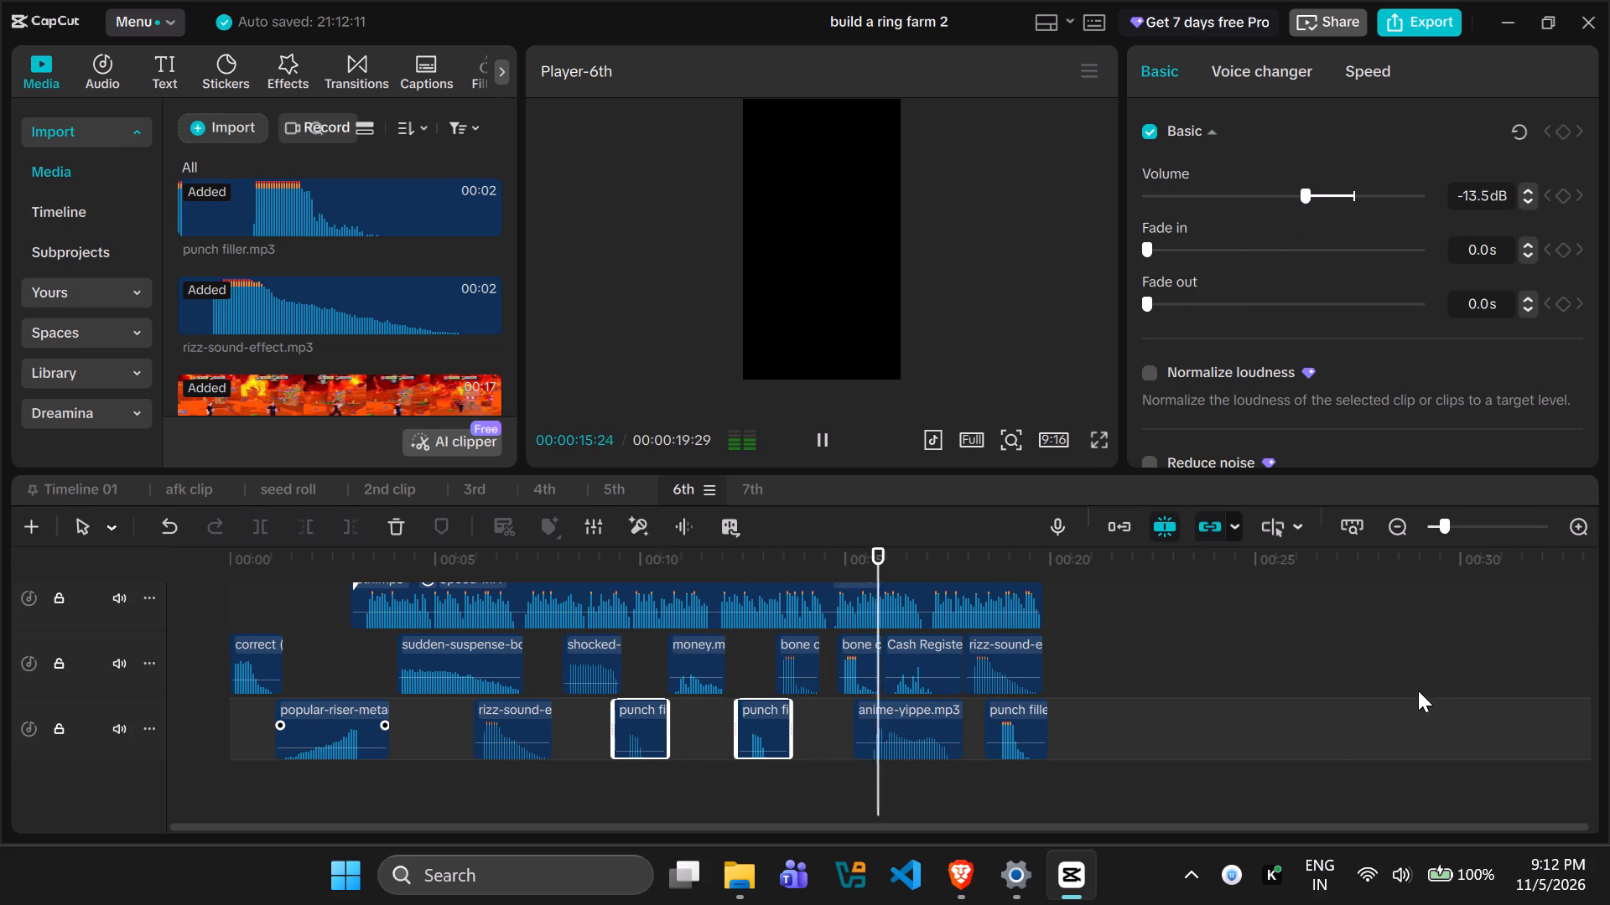
Delete the second bone sound effect clip at about 14.9 s.
key("space")
left_click(853, 660)
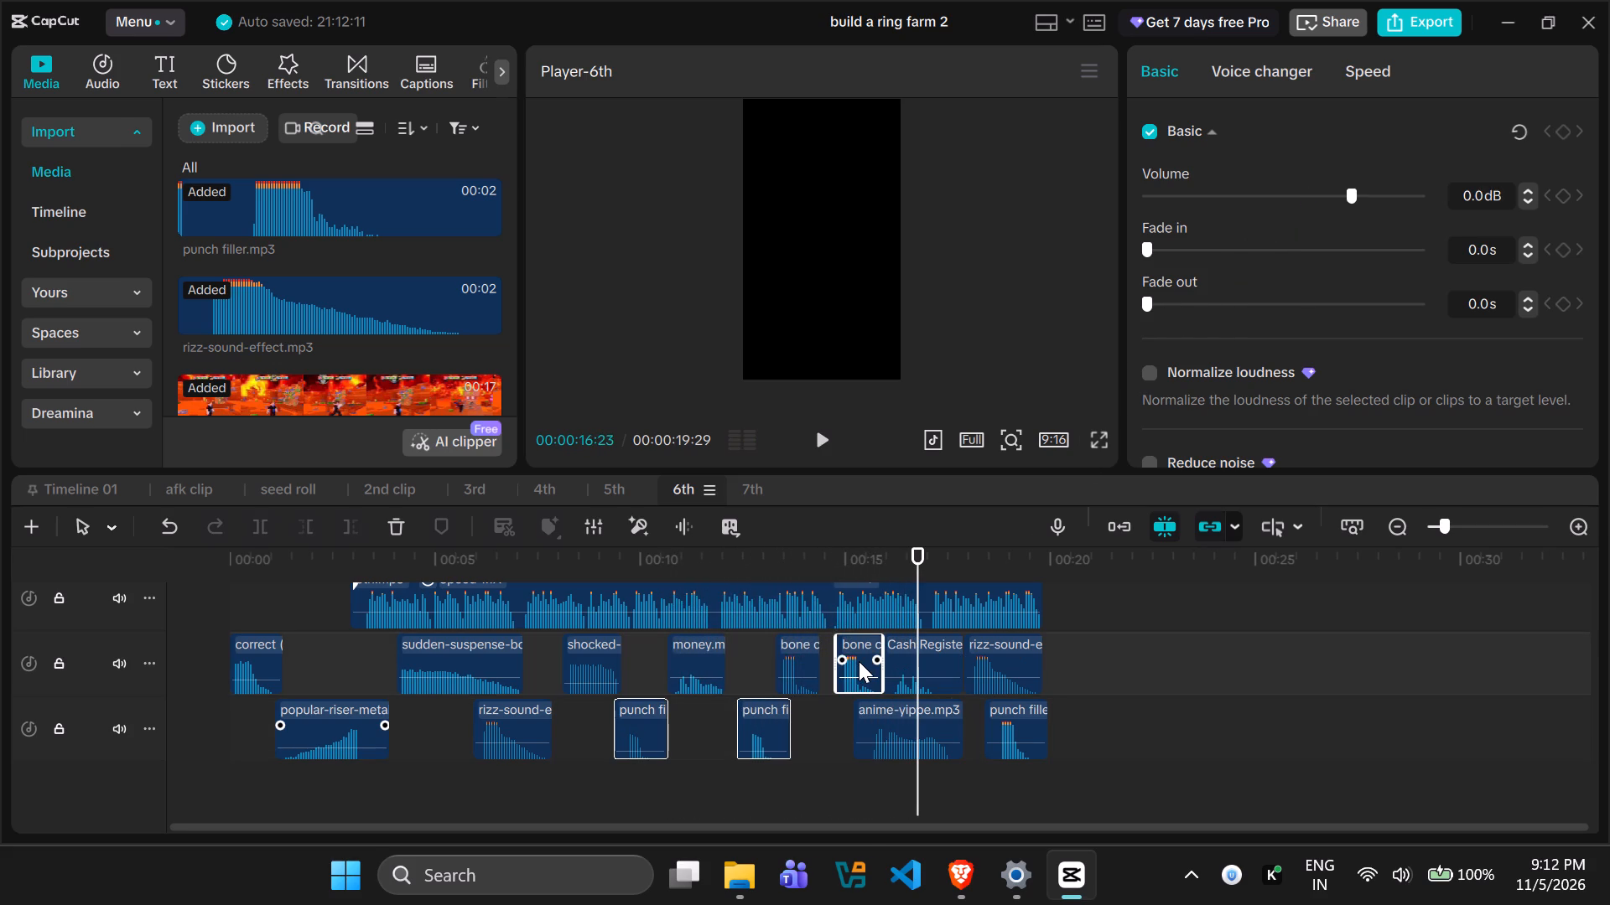
key("Delete")
Play to the end and replace the last punch filler clip with a copy of the second one, starting at about 18.5 s.
key("space")
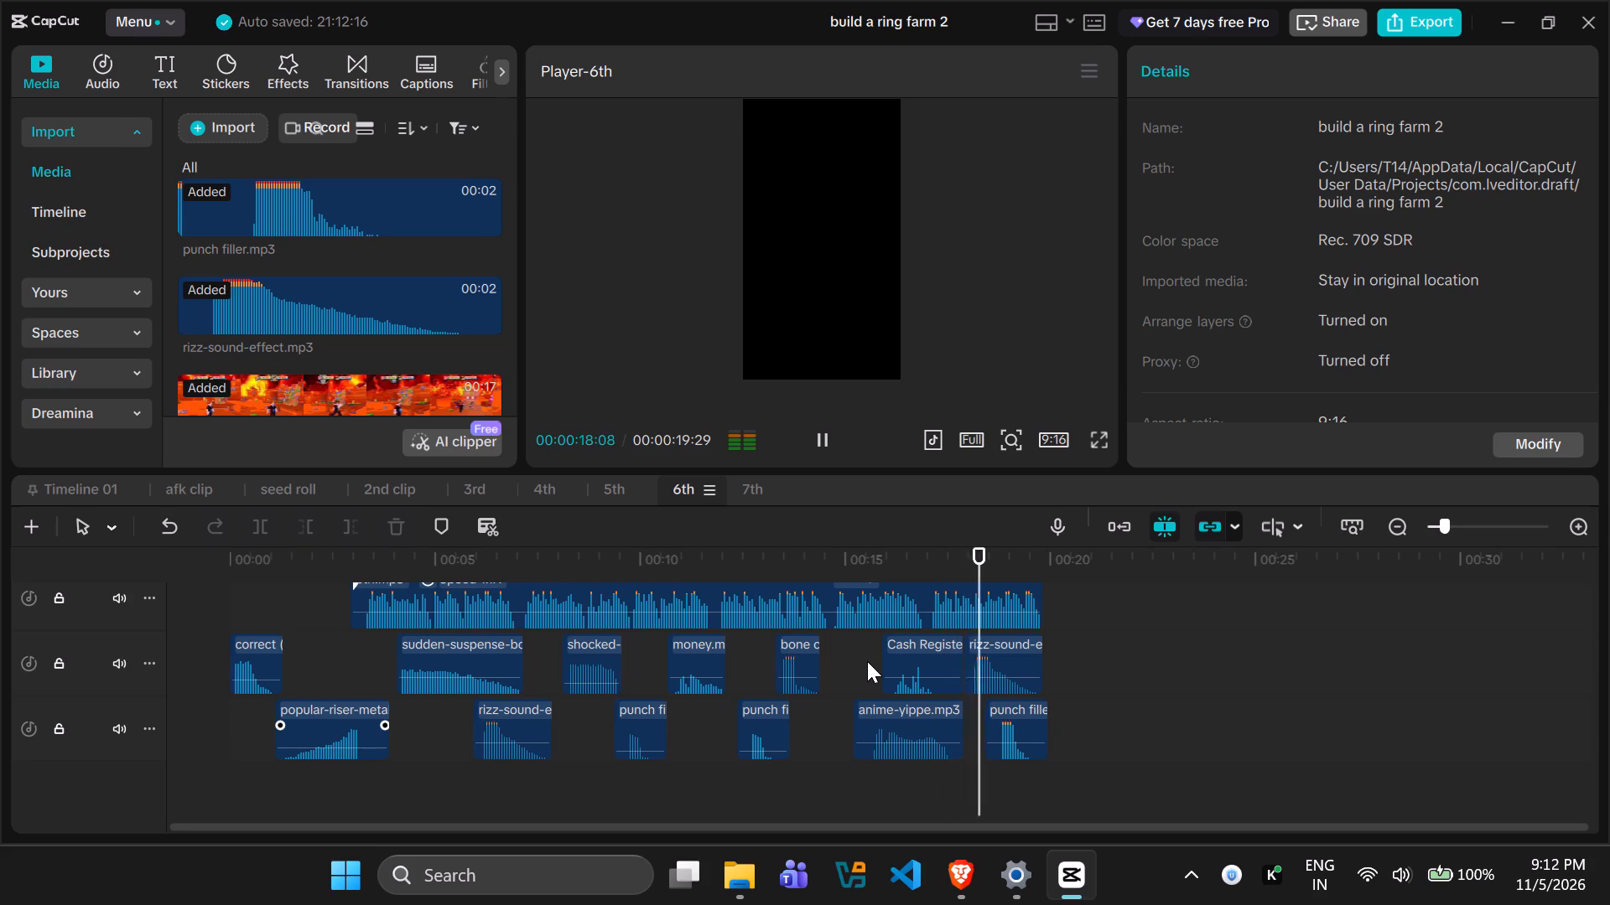
left_click(1018, 740)
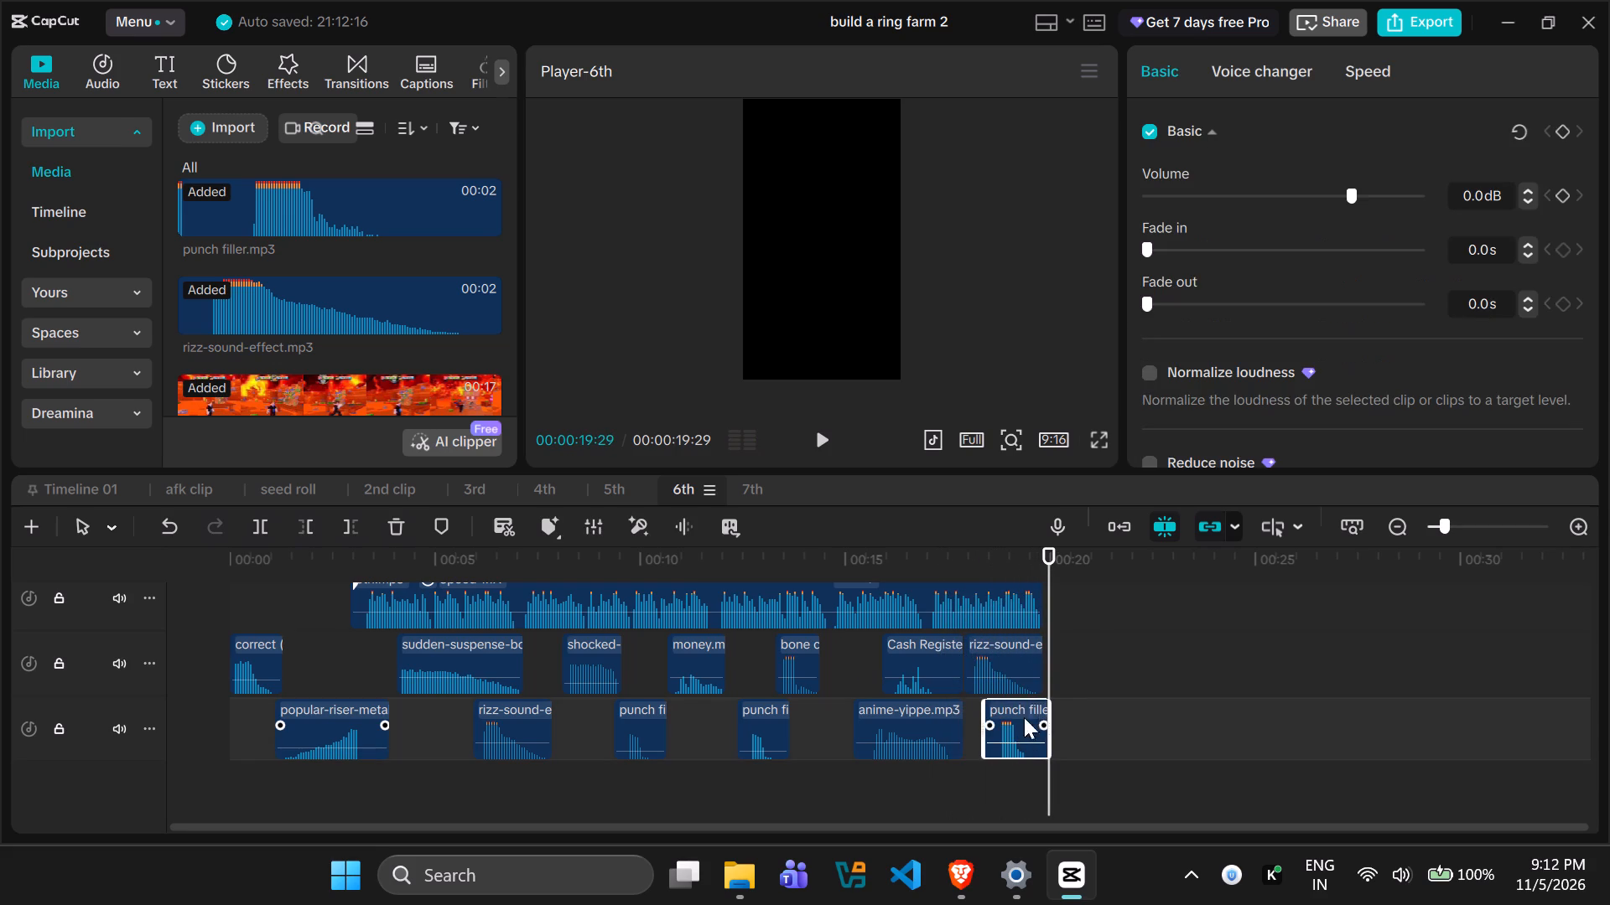
key("Delete")
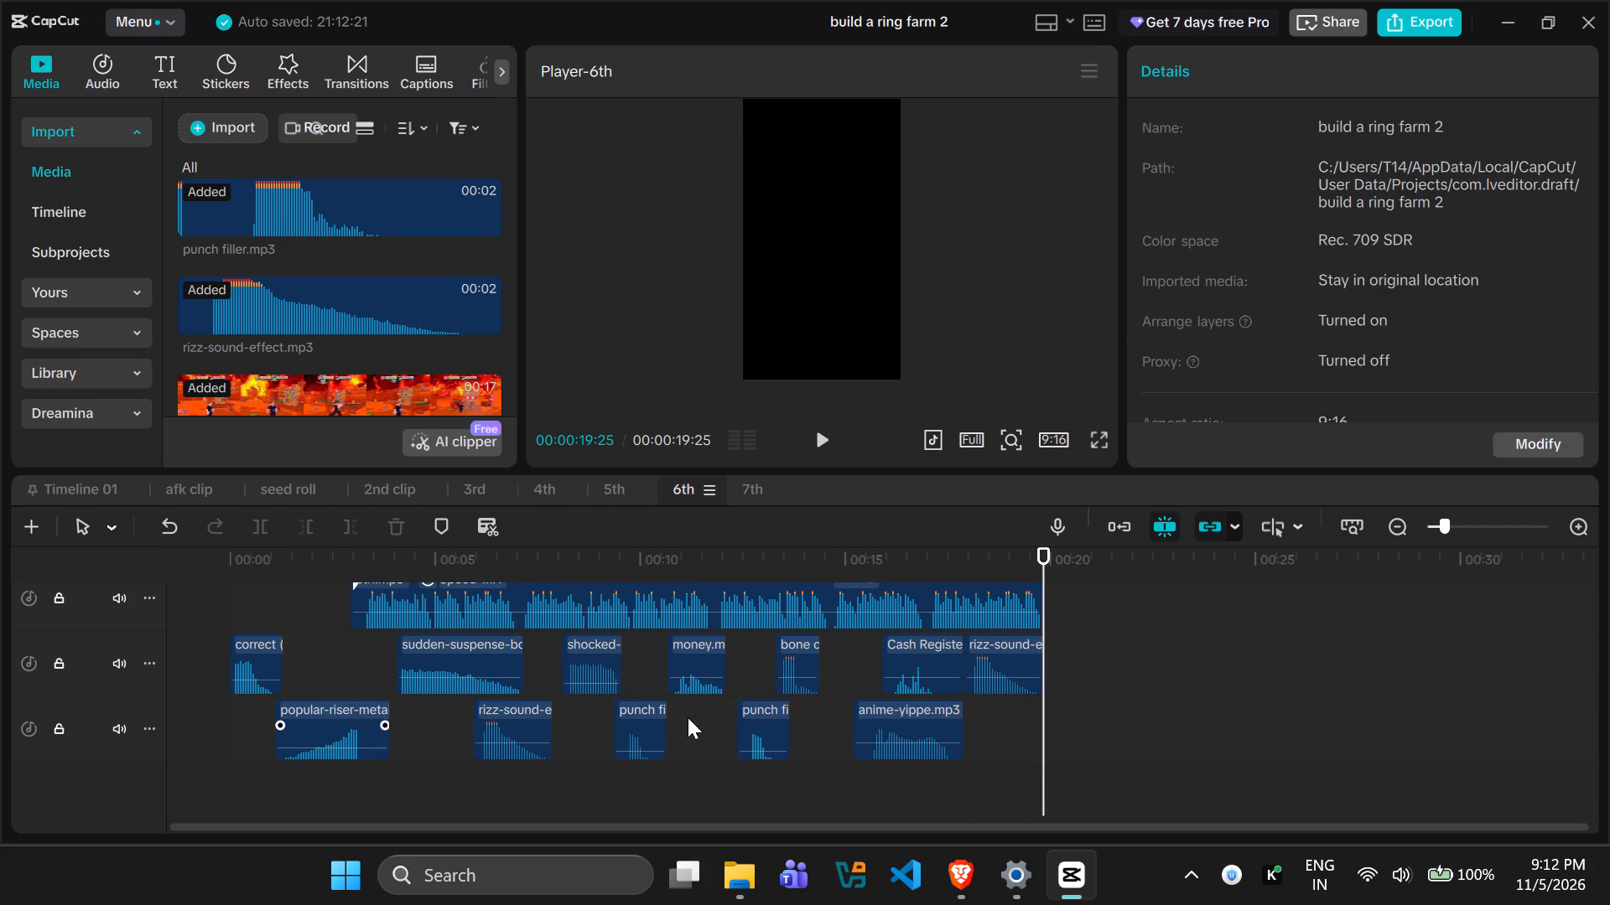
left_click(757, 727)
key("ctrl+c")
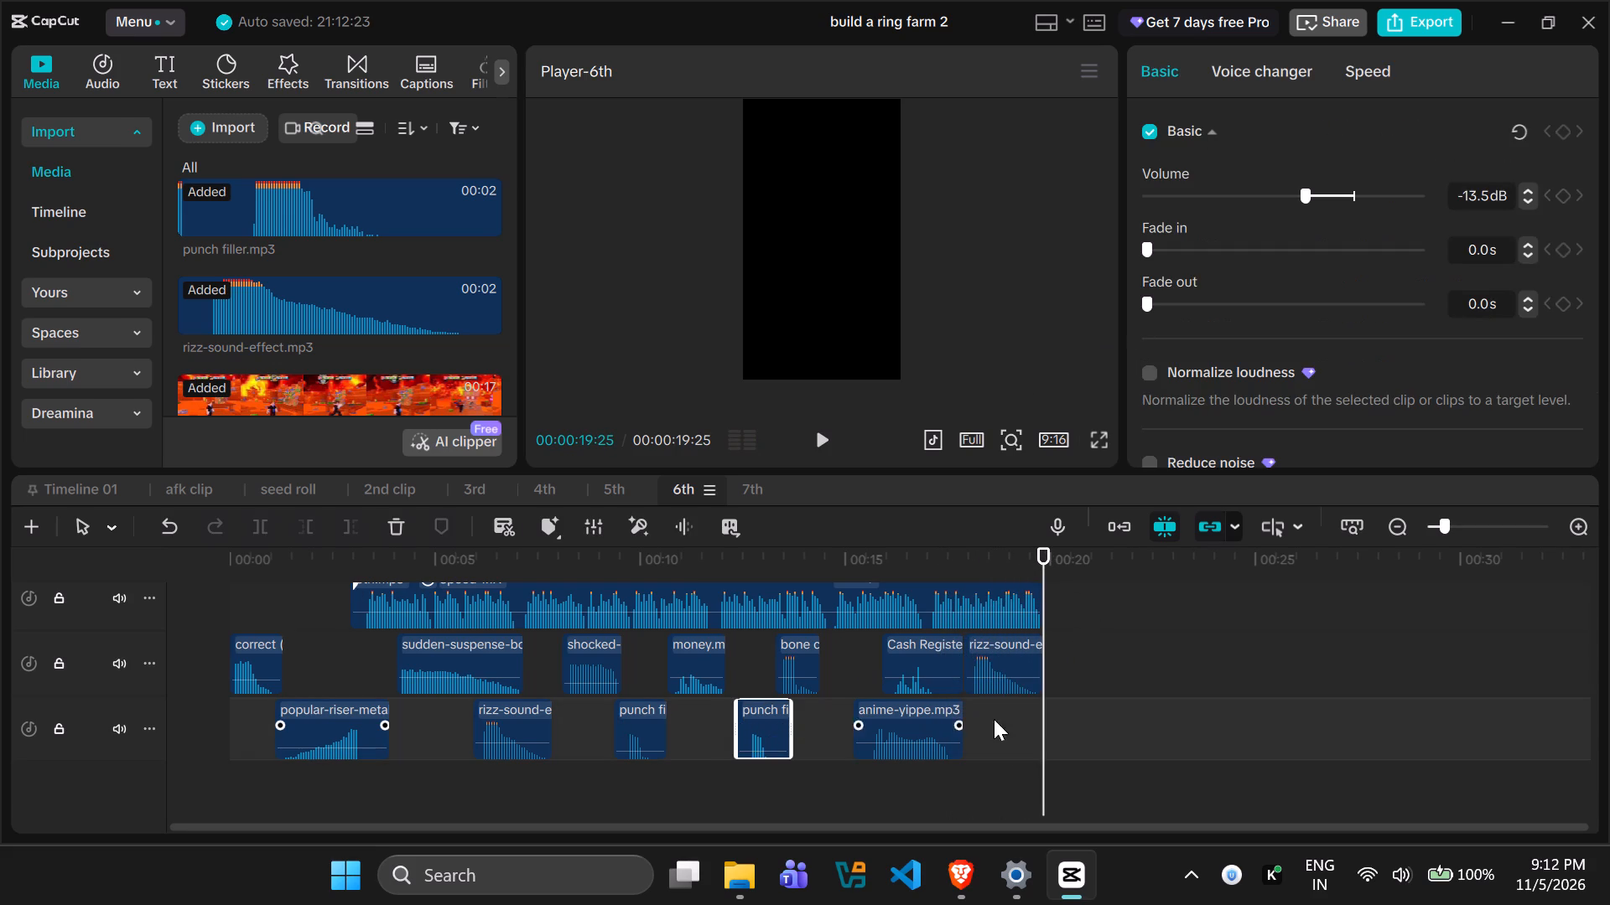
left_click_drag(1008, 724, 1000, 724)
key("ctrl+v")
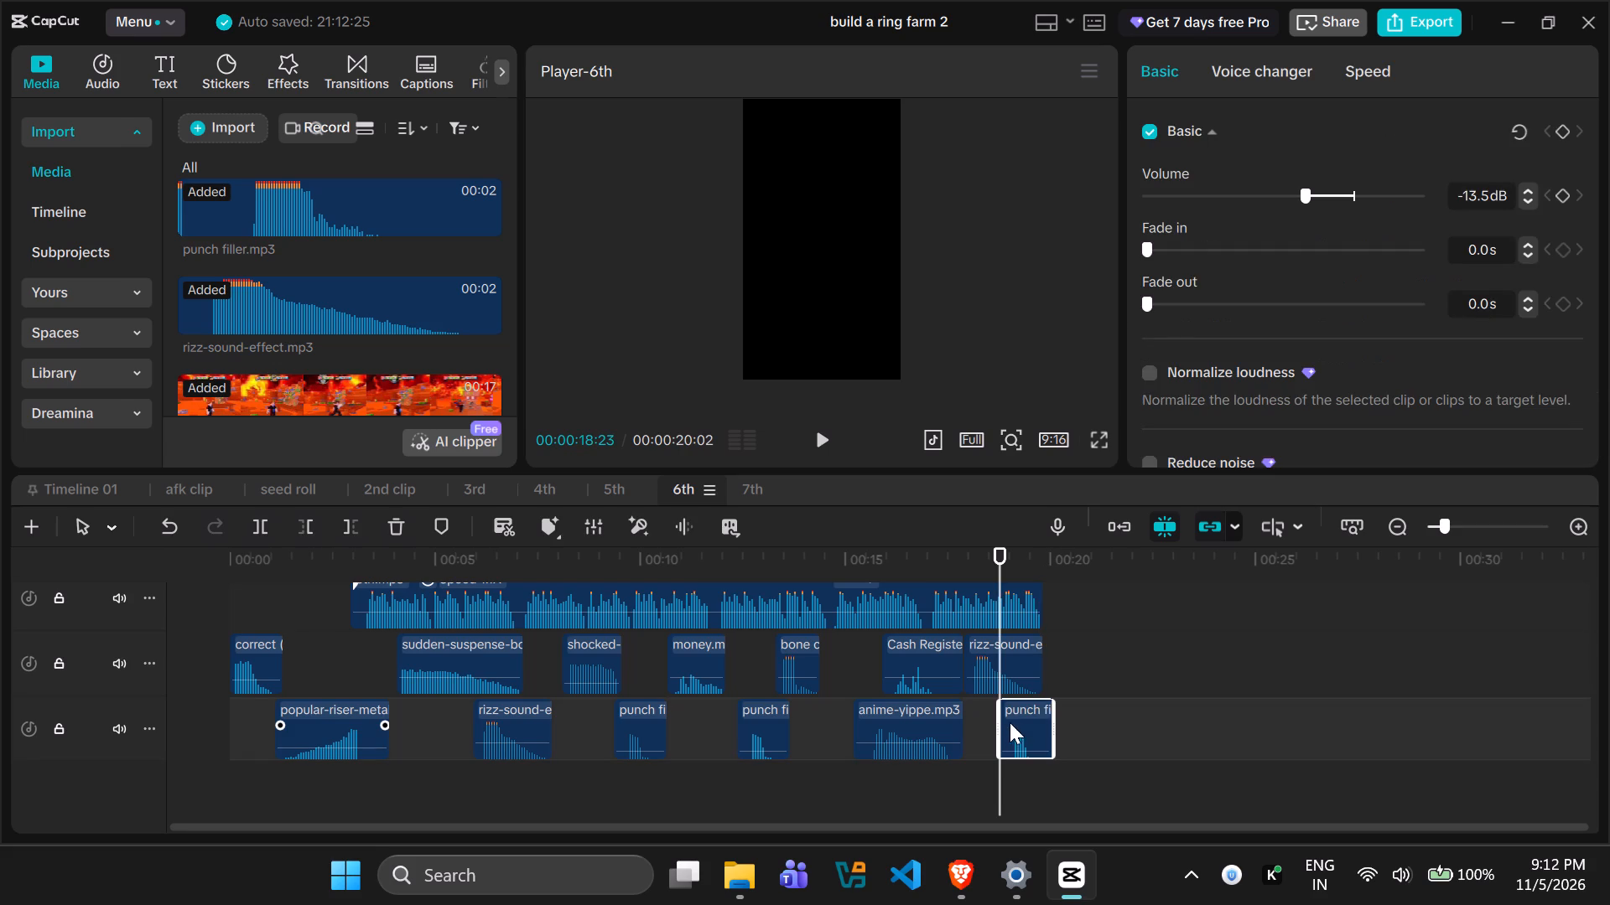
left_click_drag(1022, 721, 1012, 721)
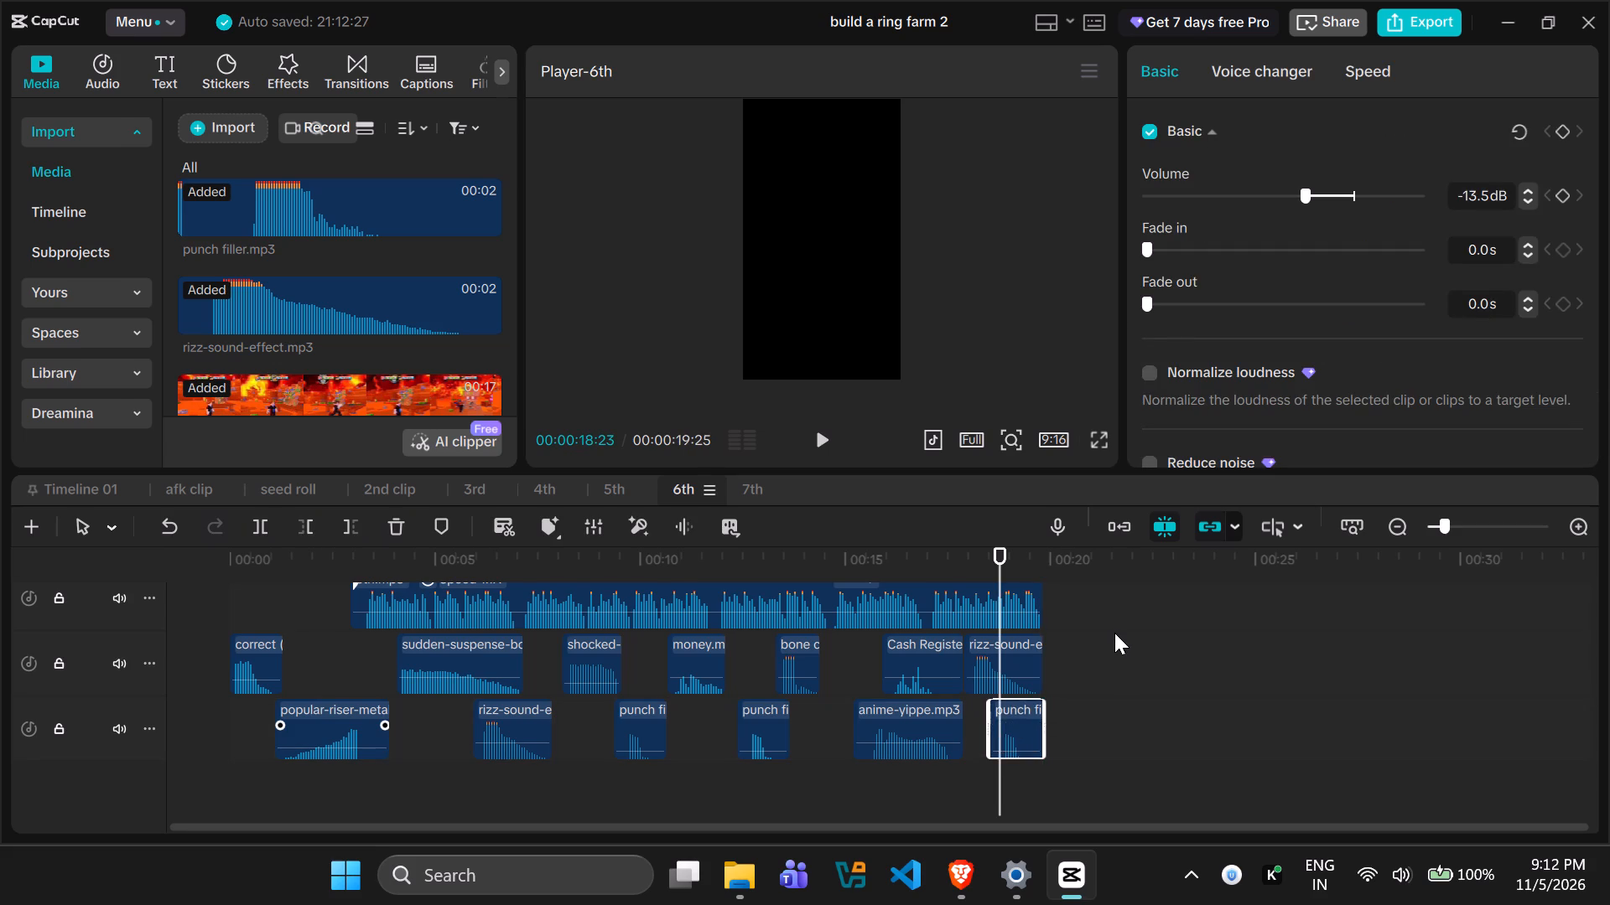
Play the 6th timeline's opening, and copy the first parkour.webm clip from the 5th timeline to the start of the 6th's main track.
scroll(1114, 633, "down", 1)
scroll(1114, 633, "up", 11)
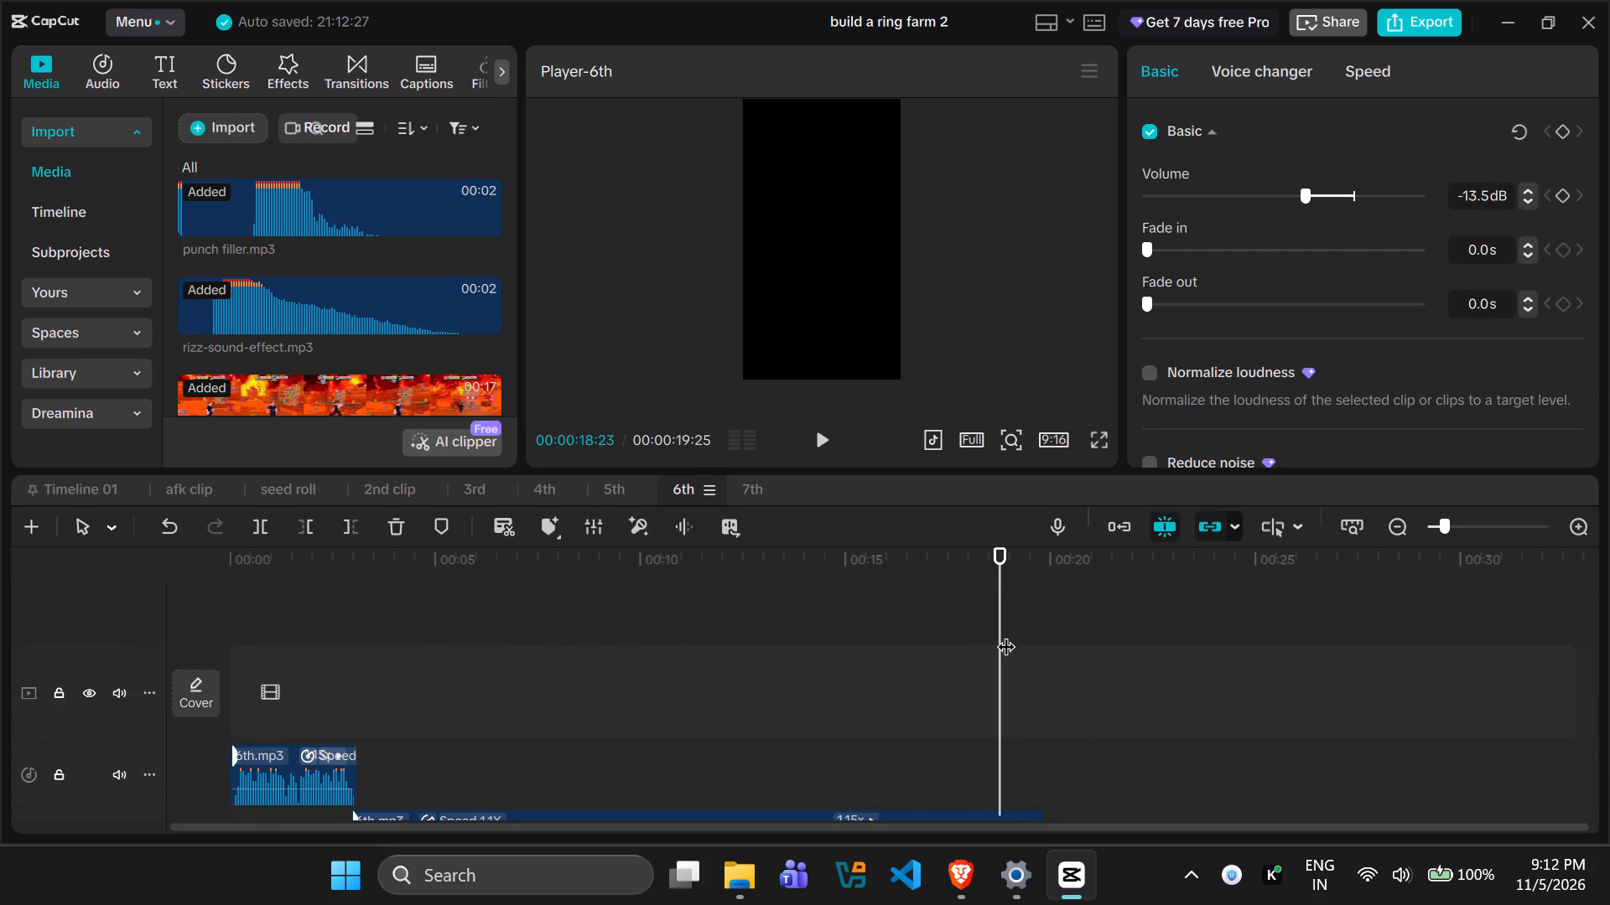
left_click_drag(1004, 633, 0, 633)
key("space")
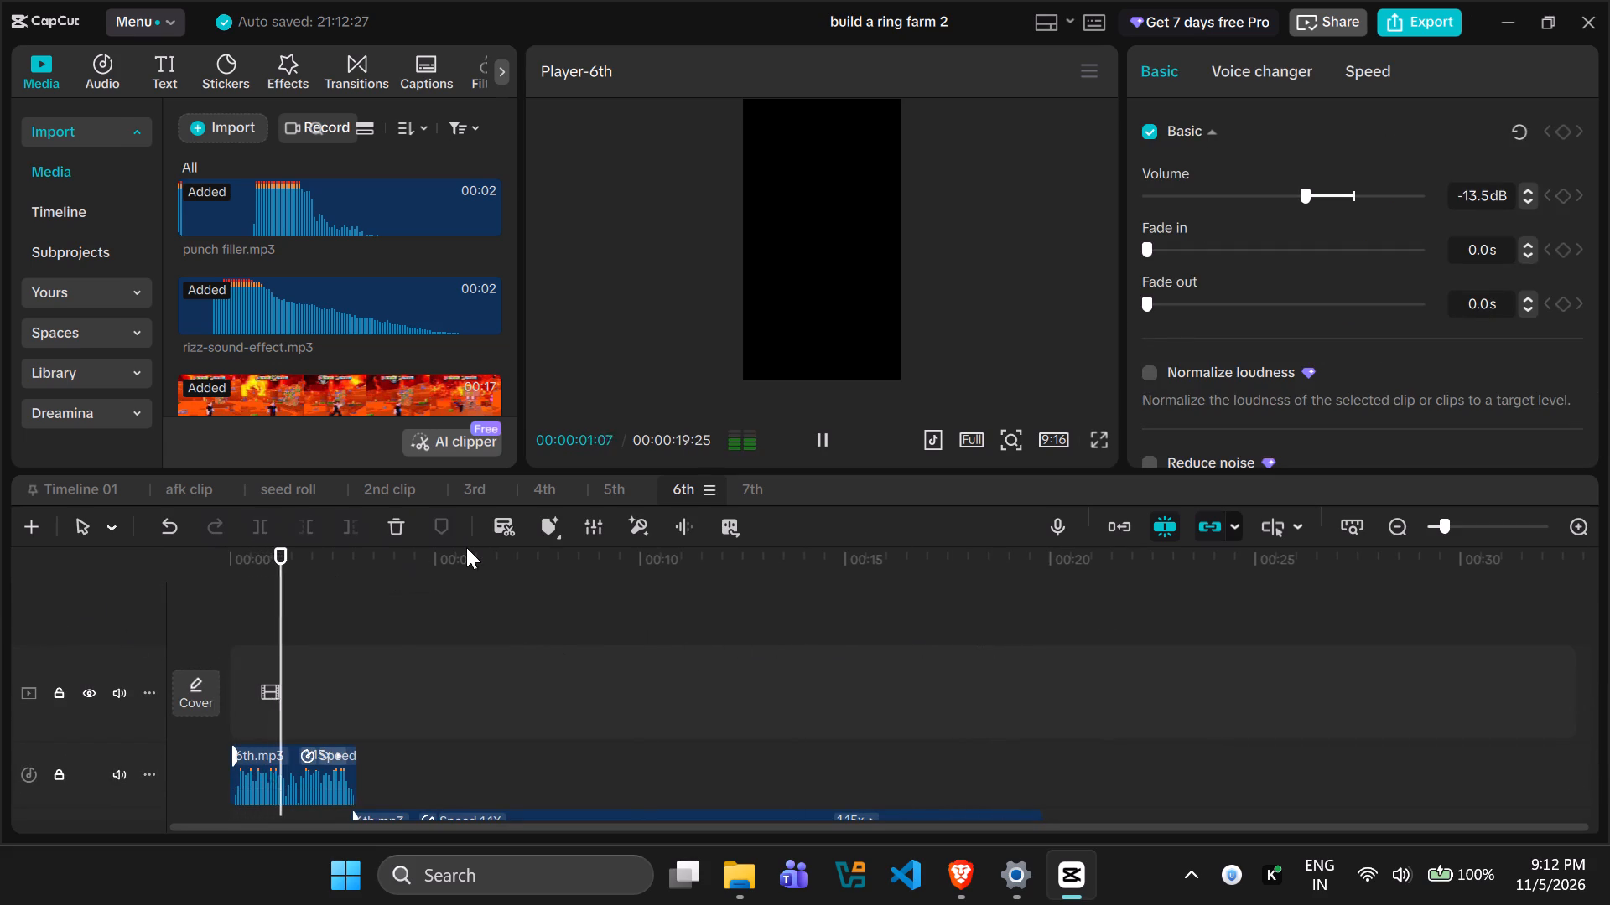
key("space")
left_click(606, 492)
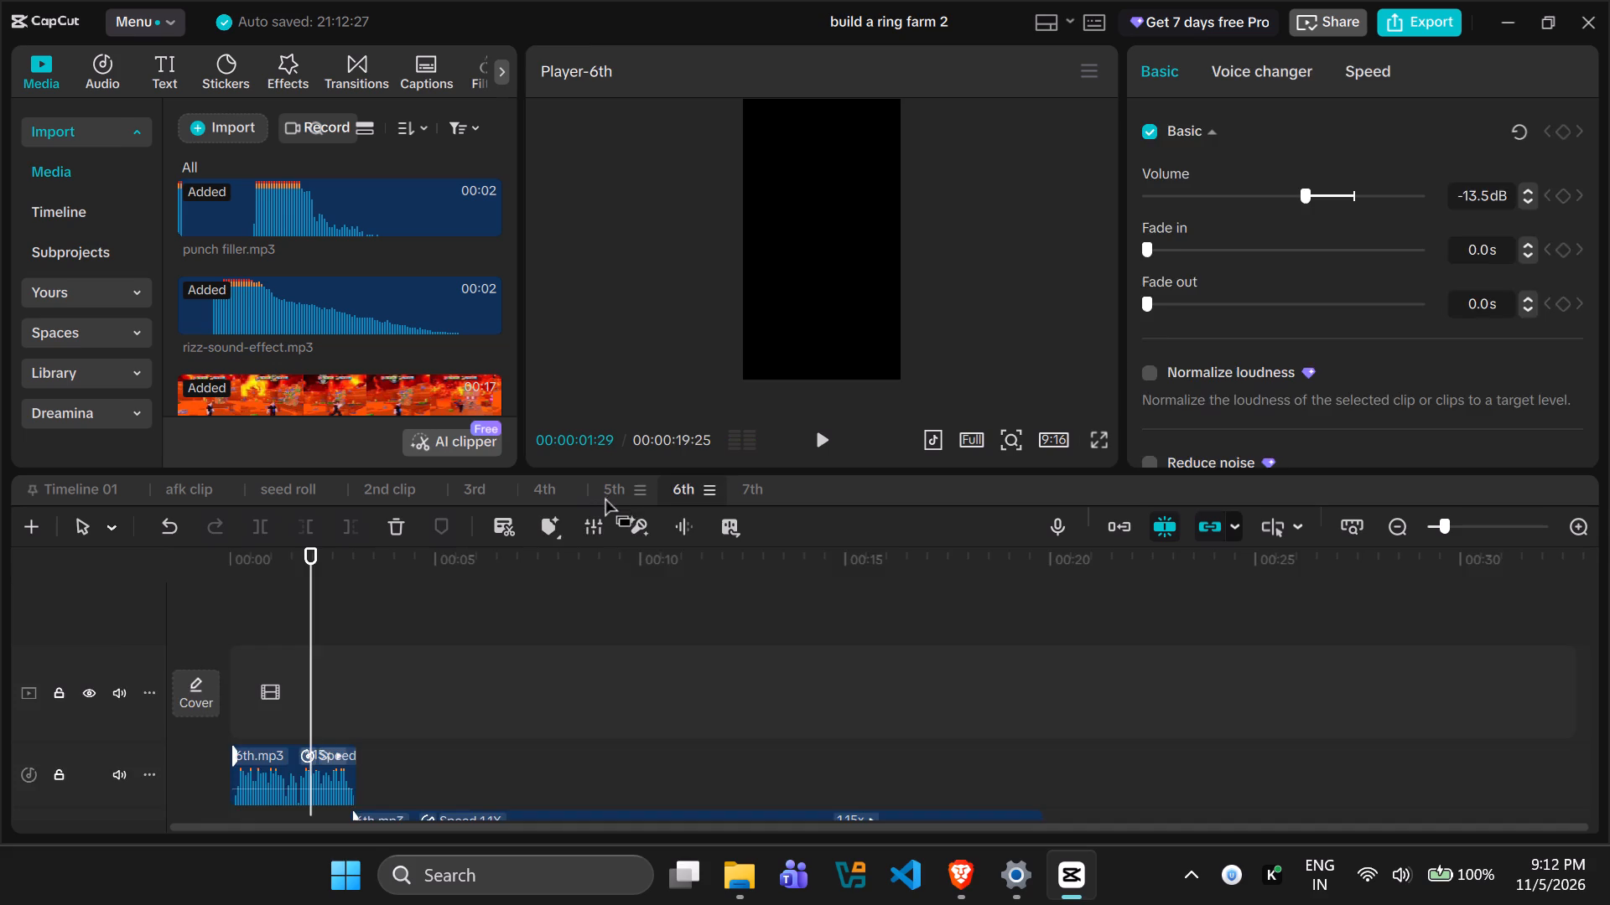
scroll(350, 628, "up", 11)
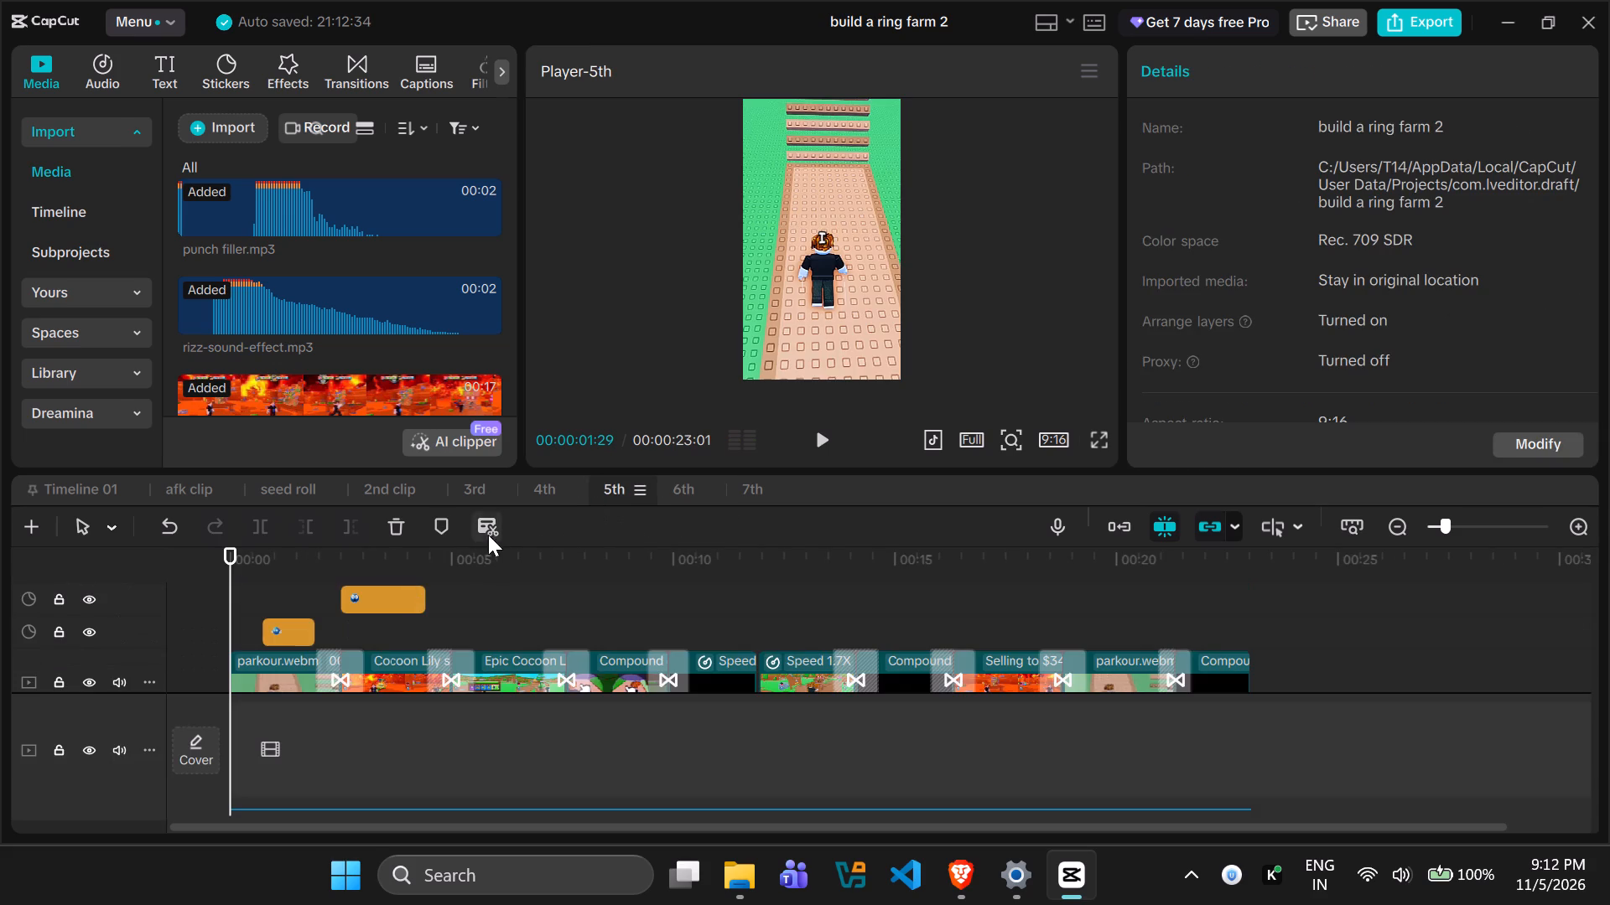
scroll(477, 579, "down", 2)
left_click(279, 670)
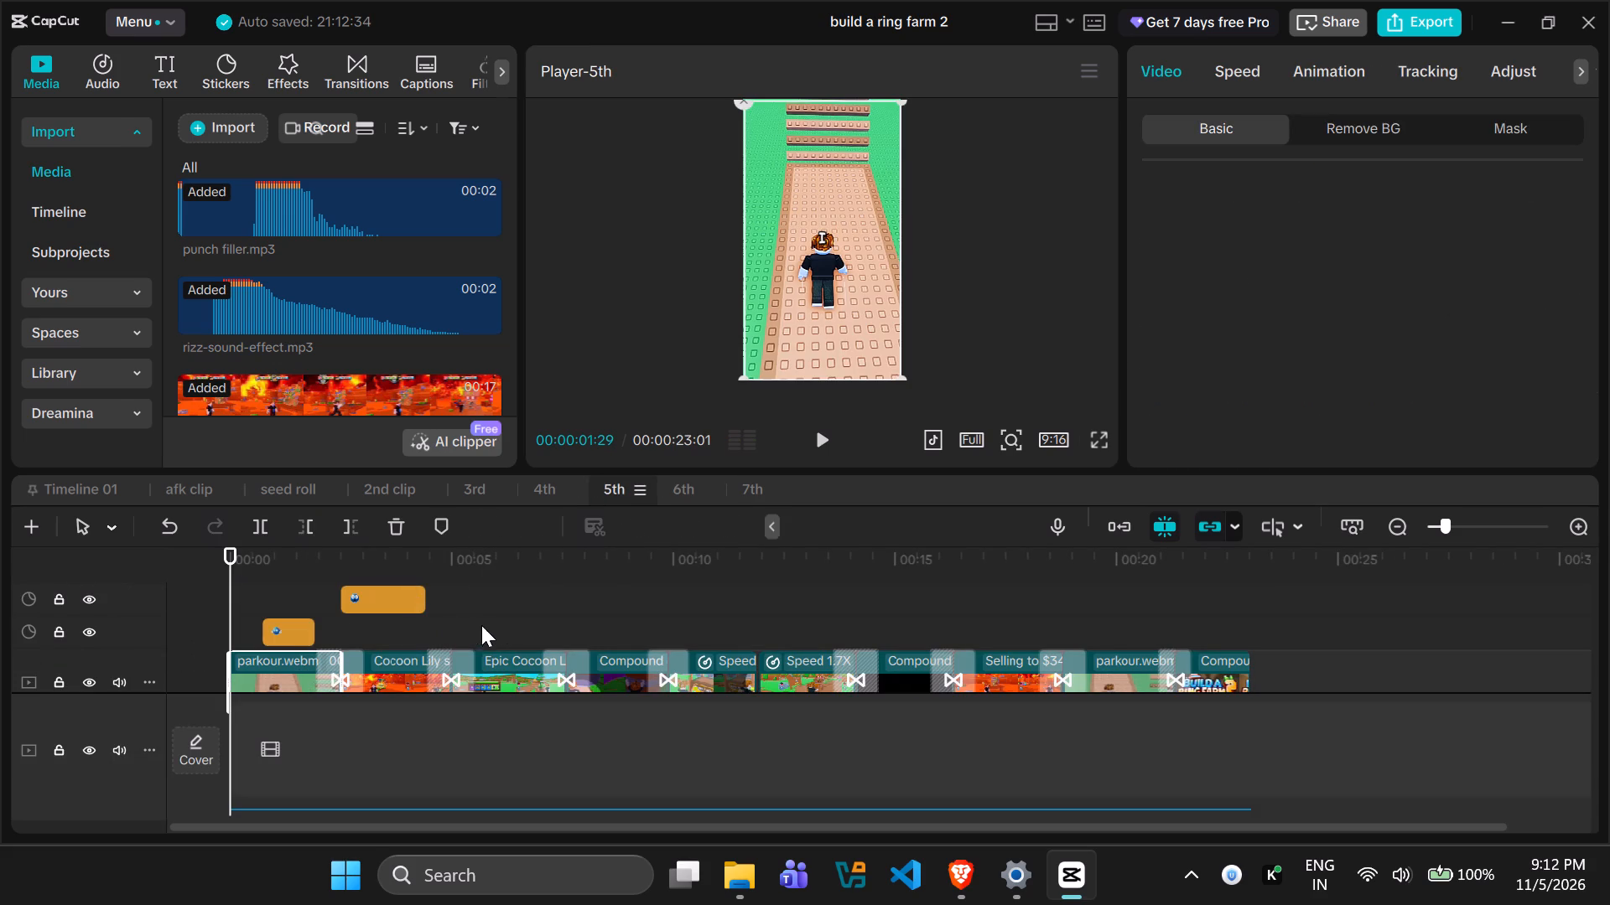
key("ctrl+c")
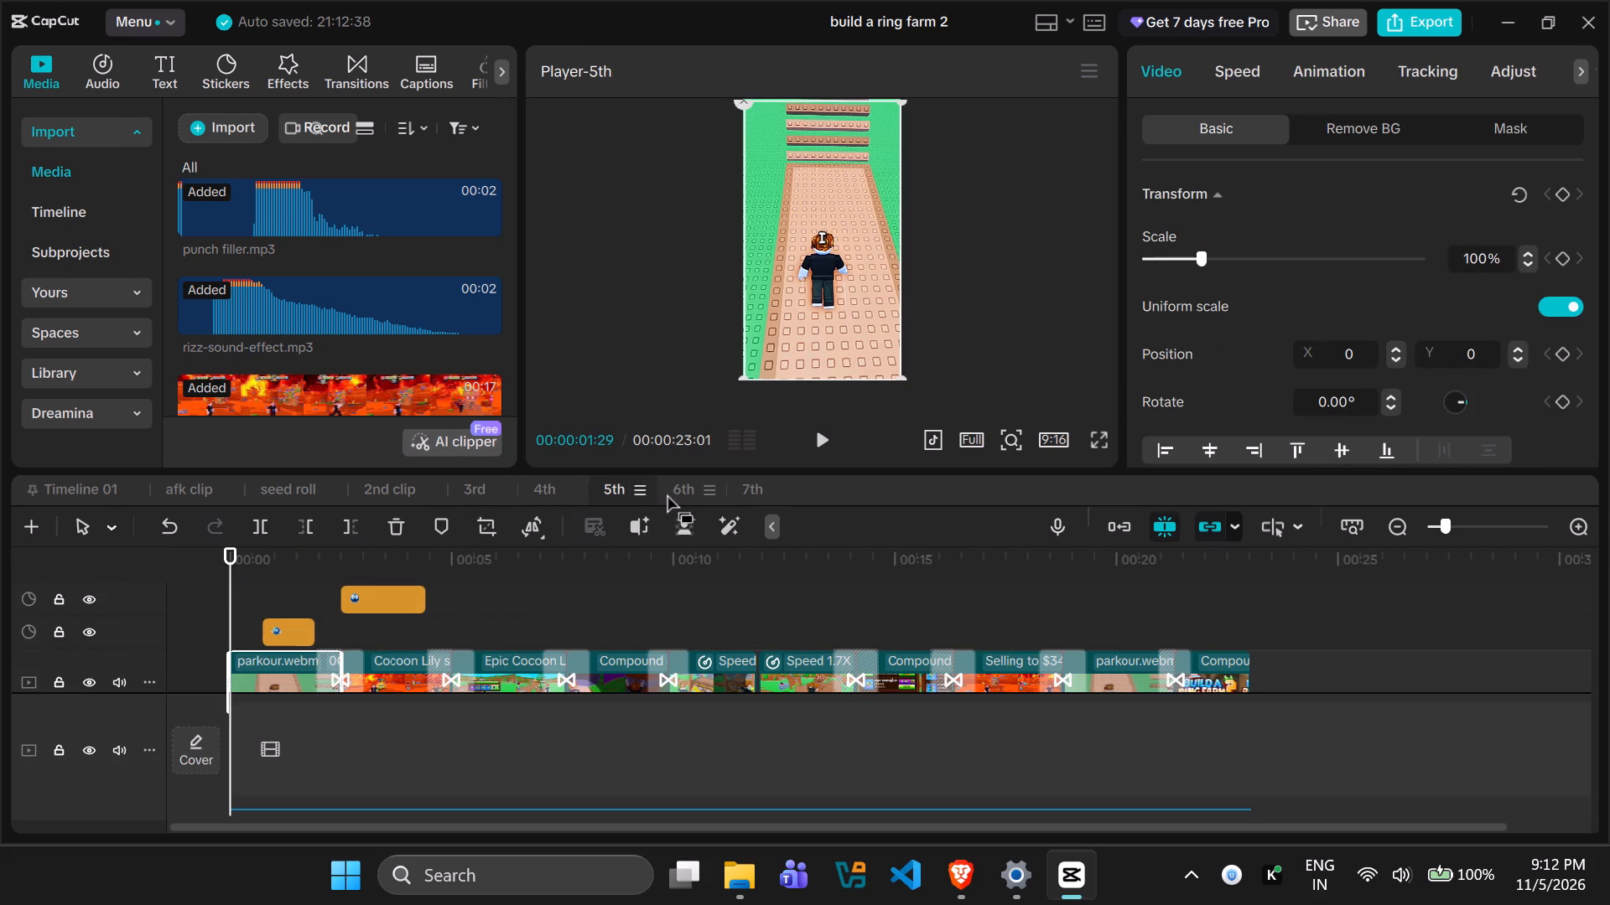
left_click(668, 492)
left_click_drag(309, 652, 176, 650)
key("ctrl+v")
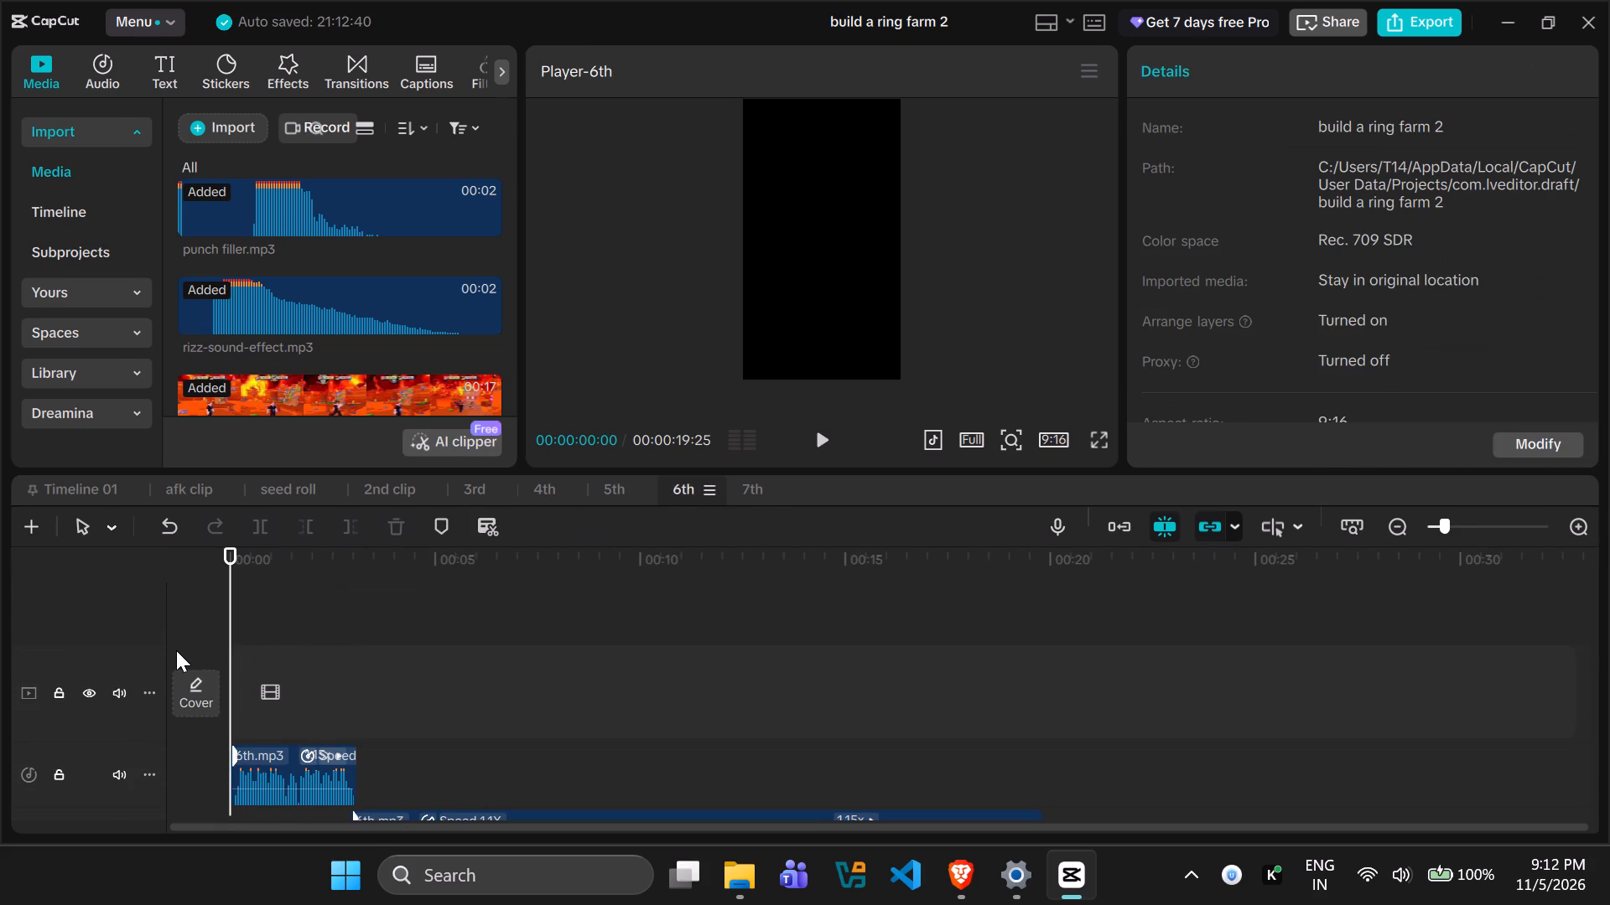
left_click_drag(276, 618, 271, 727)
Play the opening and extend the end of parkour.webm to 3 s, matching the end of the first voice-over clip.
key("space")
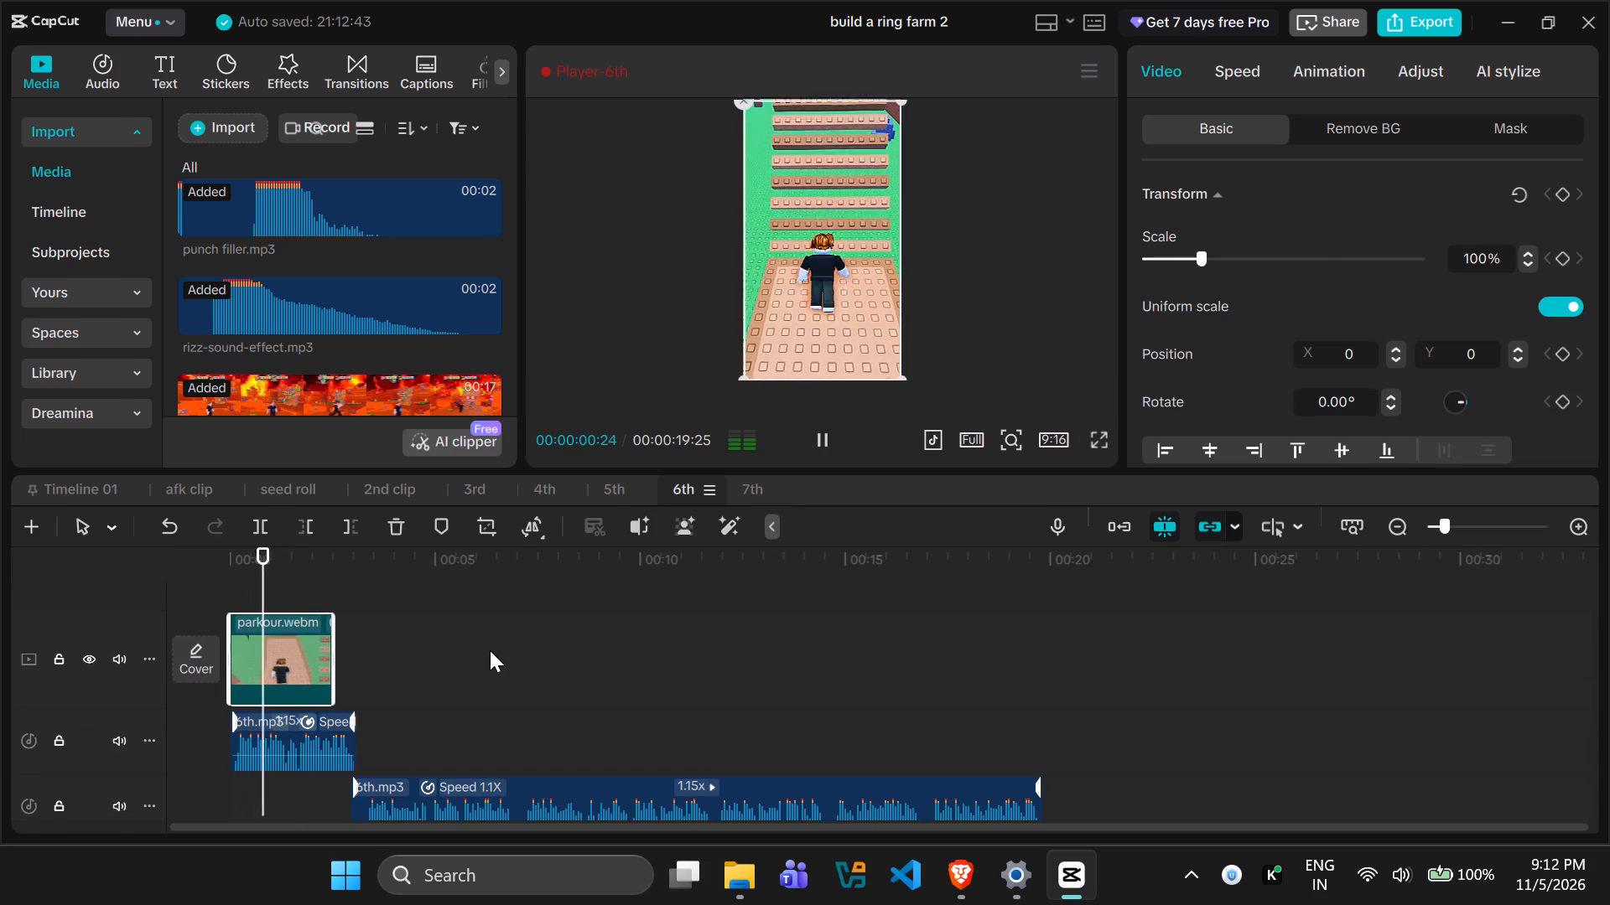
key("space")
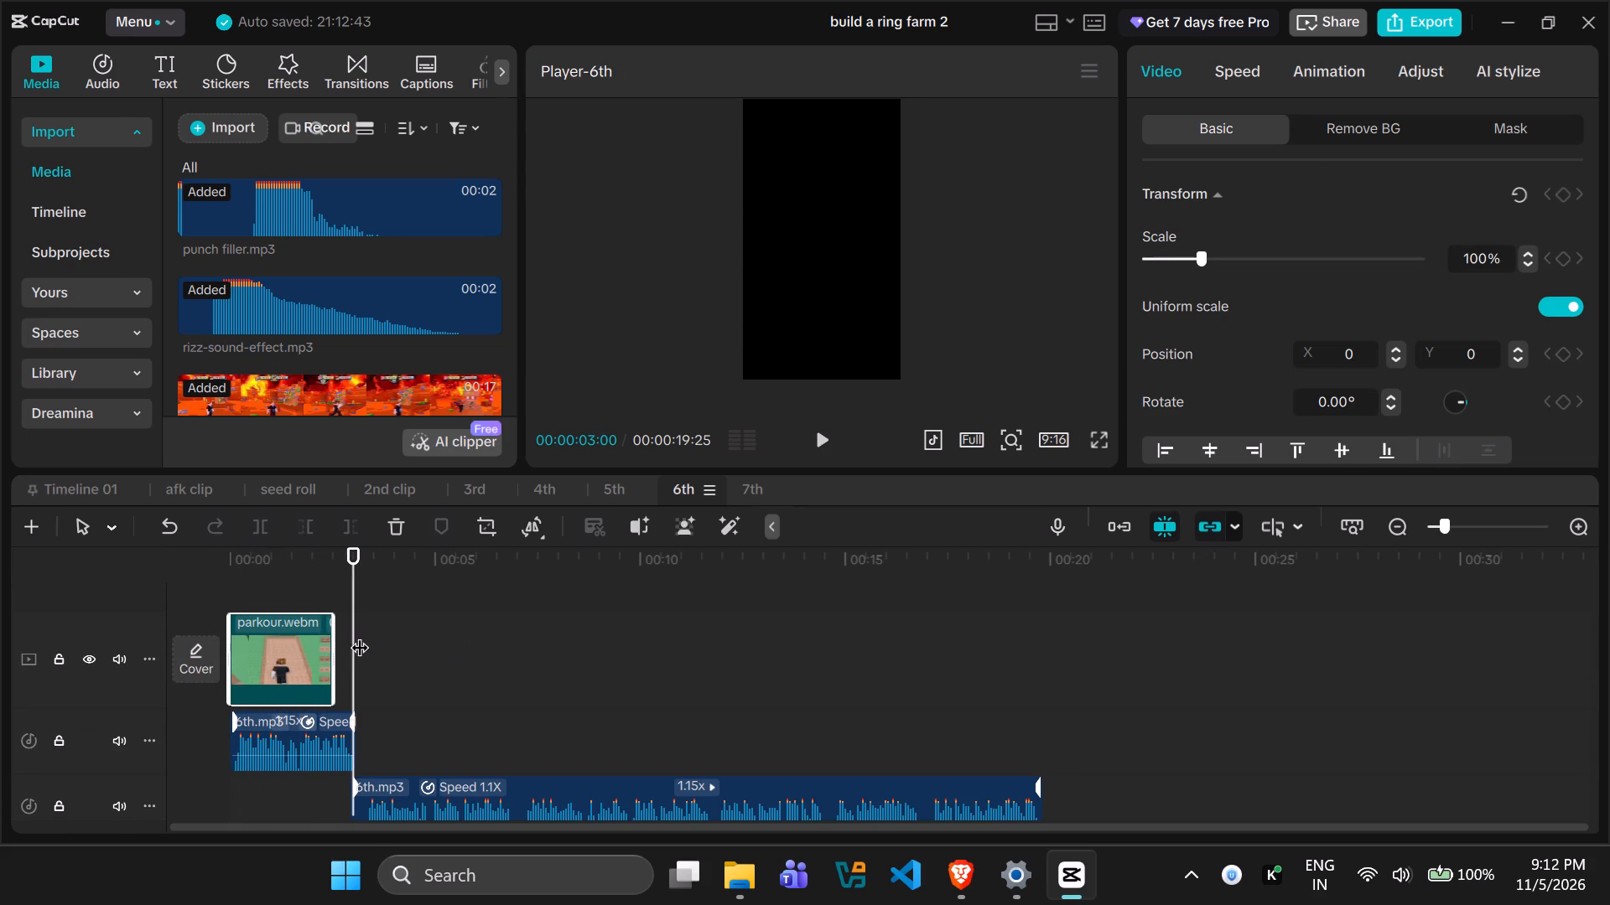
left_click_drag(332, 640, 343, 640)
Copy the Cocoon Lily seed clip from the 5th timeline to the 6th's main track, starting at 3 s right after parkour.webm.
left_click(728, 484)
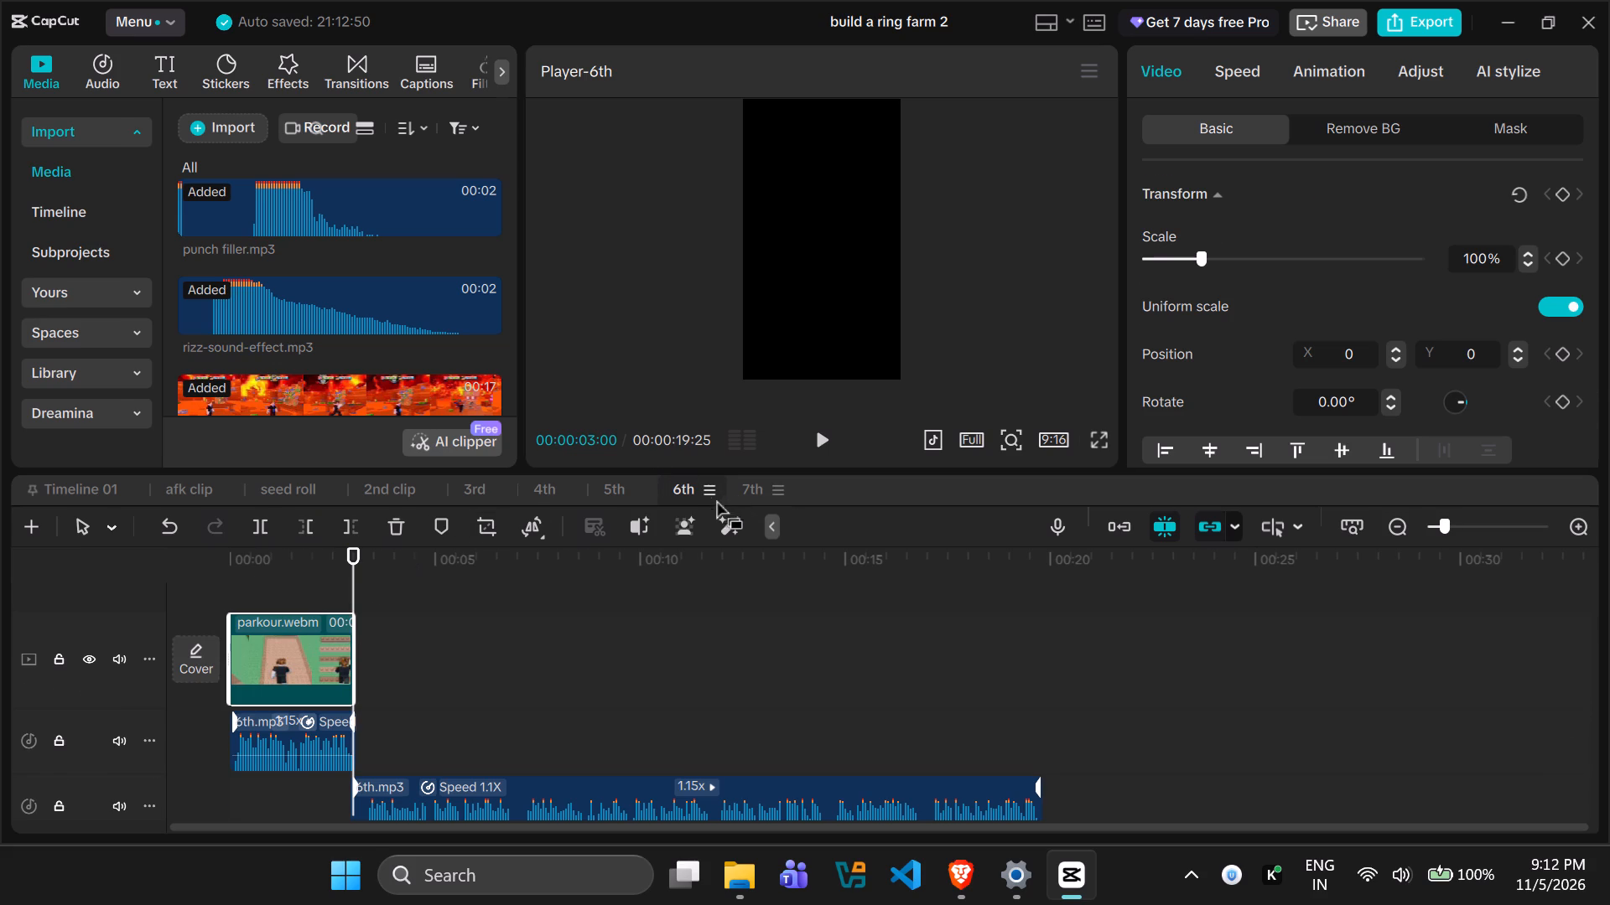
left_click(592, 483)
left_click(606, 483)
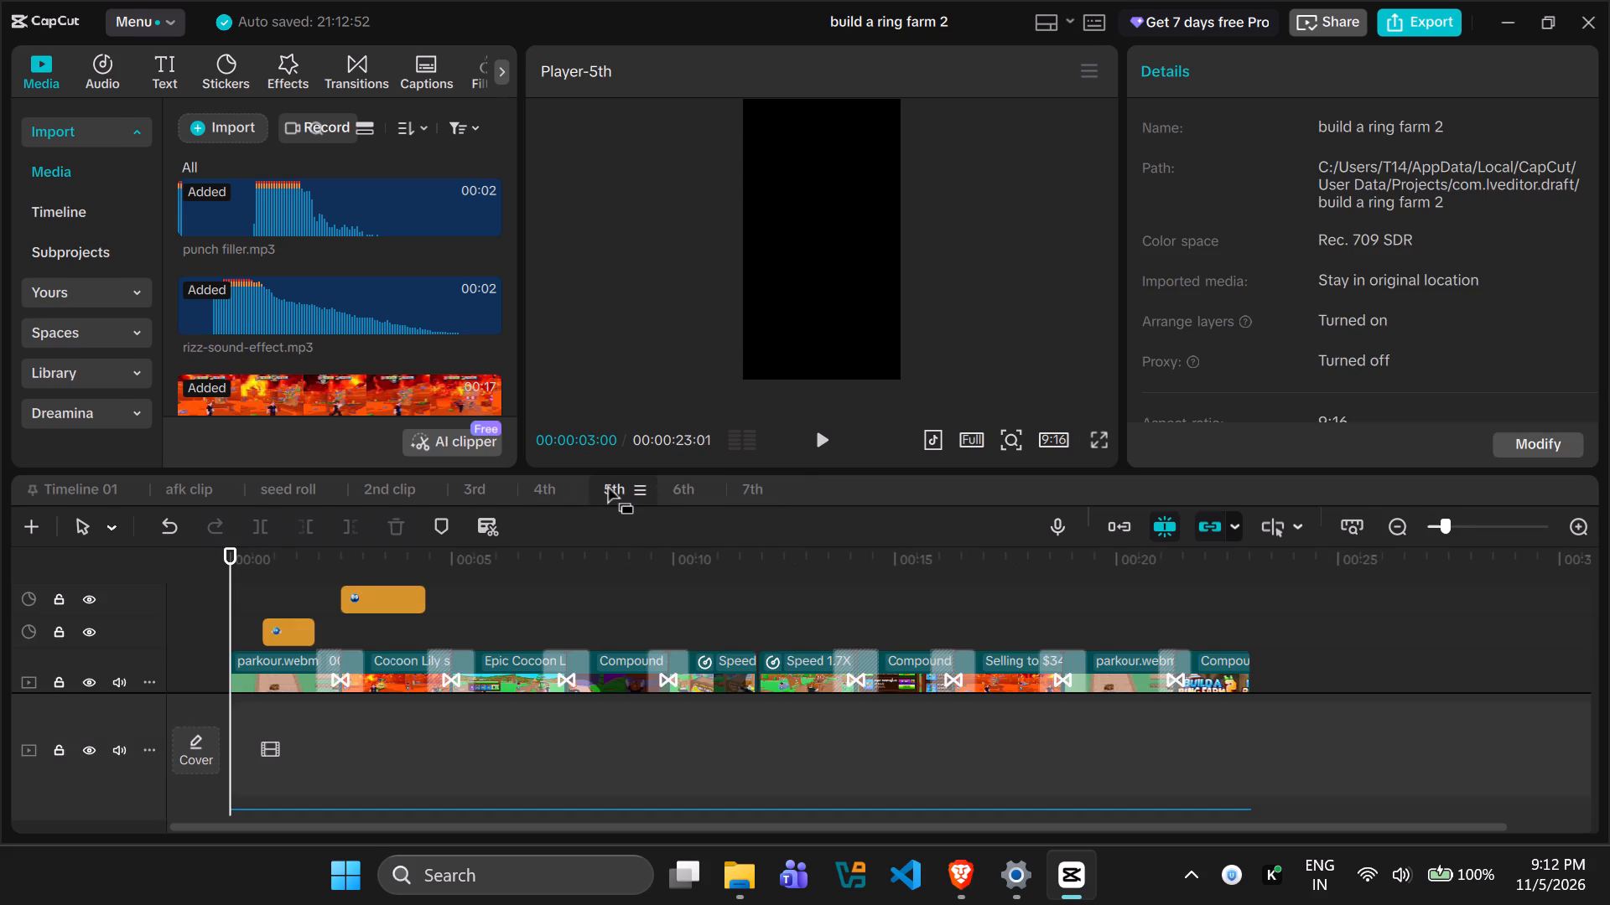
scroll(491, 618, "down", 1)
left_click(405, 646)
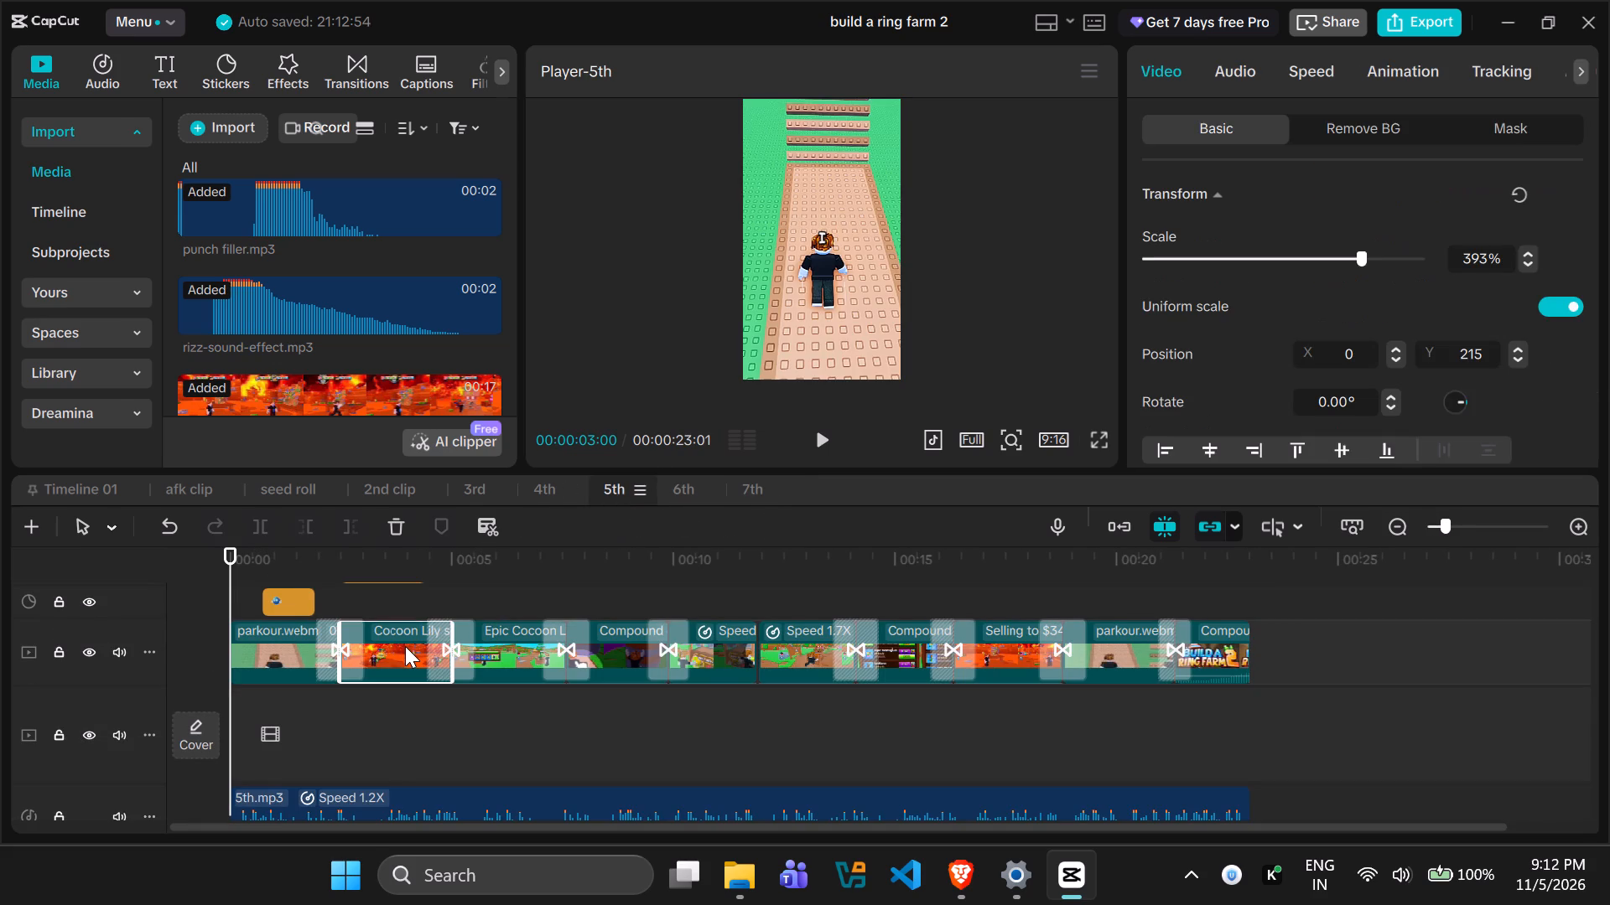
key("ctrl+c")
left_click(680, 495)
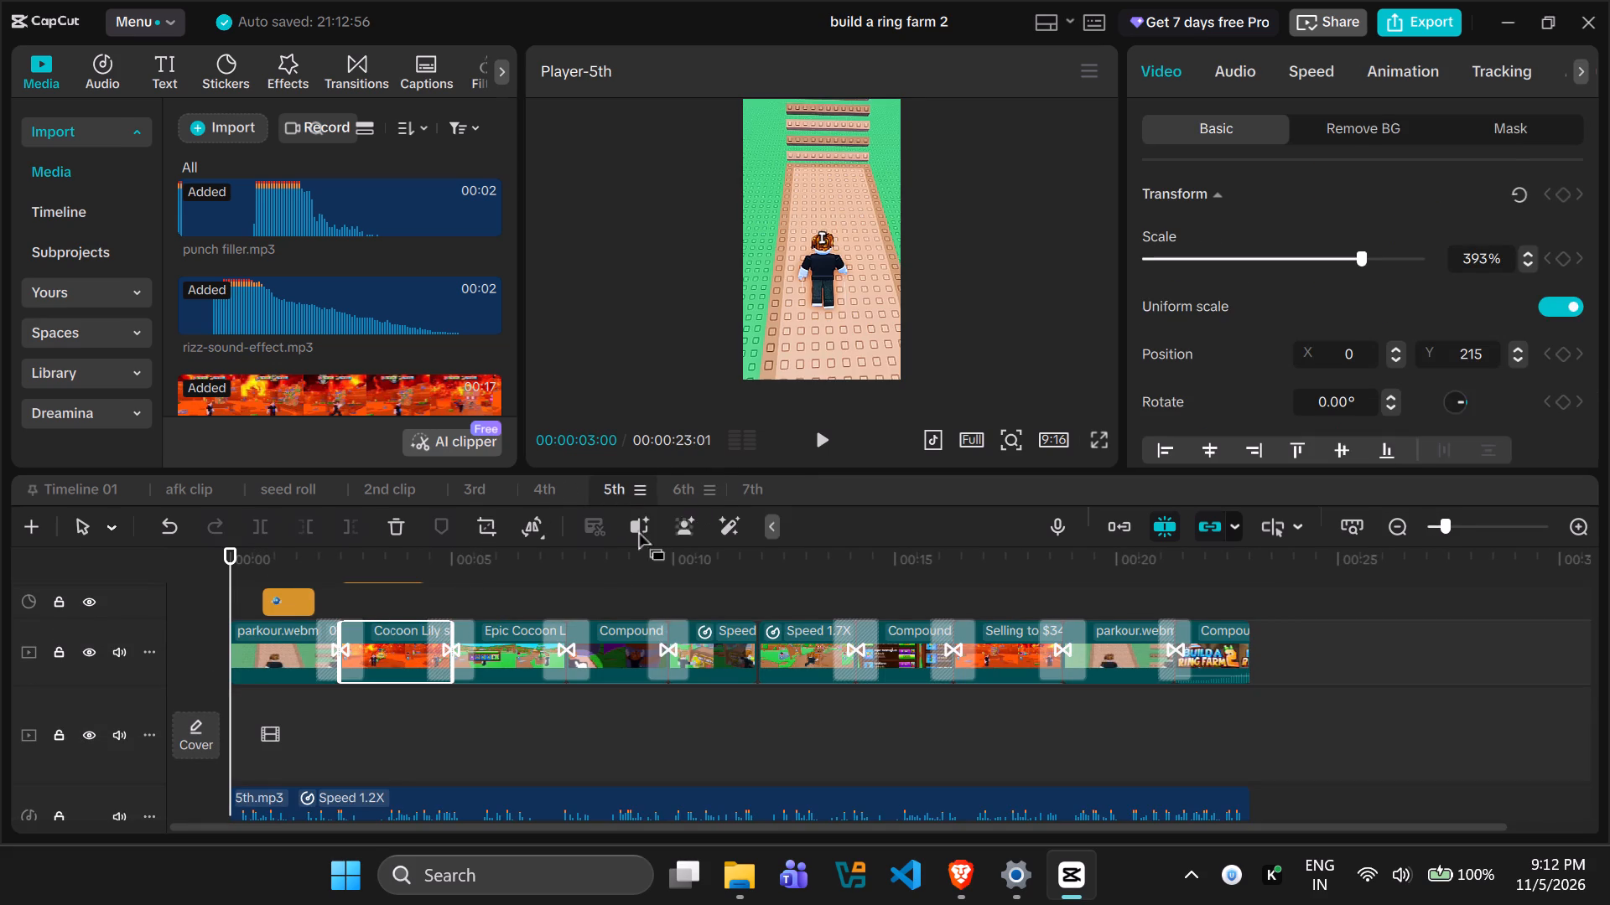
key("ctrl+v")
left_click_drag(404, 636, 408, 695)
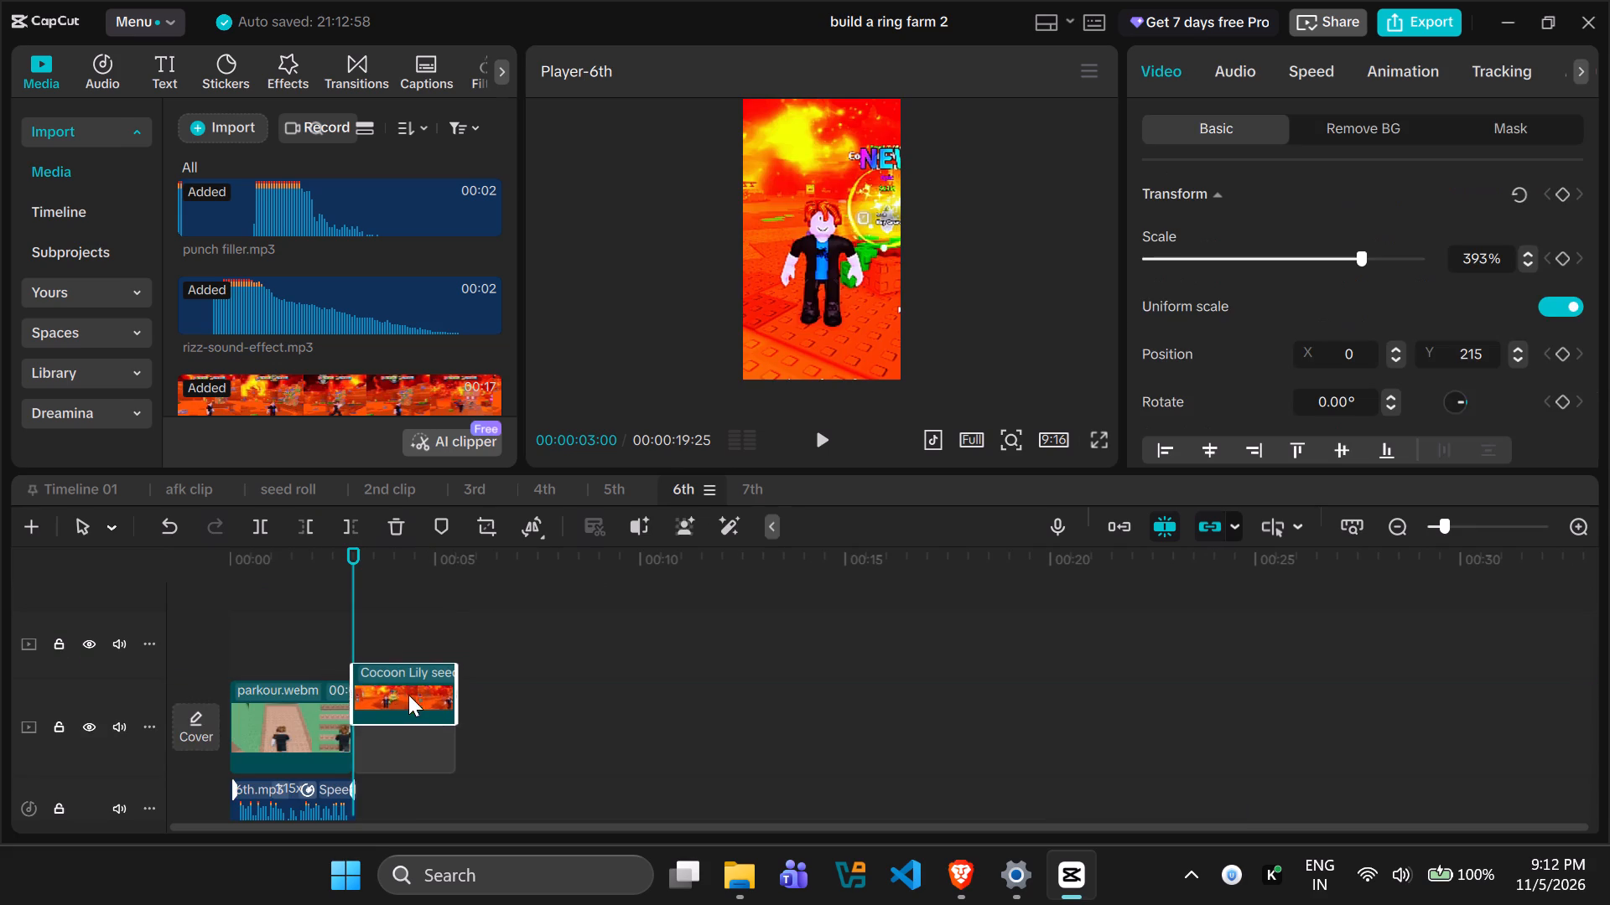
left_click_drag(408, 695, 408, 697)
Play the 6th timeline past the Cocoon Lily clip, and scrub the 5th timeline's middle clips for footage matching the voice-over.
key("space")
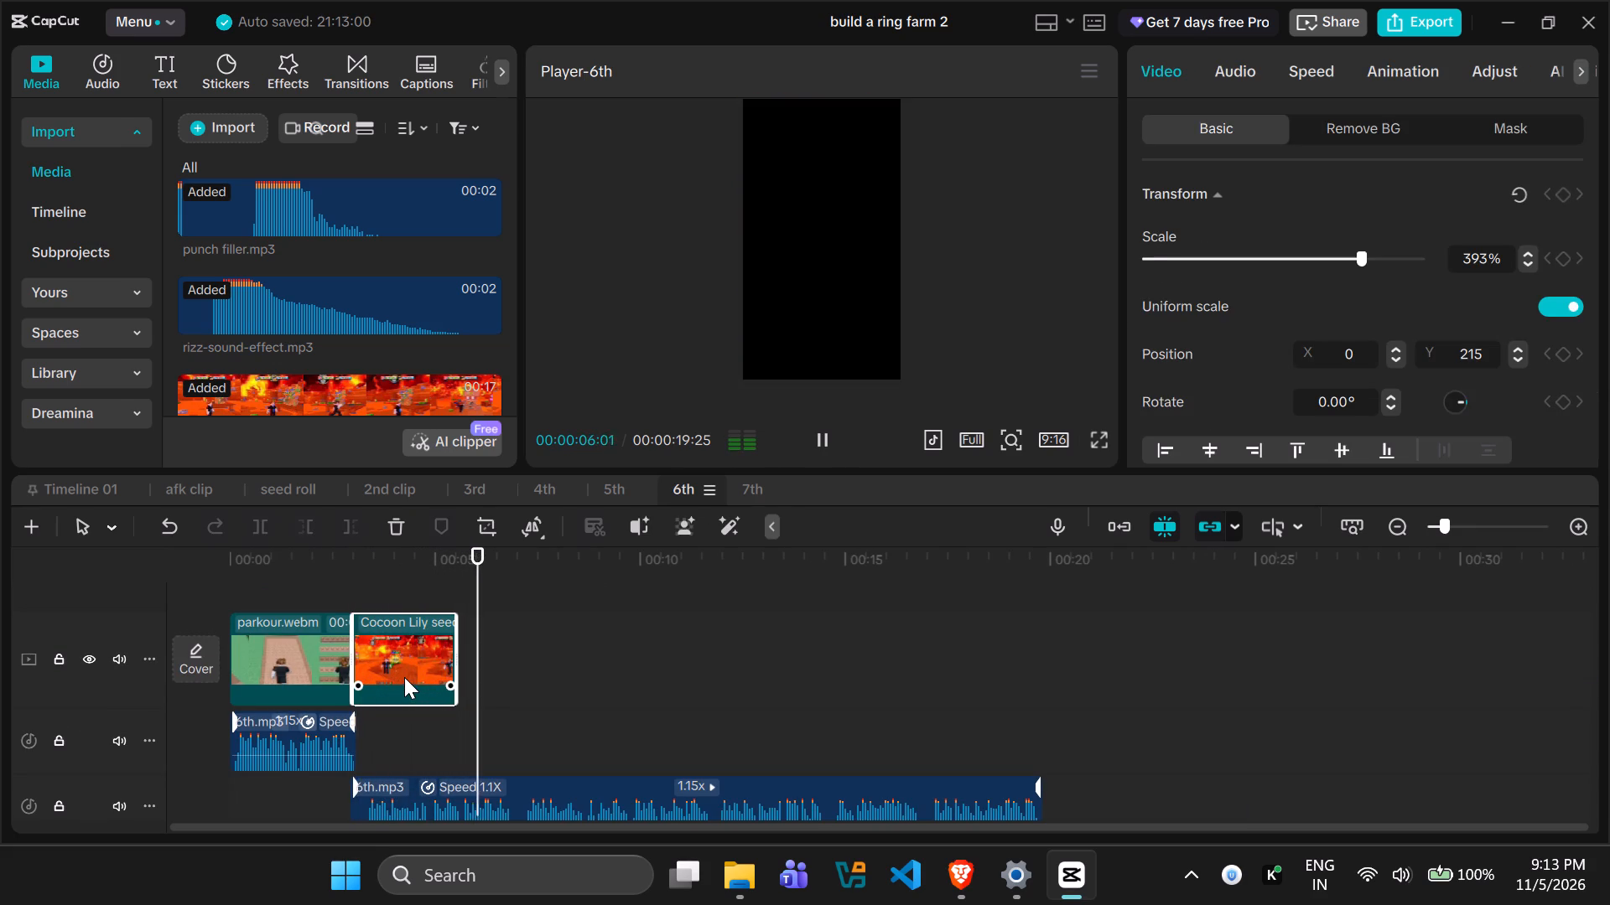
key("space")
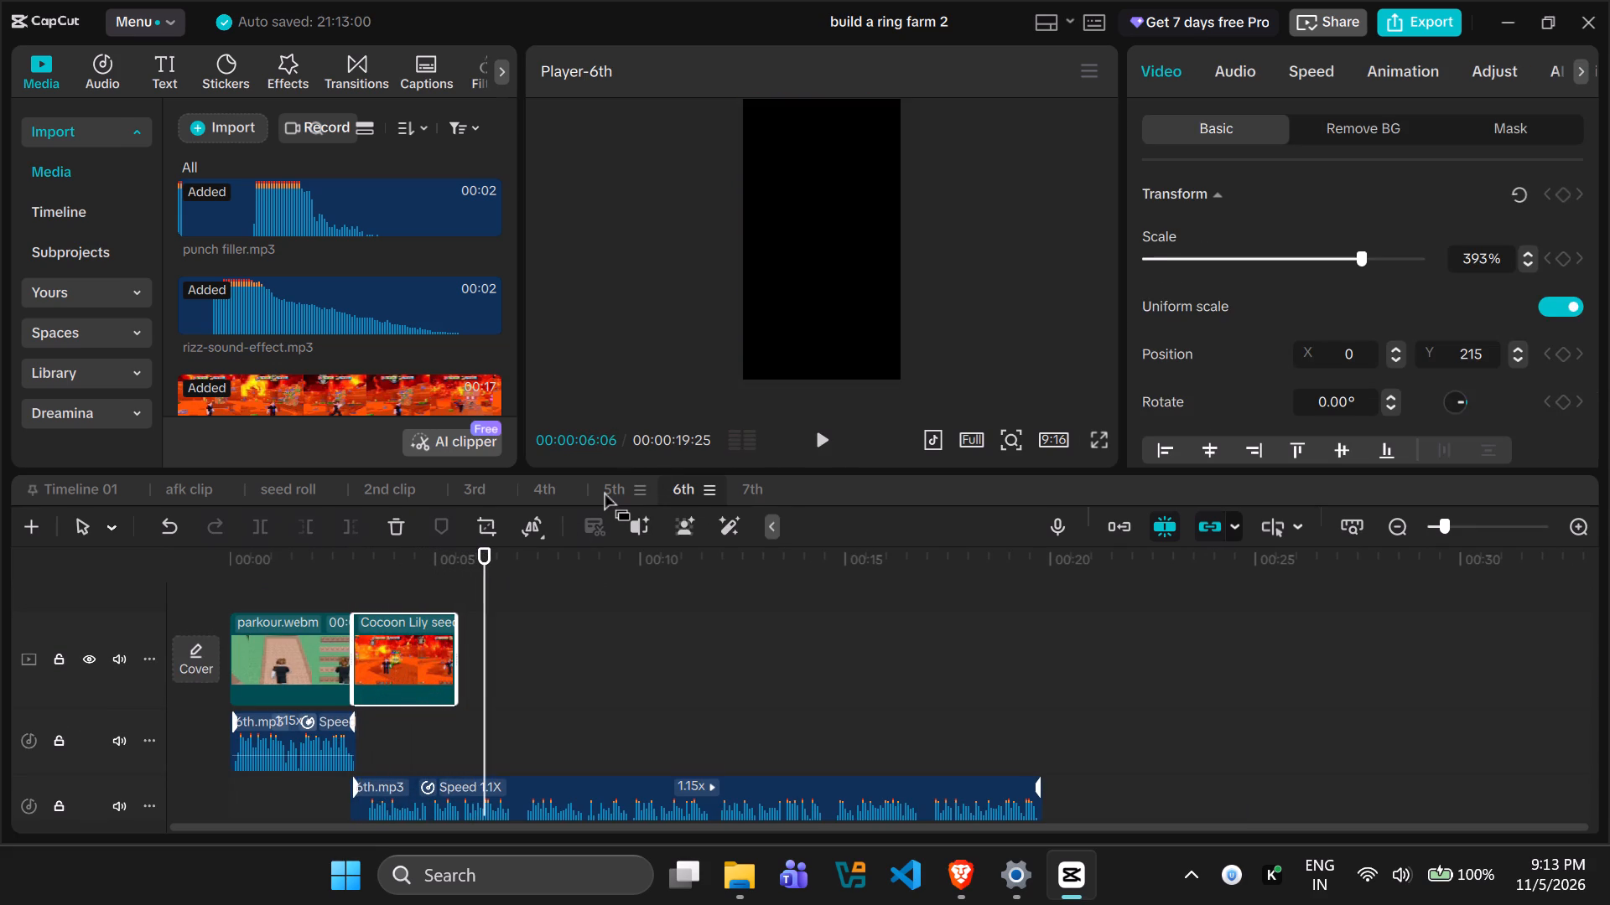
key("space")
left_click(535, 623)
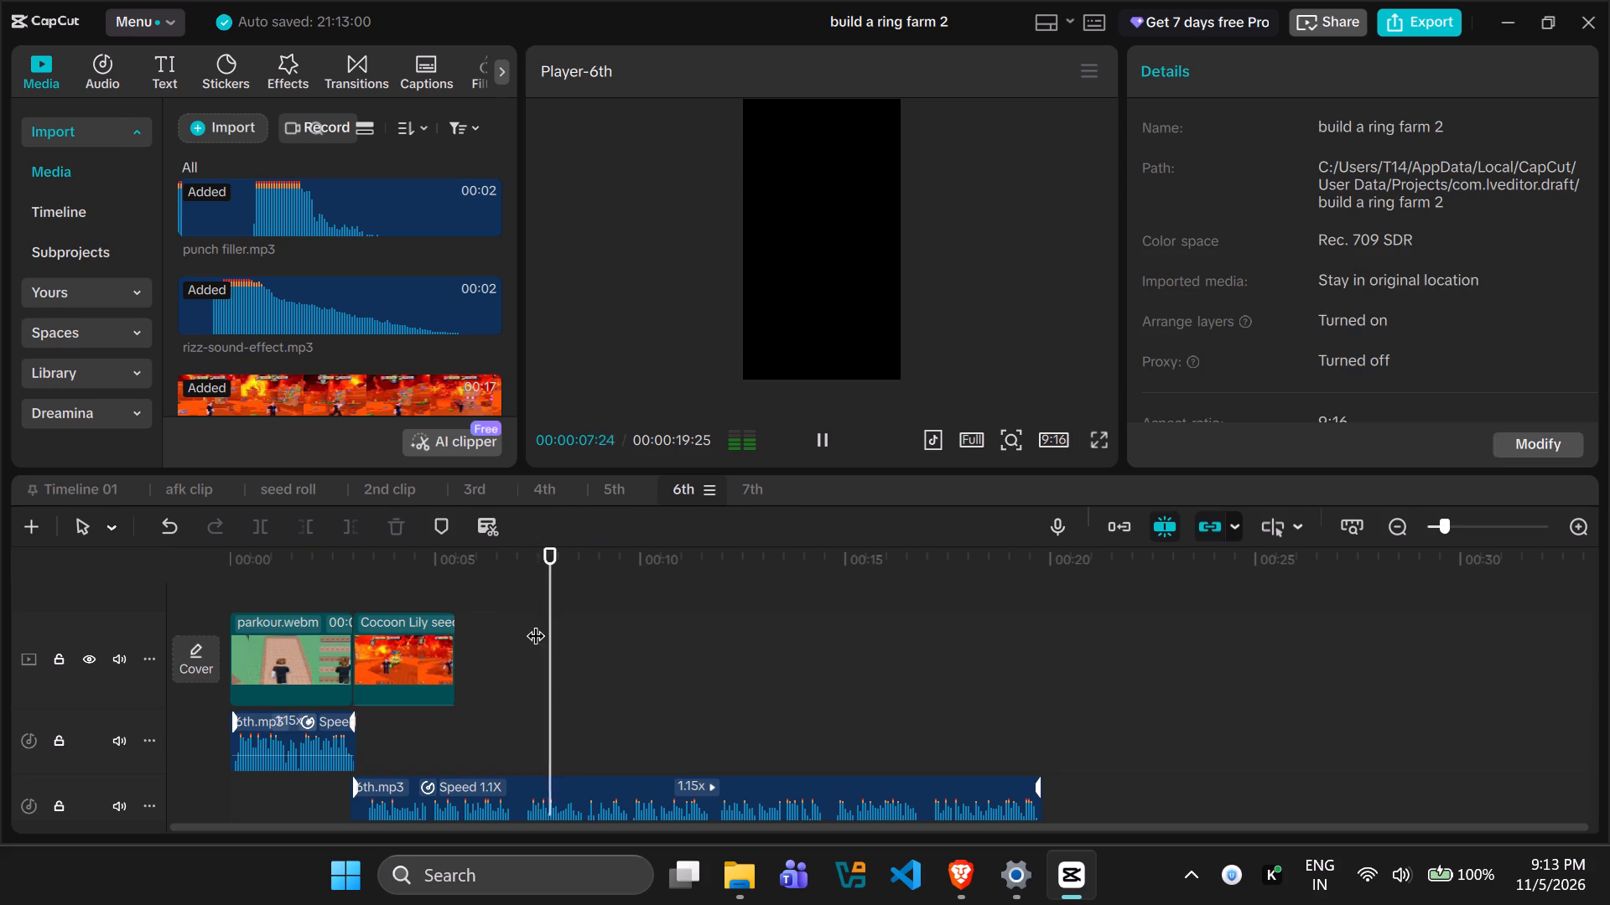
left_click(546, 626)
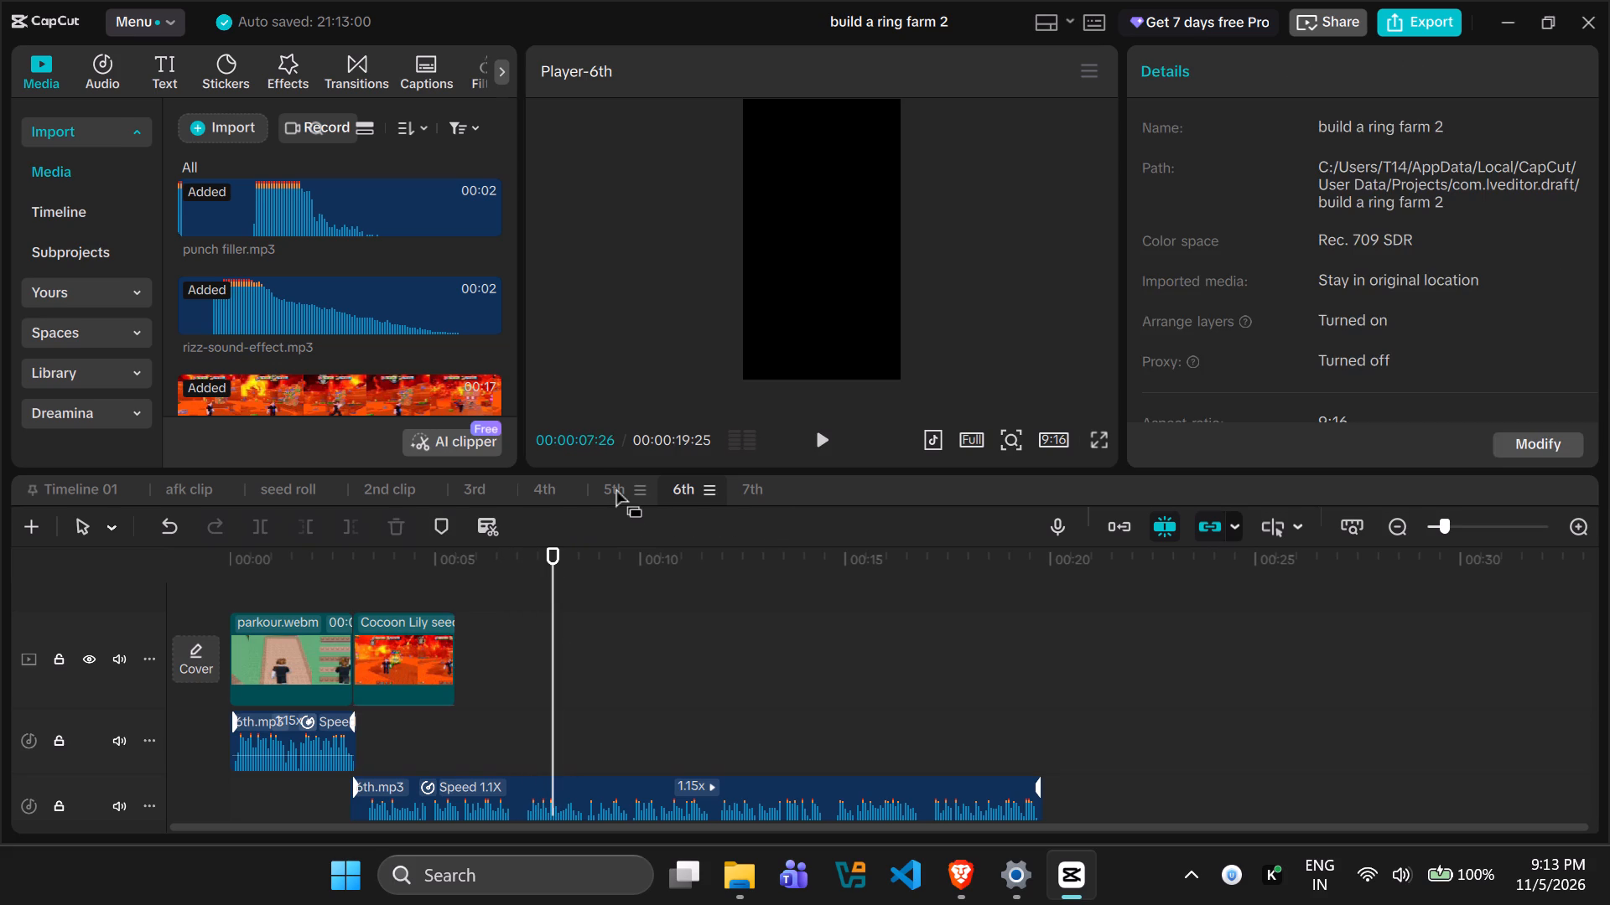
left_click(615, 486)
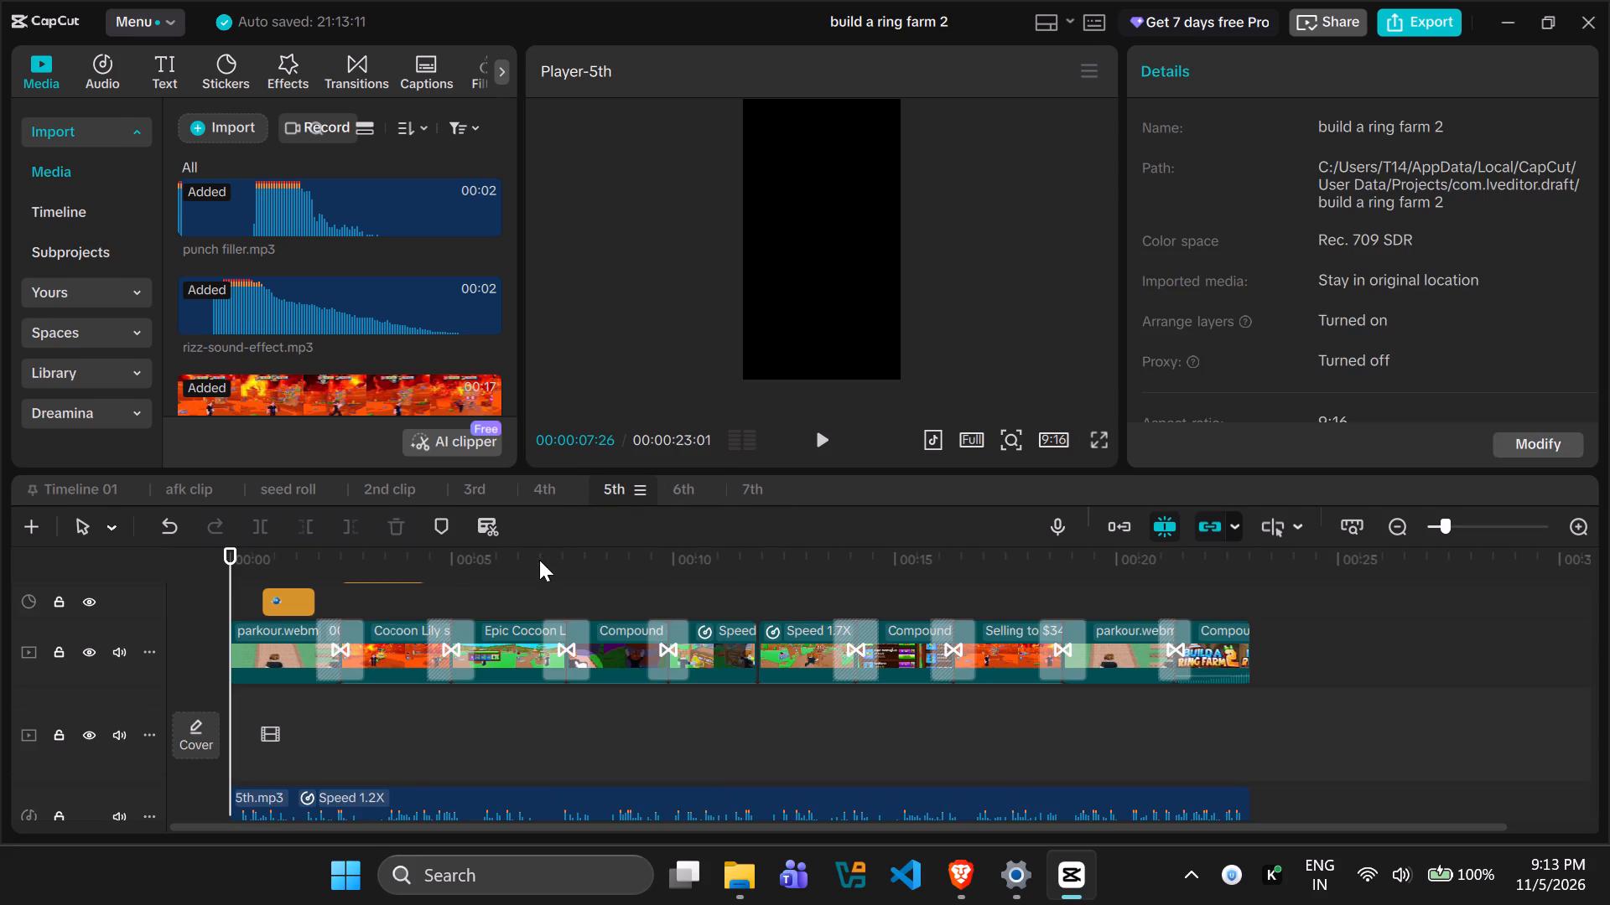
left_click(606, 644)
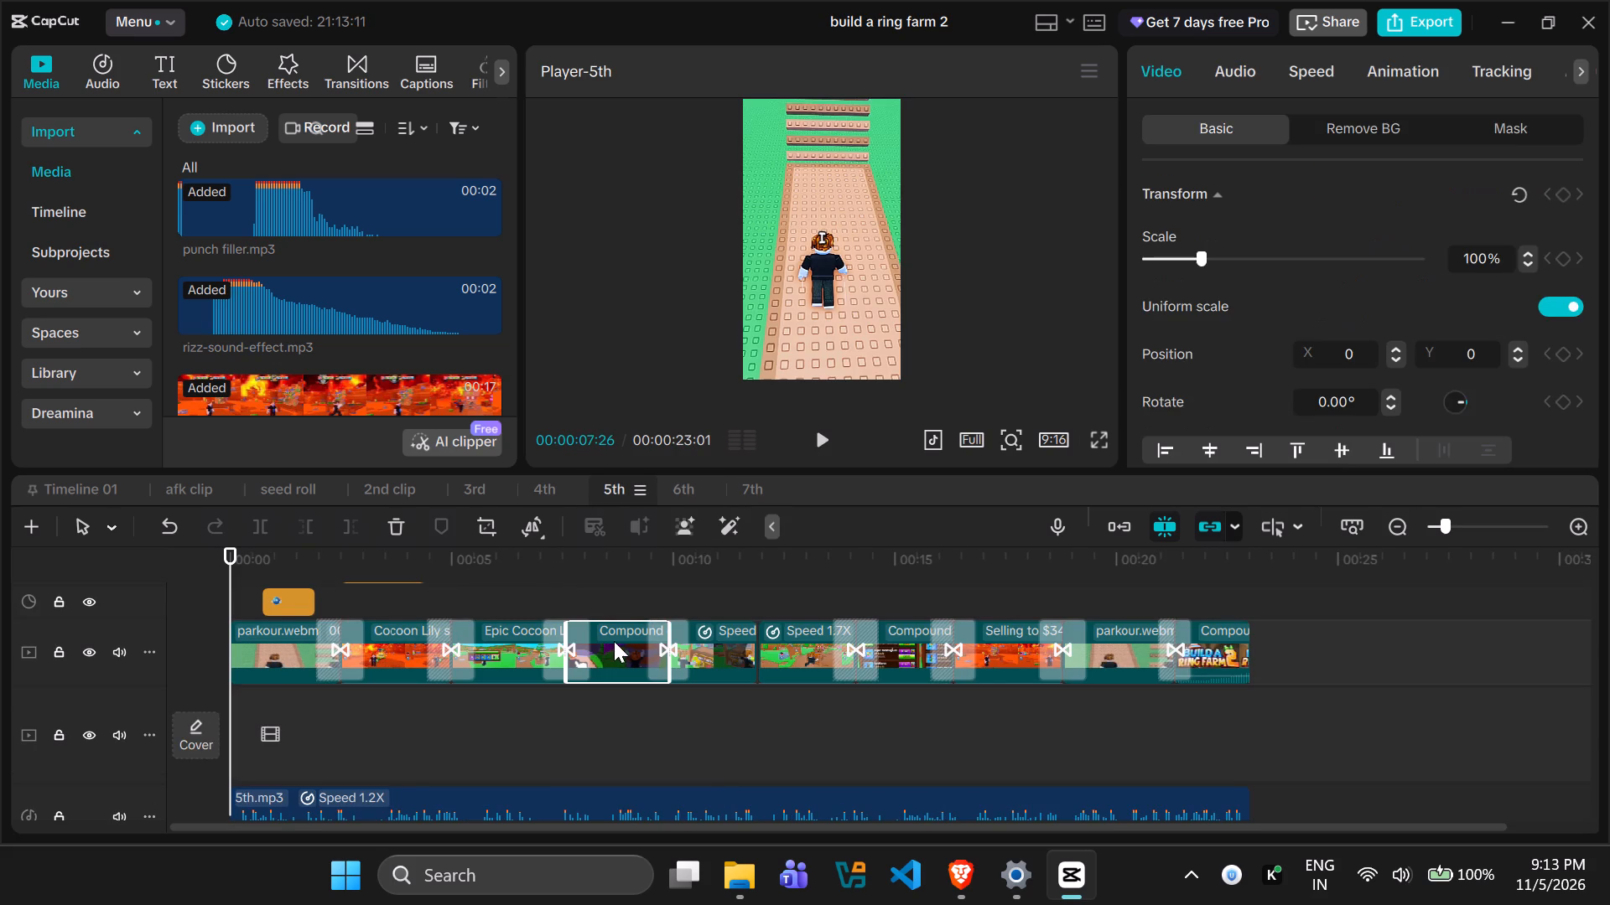
left_click(709, 644)
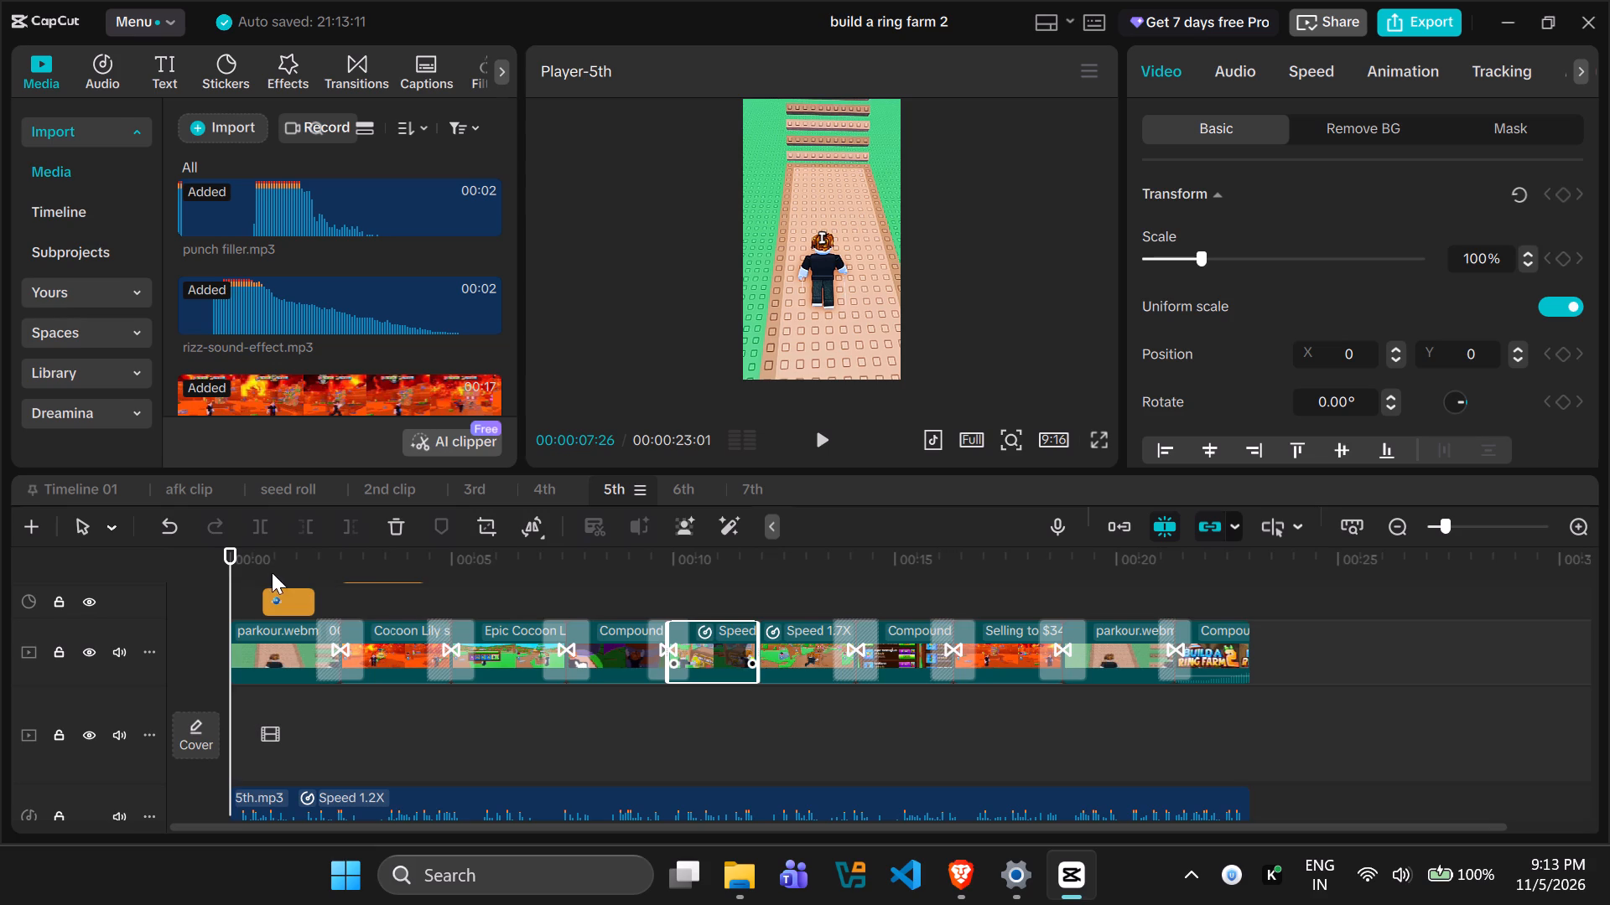
left_click_drag(229, 568, 626, 583)
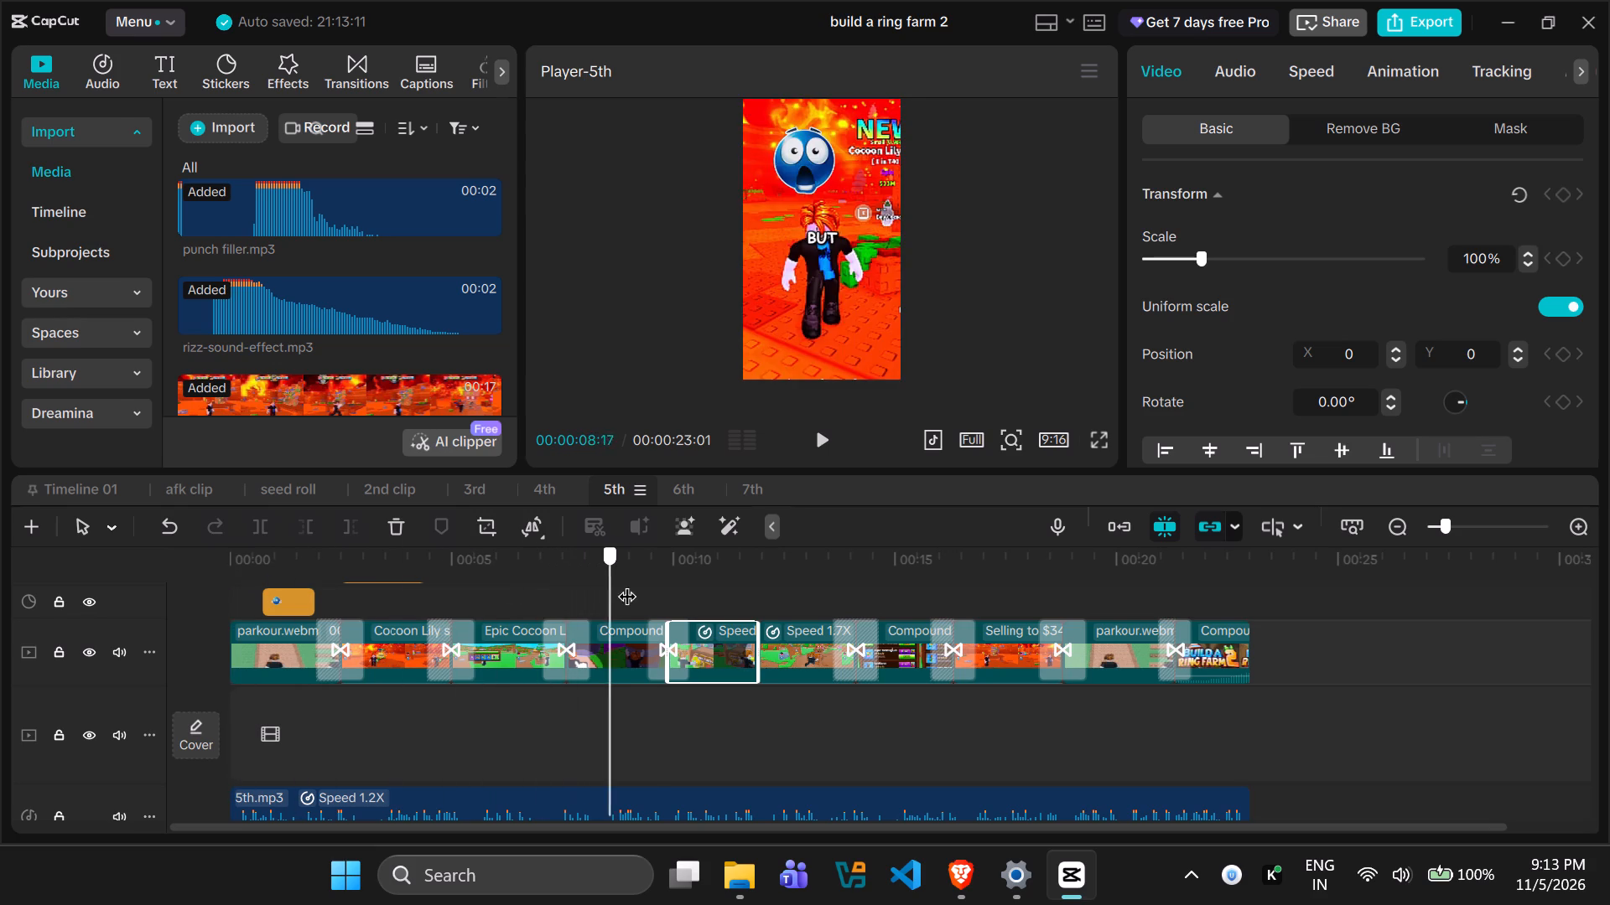
left_click_drag(626, 583, 694, 583)
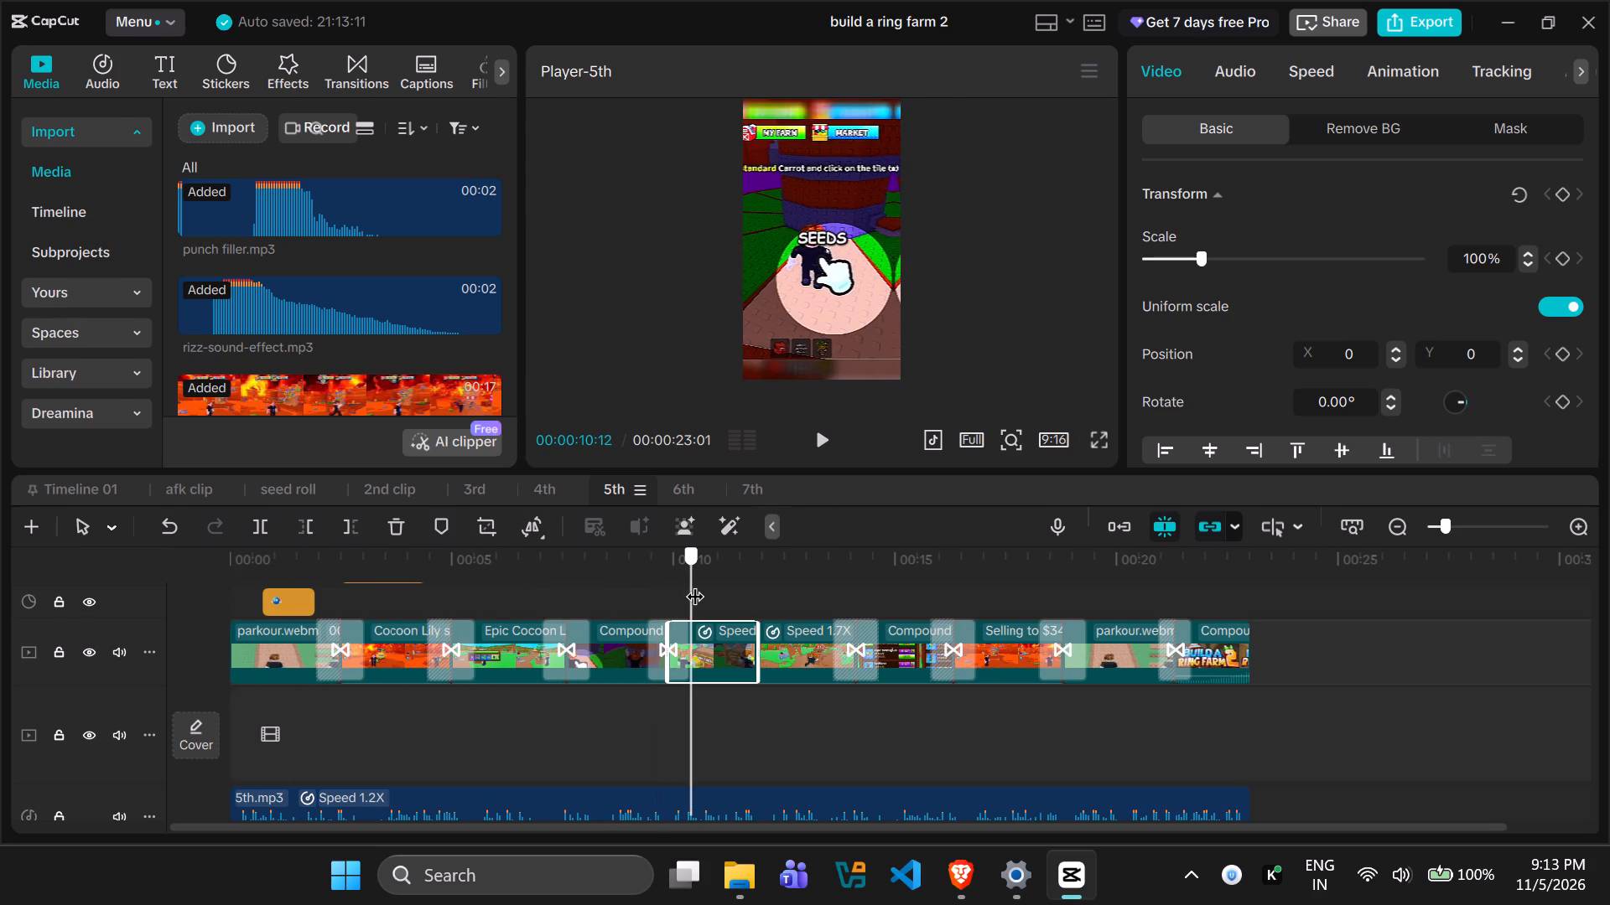
left_click_drag(694, 583, 710, 583)
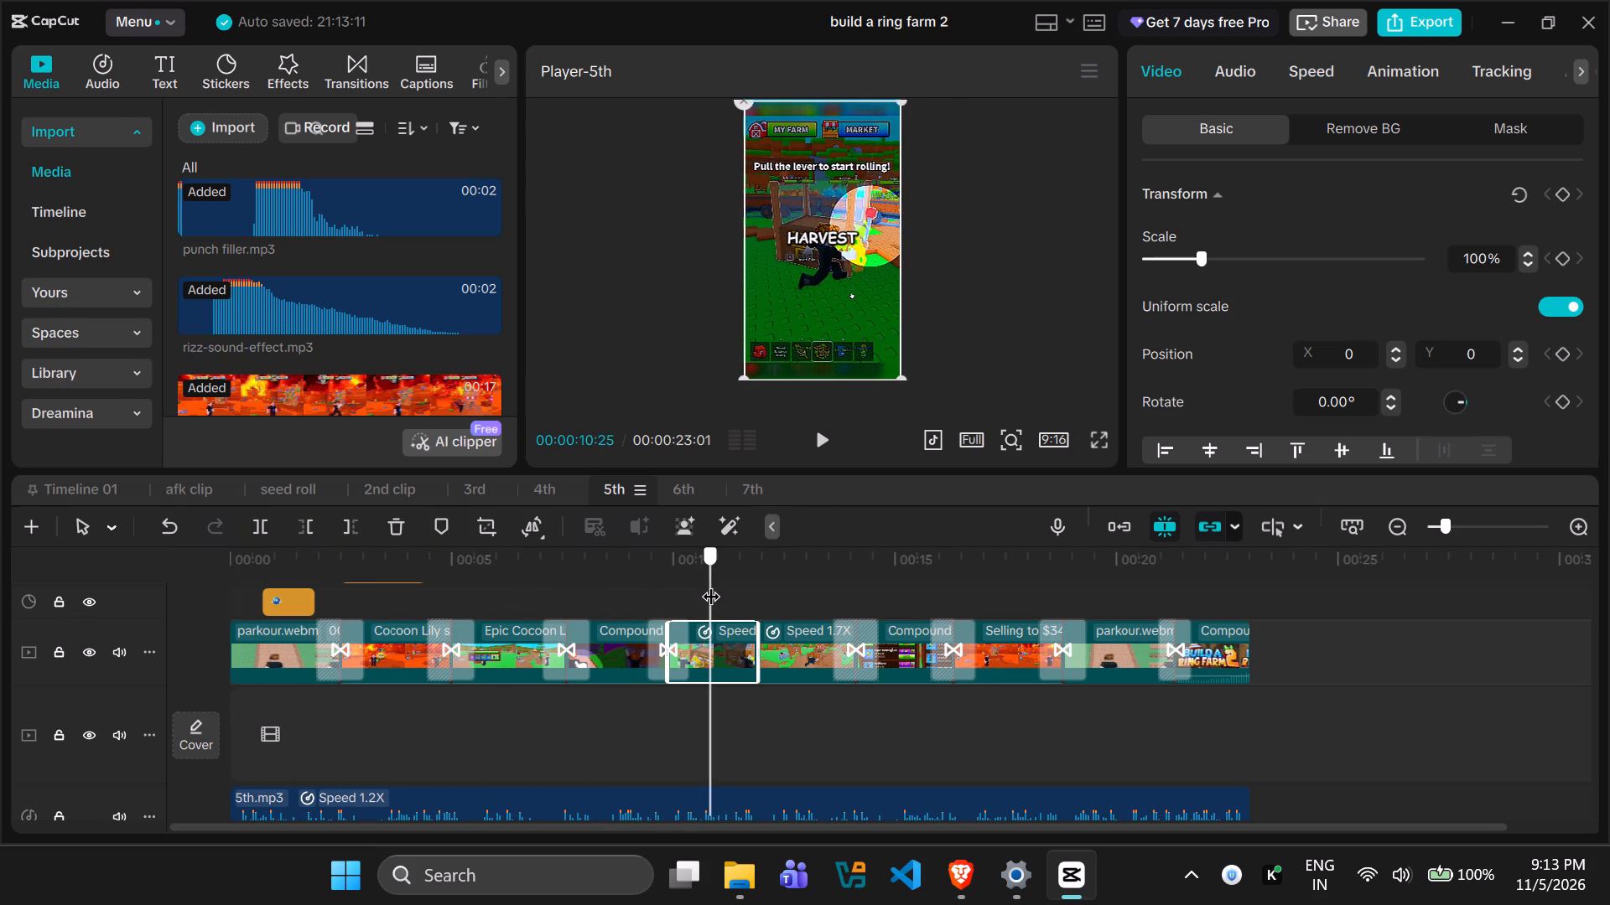
left_click_drag(710, 583, 765, 583)
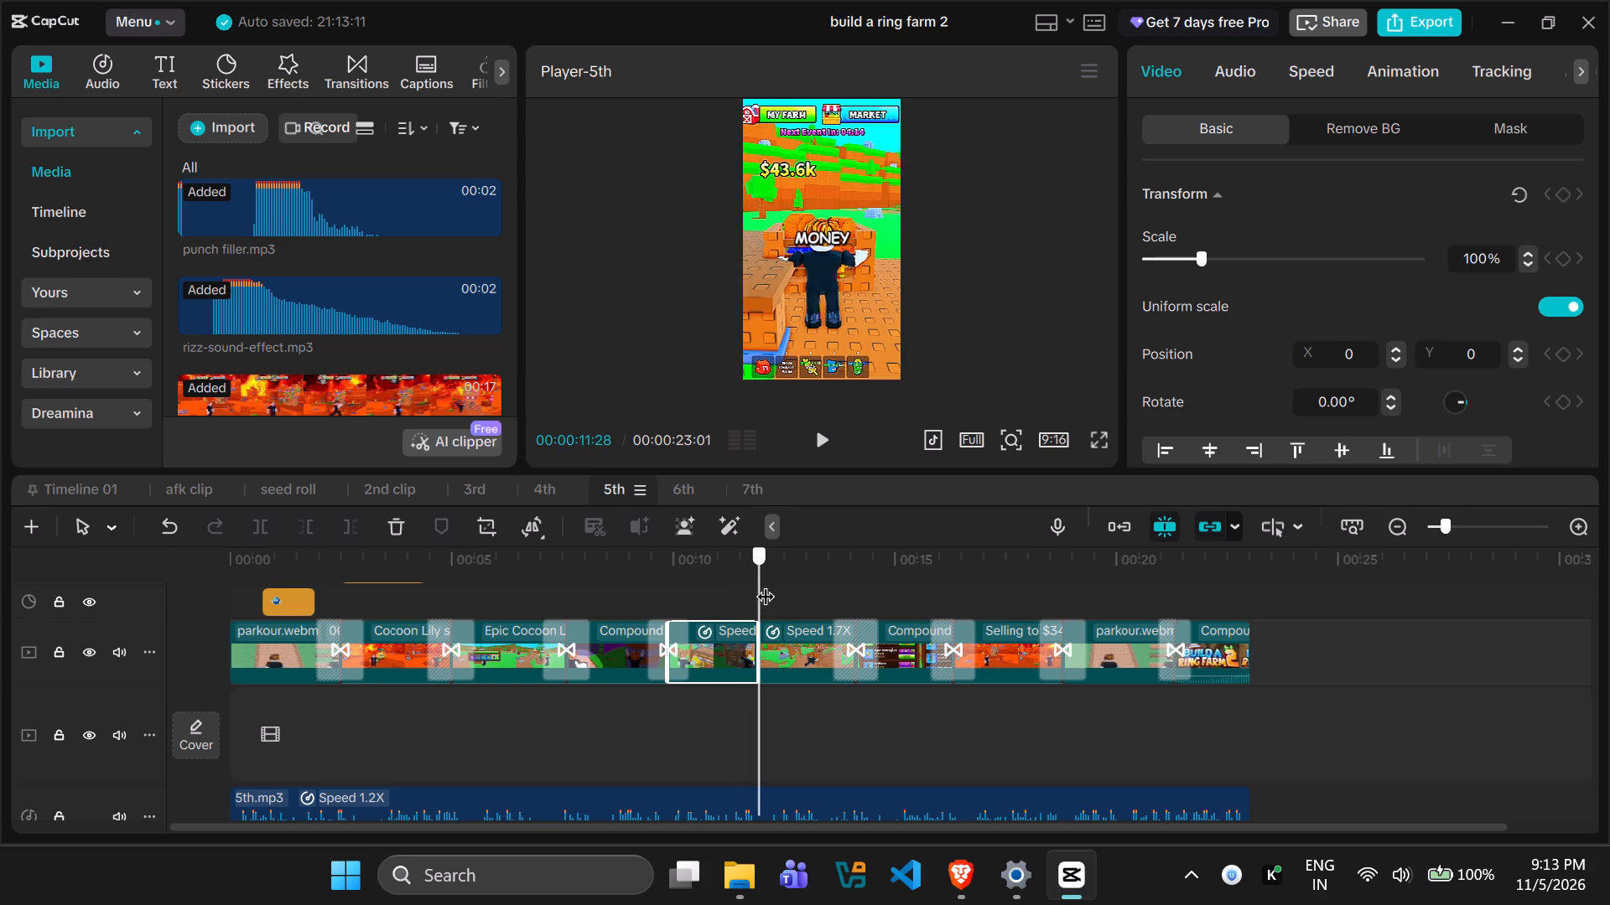
left_click_drag(765, 583, 786, 583)
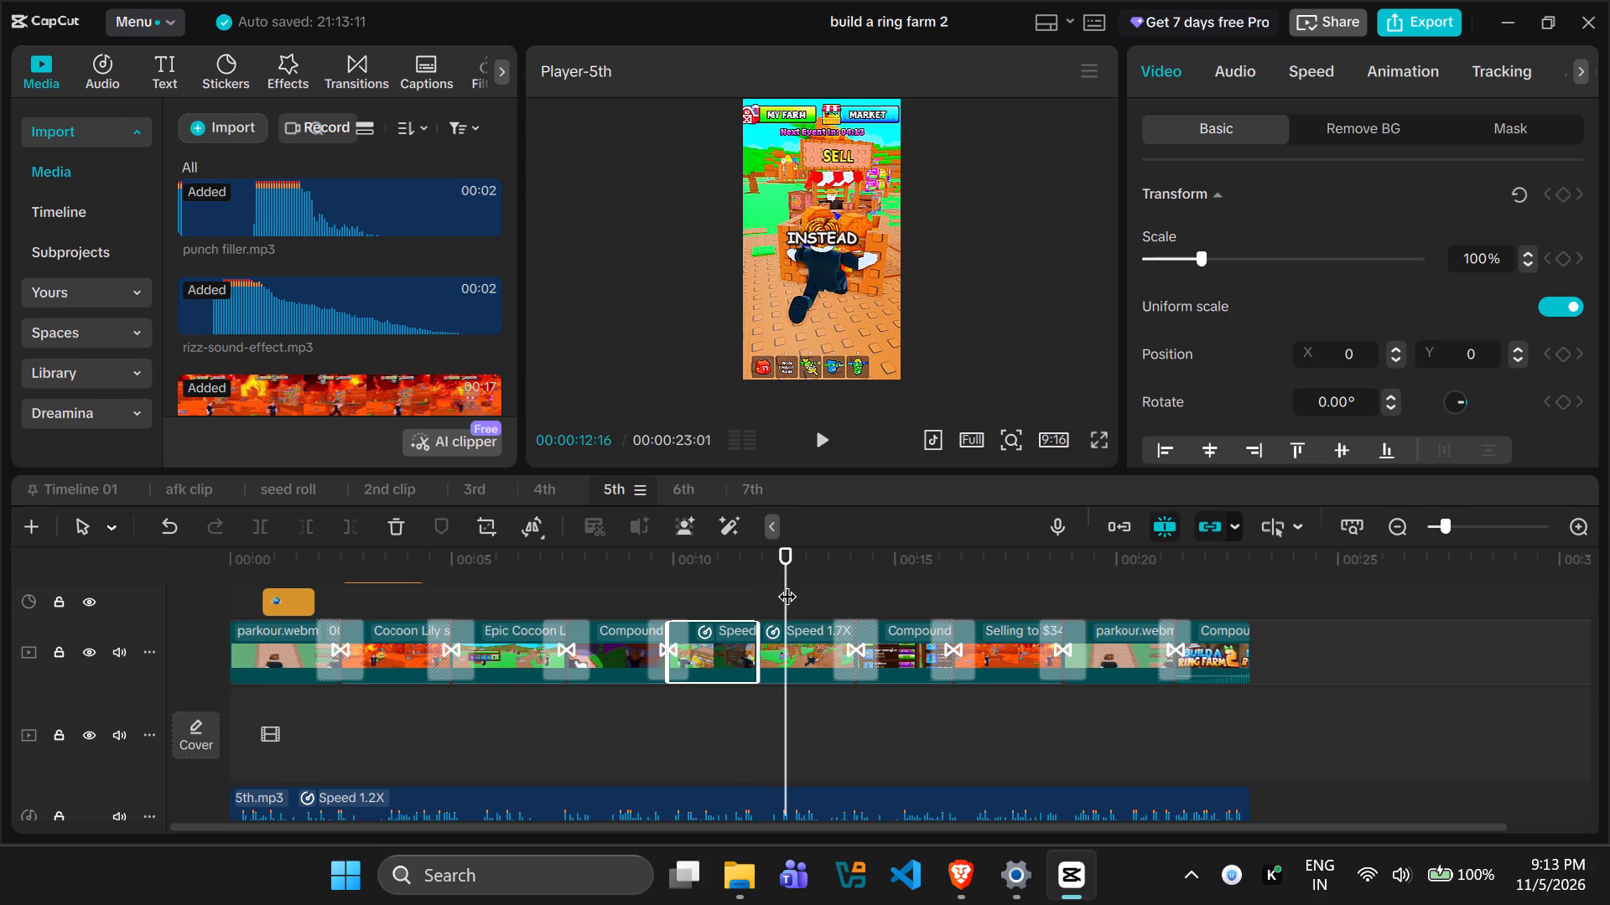
left_click_drag(787, 583, 777, 584)
Import "Secret sunflower seed (1 in 7.5k)" from Raw > farm2 shit > Clips (part 1 of 3) > Clips > Seed Rolls & Rare Pulls, and preview it.
left_click(211, 129)
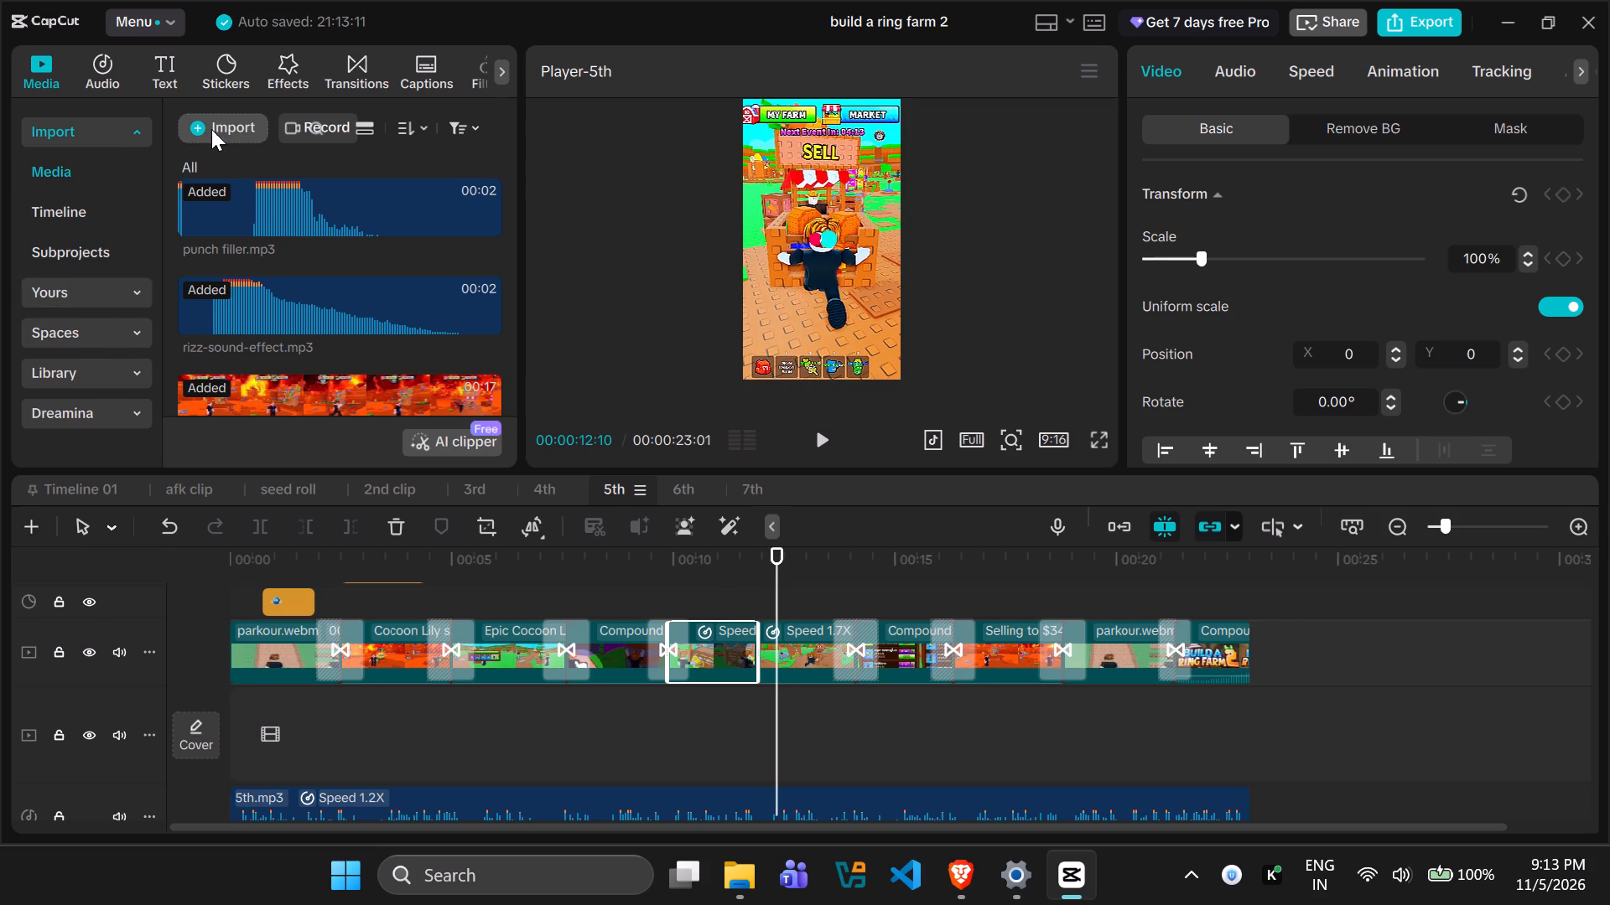
left_click(295, 188)
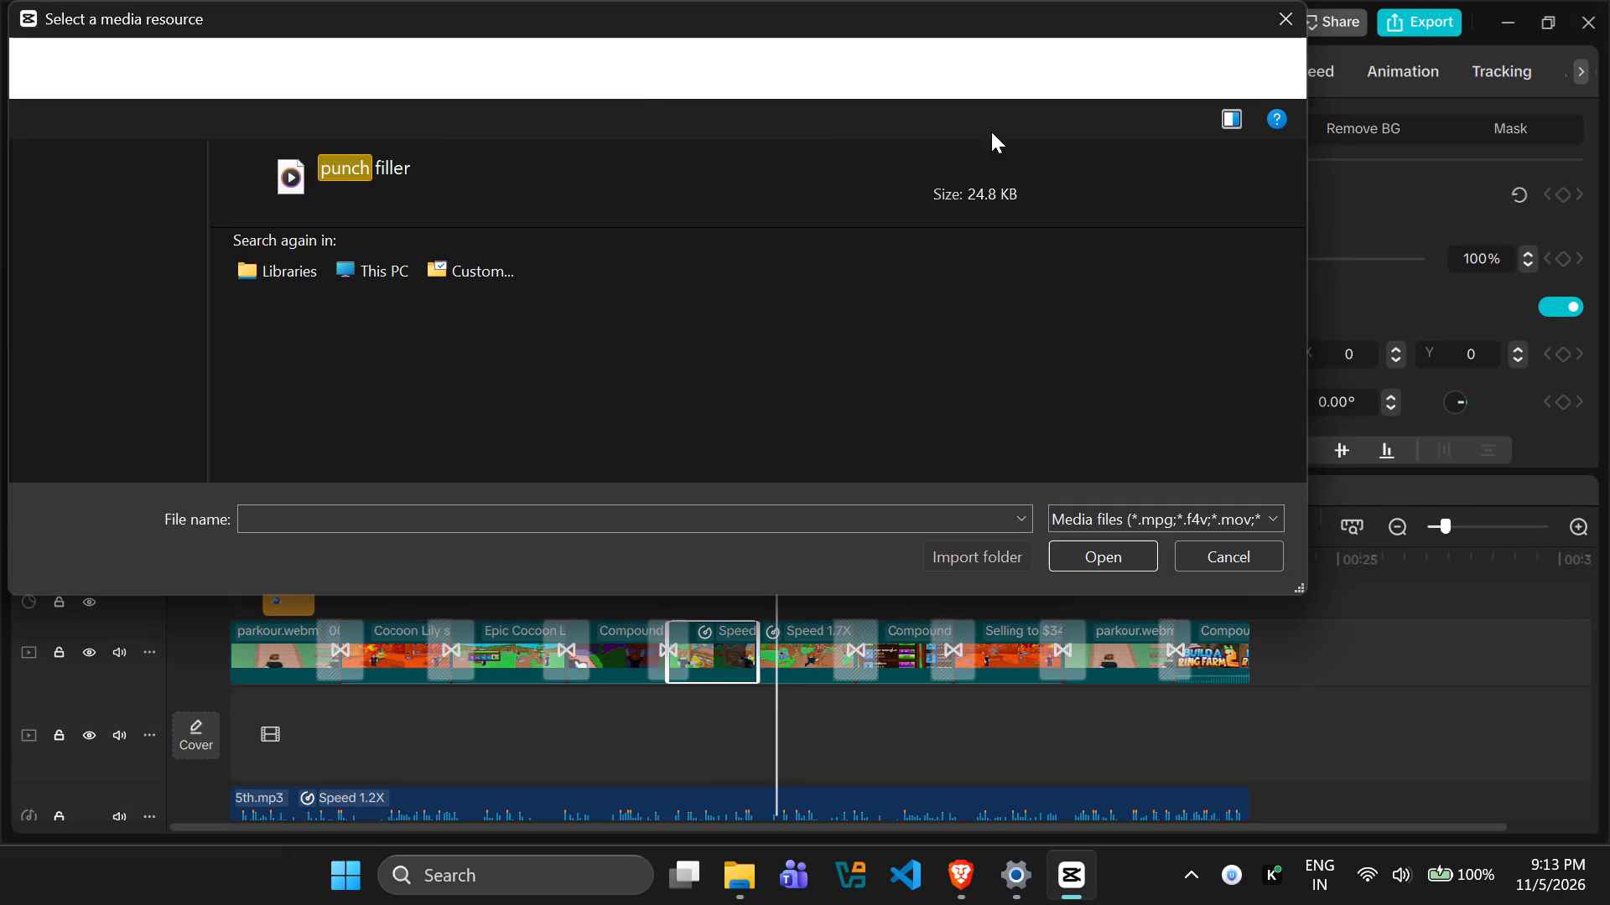
scroll(146, 380, "down", 2)
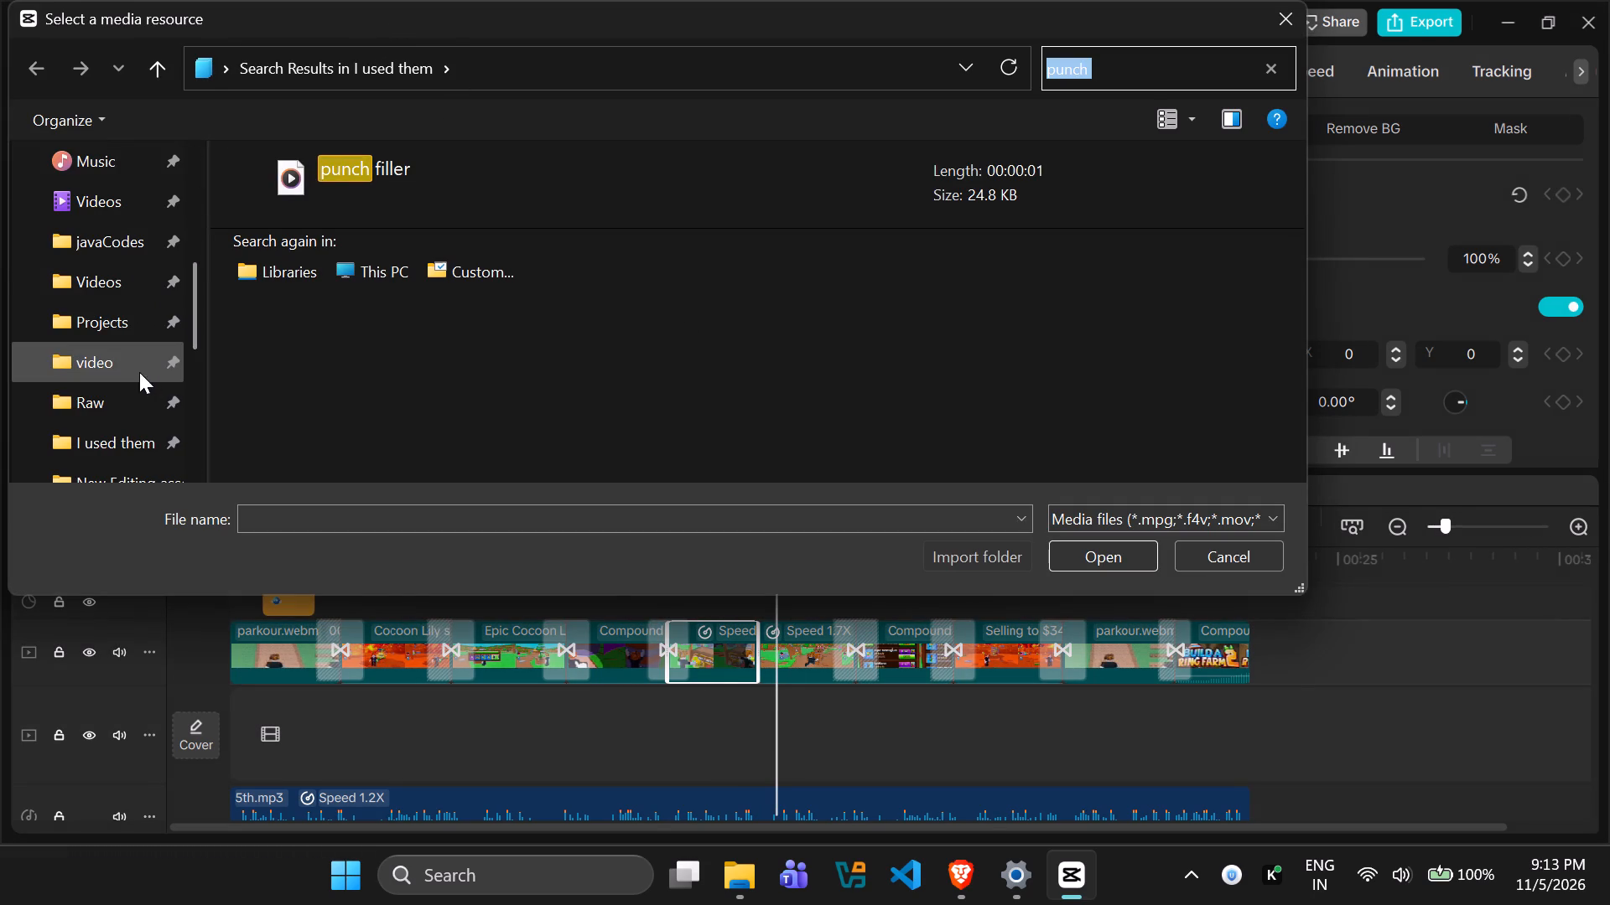
left_click(123, 380)
left_click(128, 397)
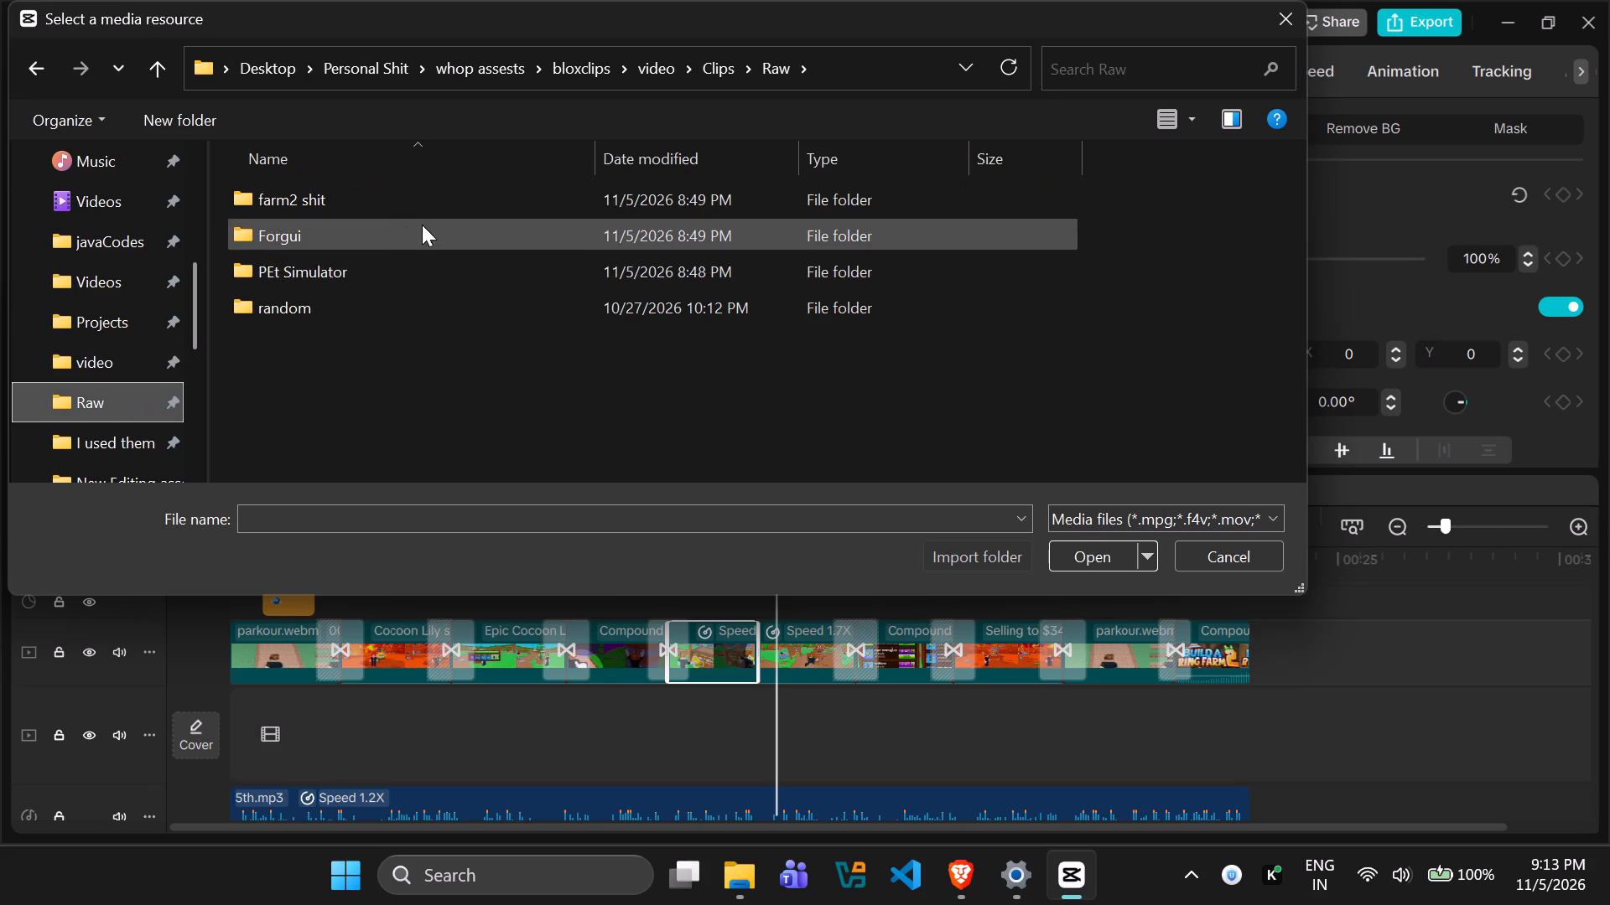
double_click(338, 197)
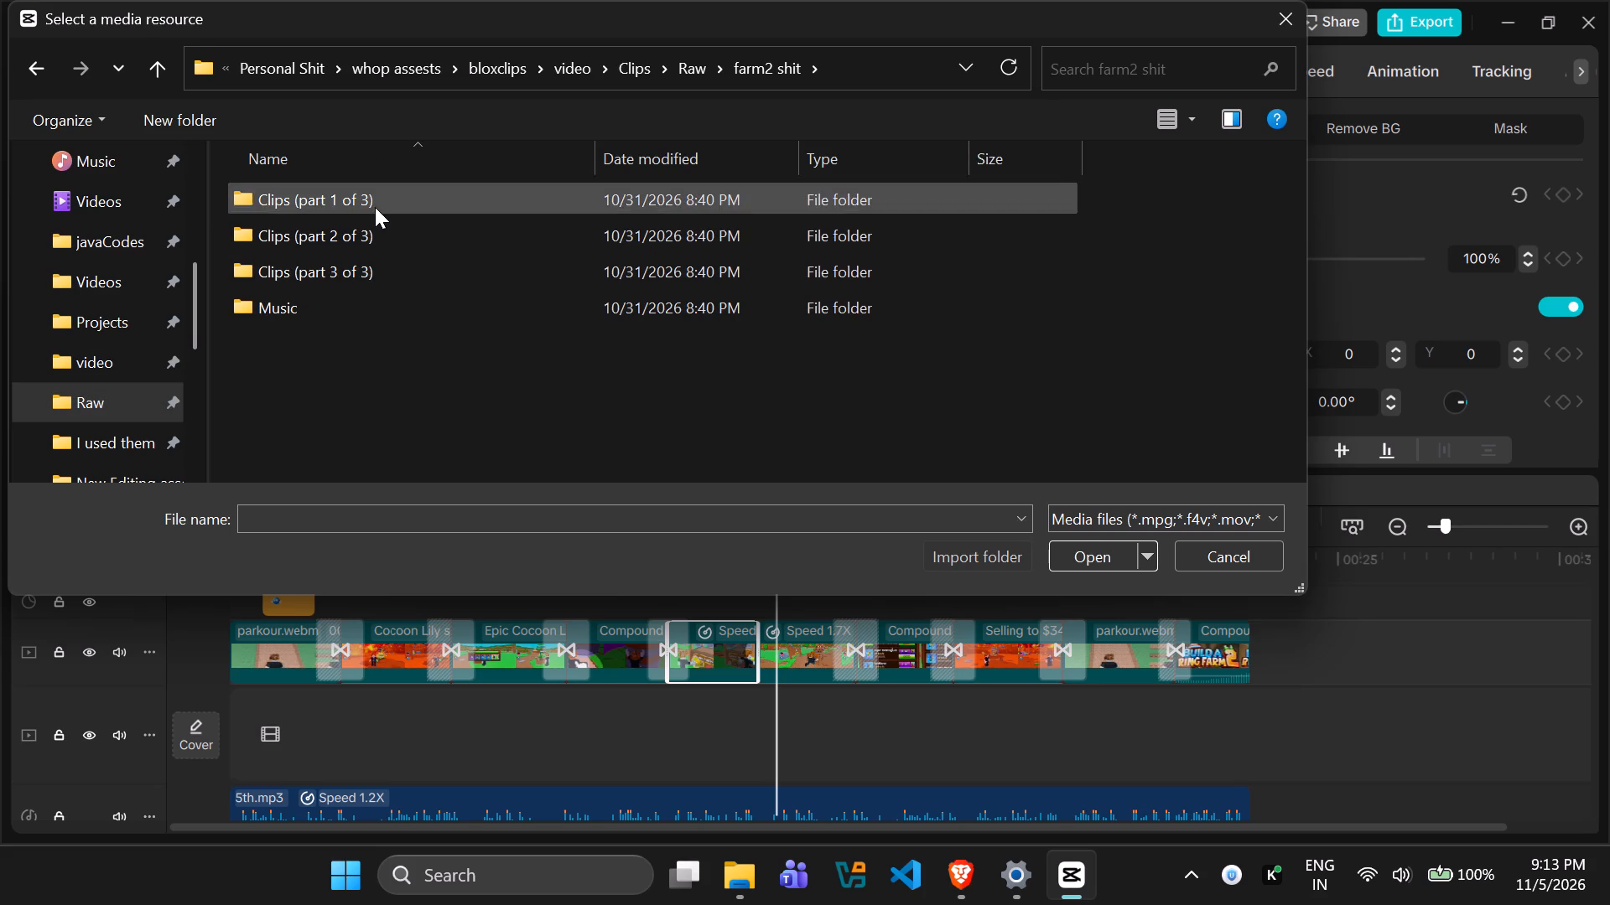
double_click(375, 207)
double_click(373, 198)
double_click(361, 241)
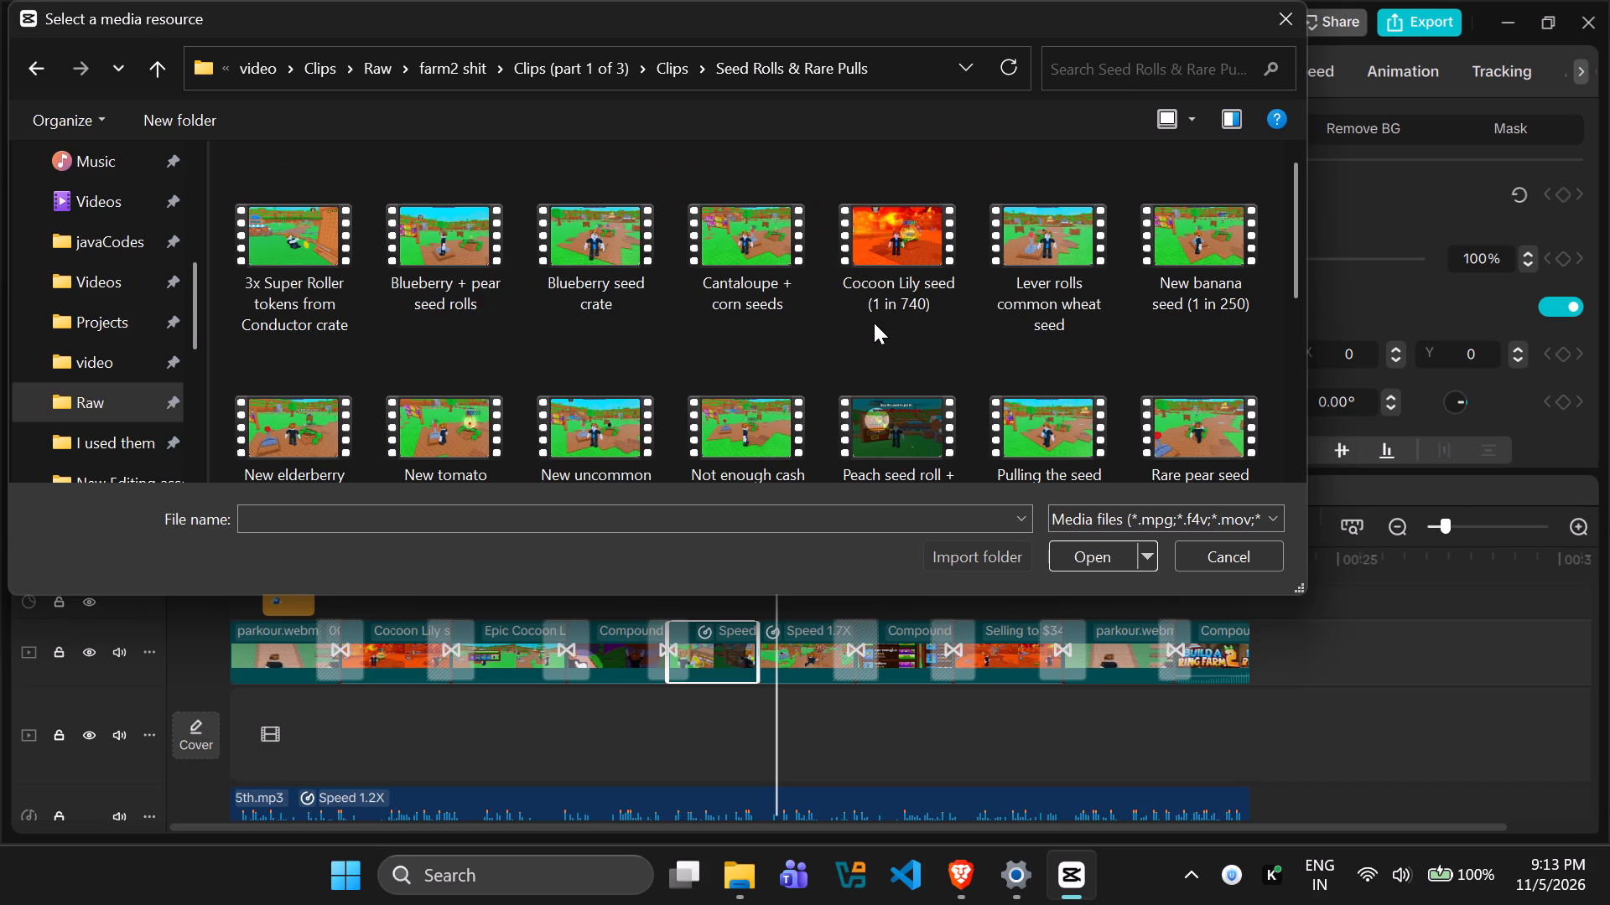
scroll(868, 321, "down", 1)
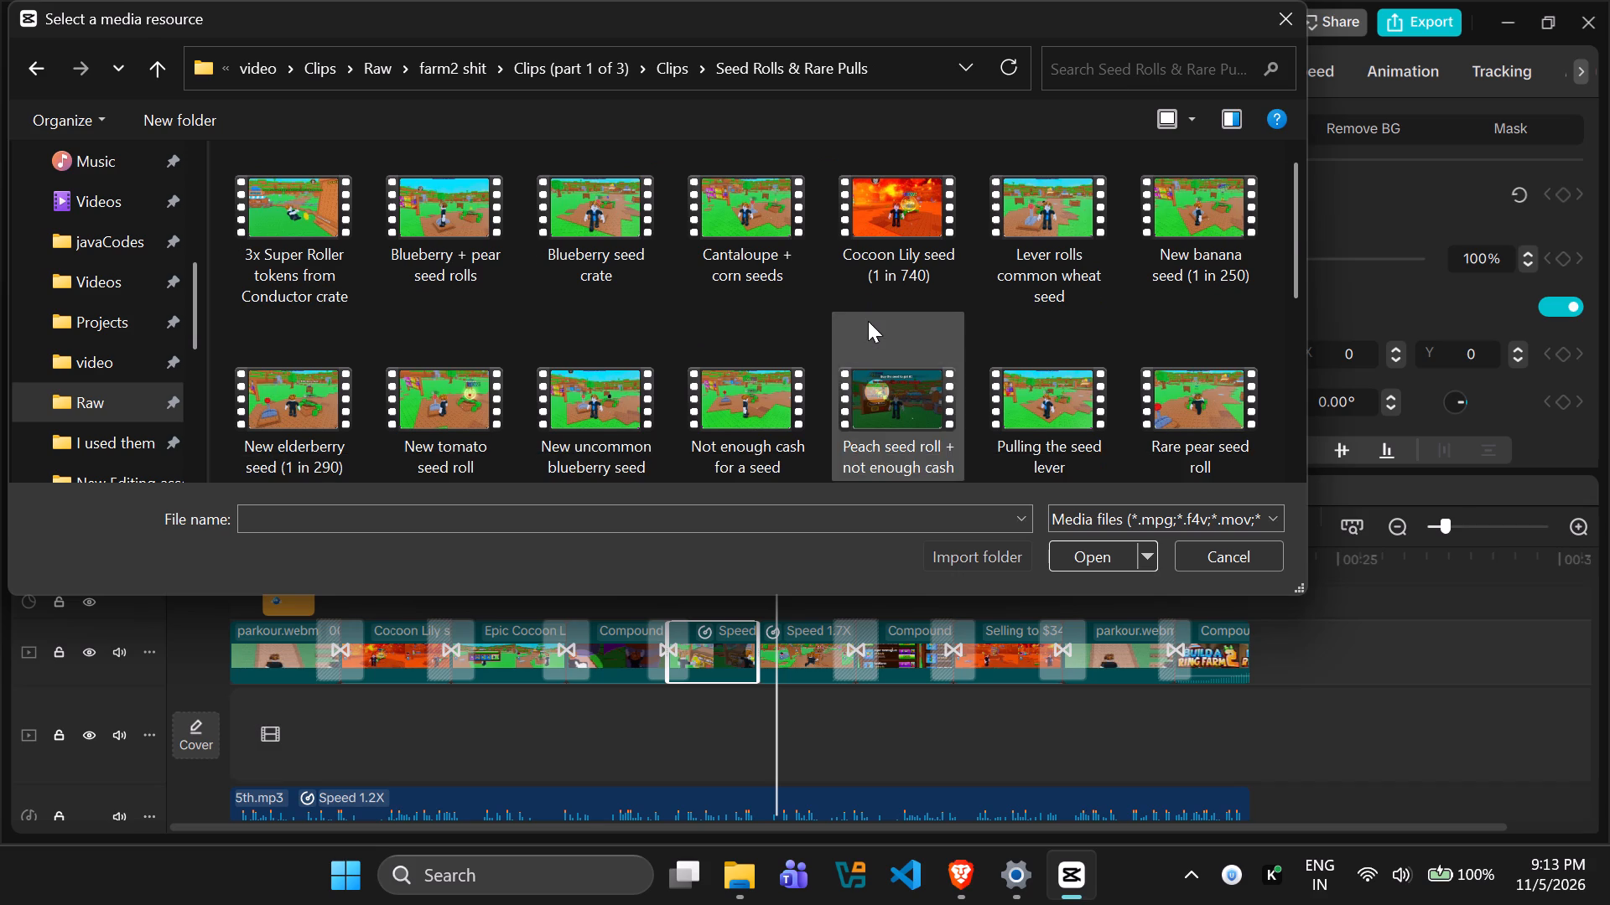
scroll(868, 321, "down", 1)
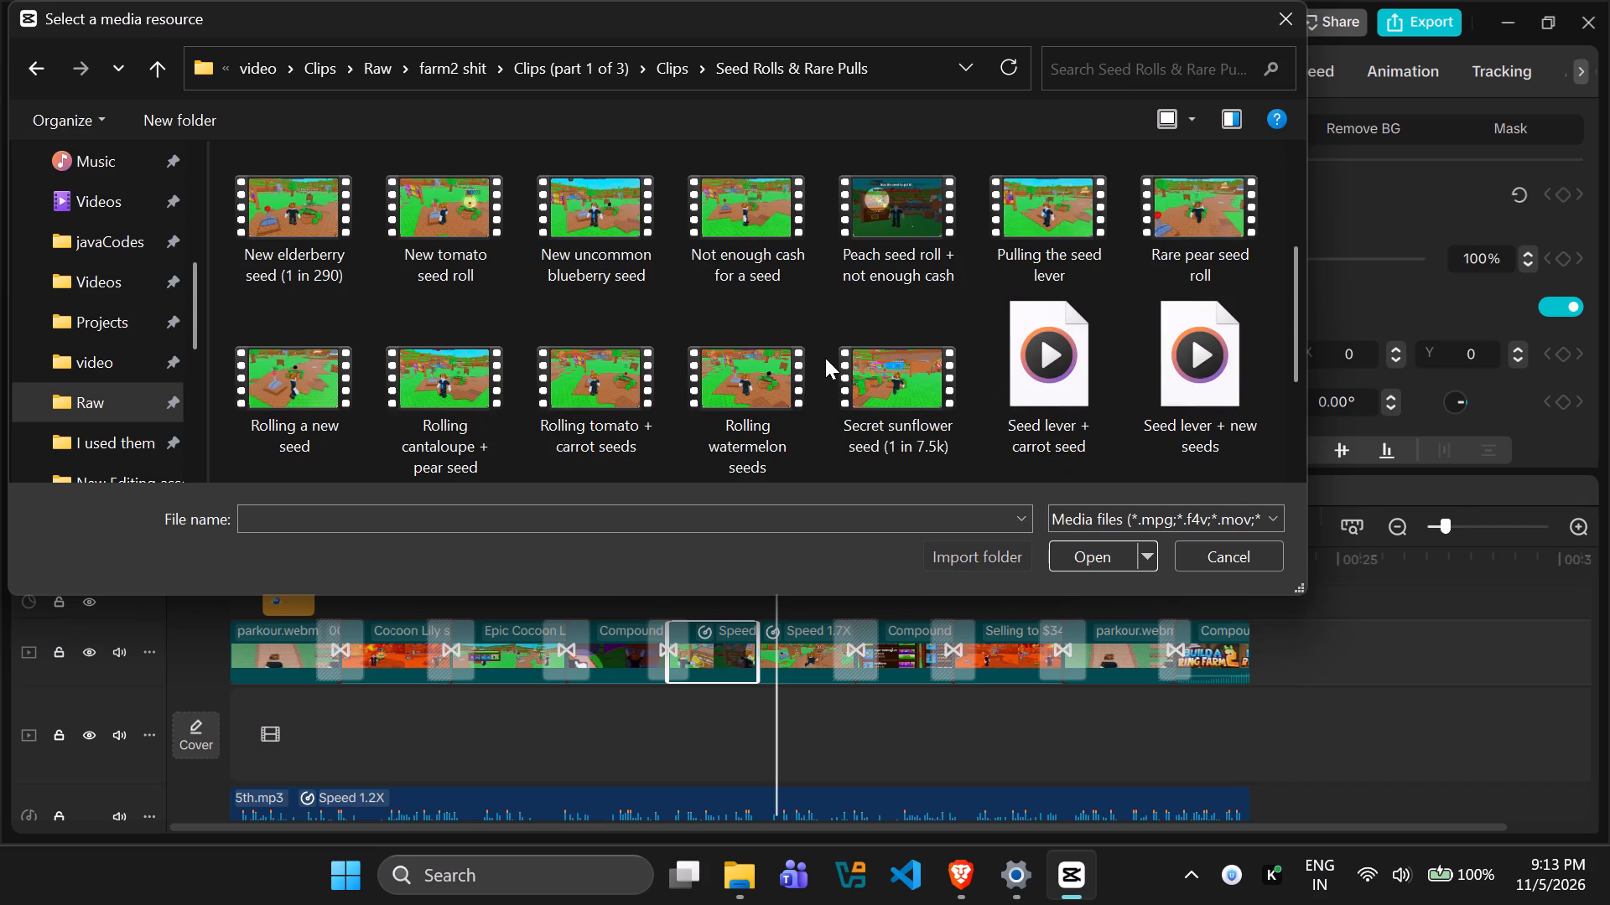
left_click(851, 346)
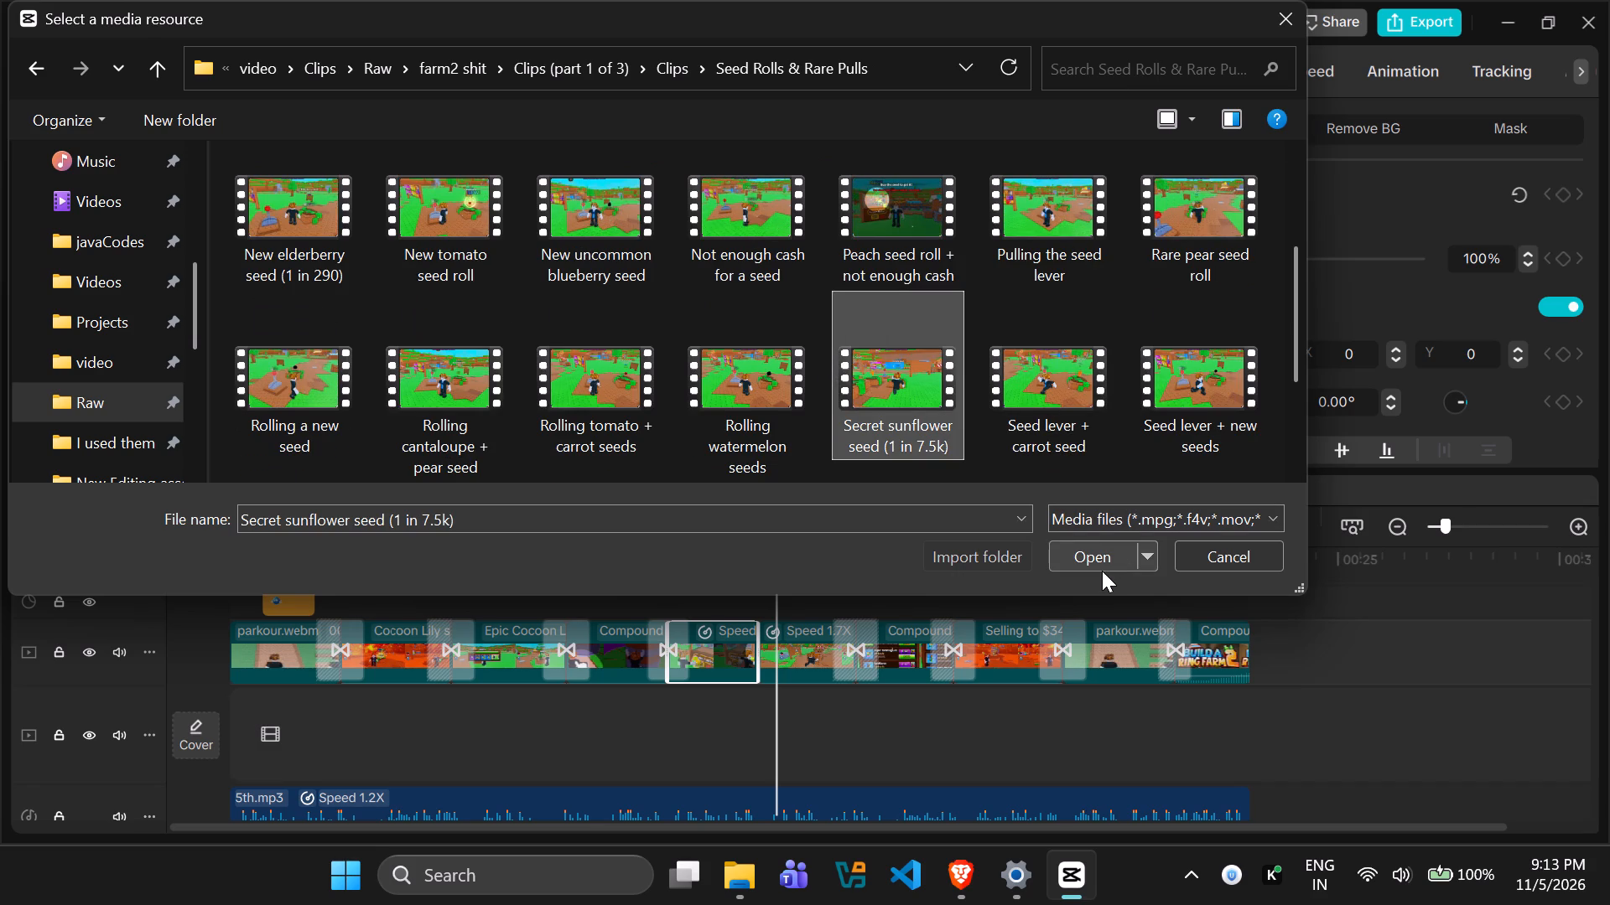
left_click(1102, 571)
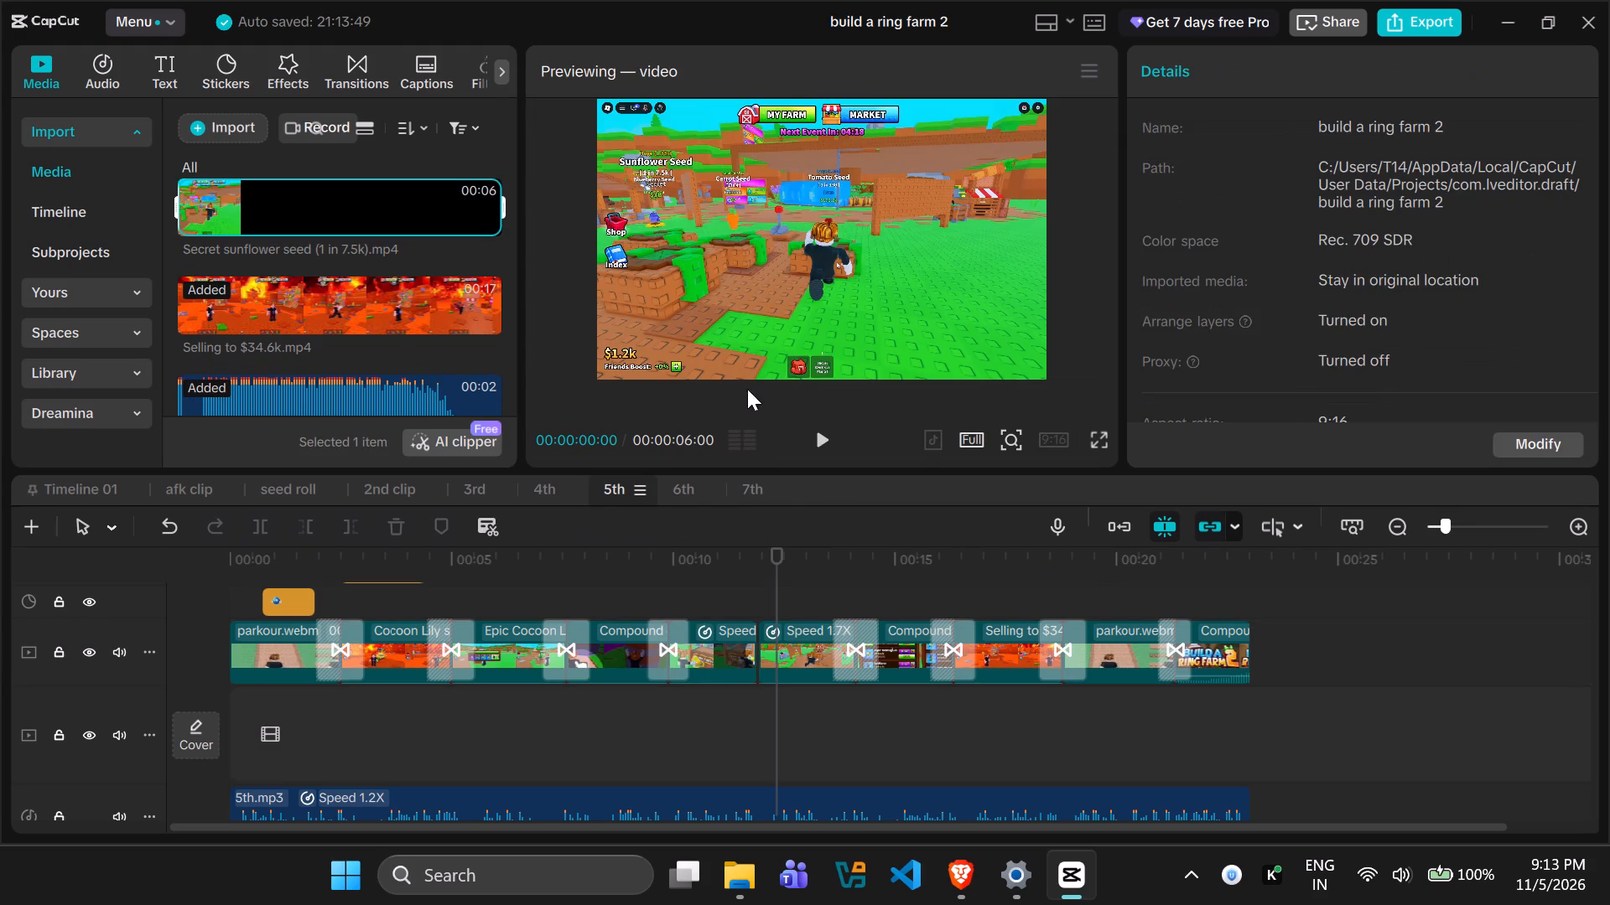
left_click(823, 445)
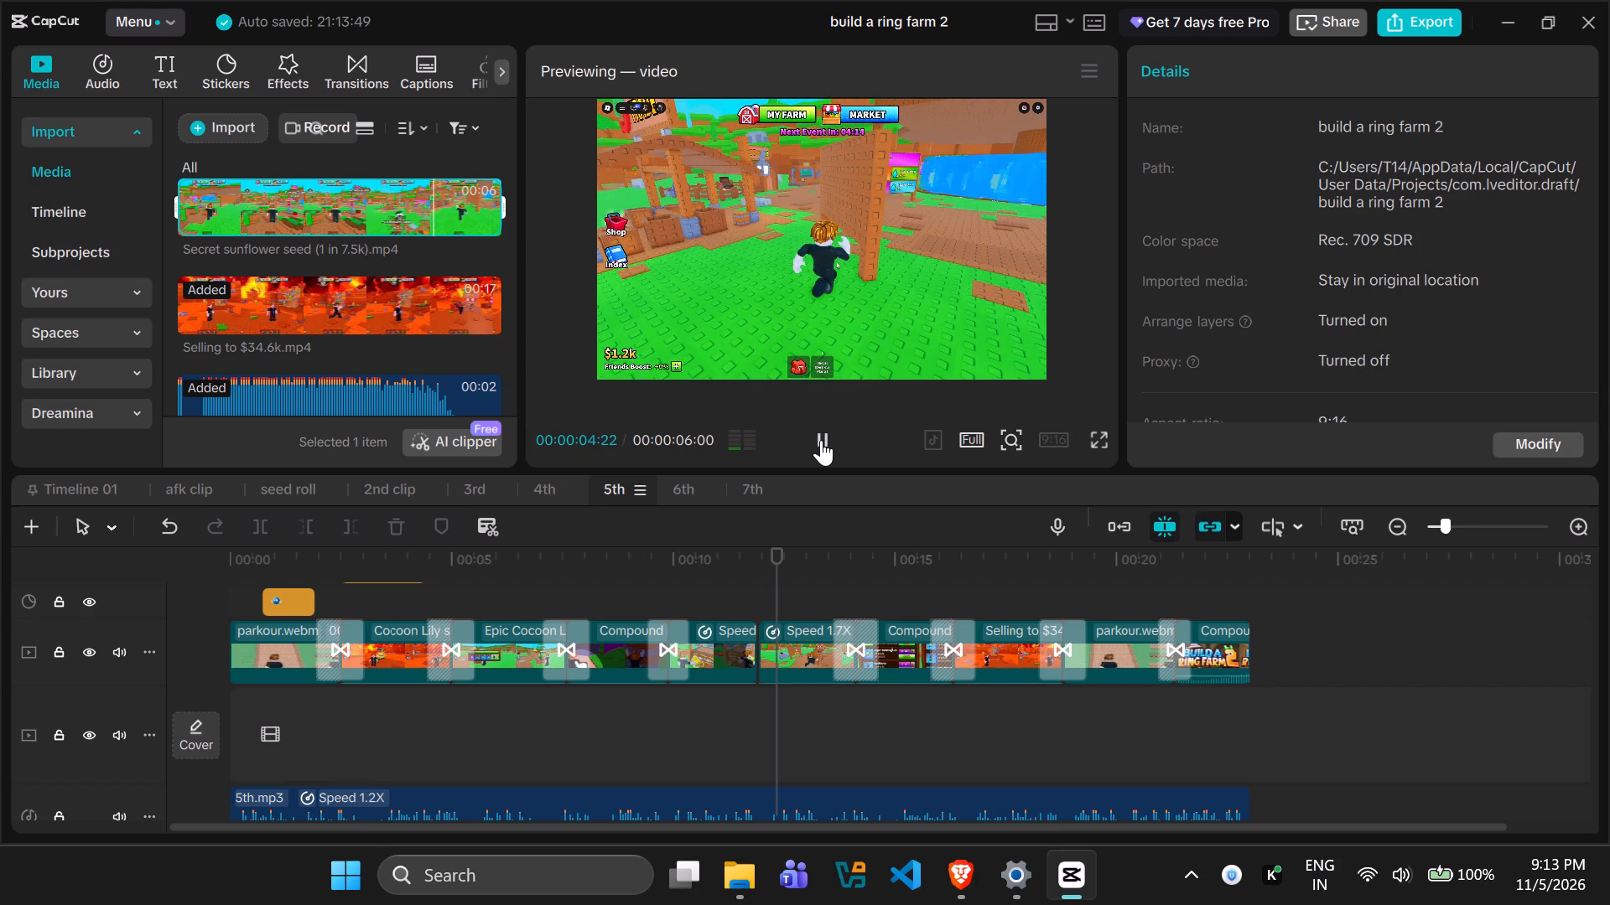
left_click(821, 440)
left_click(819, 438)
left_click(819, 438)
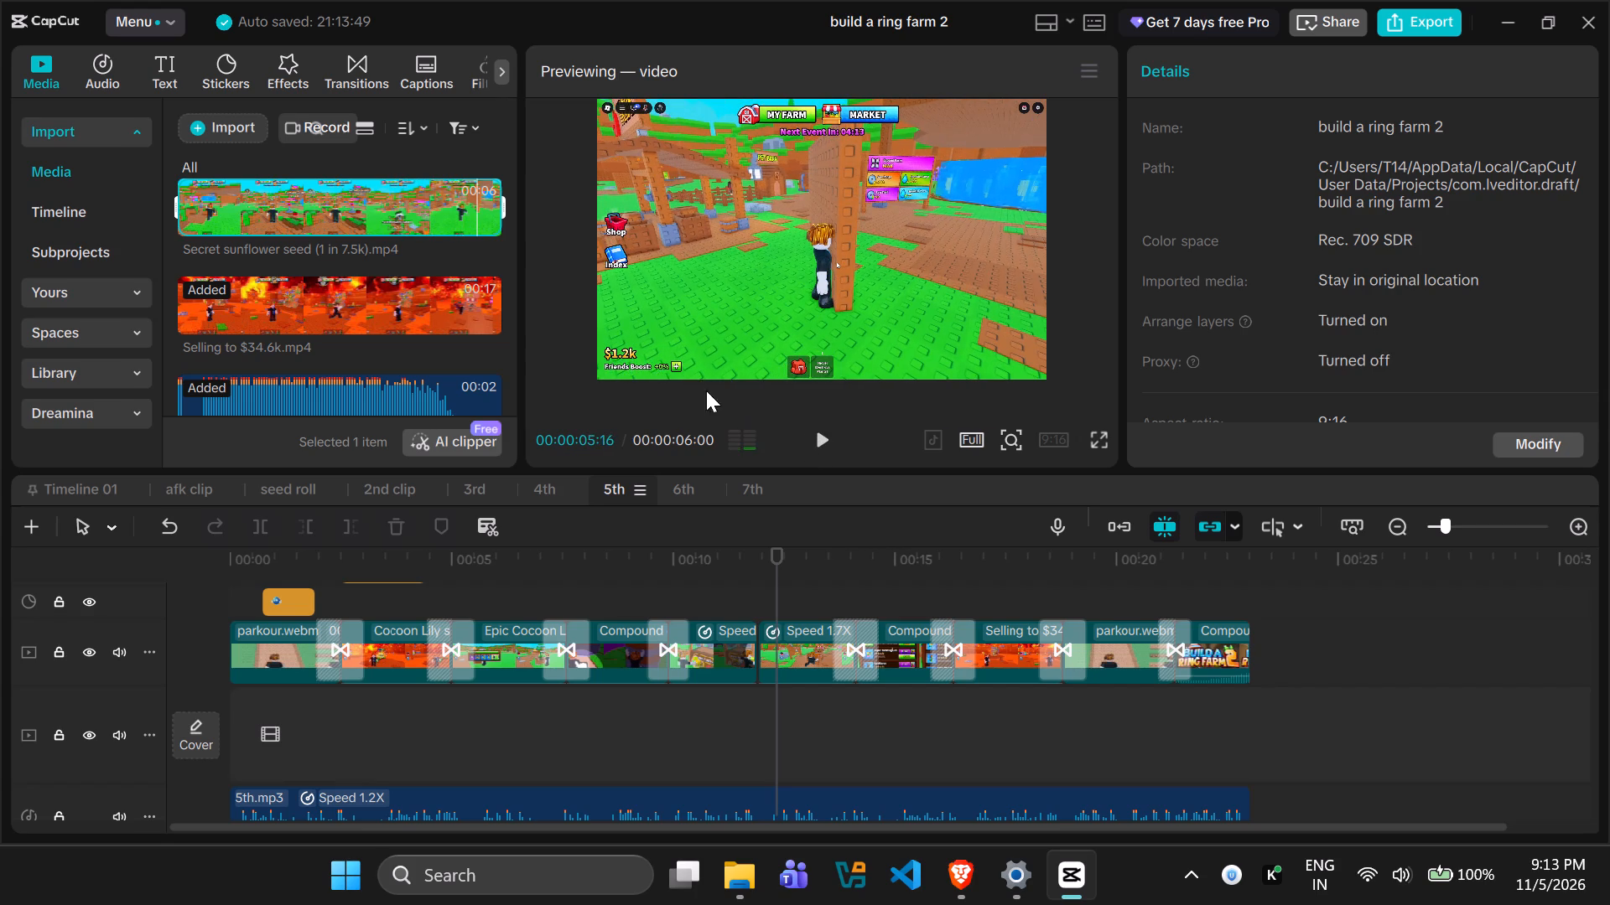
left_click_drag(124, 155, 323, 232)
Clear all clips from Timeline 01 and place the Secret sunflower seed clip at its start.
left_click(105, 497)
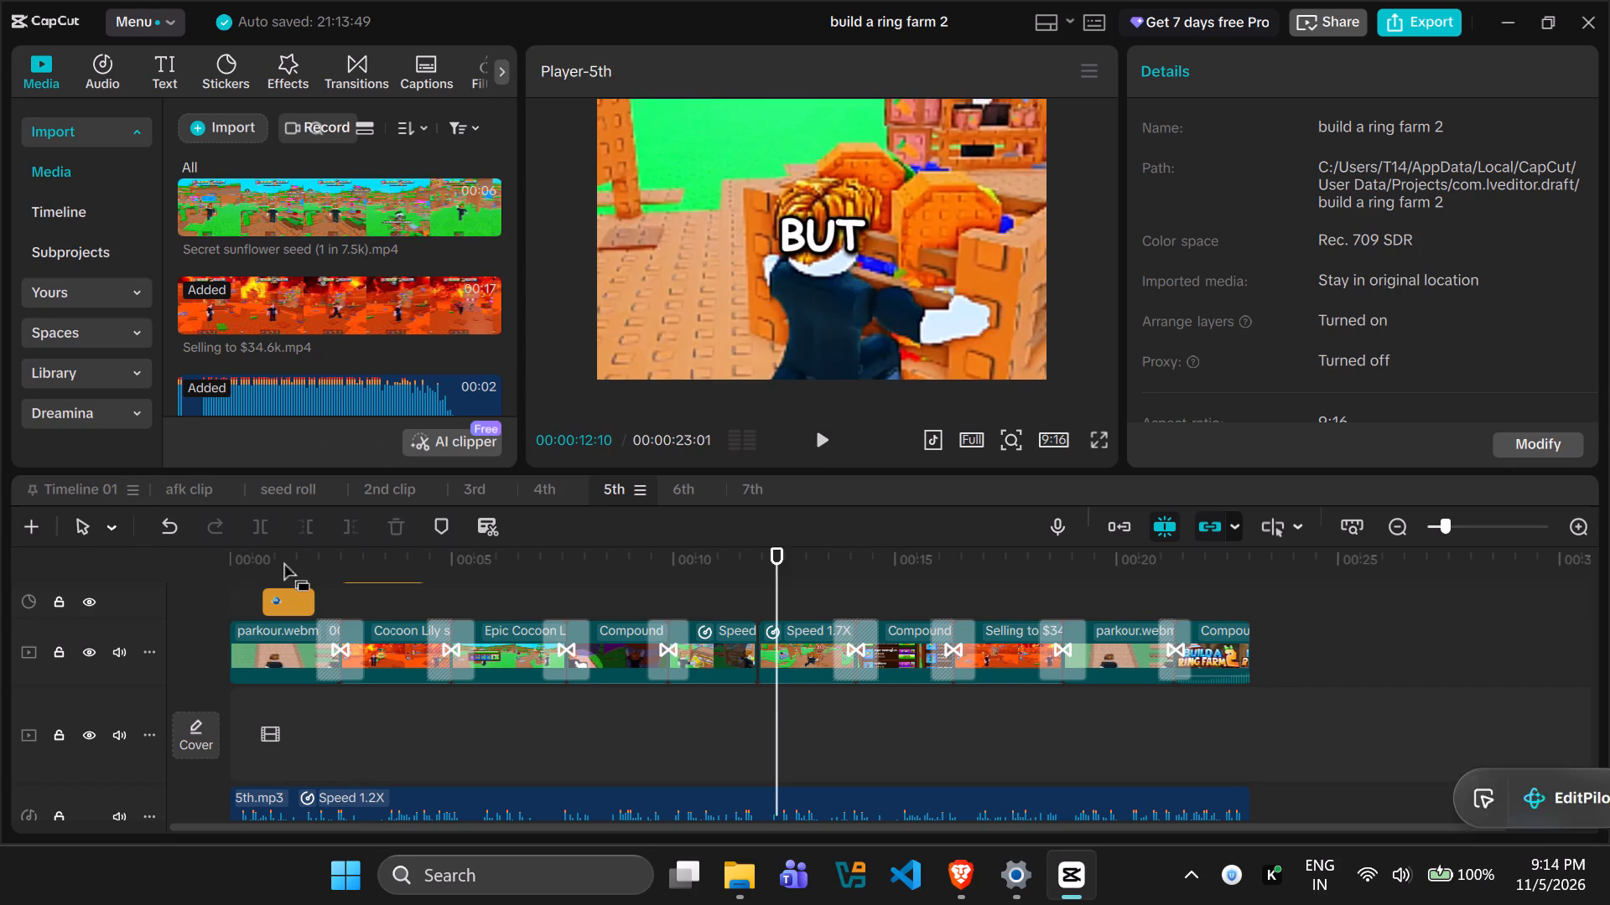
key("ctrl+a")
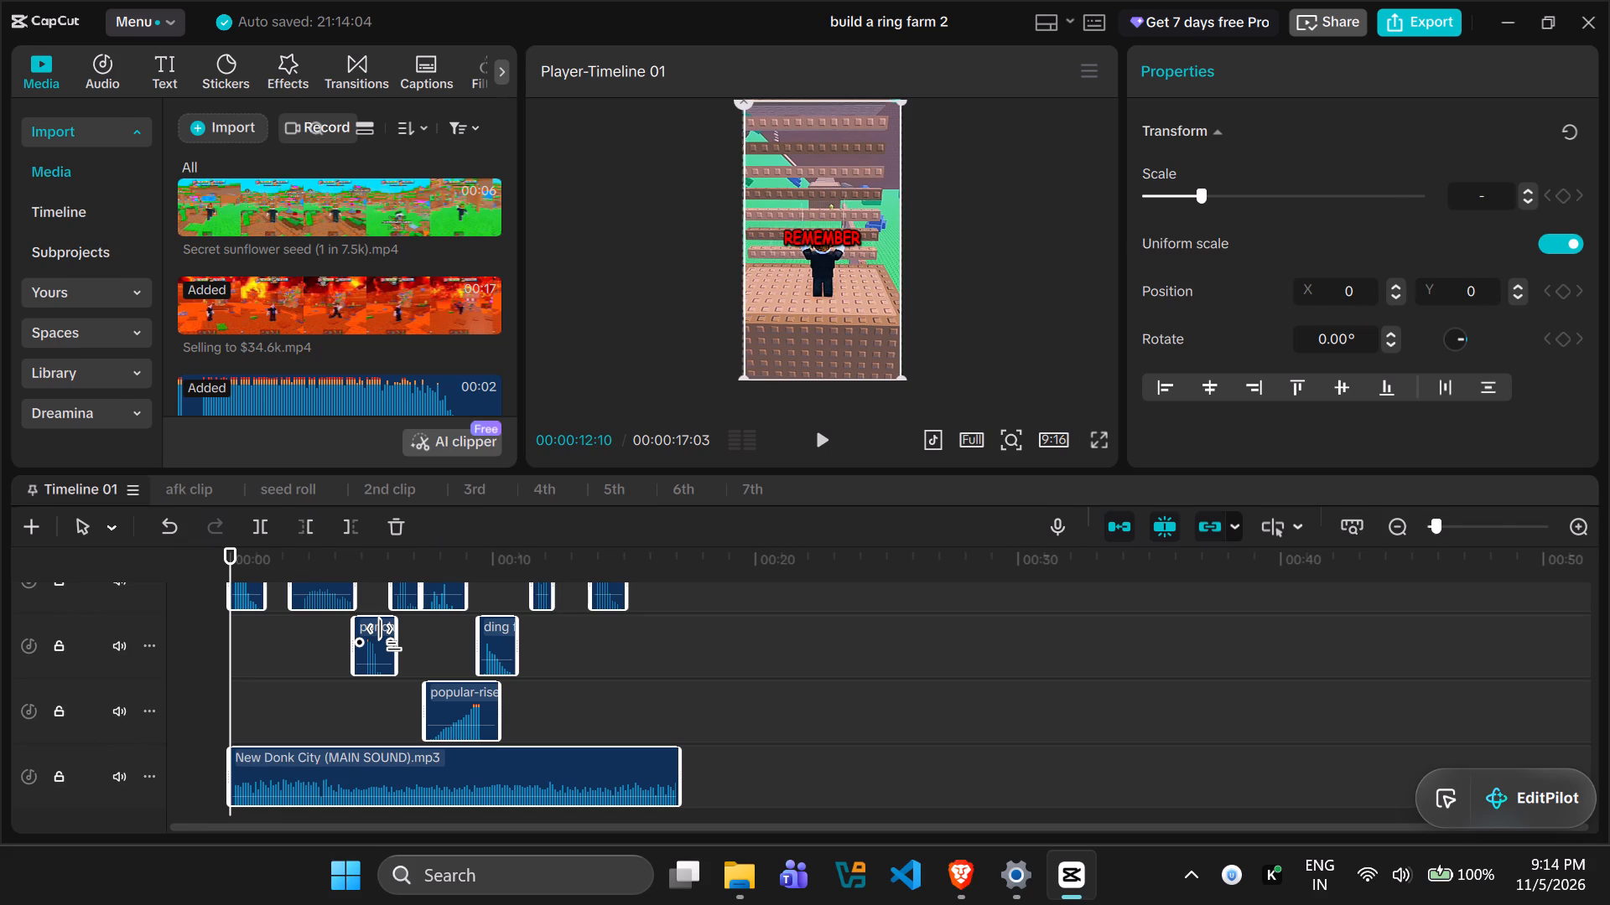
key("Delete")
left_click_drag(273, 197, 228, 686)
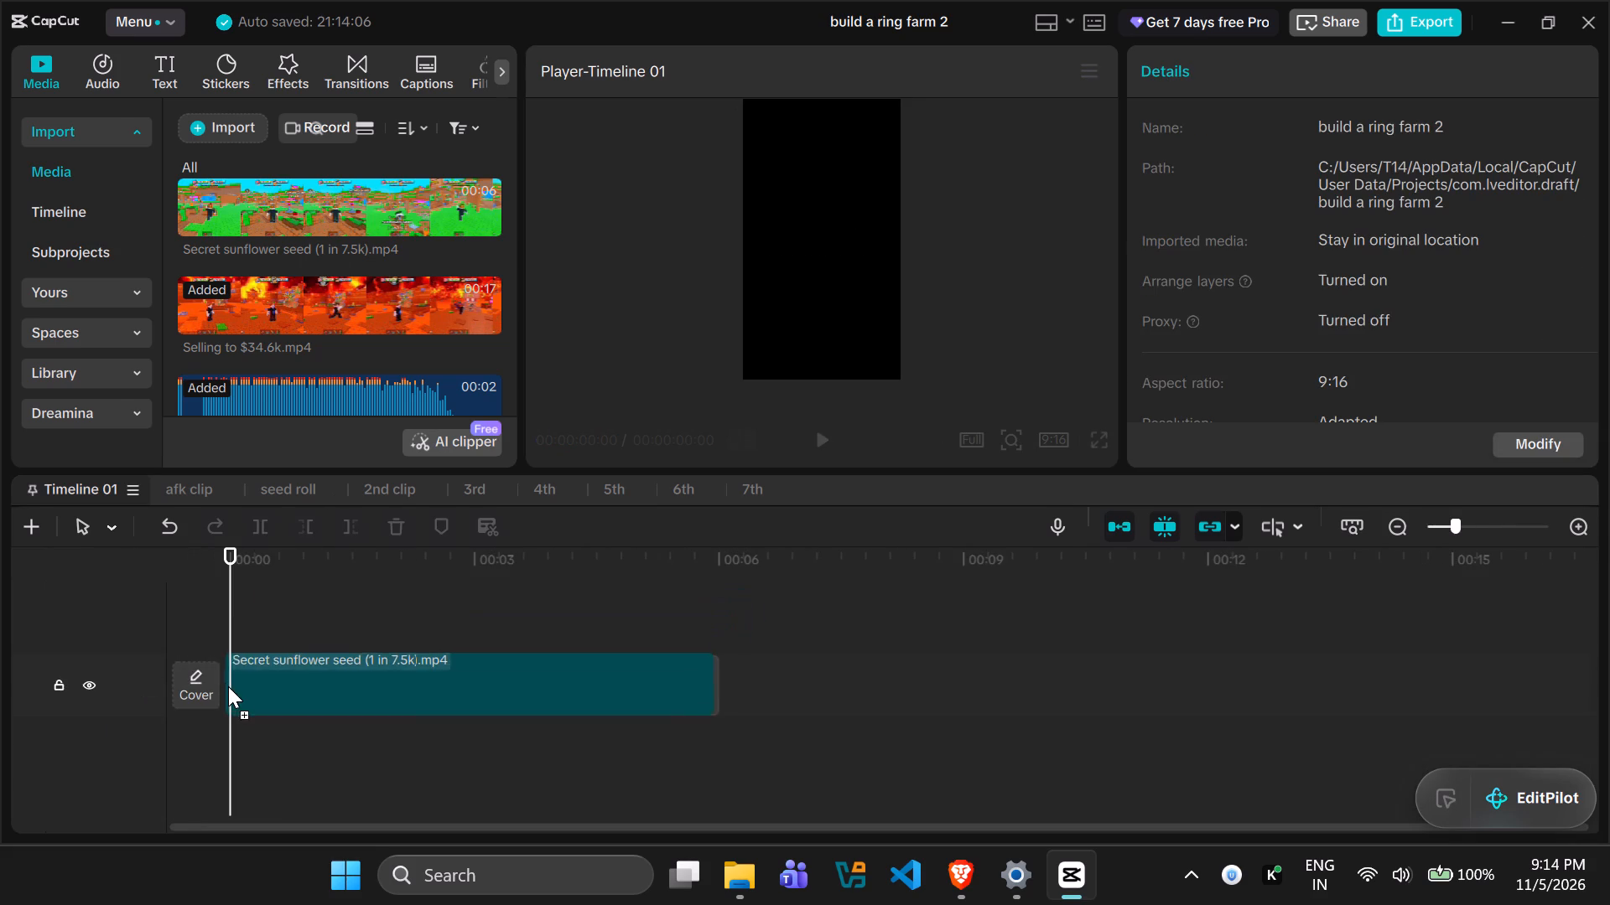
left_click_drag(228, 686, 229, 686)
key("space")
key("space")
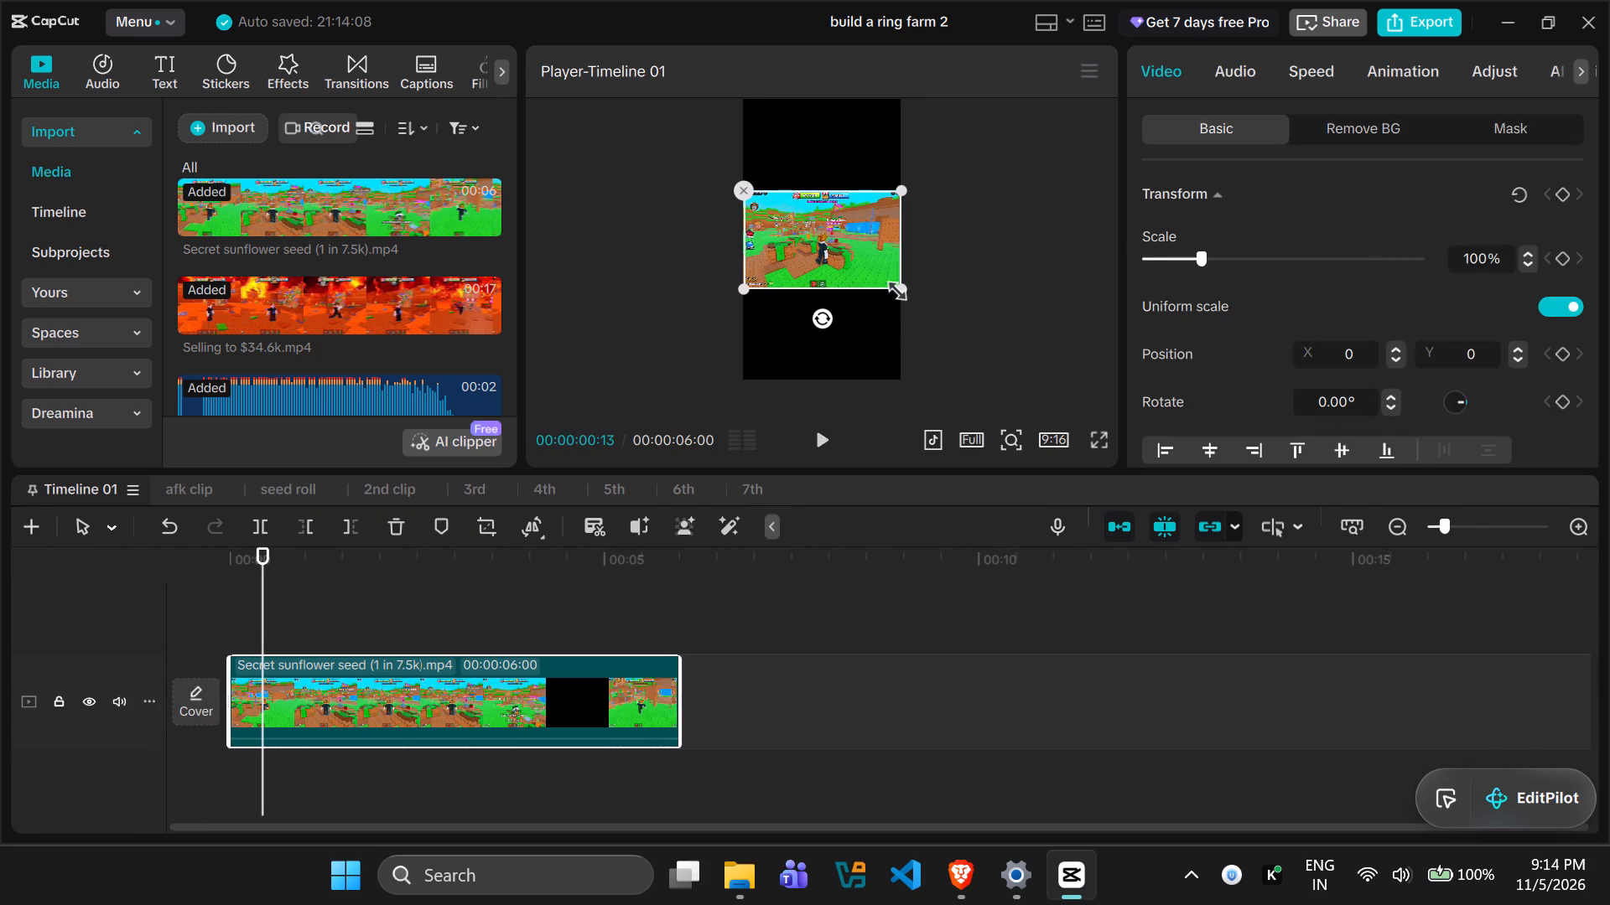
Scale the Secret sunflower seed clip to 227% and shift it horizontally to X 810, checking the framing in playback.
left_click_drag(891, 287, 1009, 577)
left_click(797, 230)
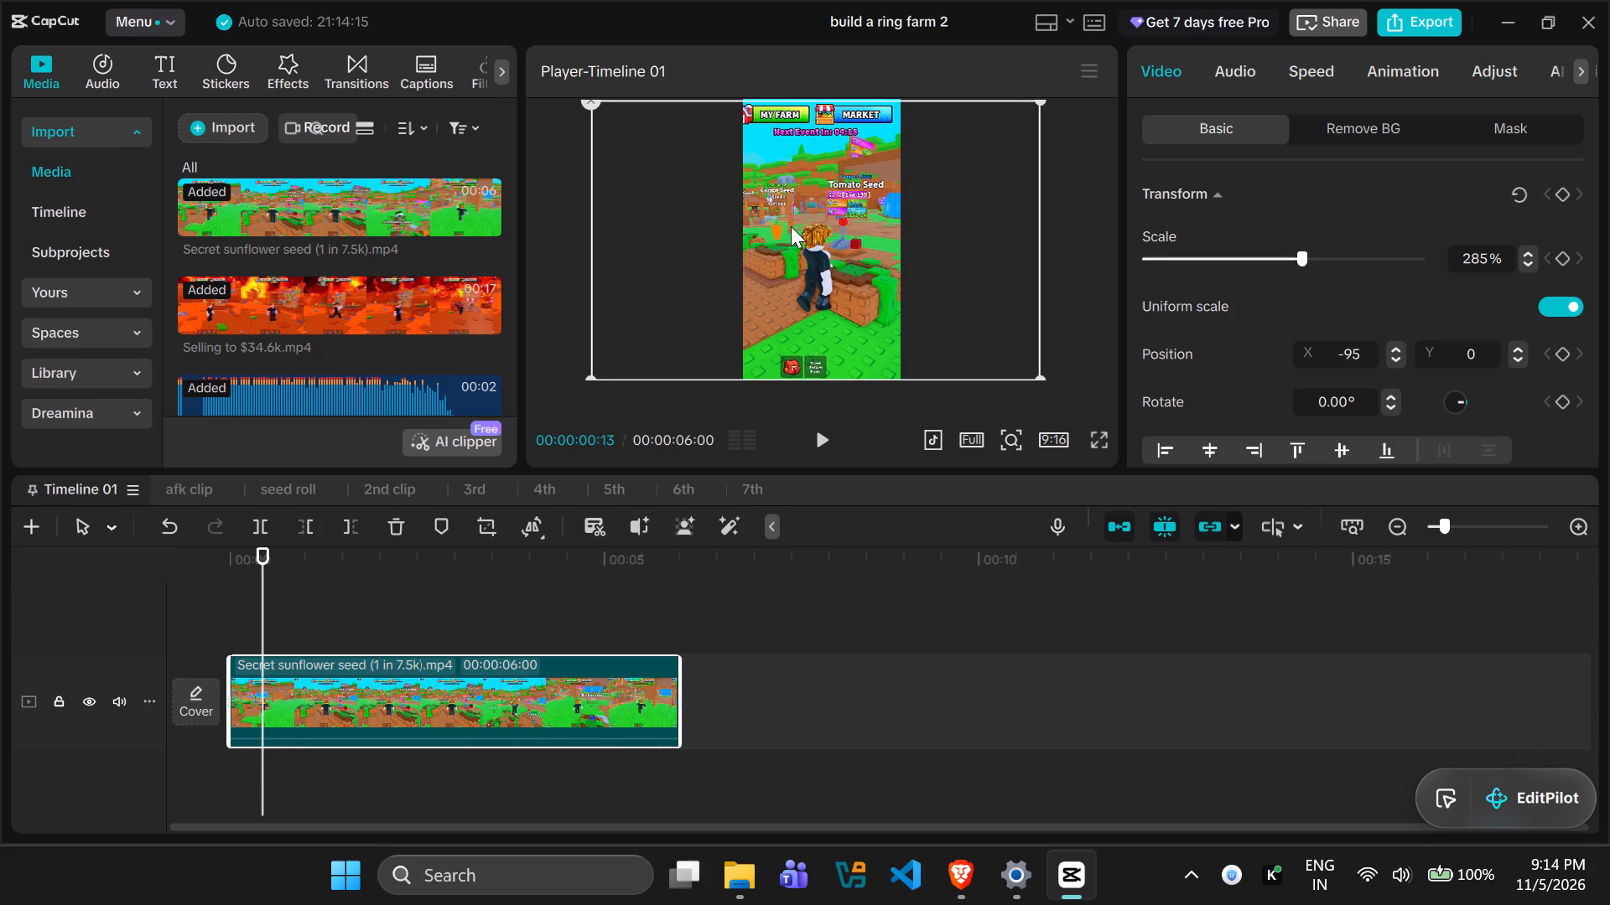
key("ctrl+z")
left_click_drag(1048, 375, 994, 344)
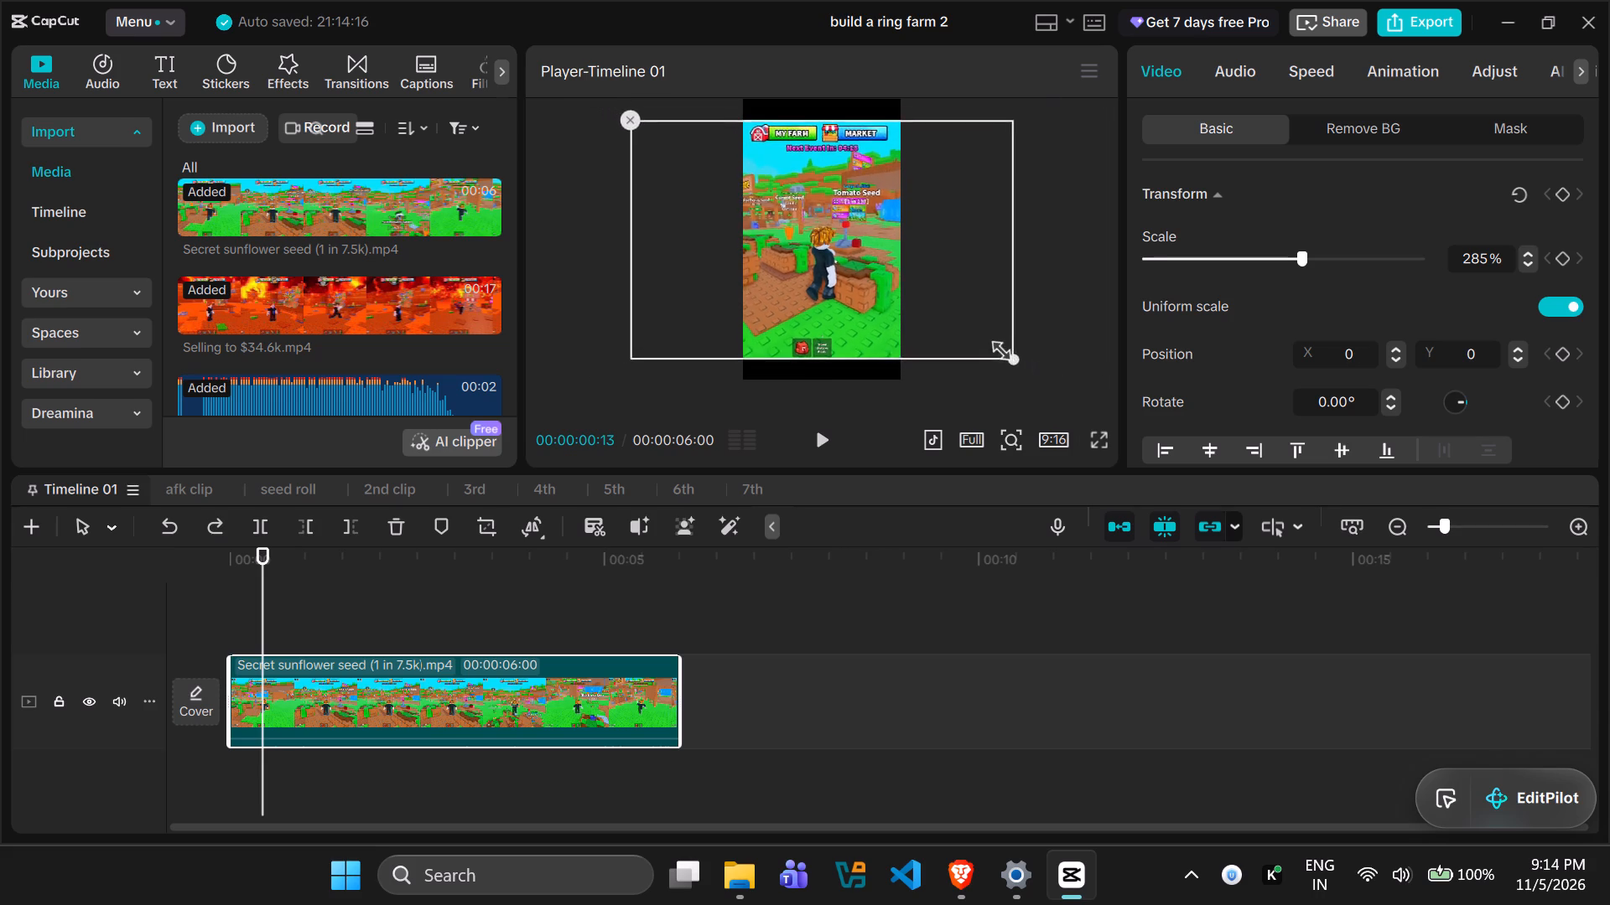
left_click_drag(994, 344, 981, 332)
left_click_drag(755, 192, 807, 195)
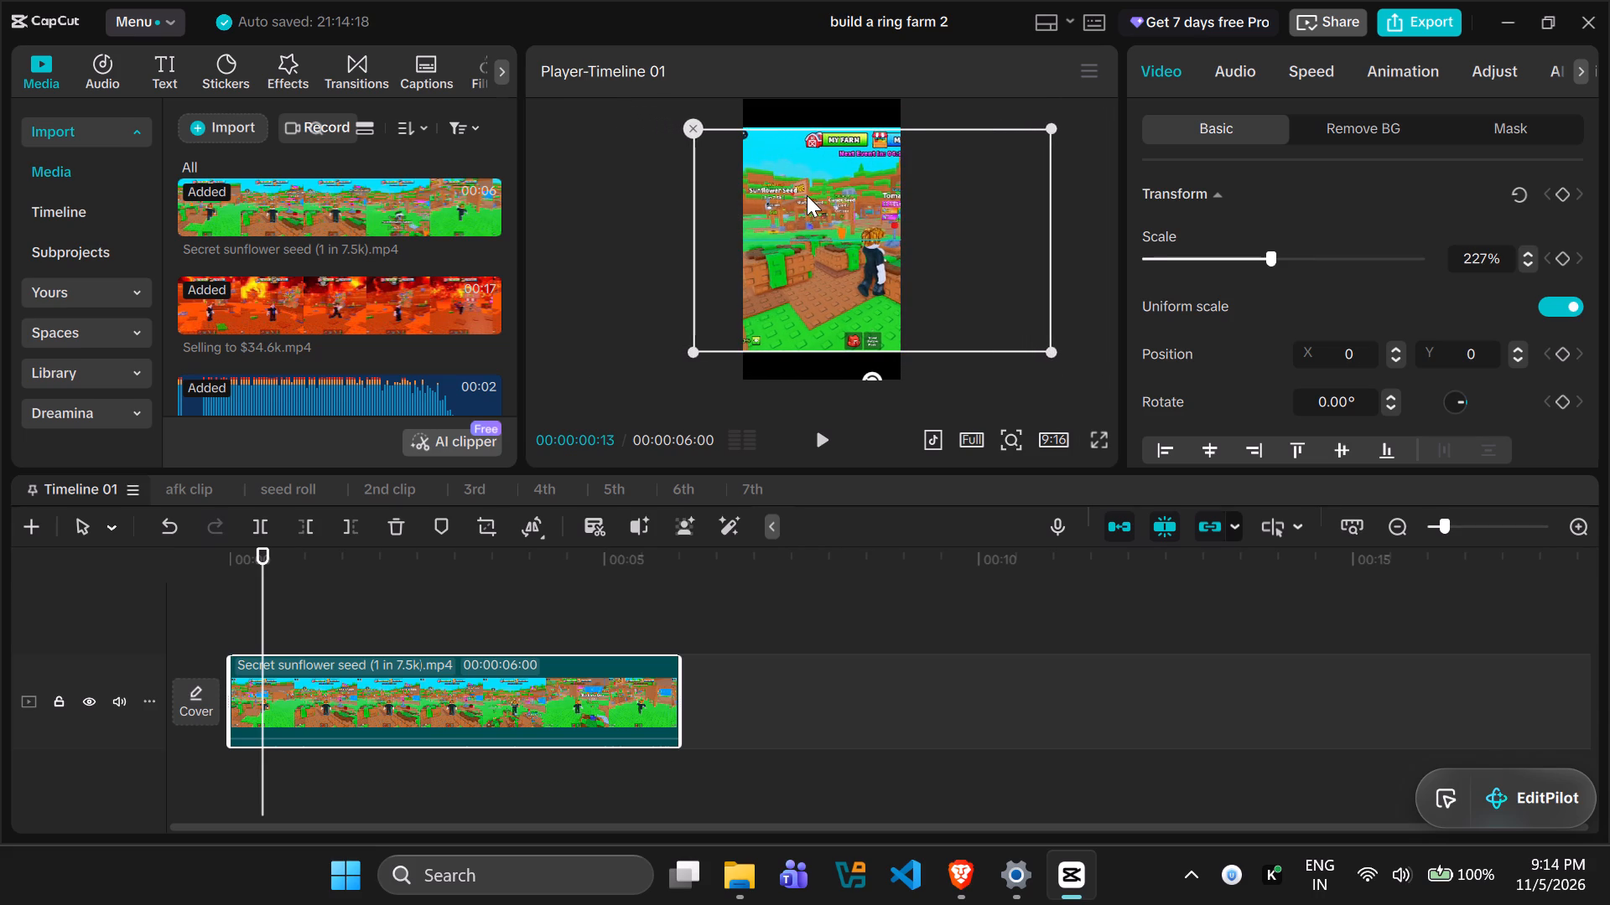
left_click_drag(807, 195, 814, 195)
key("space")
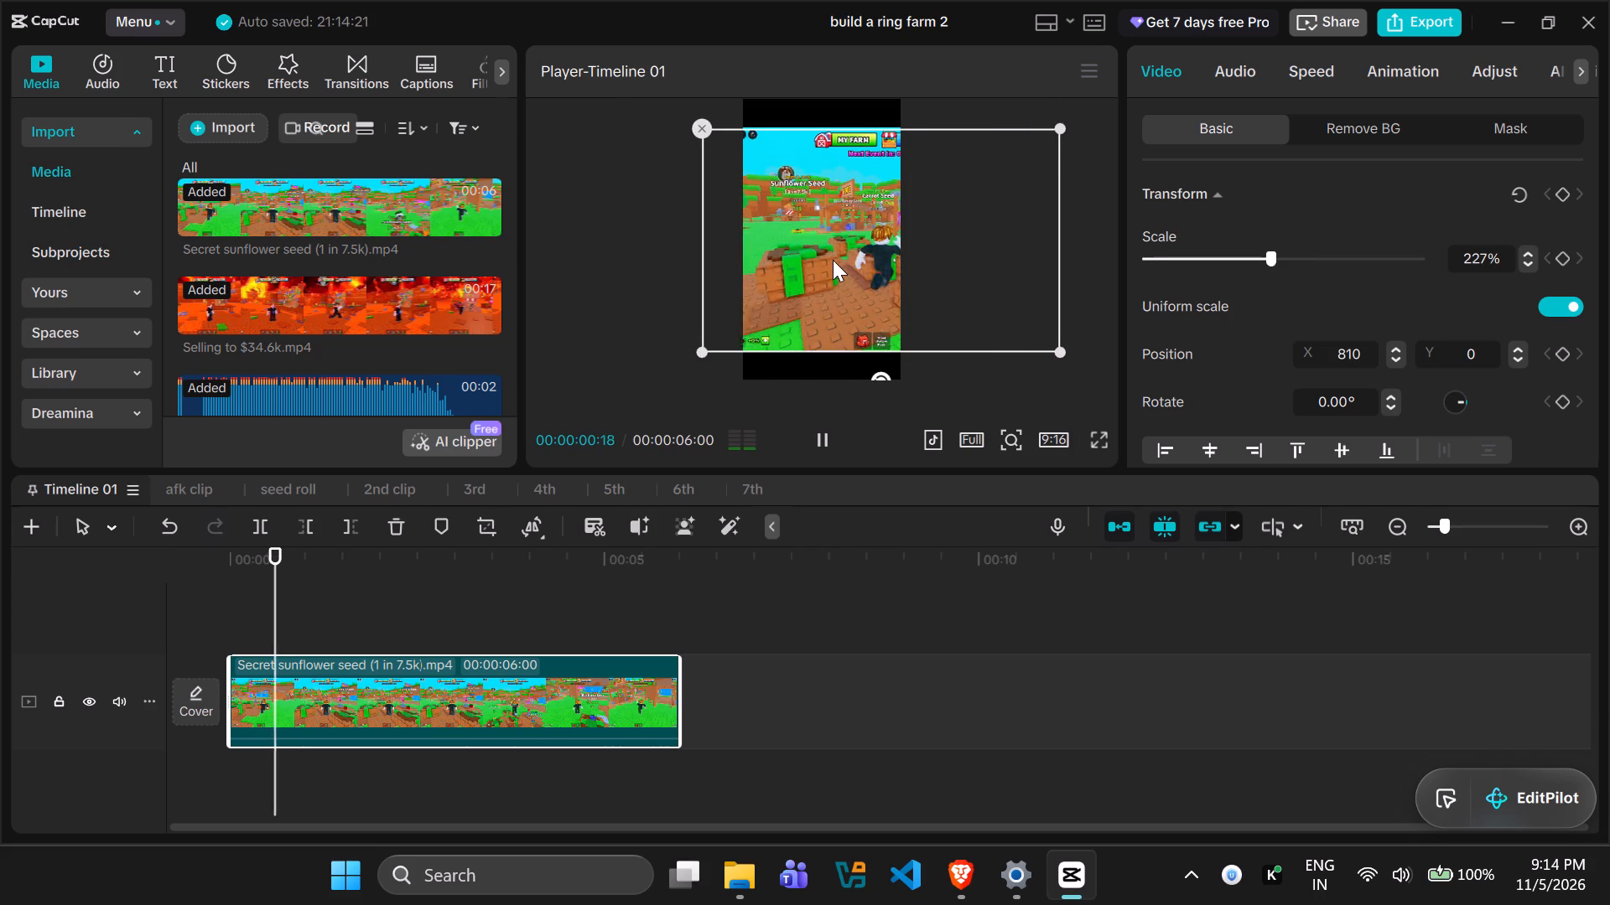
key("space")
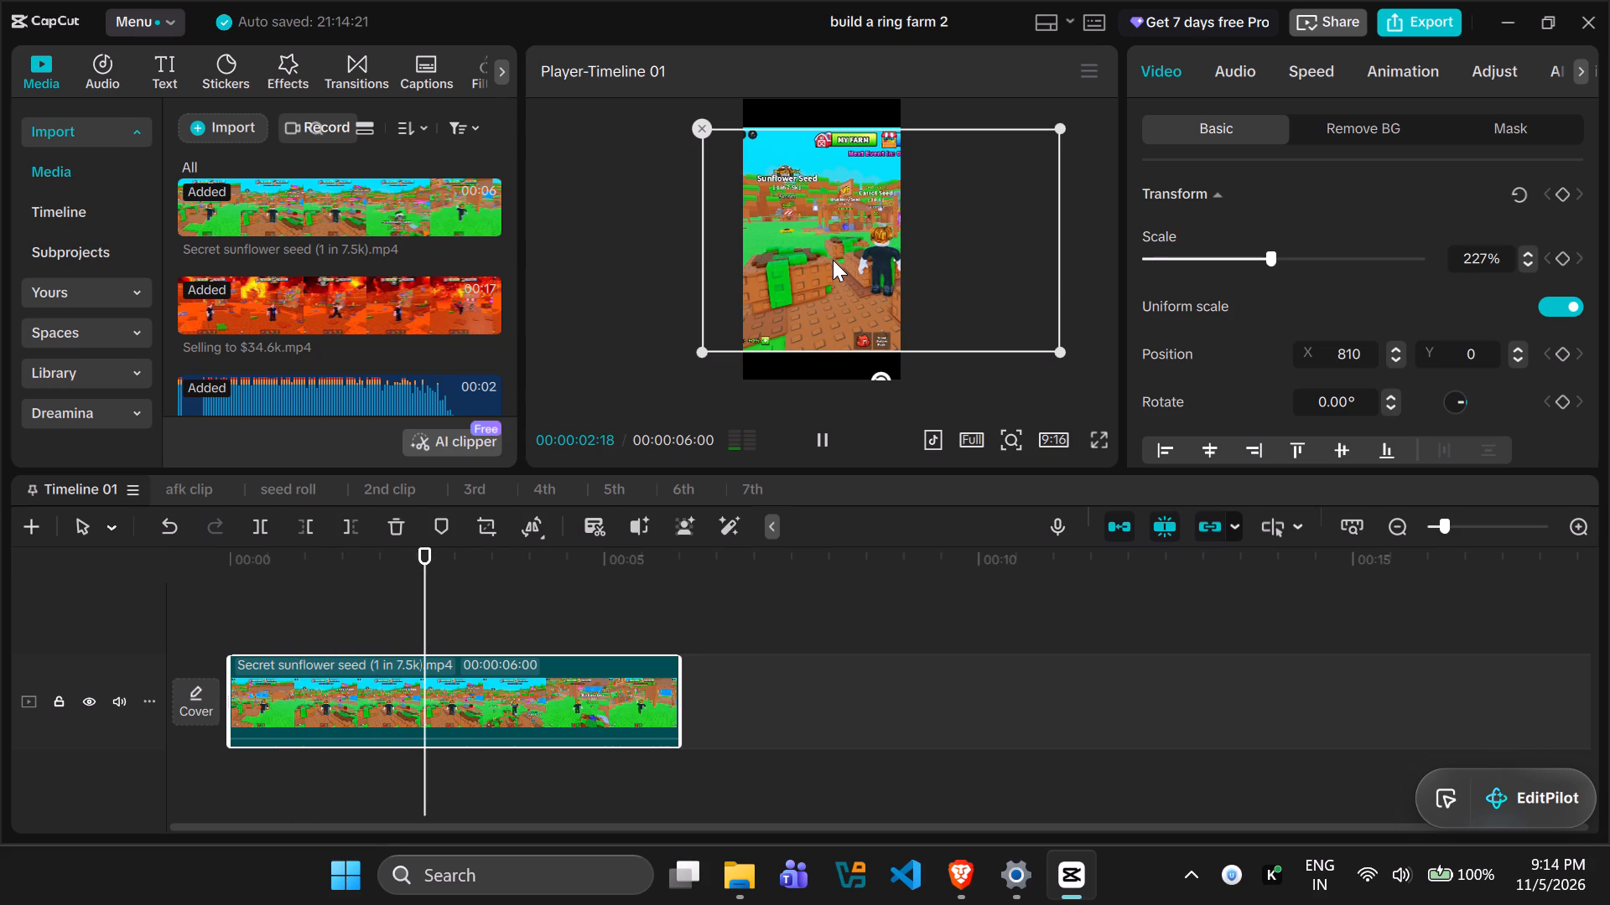
left_click_drag(419, 577, 381, 577)
Stack two copies of the Secret sunflower seed clip at the timeline's start and scale the lower one to 286%.
key("ctrl+x")
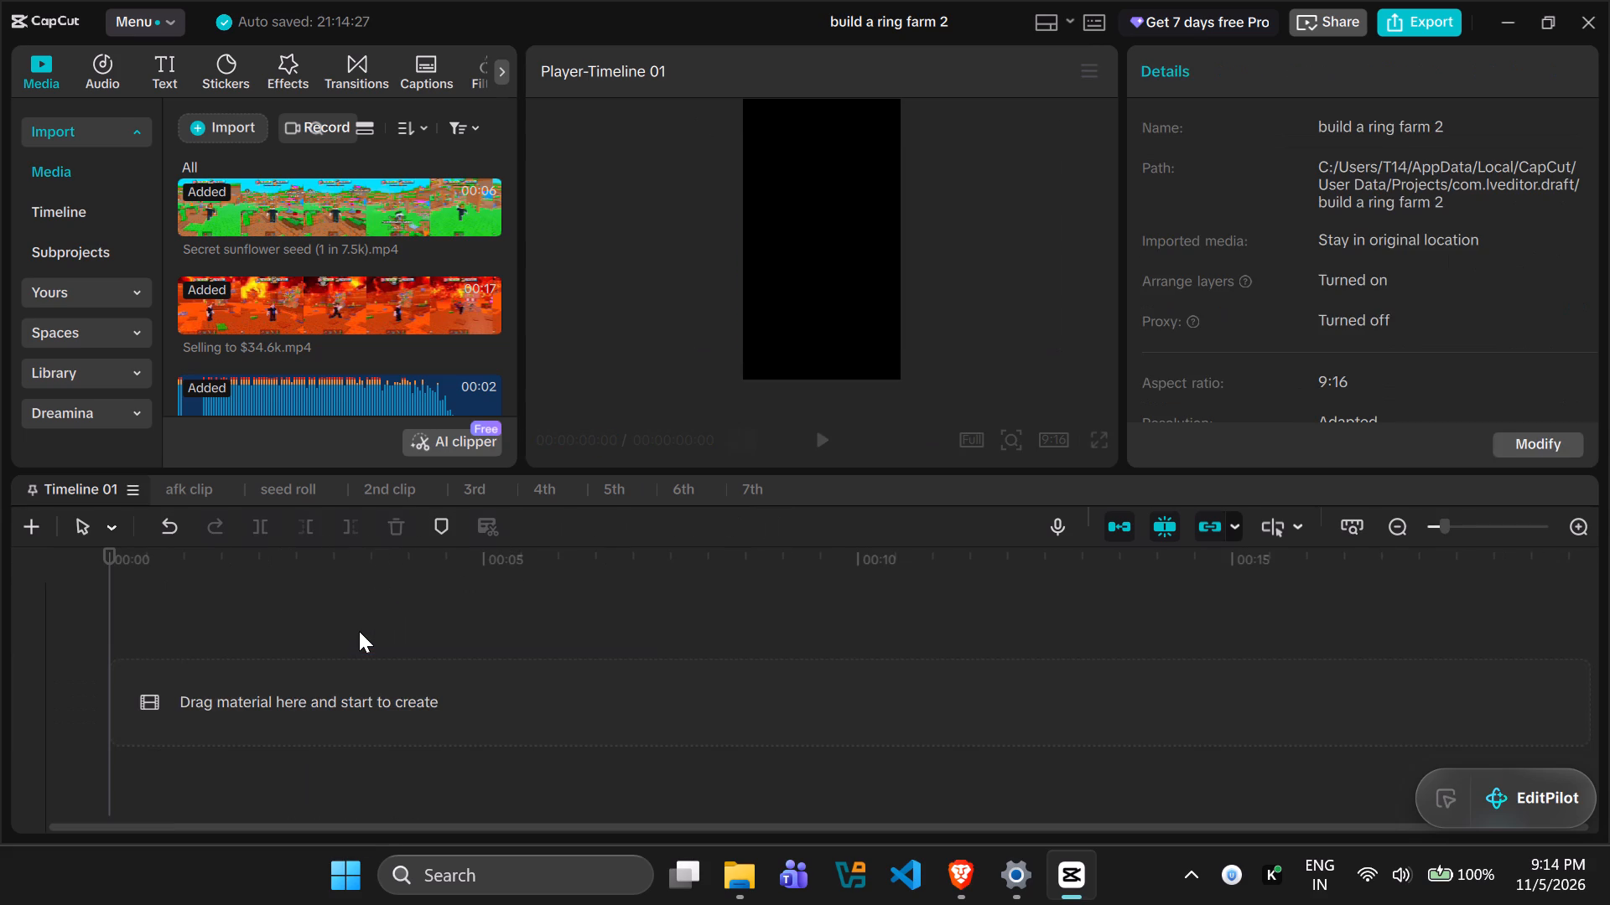
key("ctrl+v")
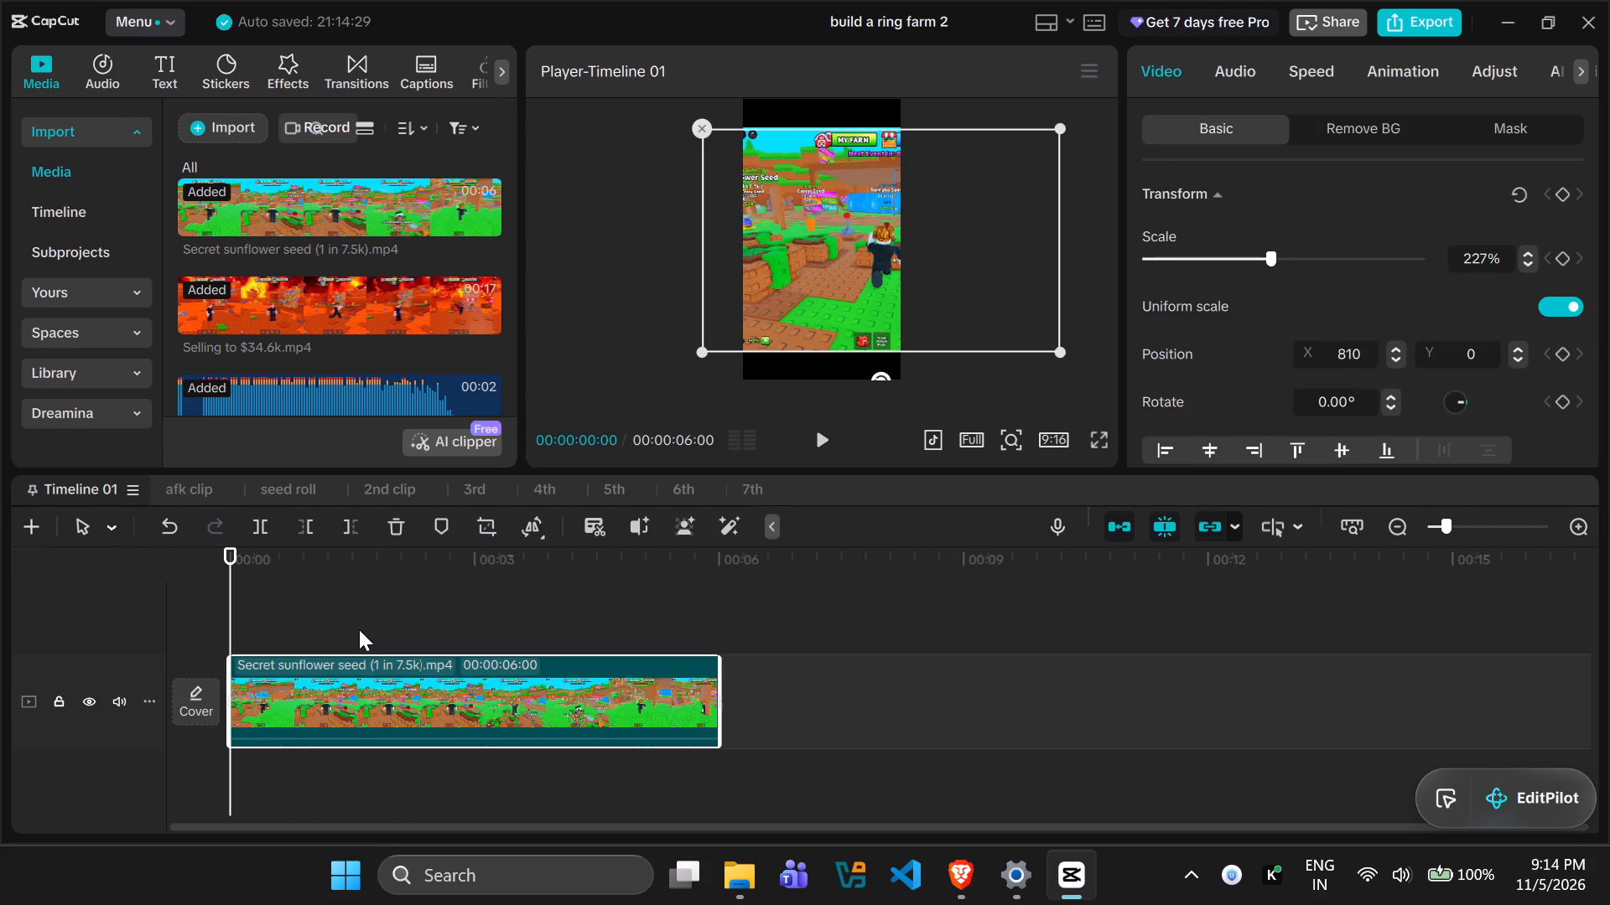
key("ctrl+v")
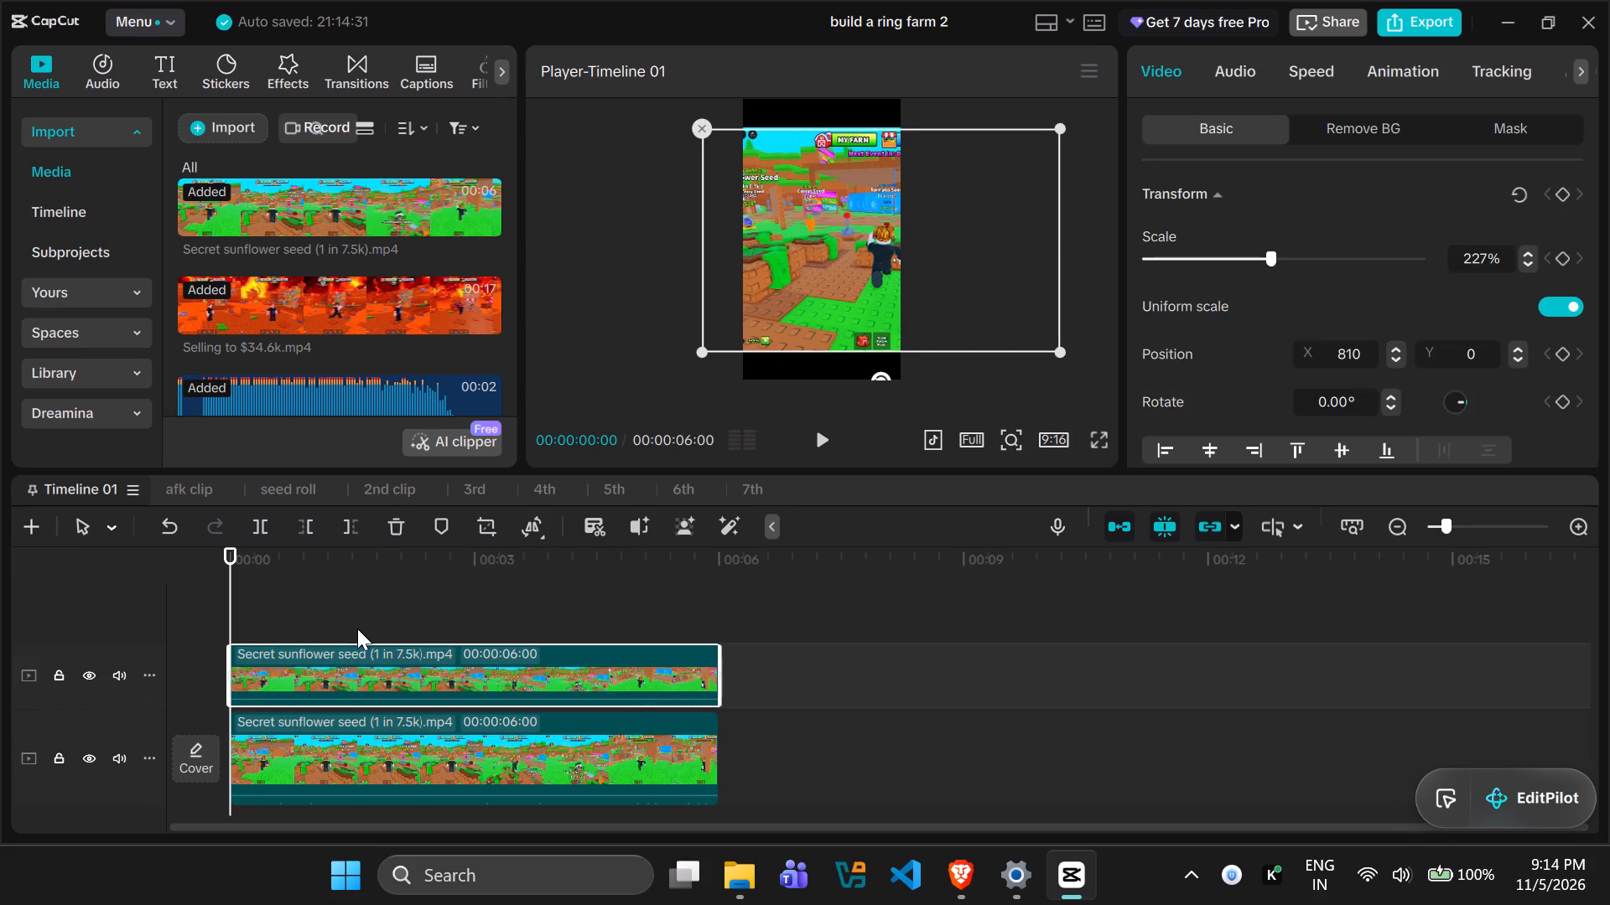
left_click(335, 764)
left_click_drag(1057, 355, 1057, 355)
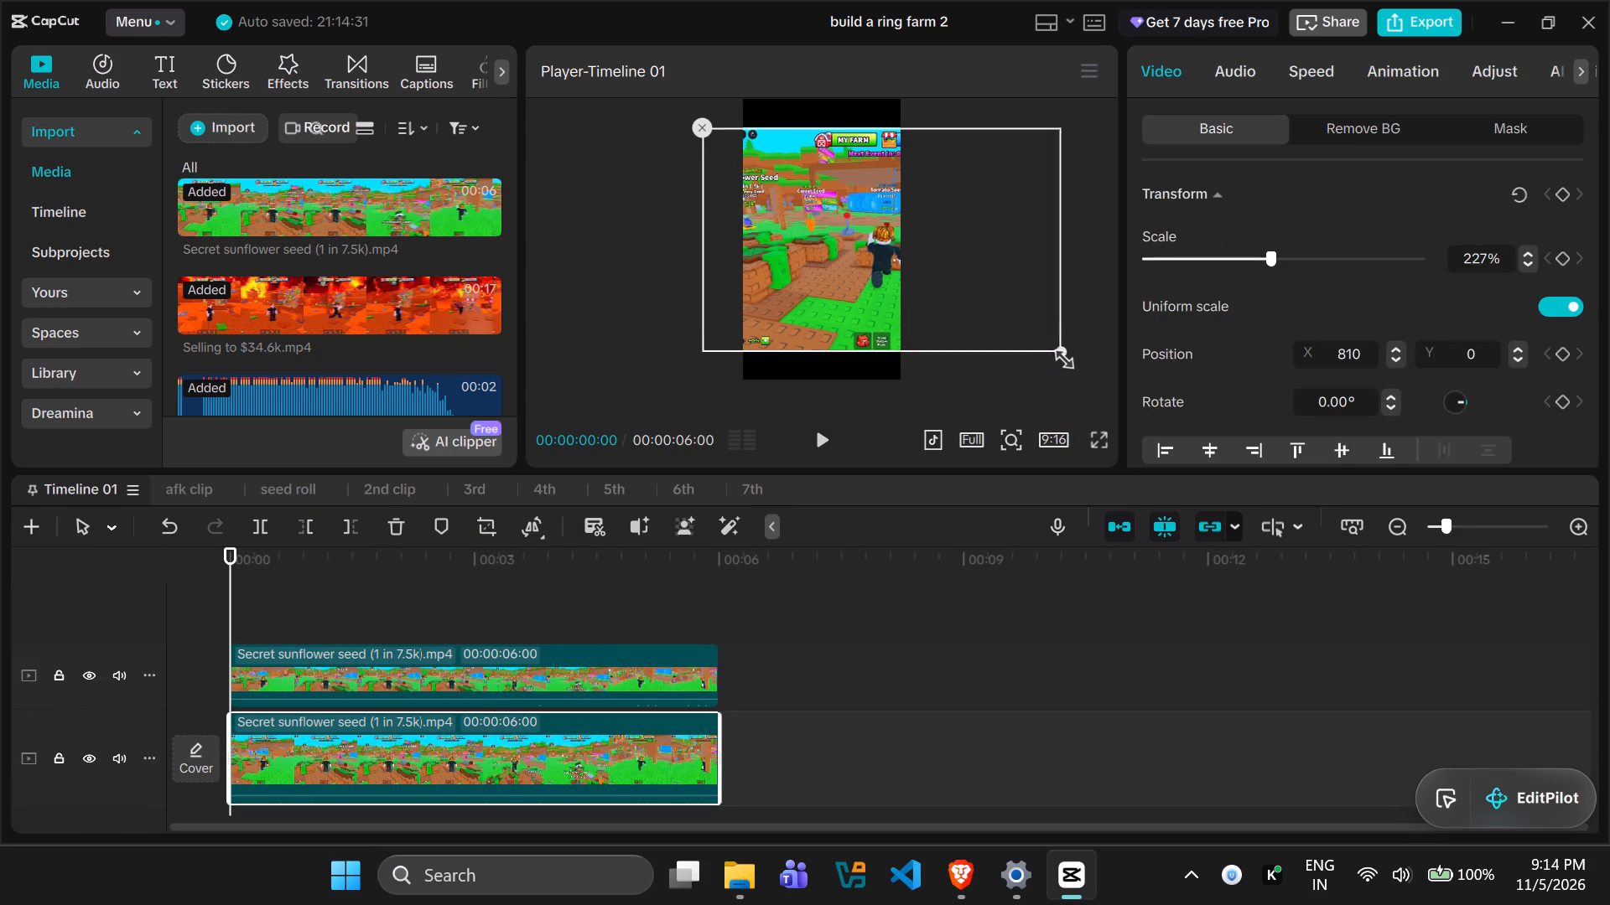
left_click_drag(1057, 355, 1110, 406)
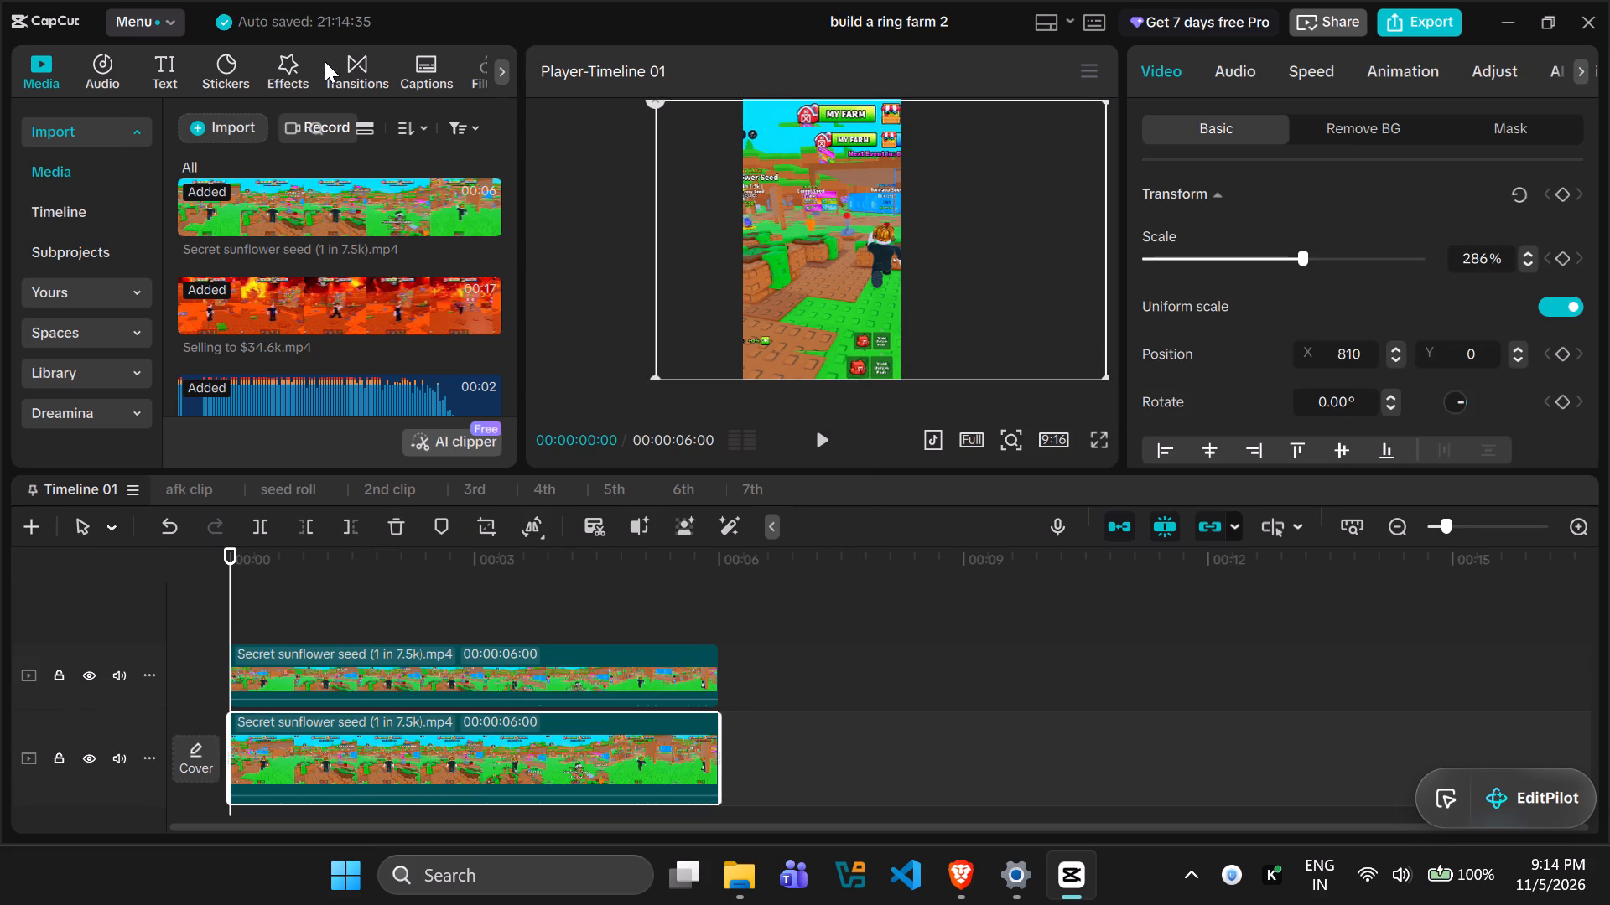
Apply the favourite Blur effect to the lower Secret sunflower seed copy.
left_click(289, 56)
left_click(97, 128)
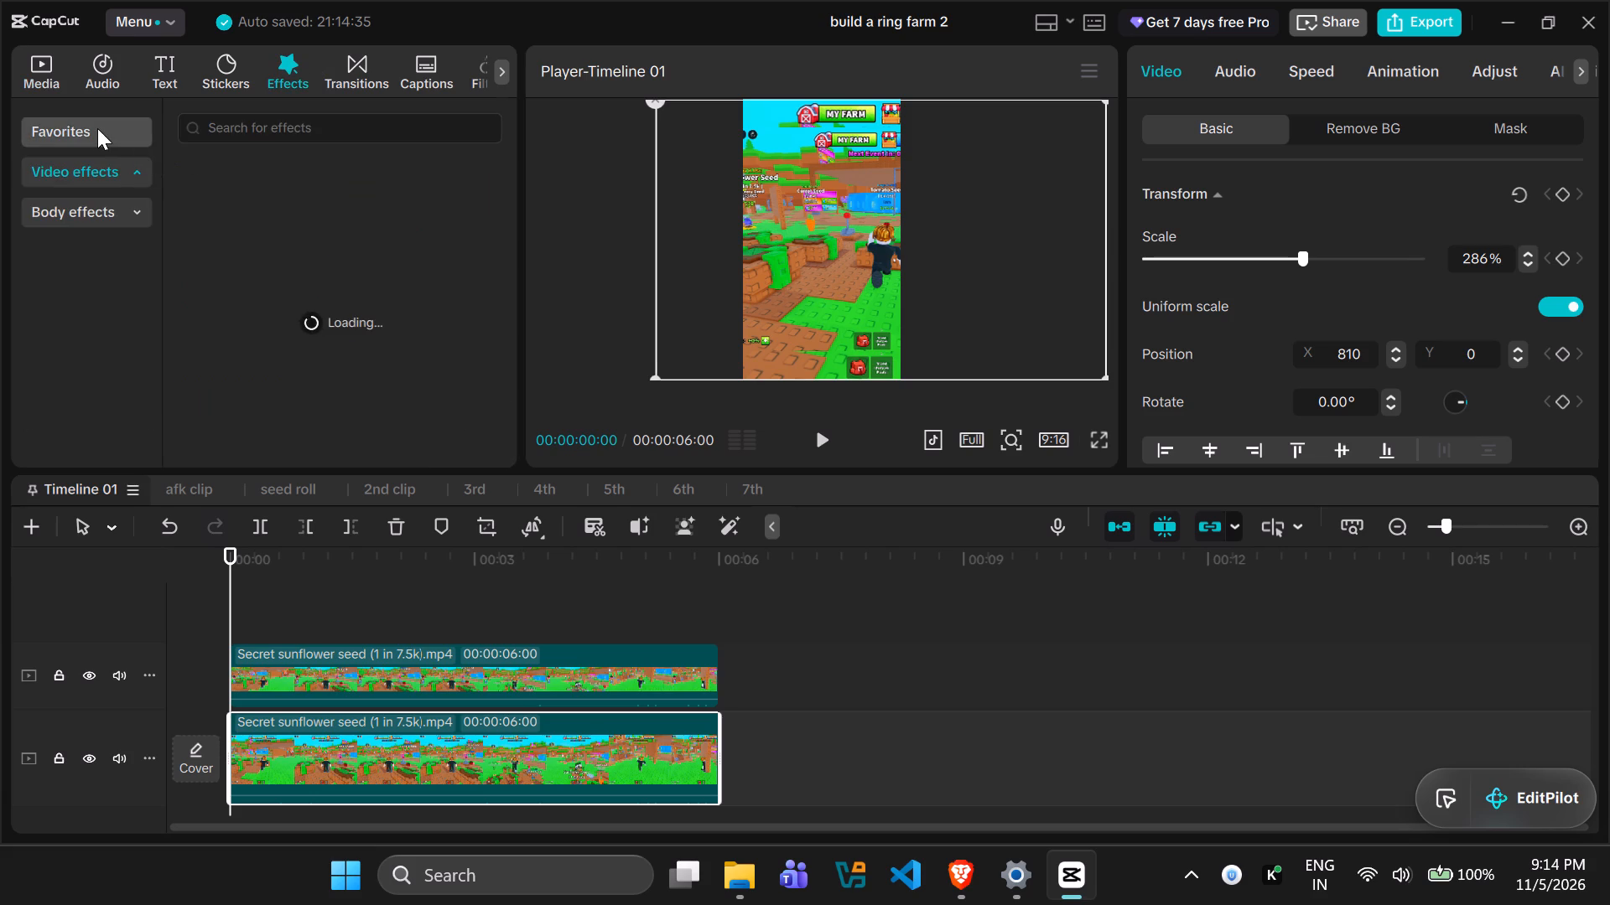
left_click_drag(210, 208, 288, 752)
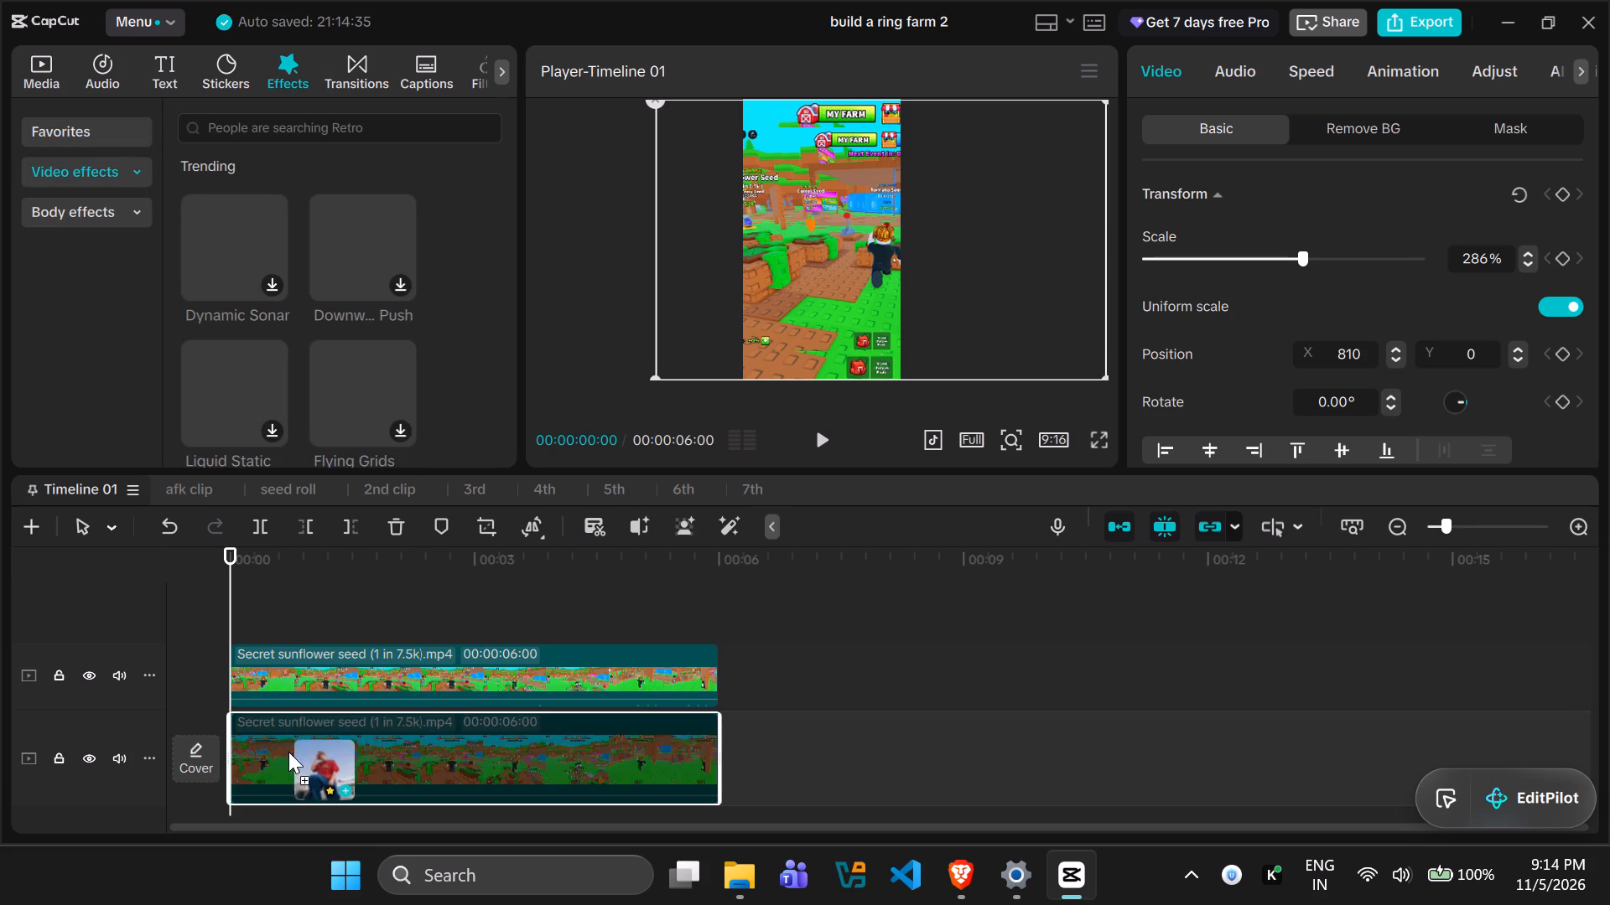
left_click_drag(288, 752, 289, 752)
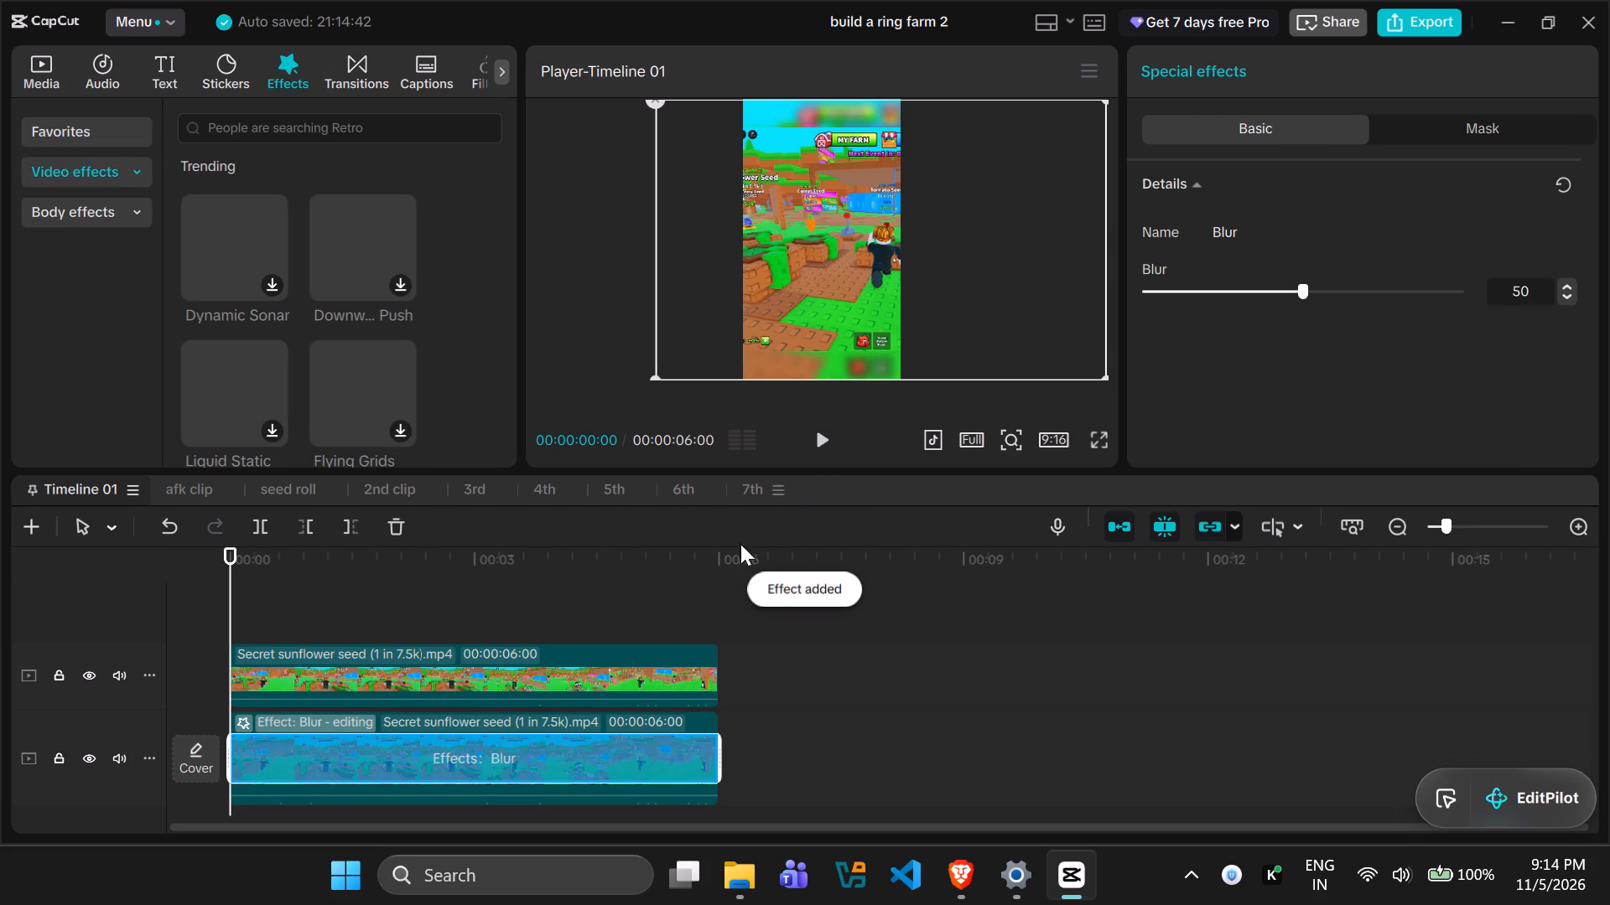
Combine the upper clip and the blurred lower copy into one compound clip.
left_click(547, 670, "ctrl")
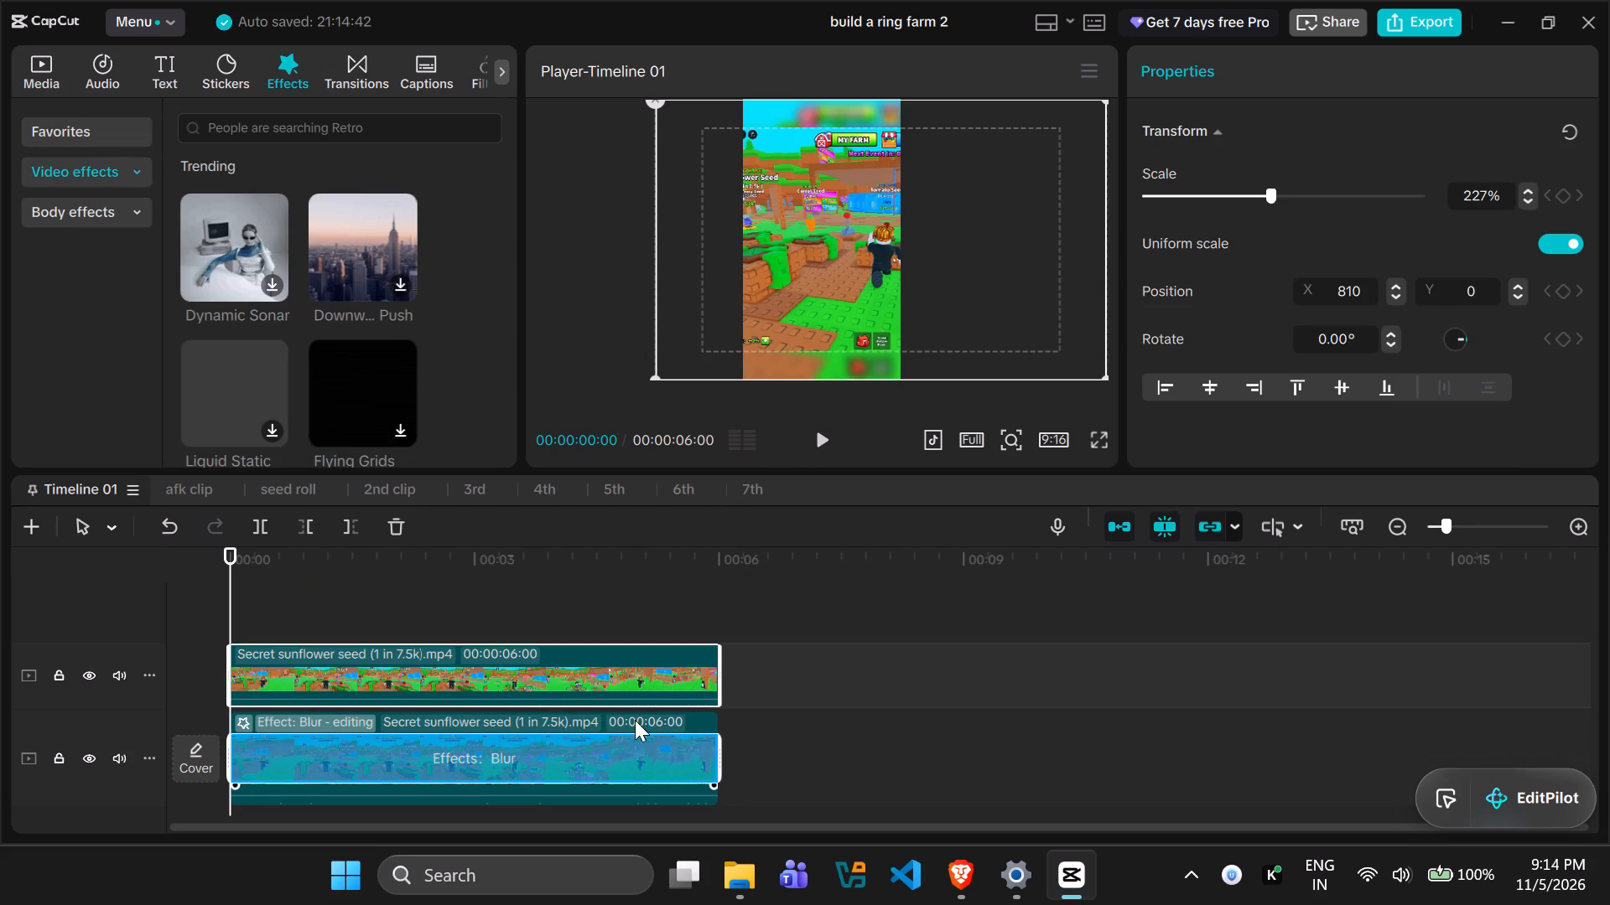
left_click(641, 717, "ctrl")
right_click(621, 668)
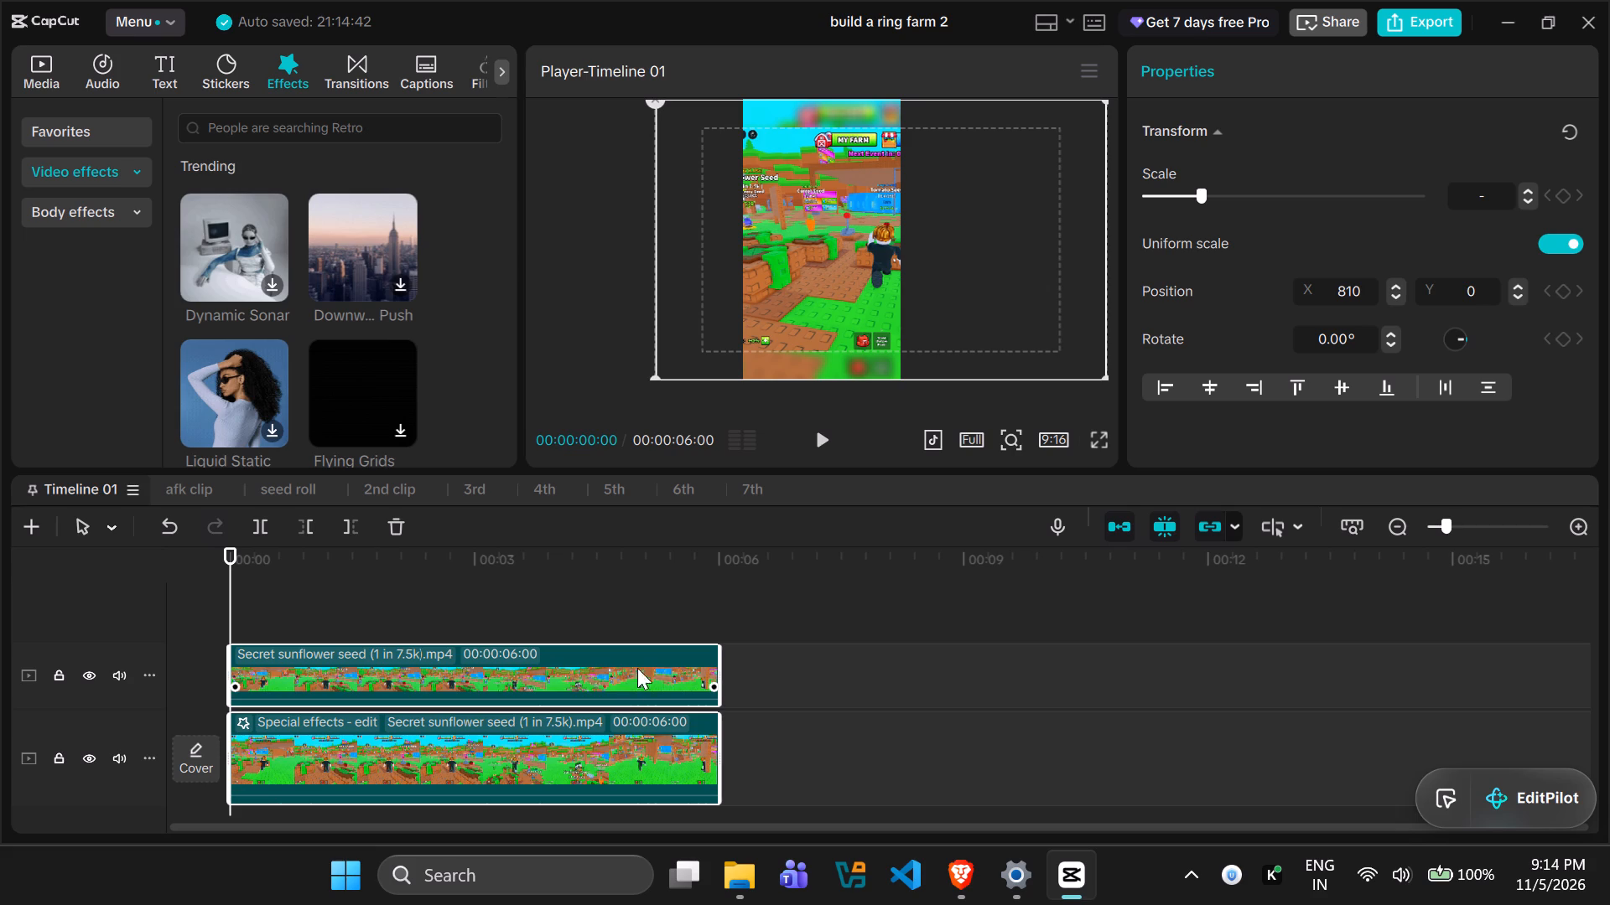
left_click(742, 514)
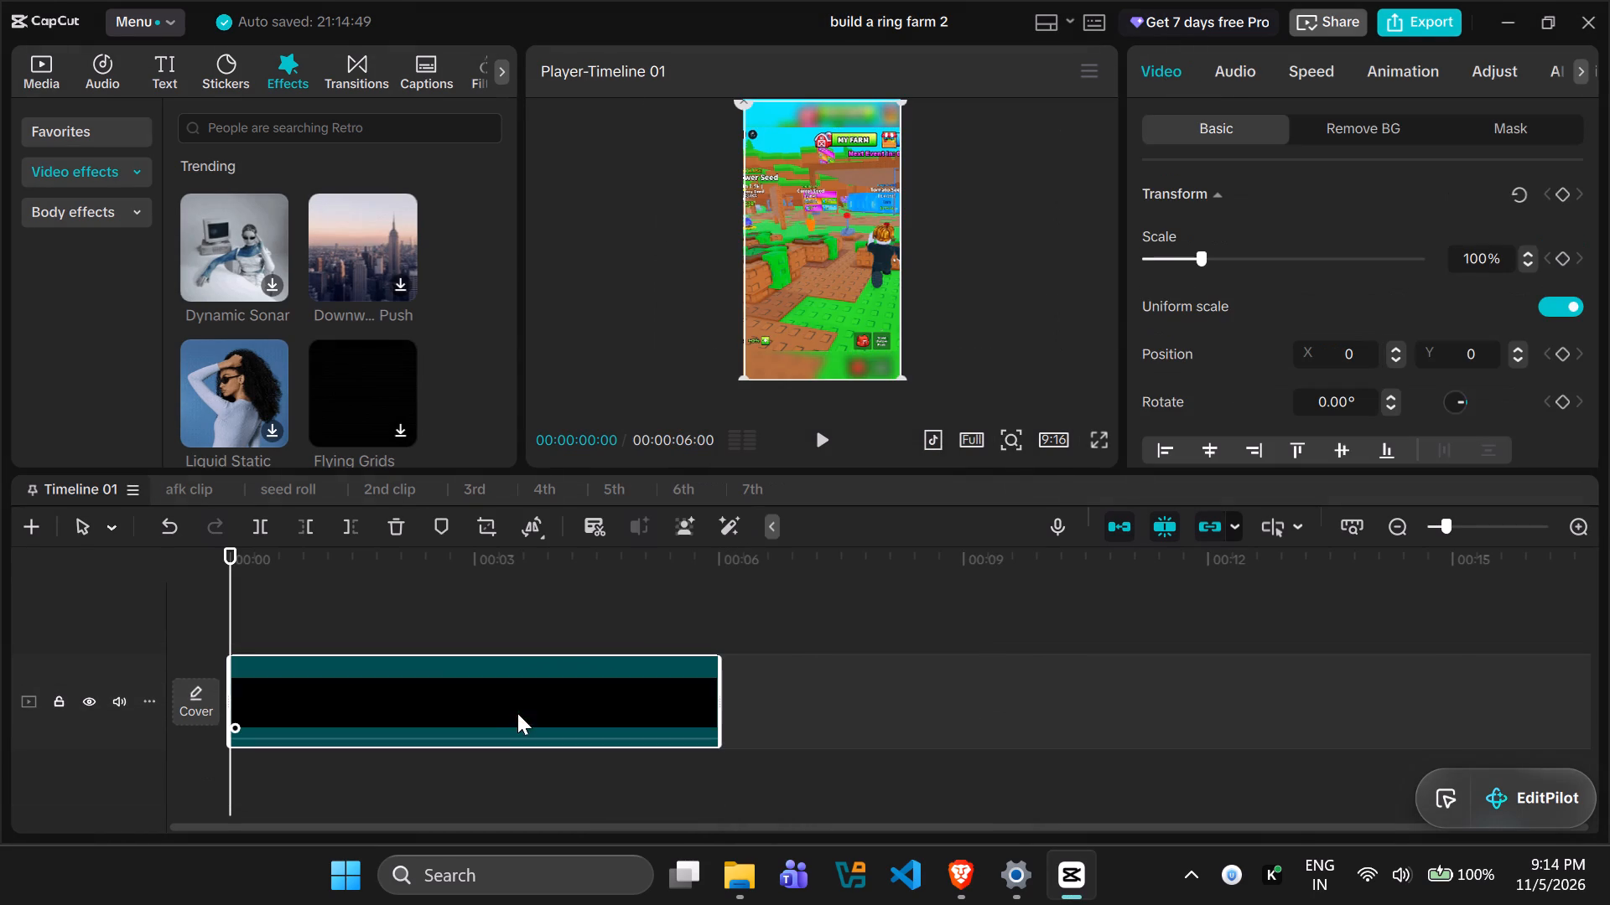
right_click(502, 699)
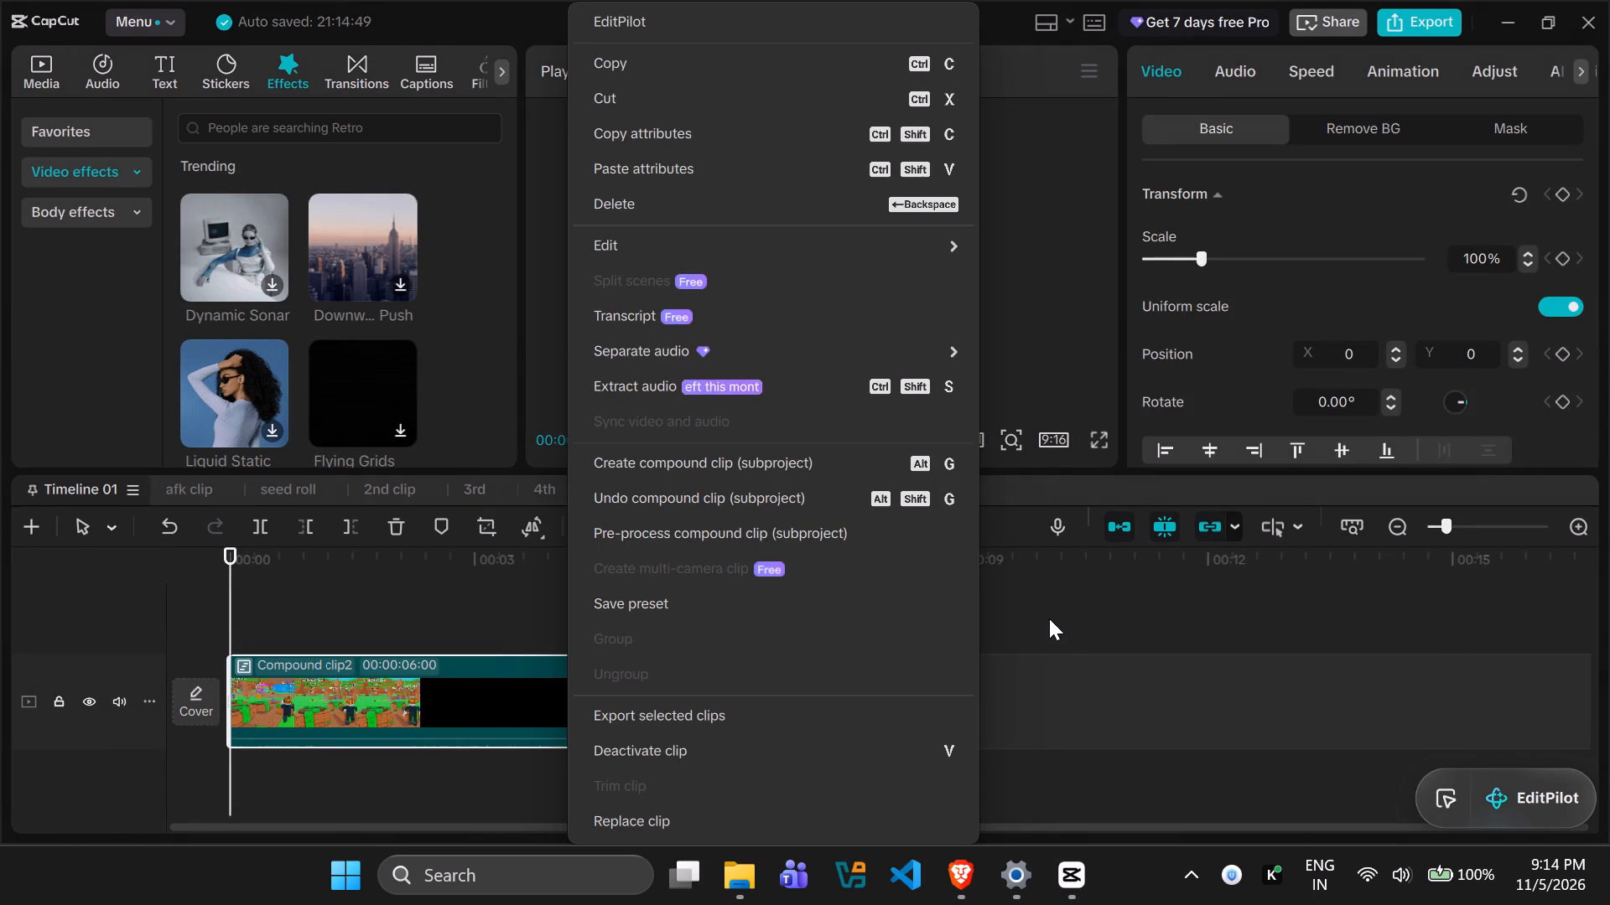
left_click(1049, 618)
Trim the compound clip's first 27 frames, and cut its end so it runs 00:00:01:21.
key("space")
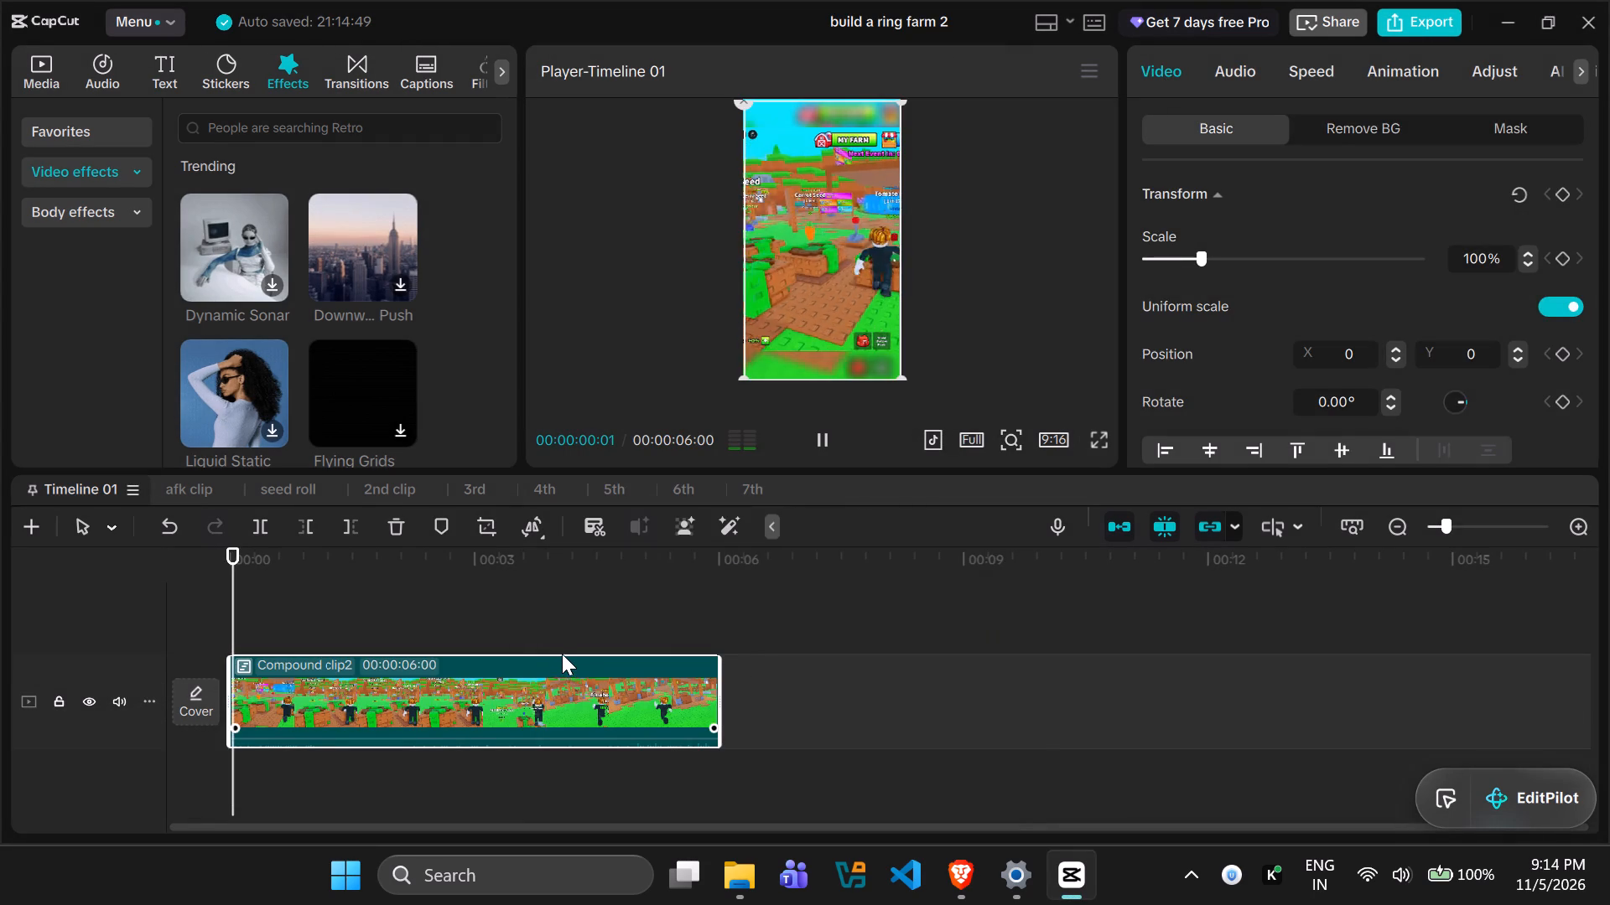
key("space")
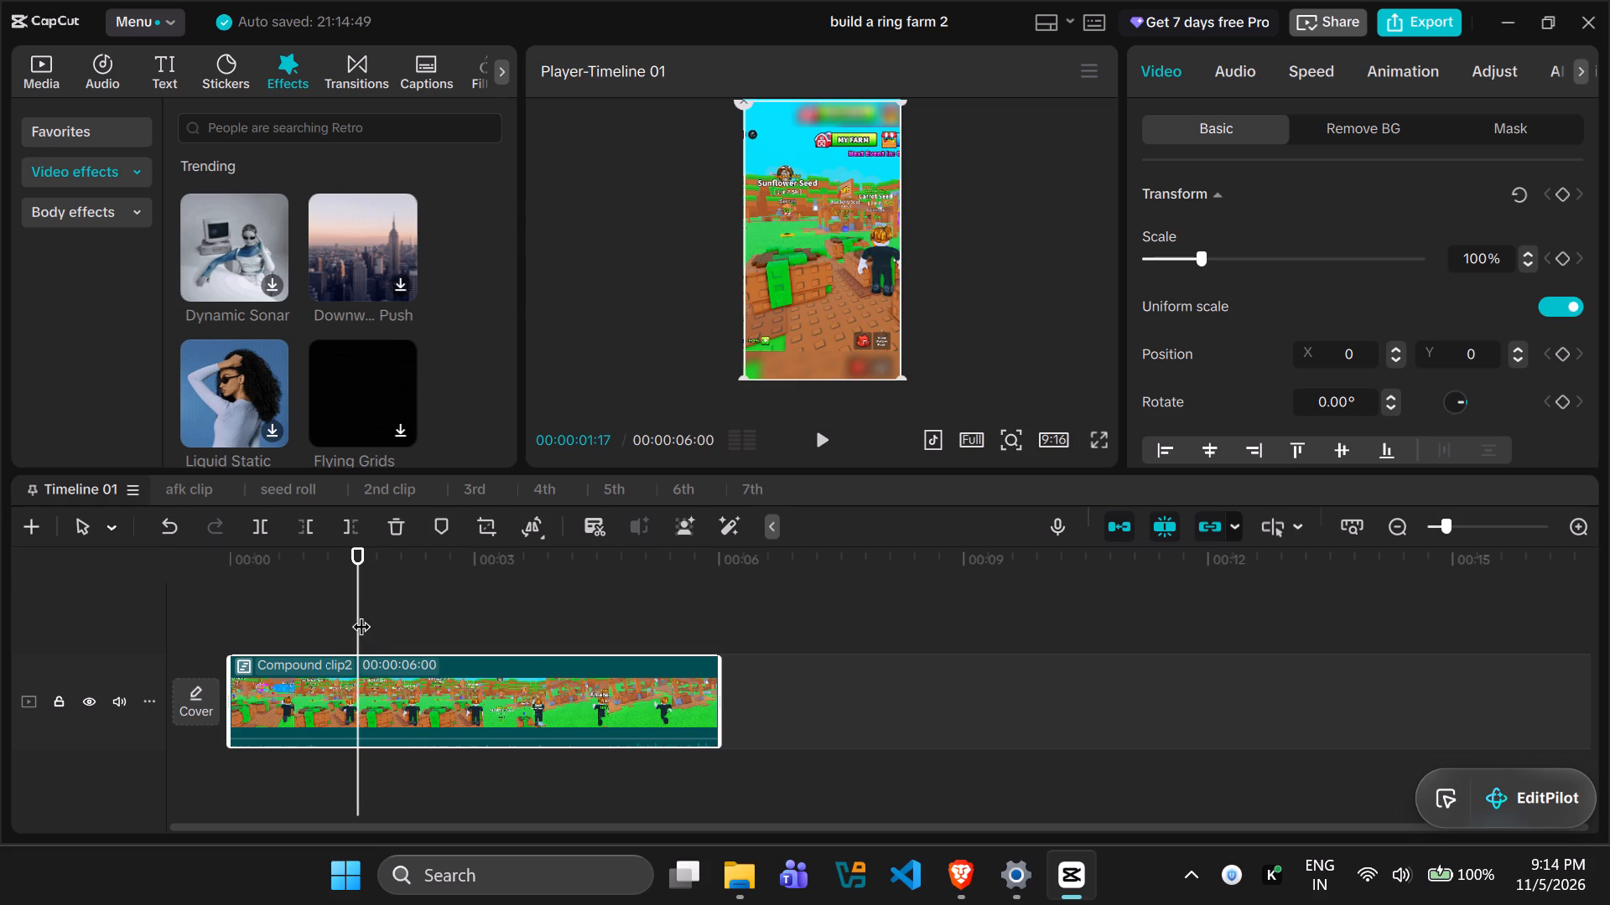
left_click_drag(360, 613, 303, 604)
left_click(283, 673)
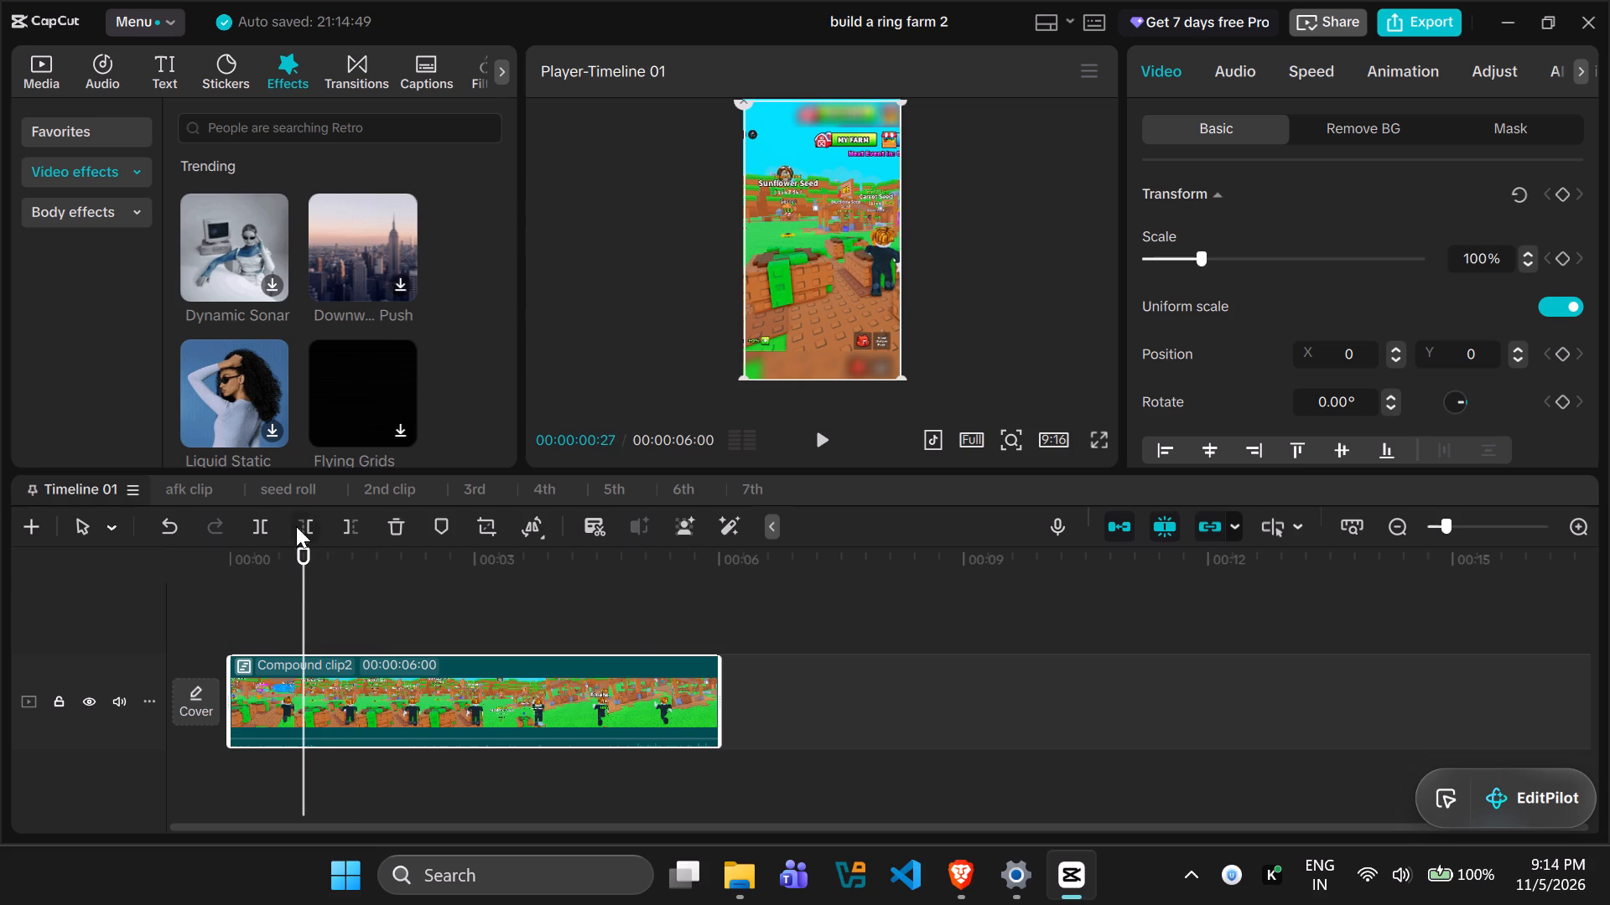
left_click(299, 517)
key("space")
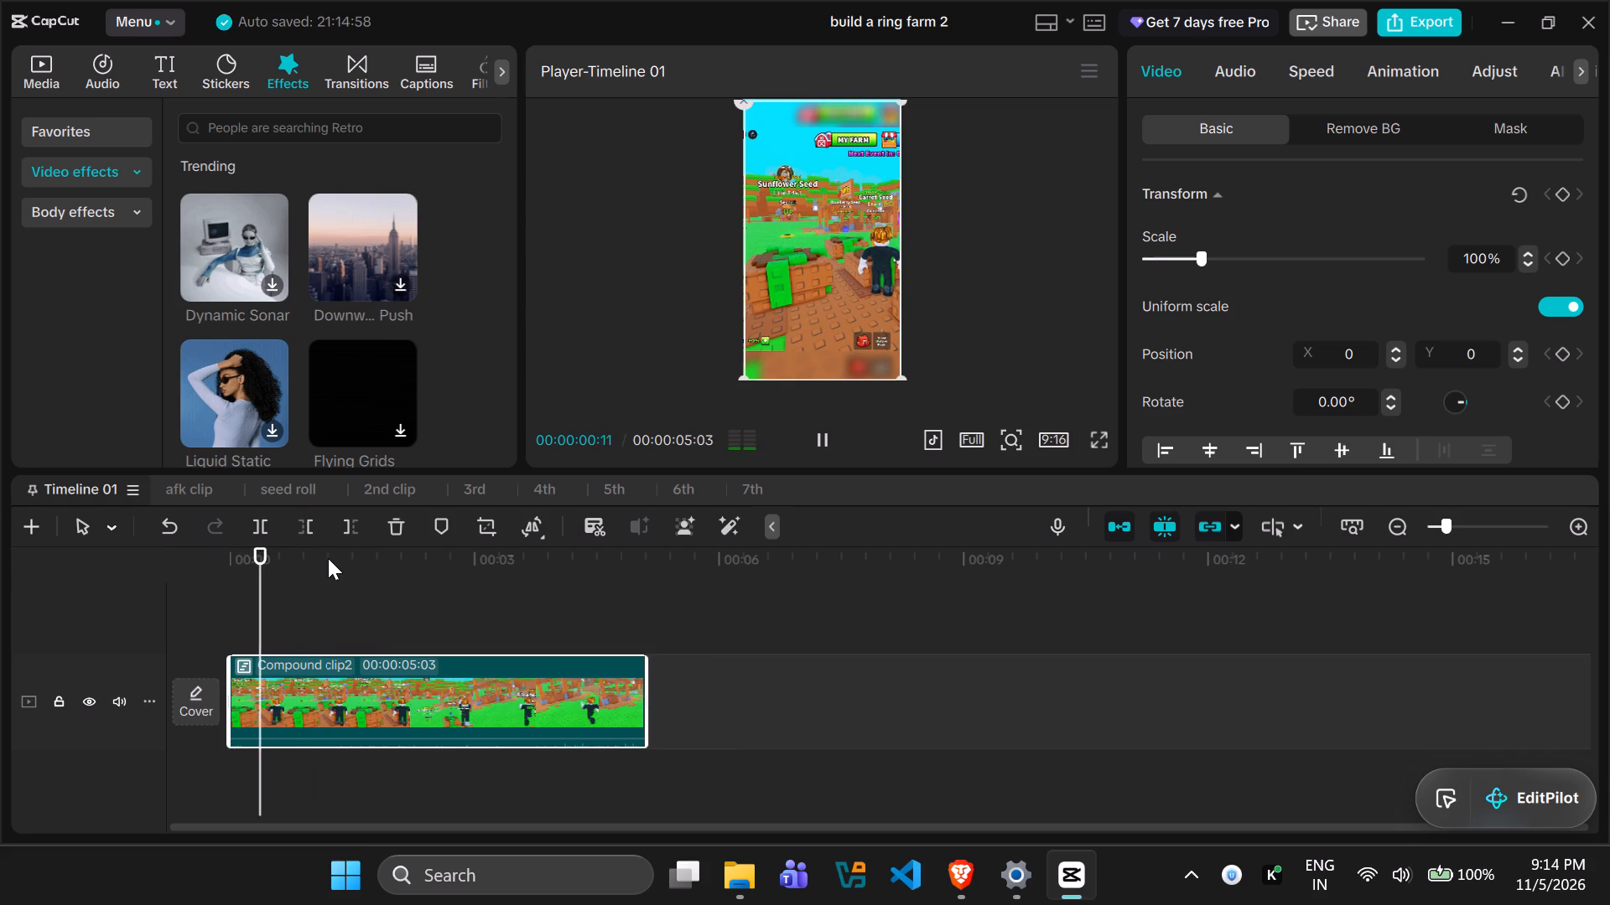
key("space")
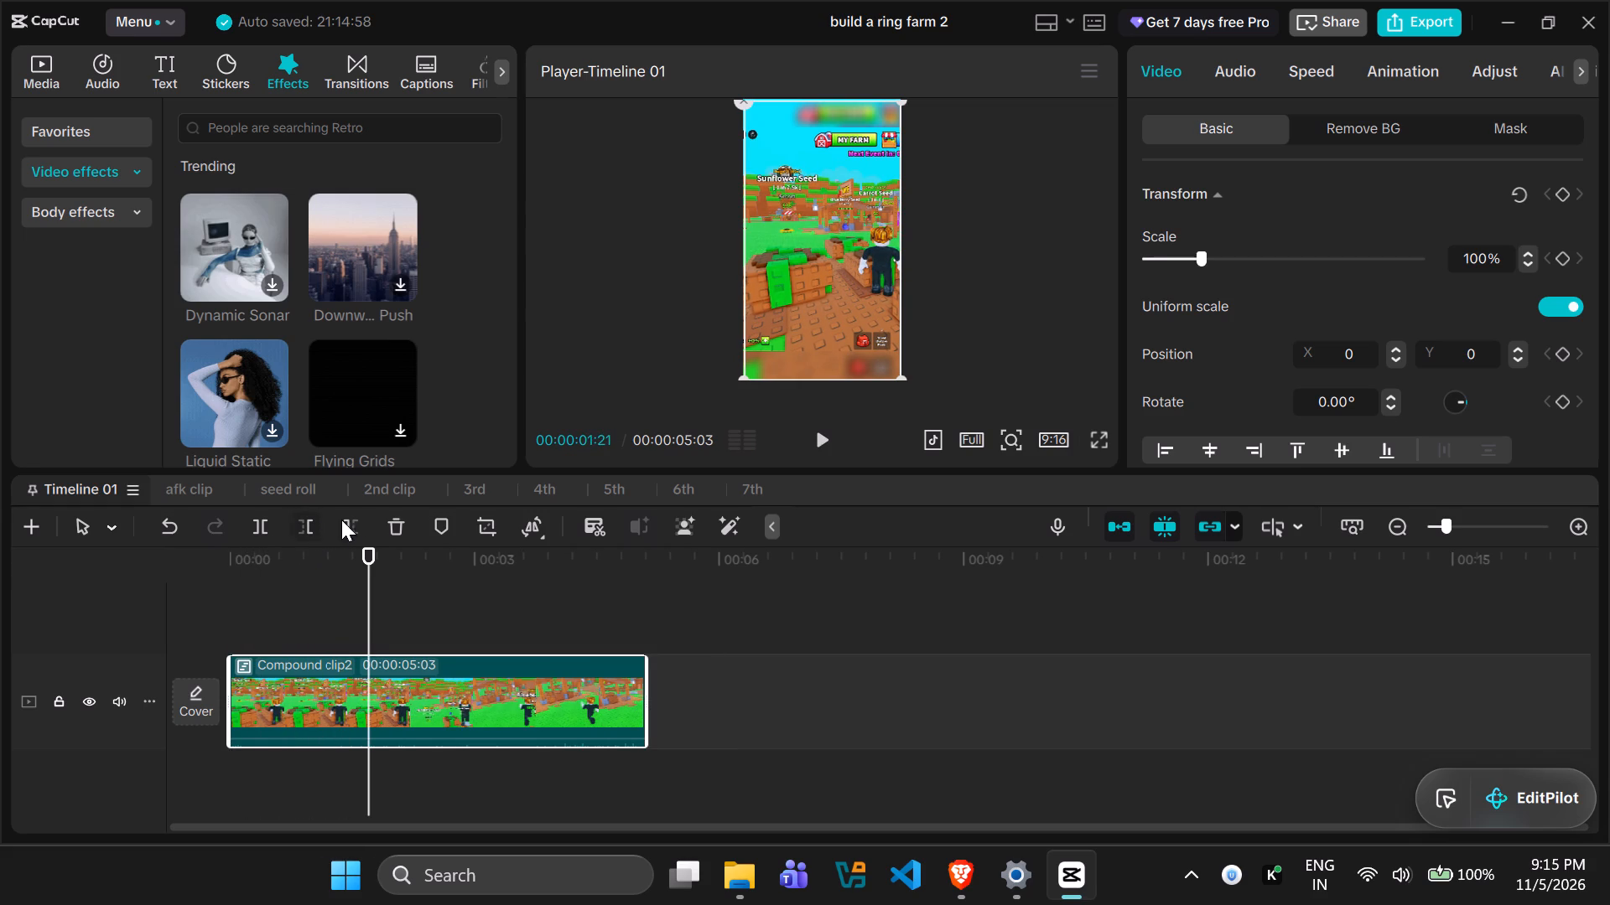
left_click(350, 520)
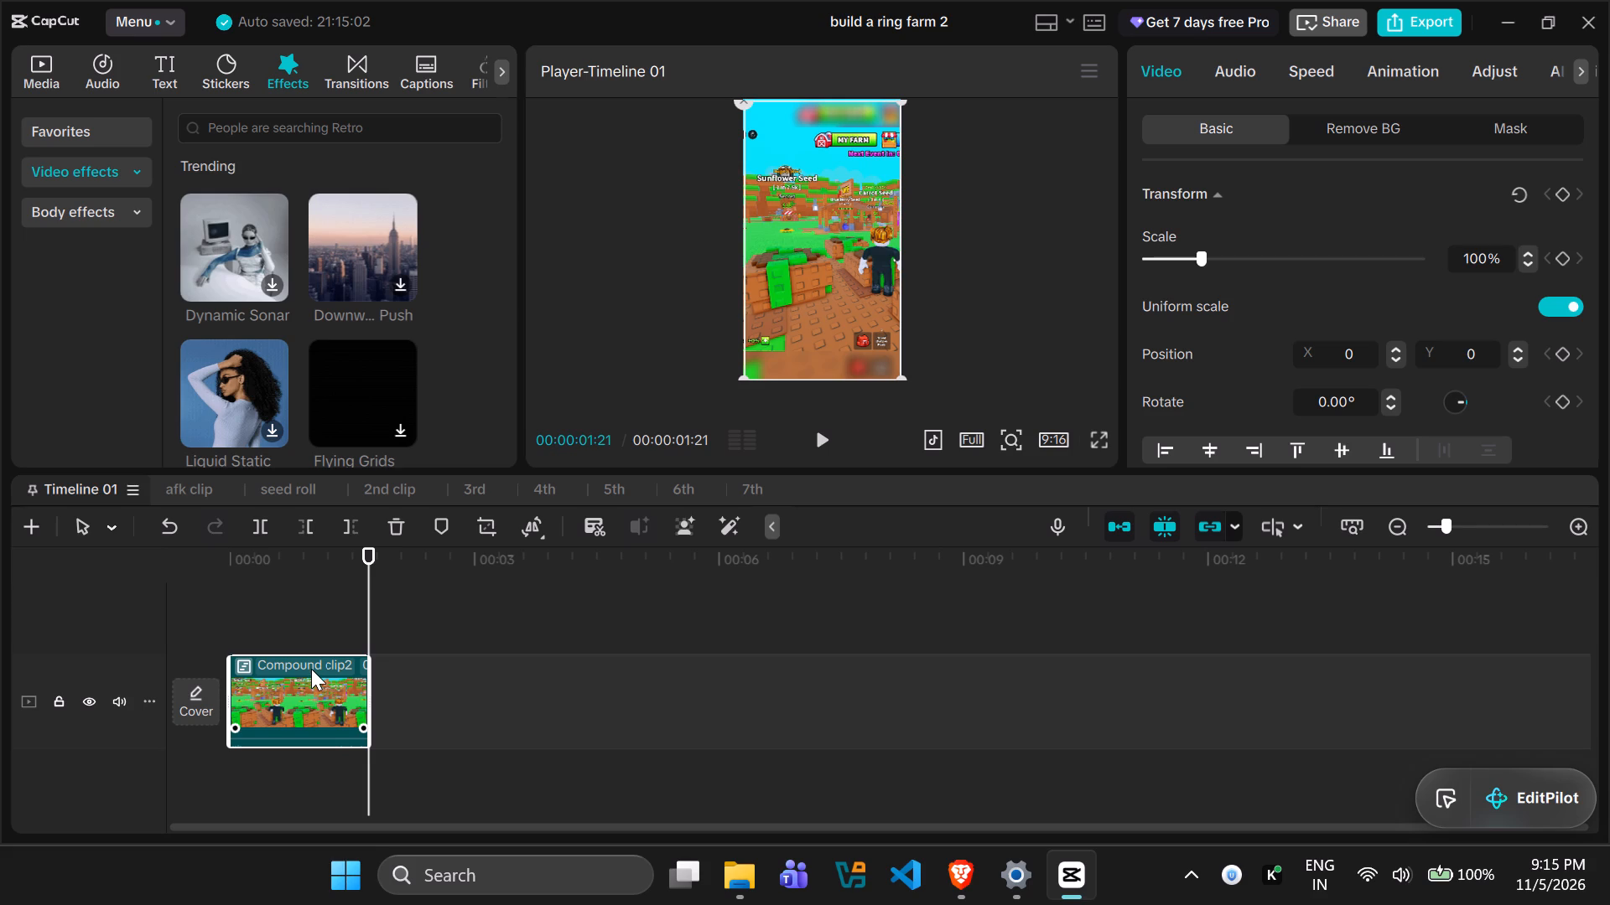
Move the trimmed sunflower compound clip to the 6th timeline's main track at 00:00:05:15, right after the Cocoon Lily clip, and play it.
key("ctrl+x")
left_click(673, 486)
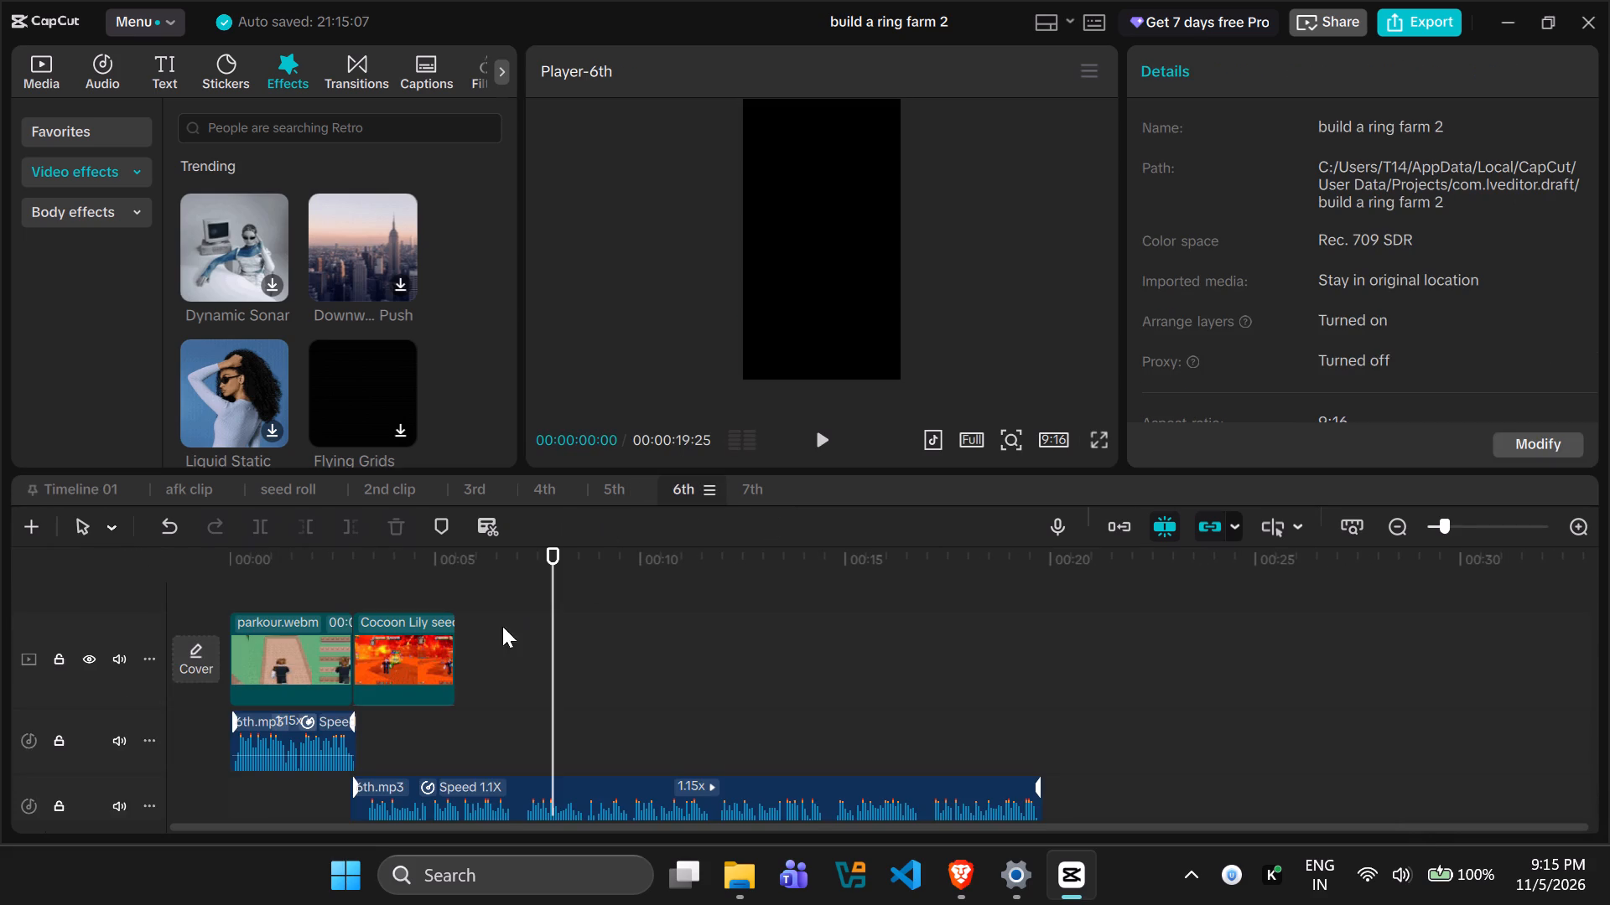
left_click(462, 649)
left_click_drag(462, 649, 451, 649)
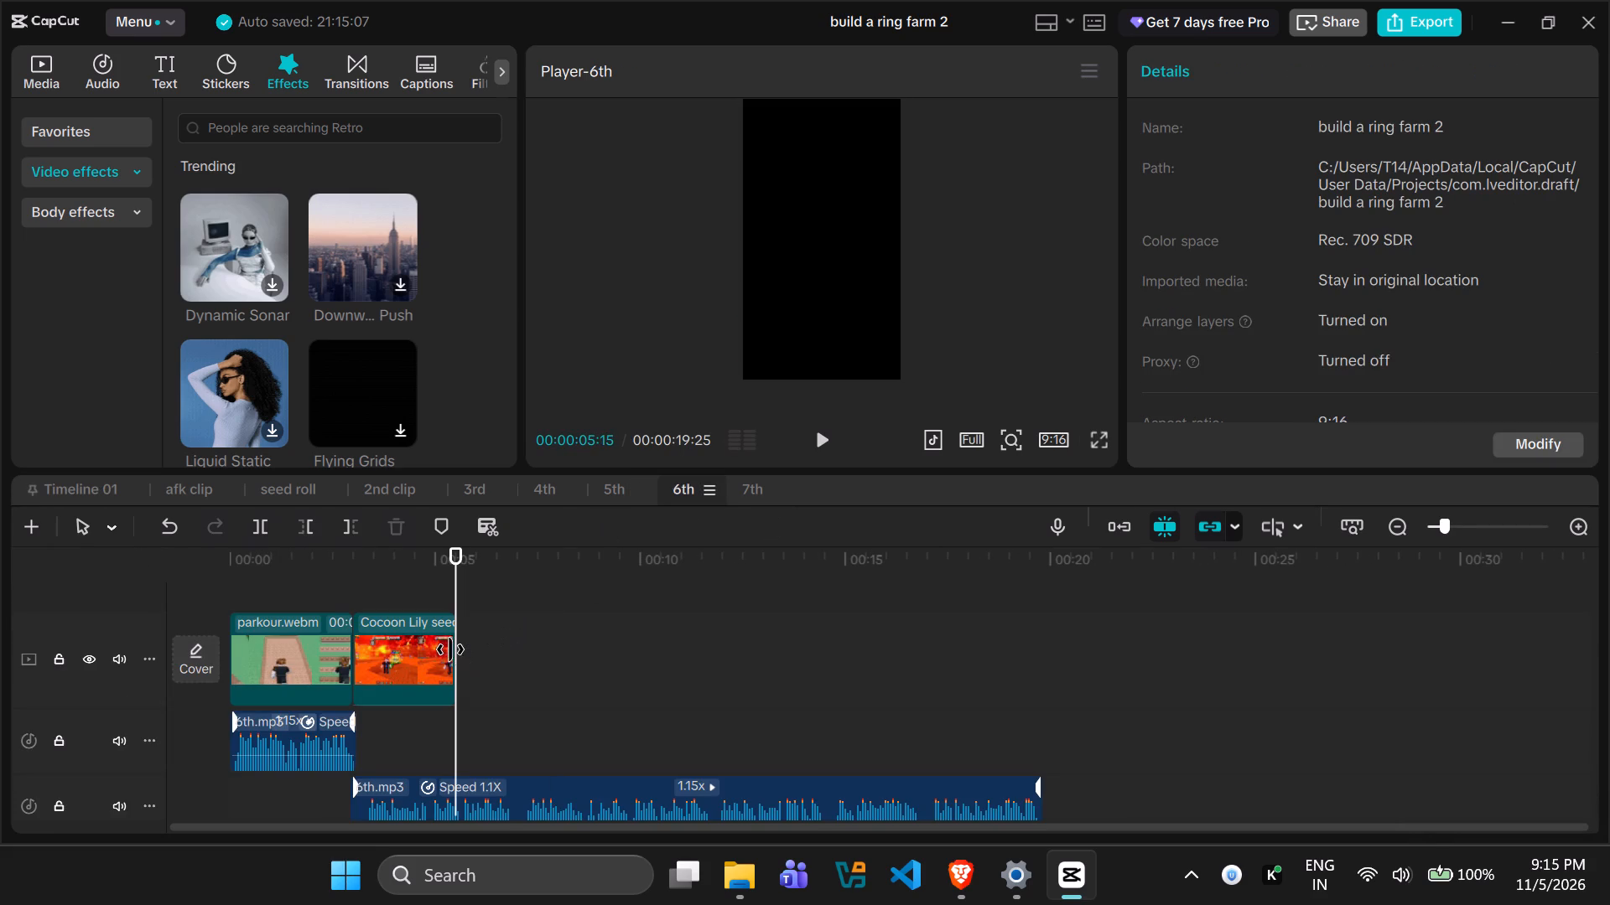
key("ctrl+c")
key("ctrl+v")
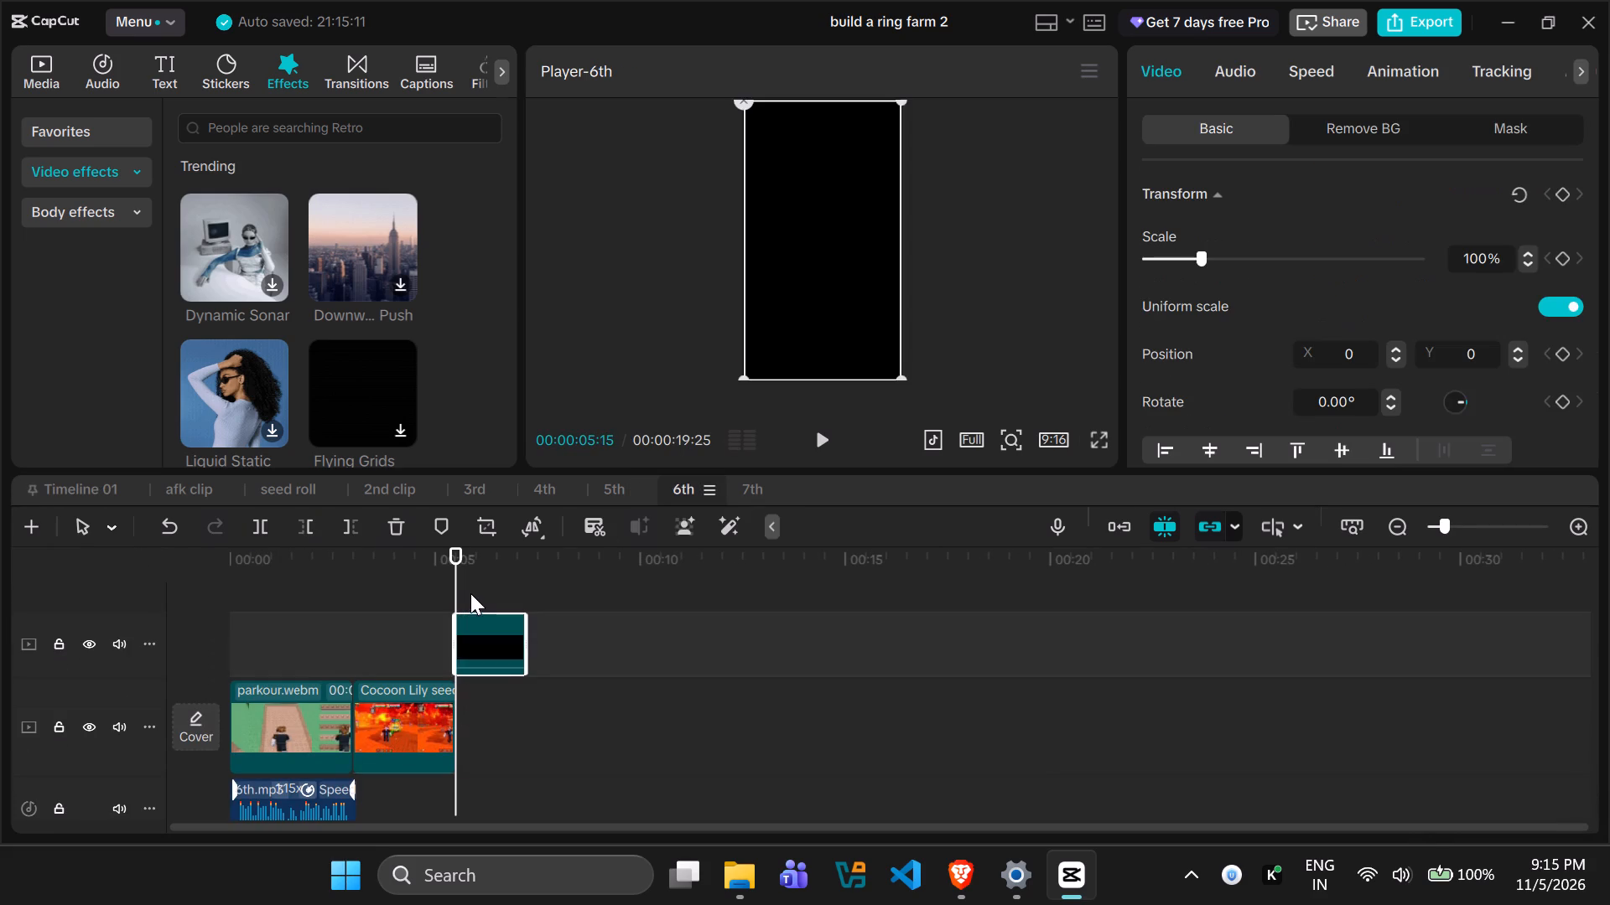
left_click_drag(488, 625, 487, 707)
key("space")
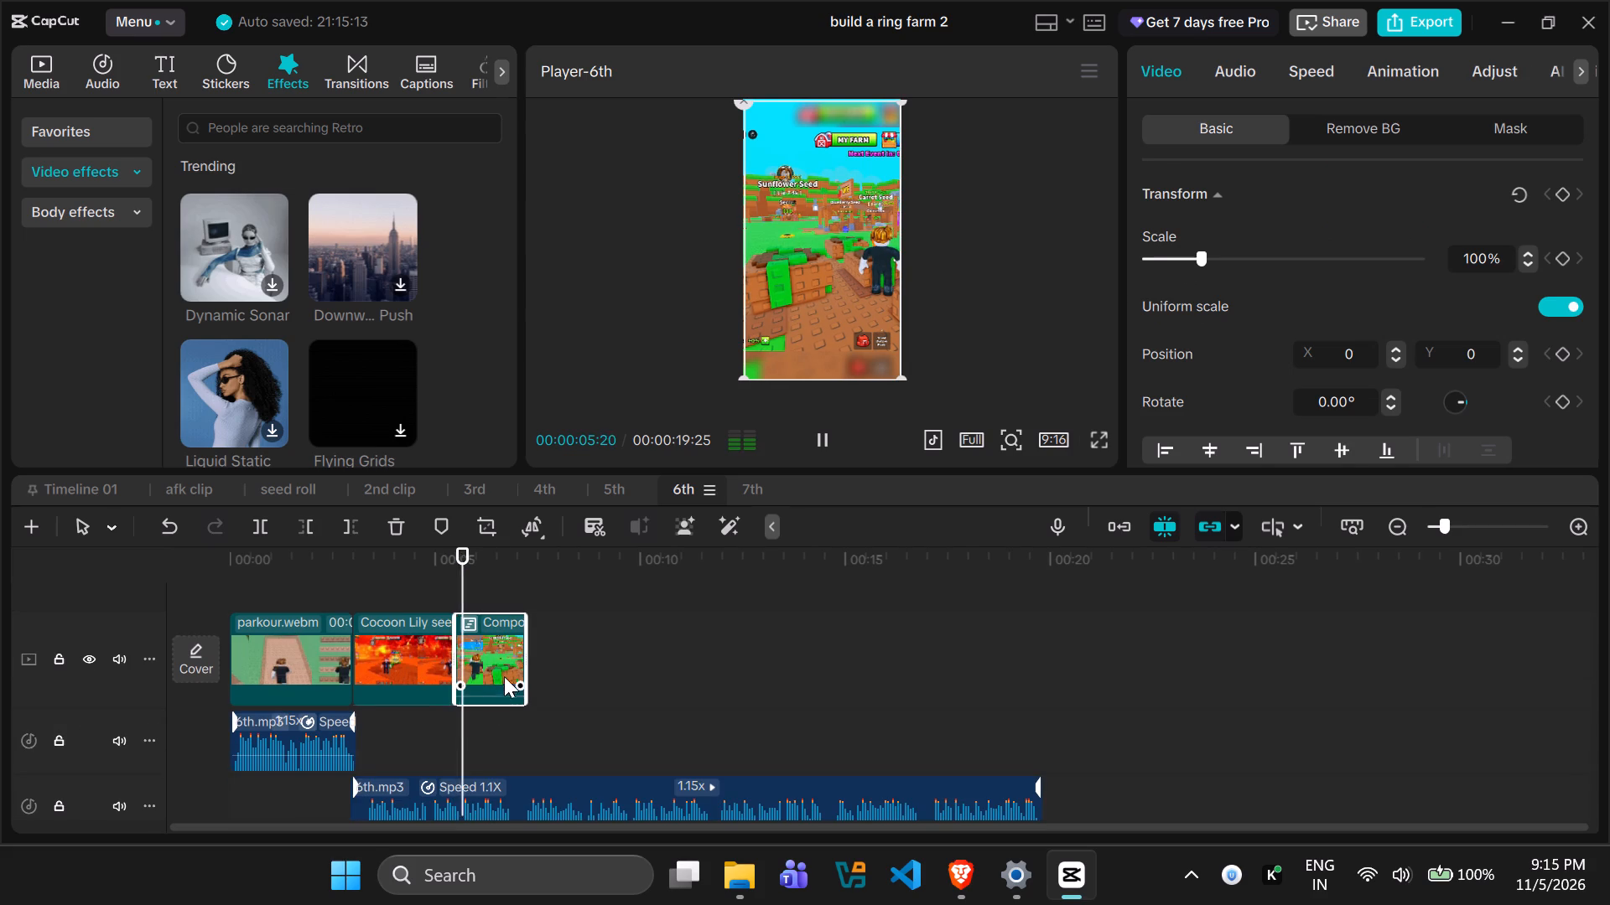
key("space")
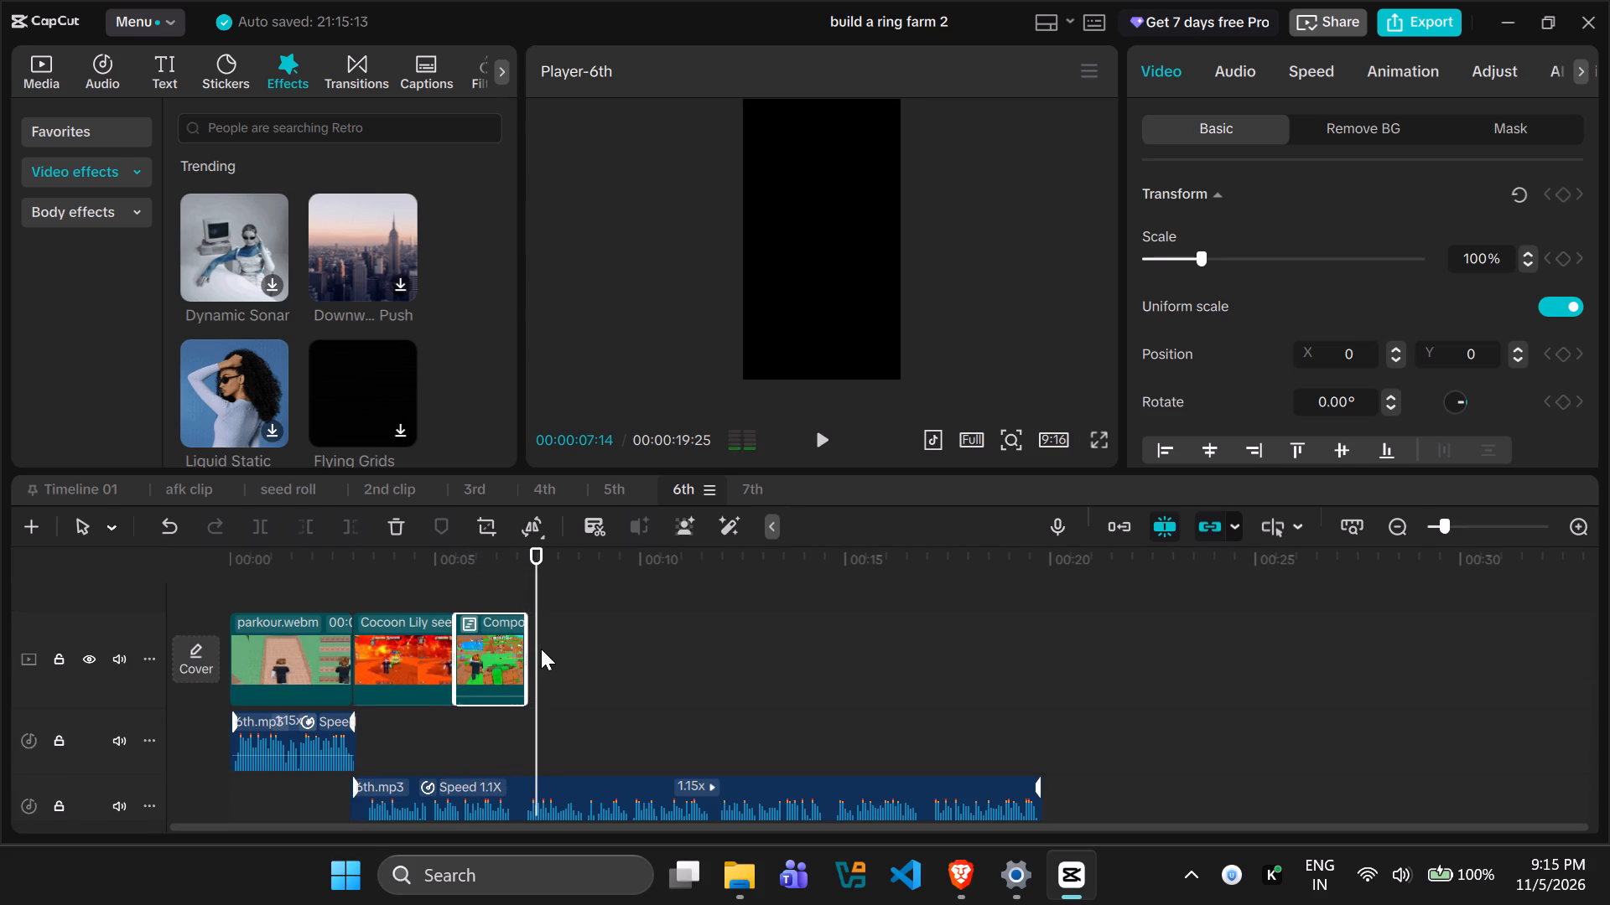
Shift the sunflower compound clip along the 6th timeline's main track to start at about 7.5 s, and play it against the voice-over.
key("space")
left_click_drag(477, 647, 561, 649)
key("space")
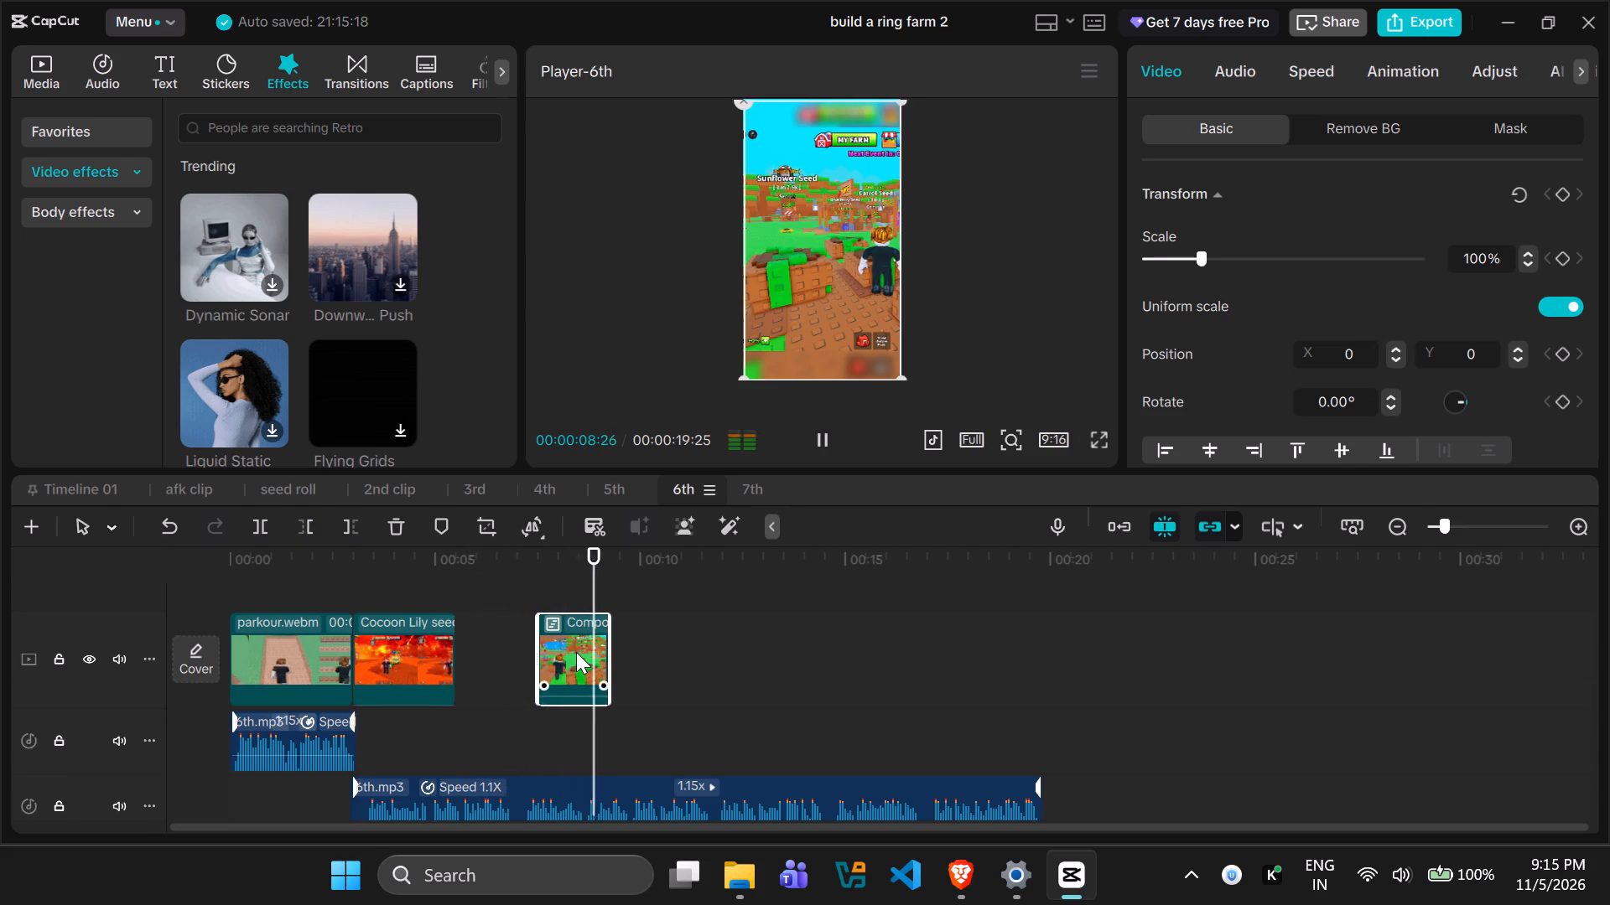
key("space")
Copy the compound clip following Epic Cocoon Lily in the 5th timeline to the 6th's main track at 00:00:09:07, and play it.
left_click(613, 484)
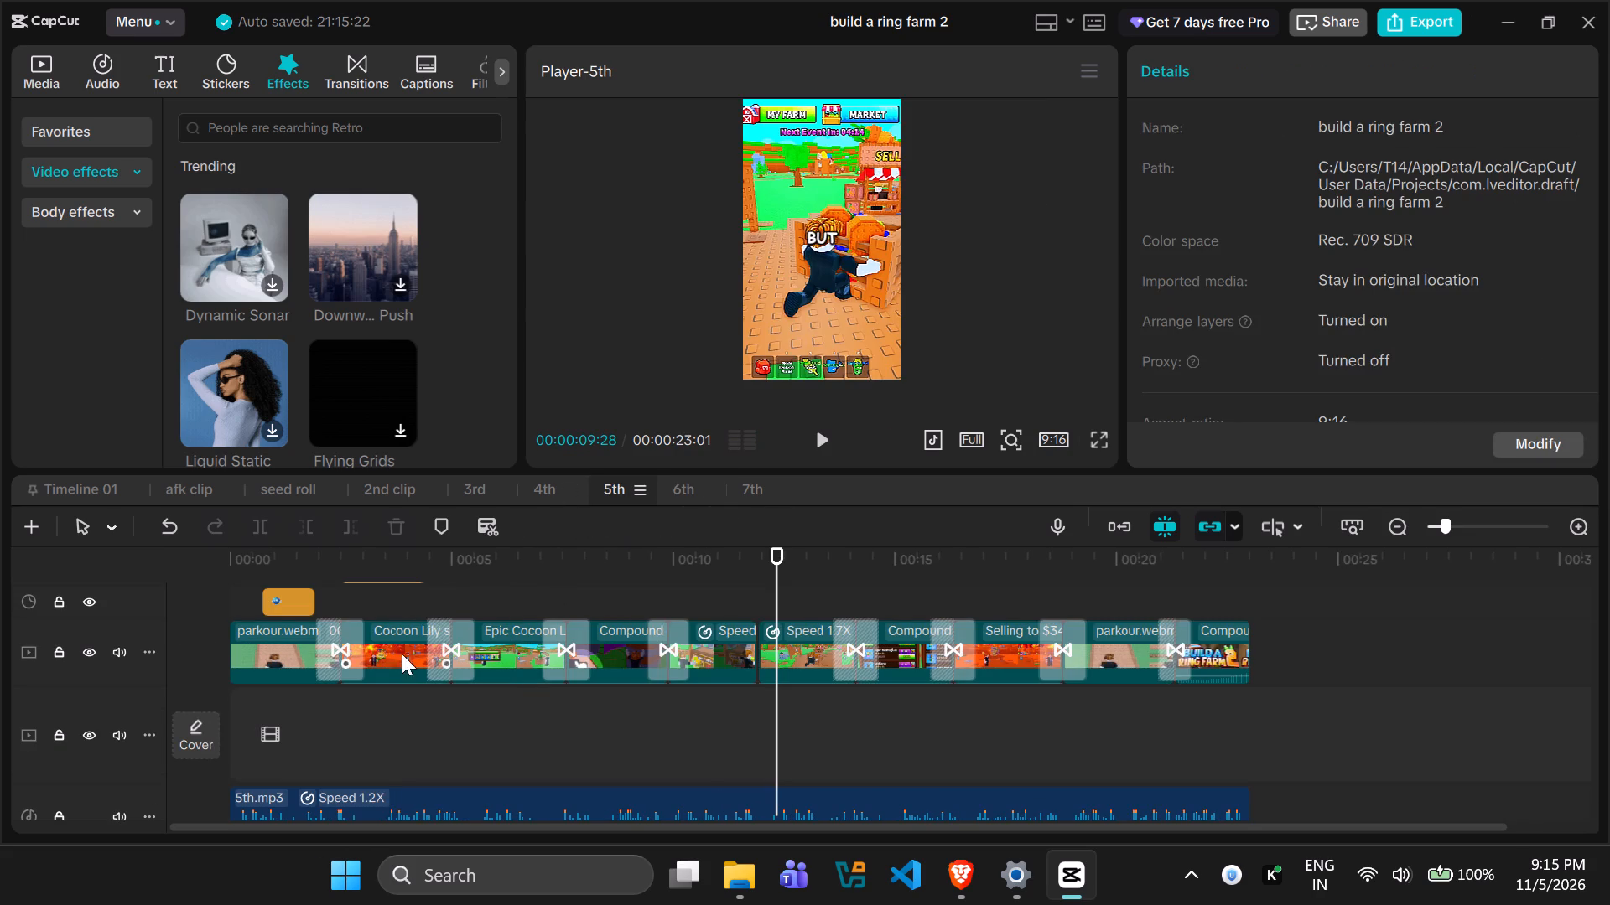
left_click(616, 640)
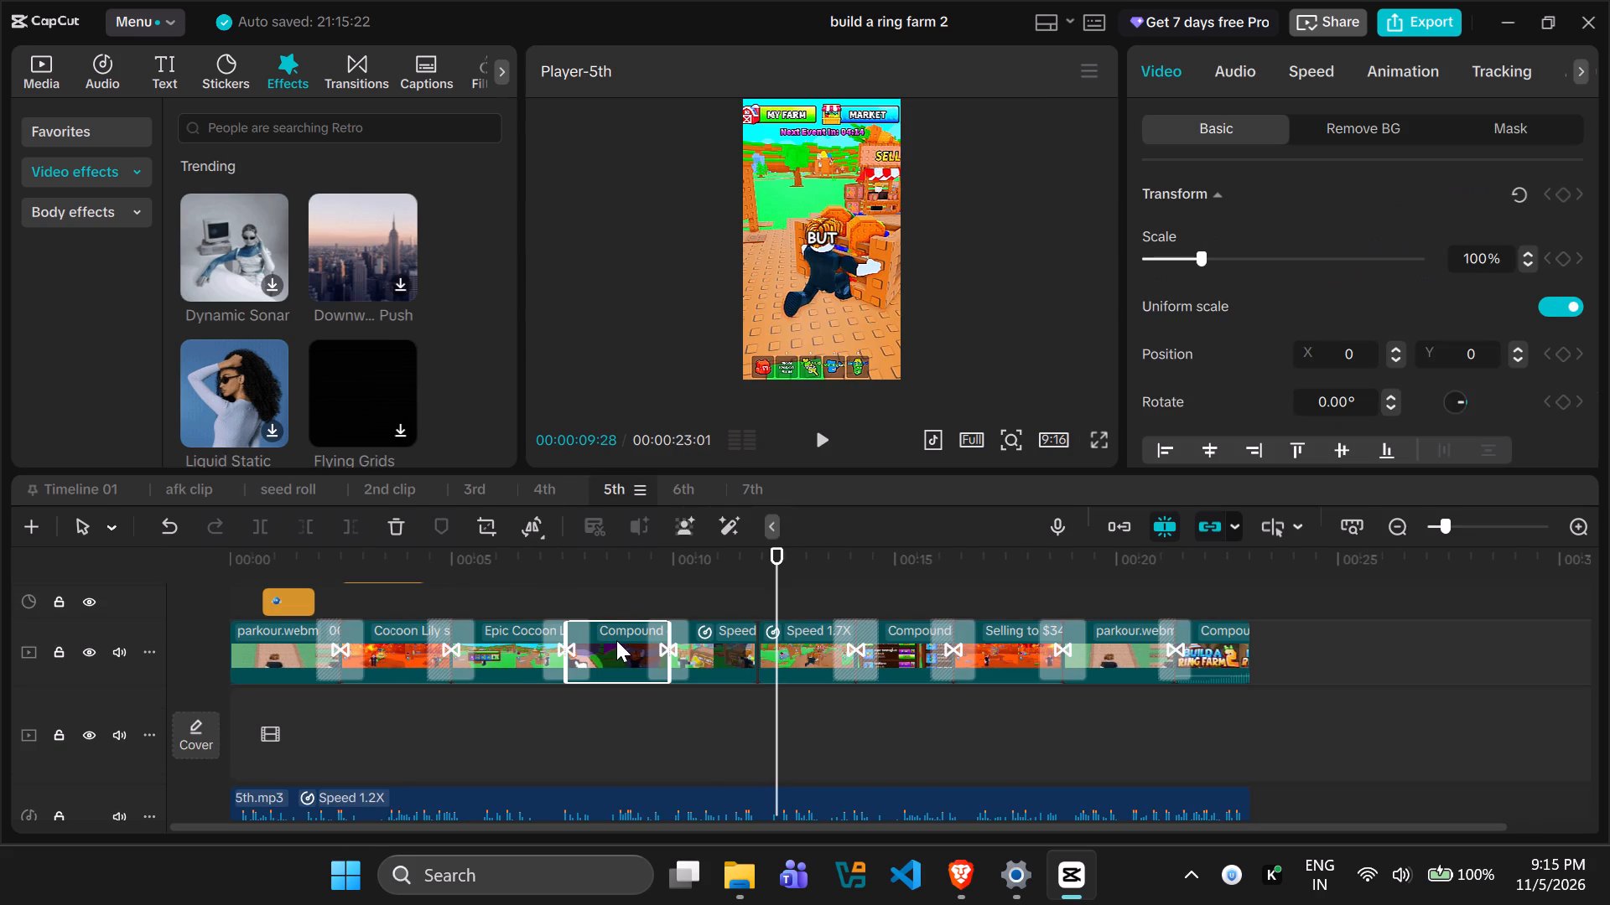
key("ctrl+c")
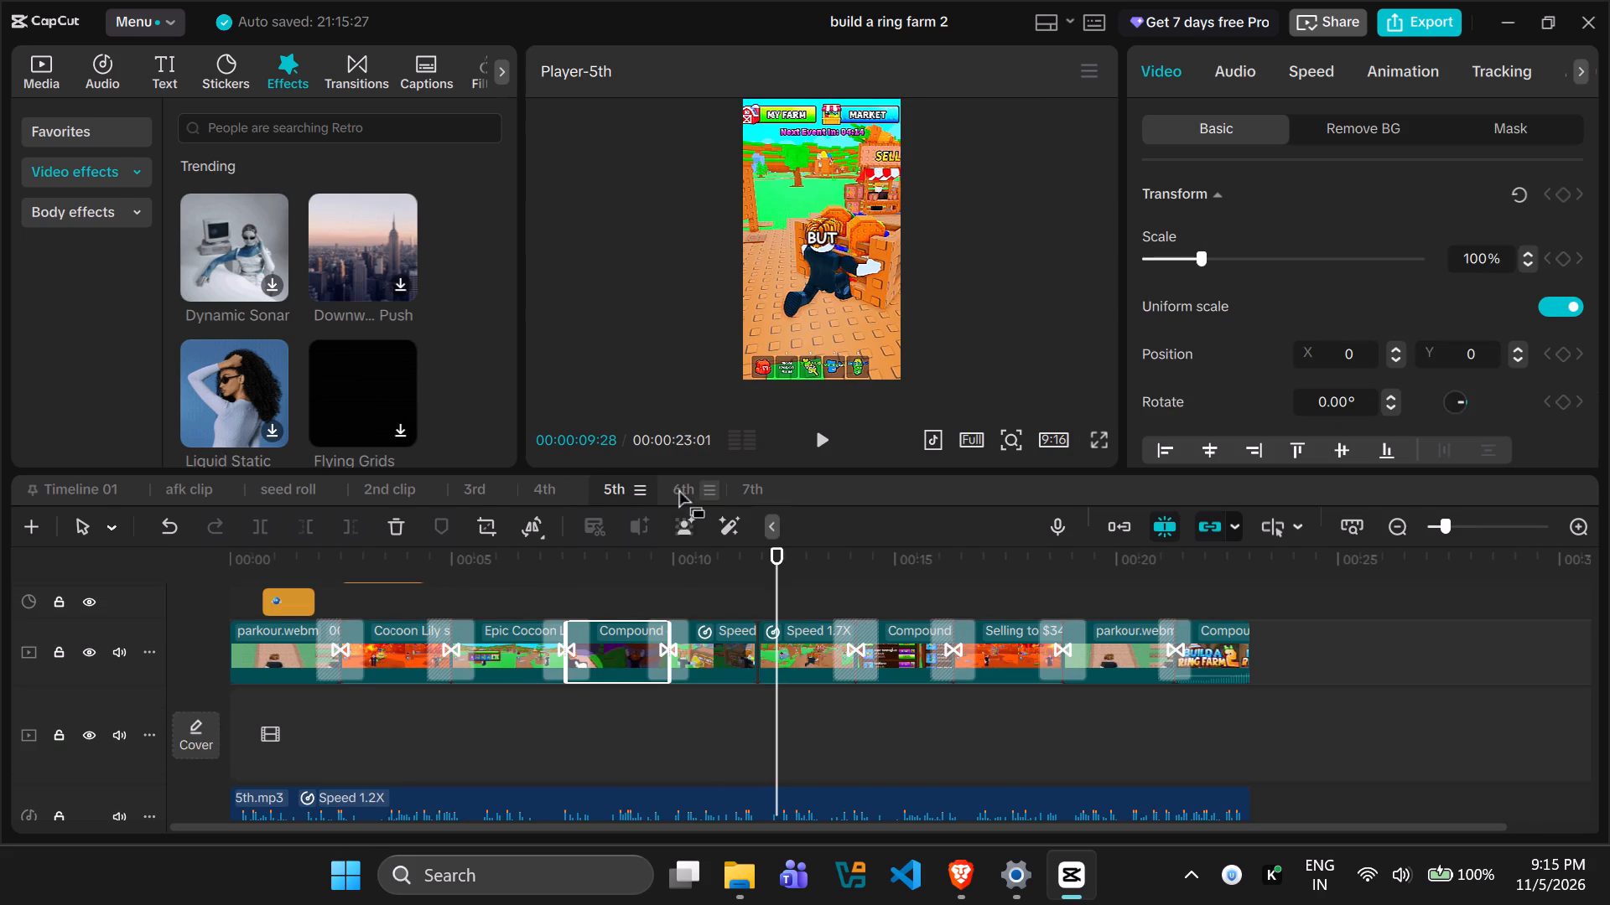
left_click(678, 487)
left_click_drag(632, 606, 607, 606)
key("ctrl+v")
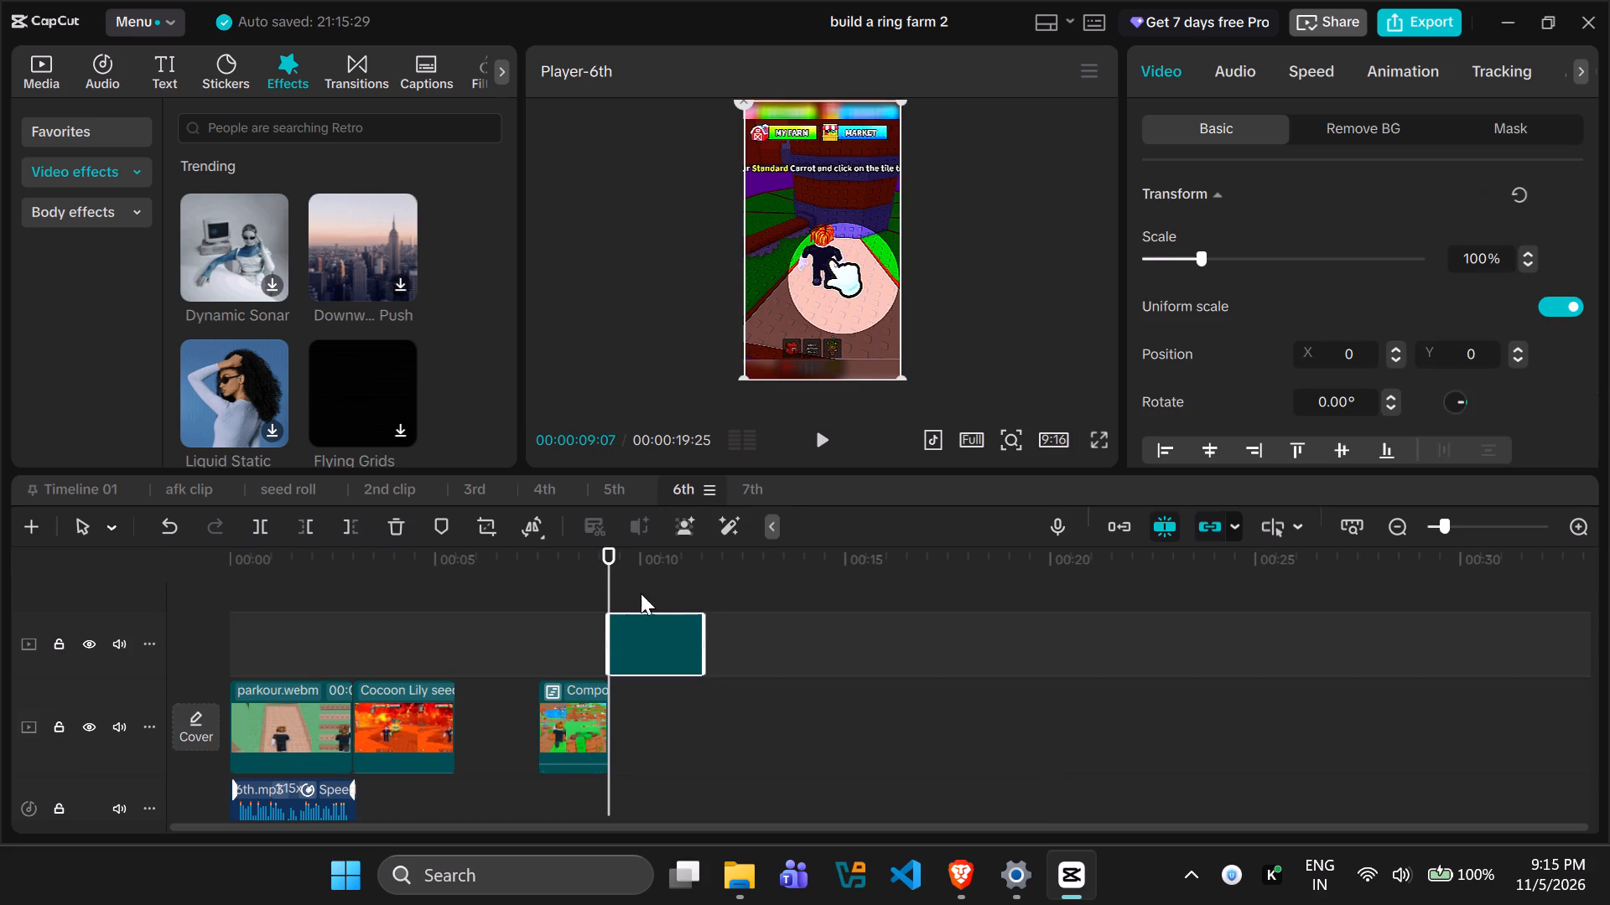
left_click_drag(648, 639, 654, 715)
key("space")
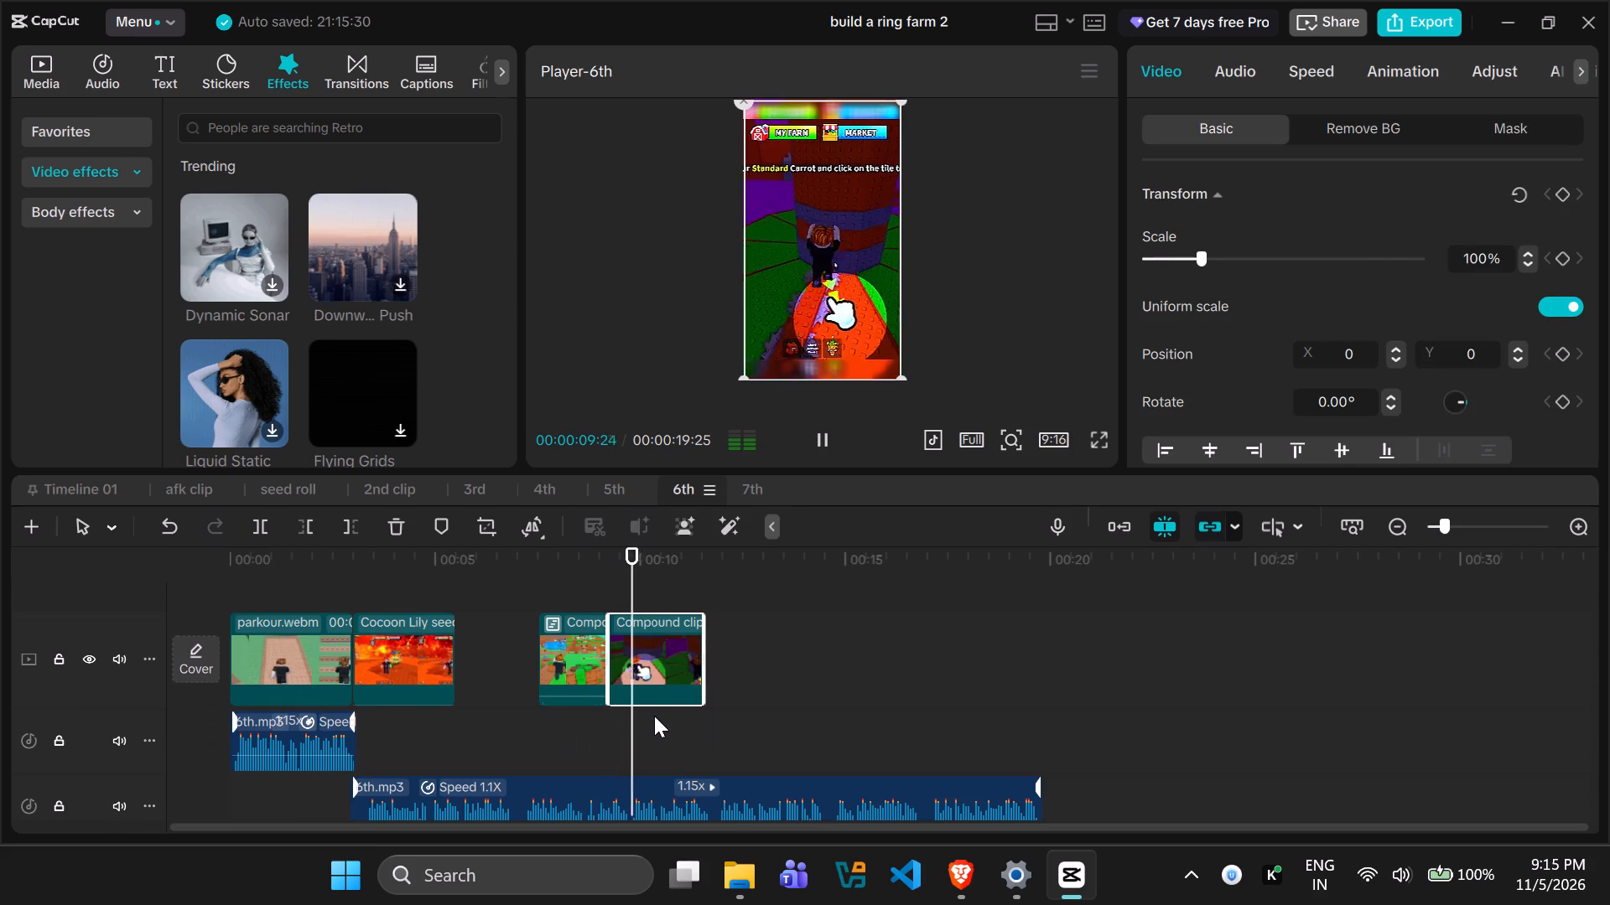
key("space")
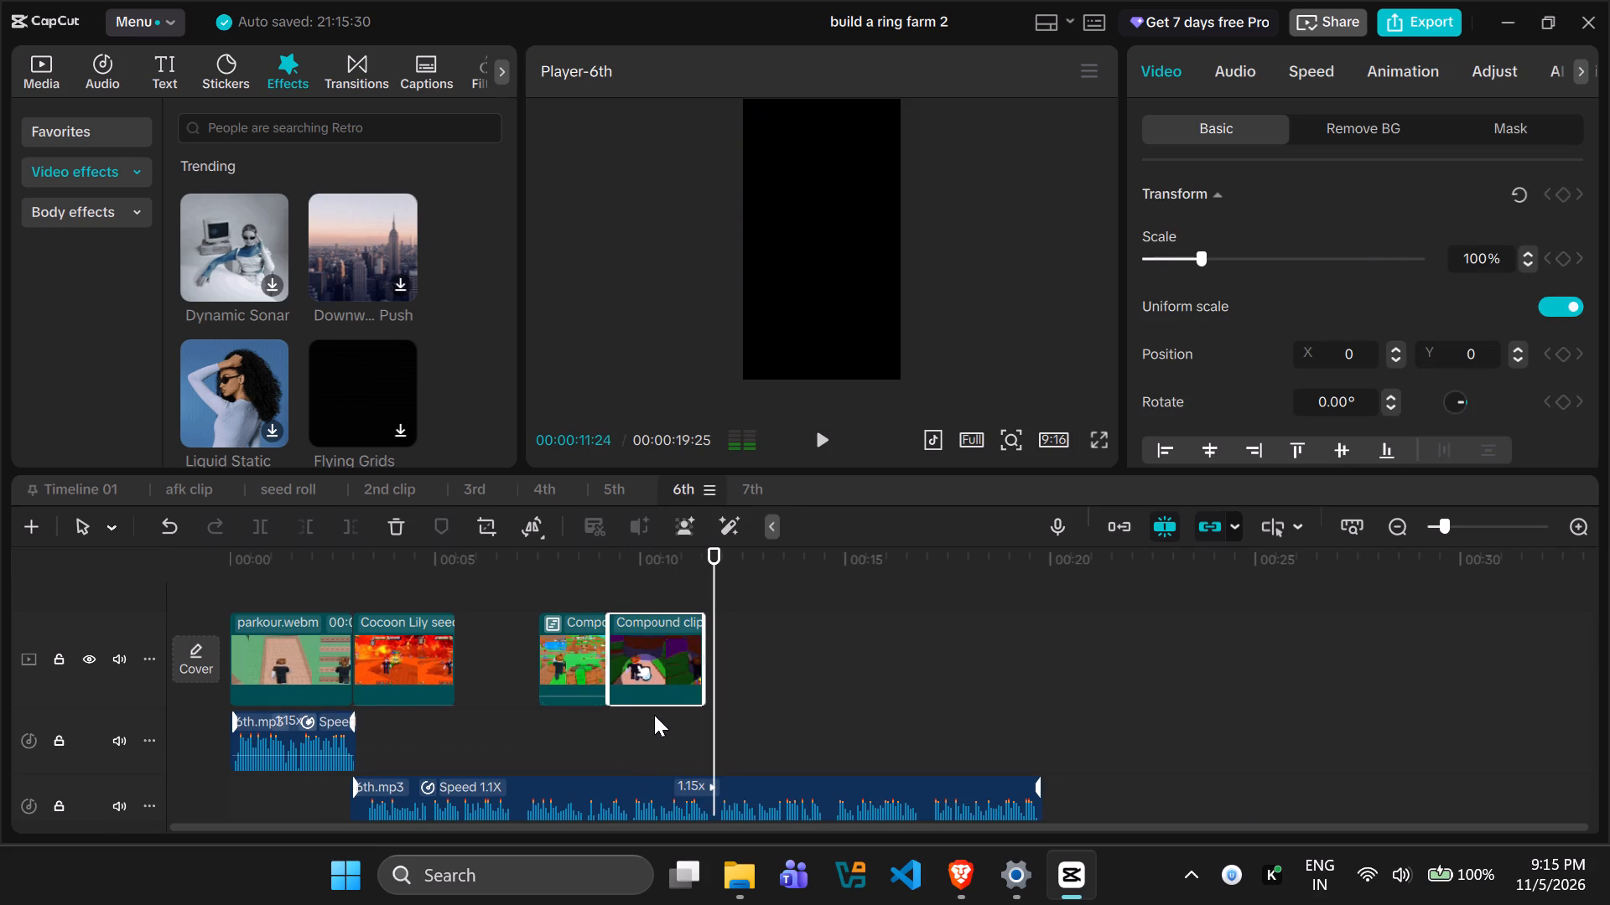
Copy the second Speed 1.7X crate-selling clip from the 5th timeline to the 6th's main track at 00:00:11:16, and play it.
left_click_drag(720, 591, 703, 590)
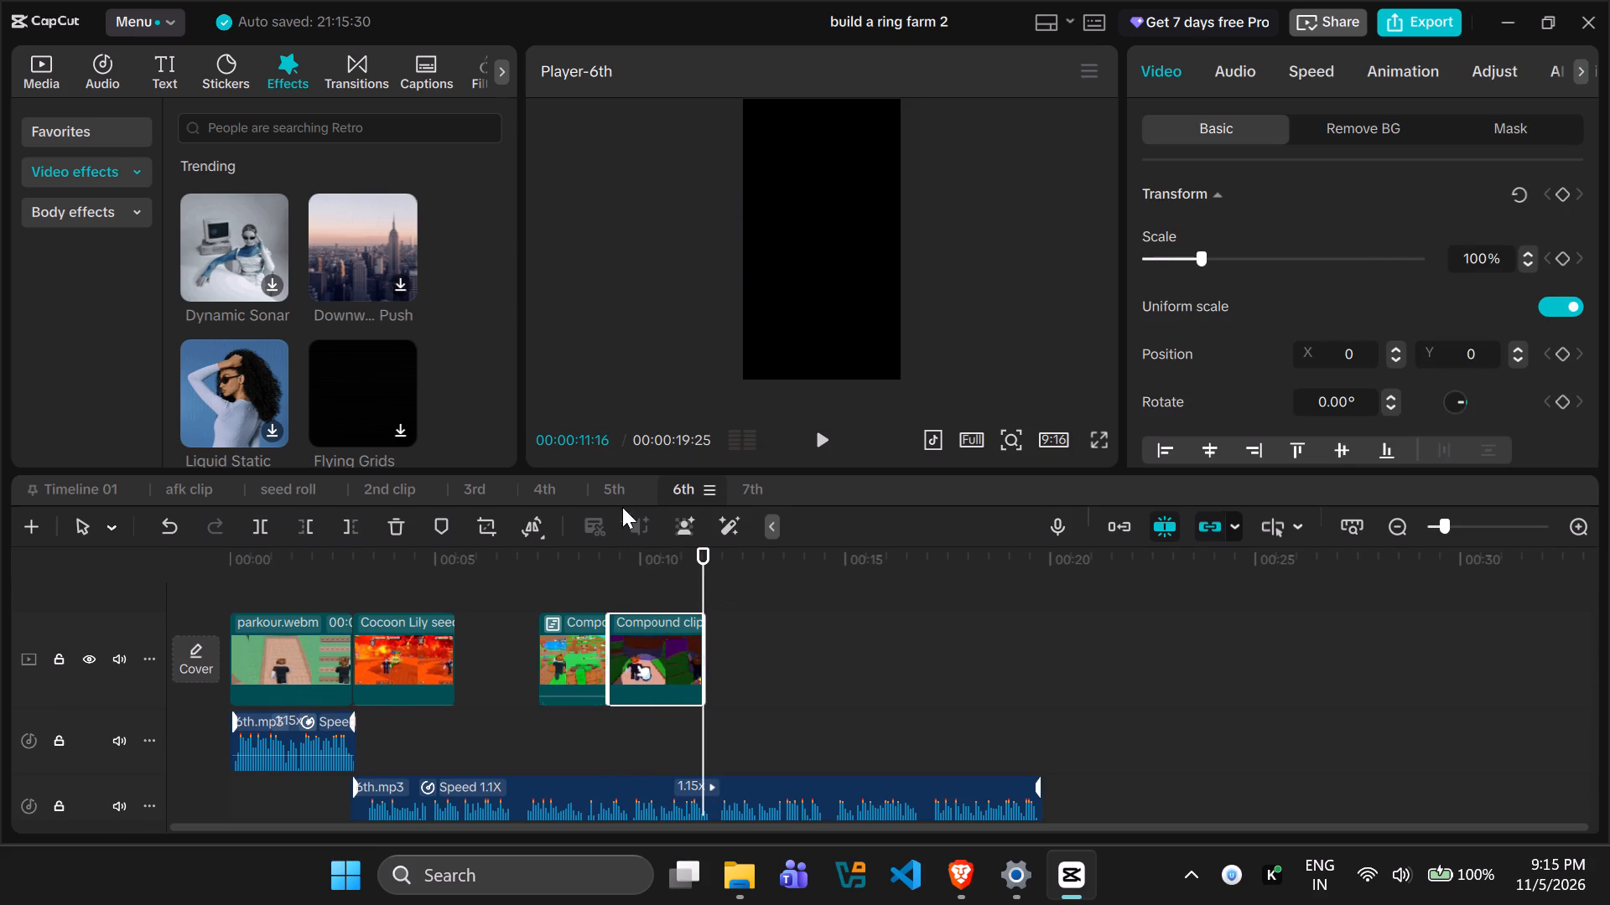
left_click(609, 489)
left_click(610, 487)
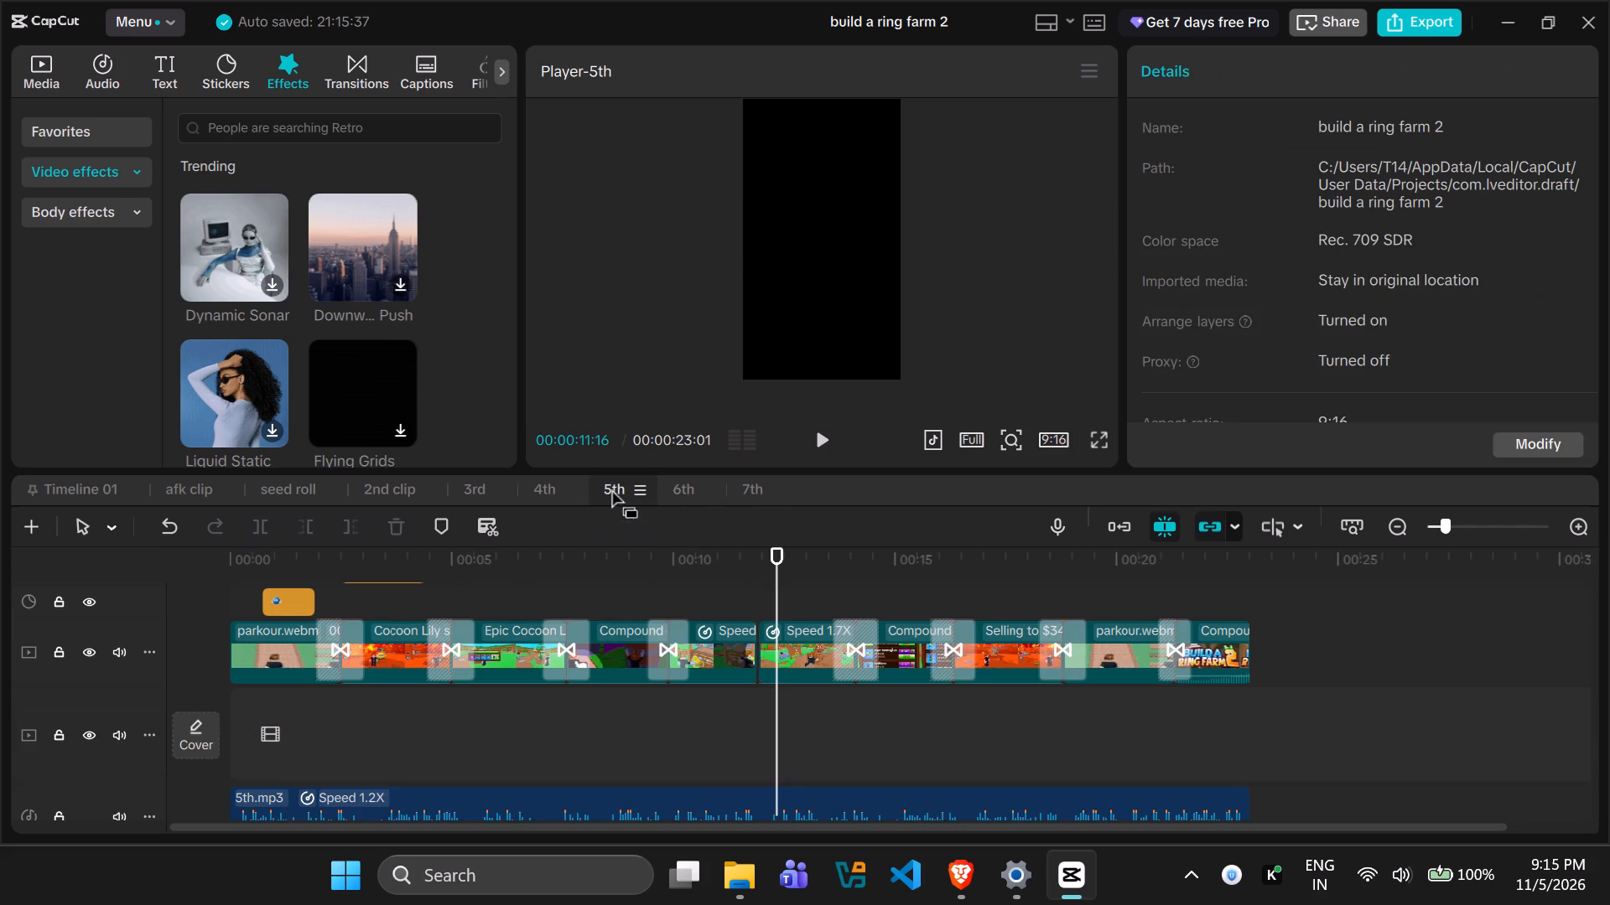
left_click(813, 635)
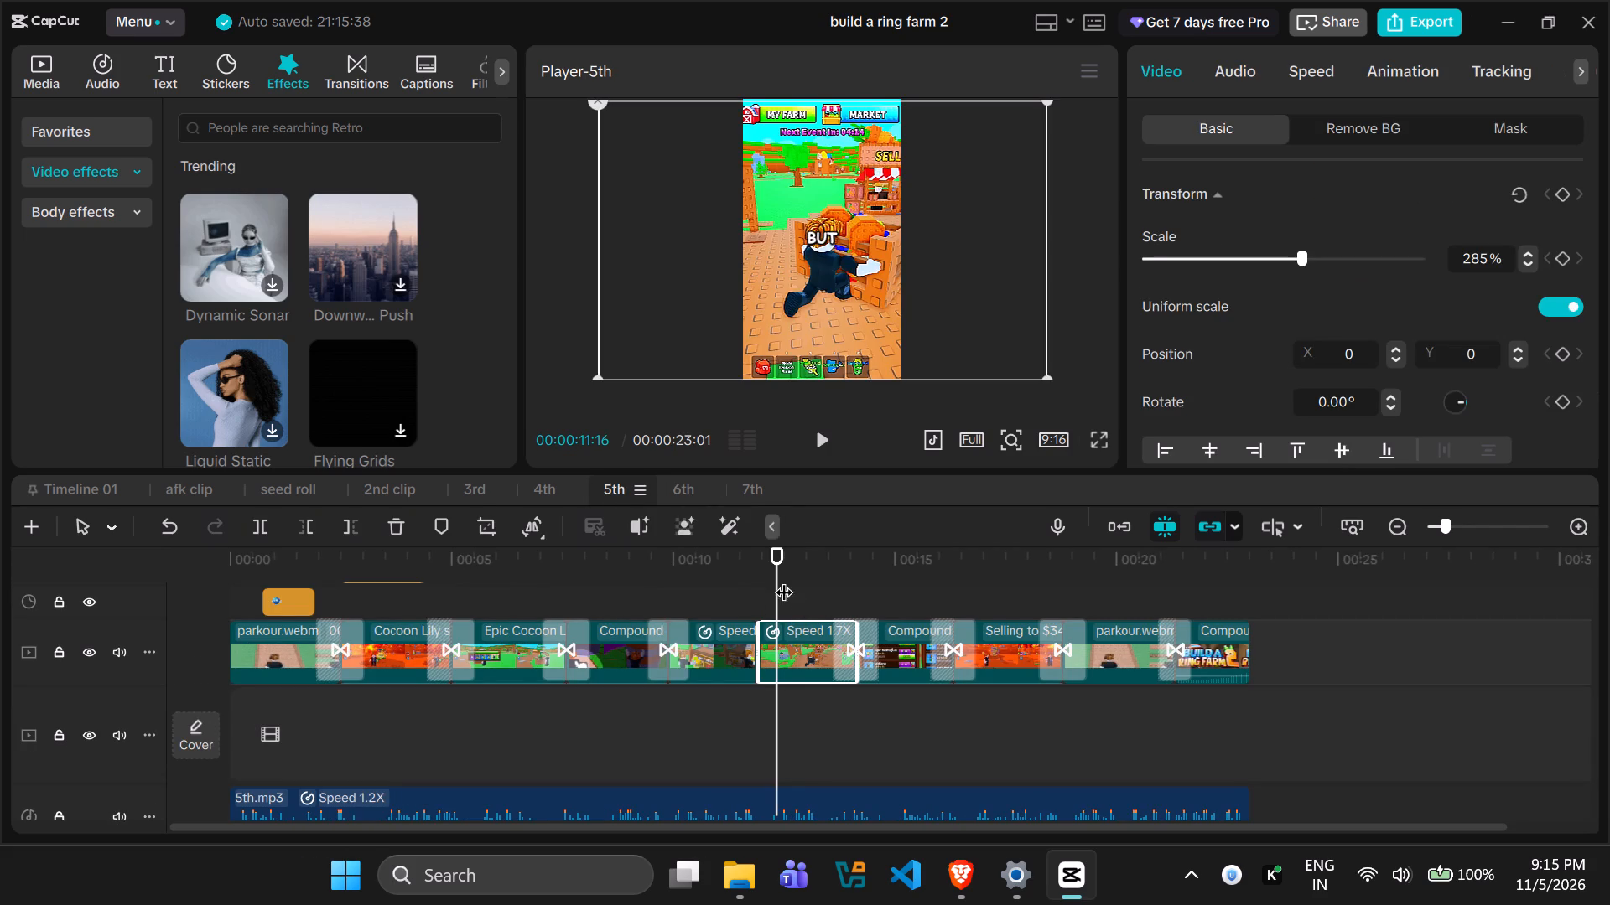
left_click_drag(780, 576, 824, 576)
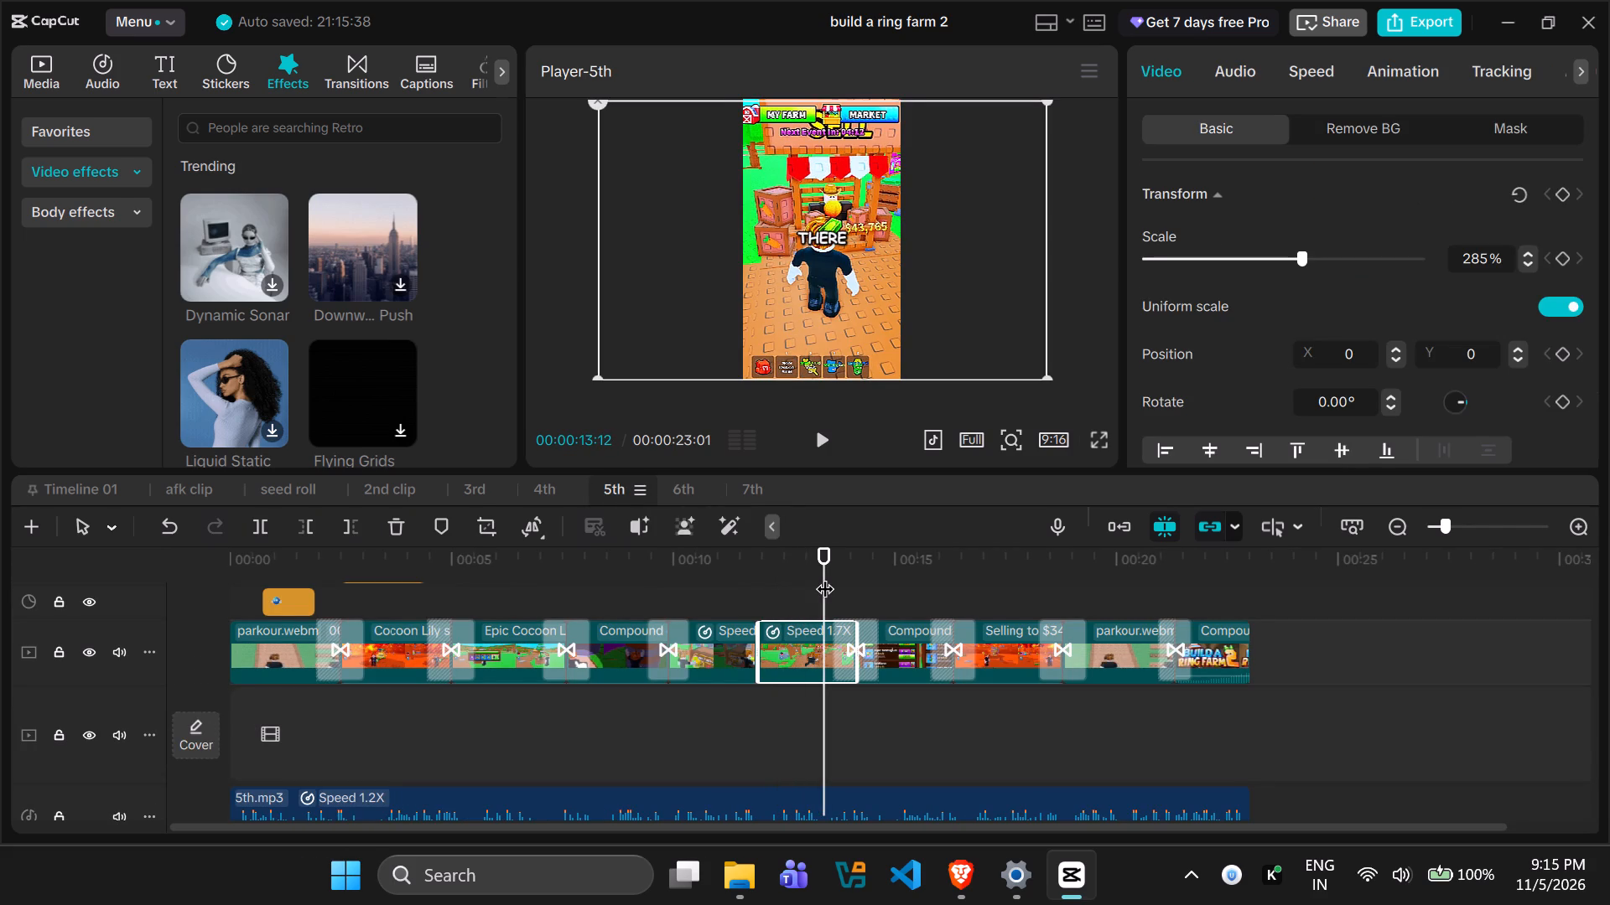
key("ctrl+c")
left_click(679, 481)
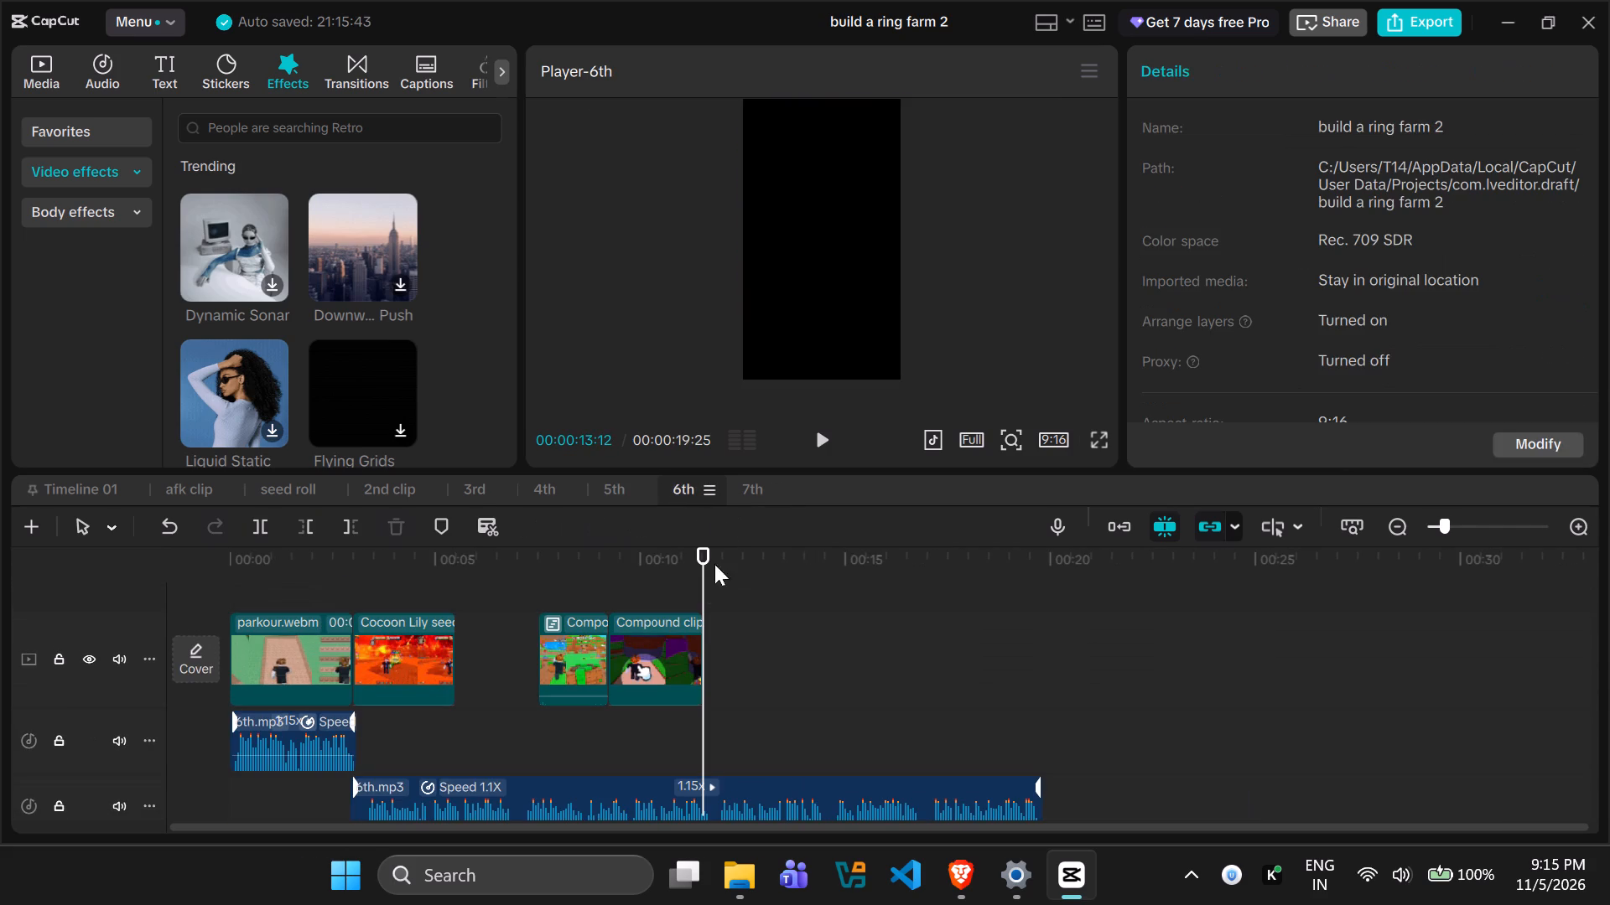
key("ctrl+v")
left_click_drag(738, 620, 743, 695)
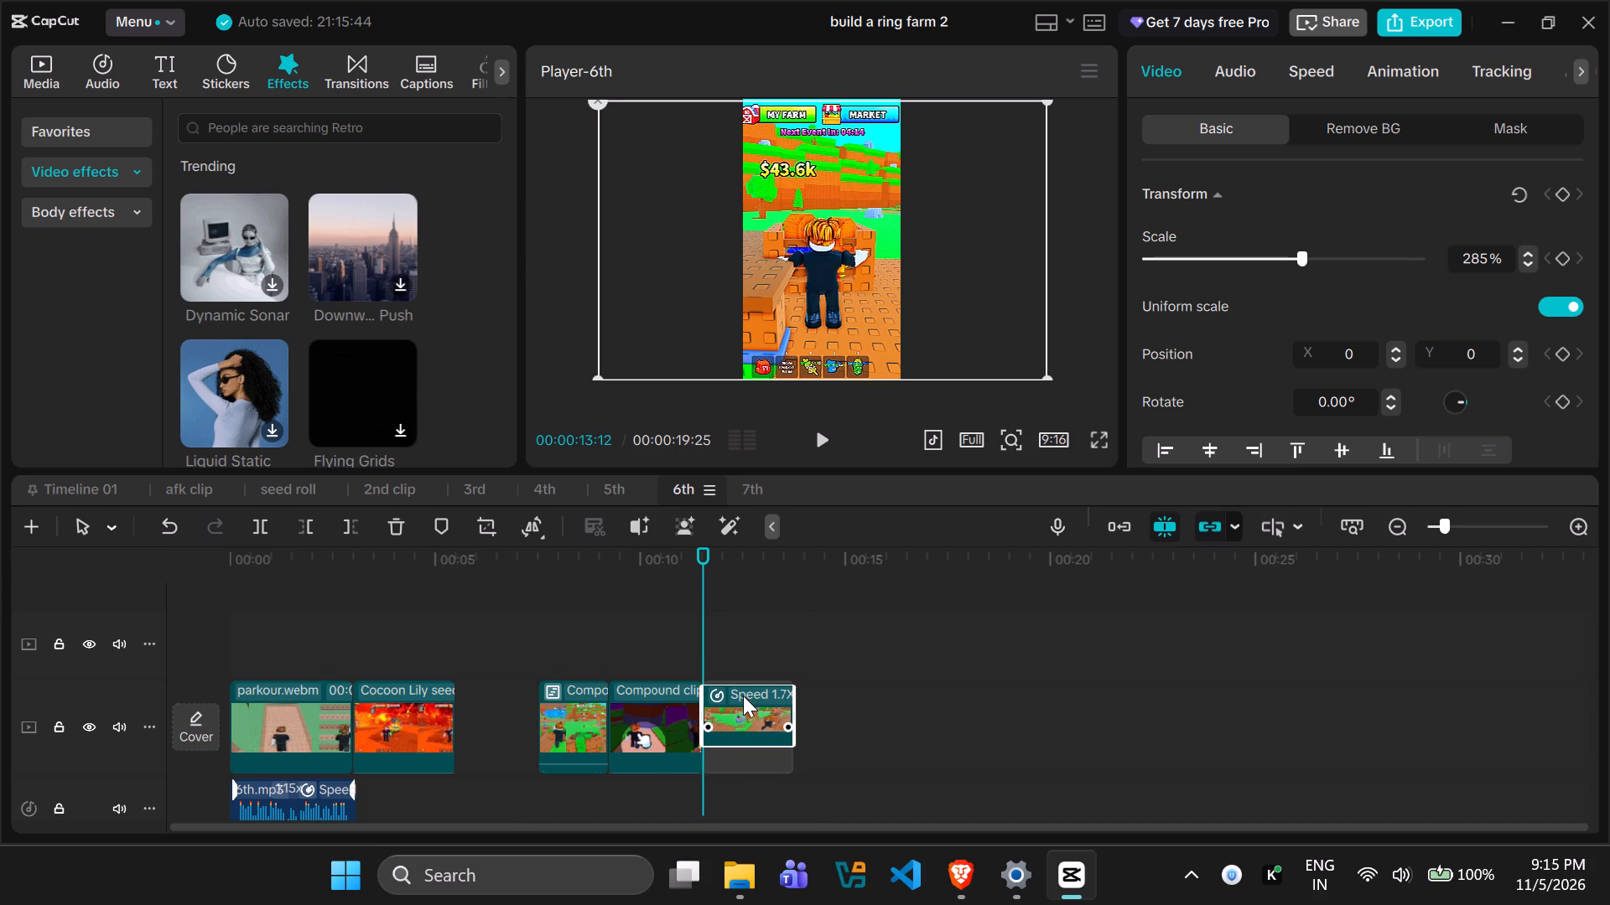
key("space")
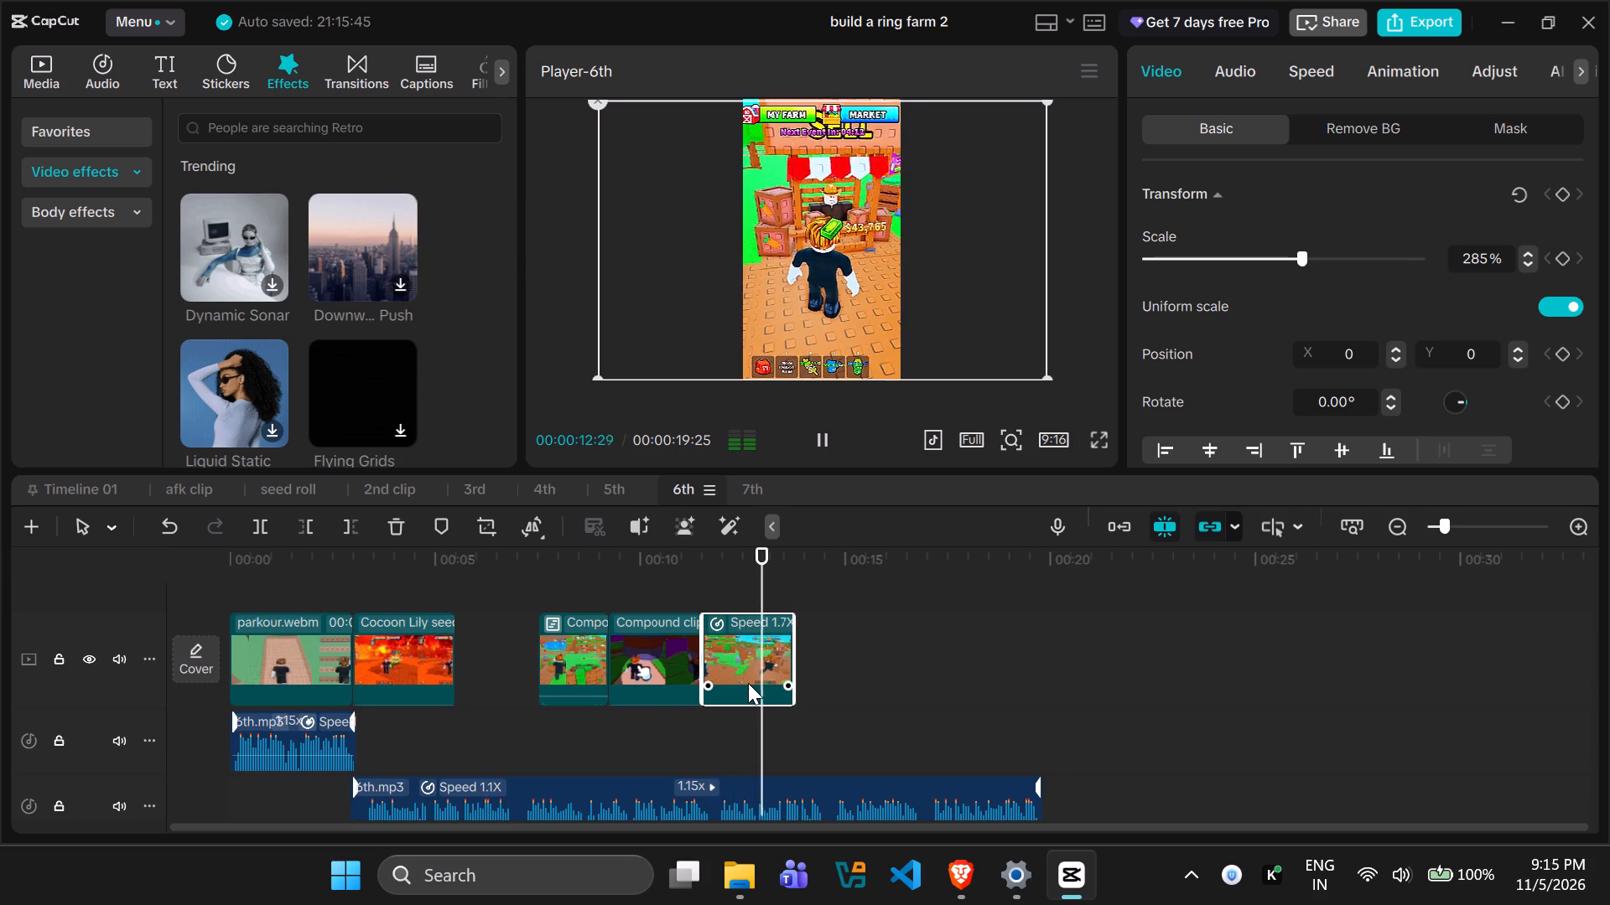
key("space")
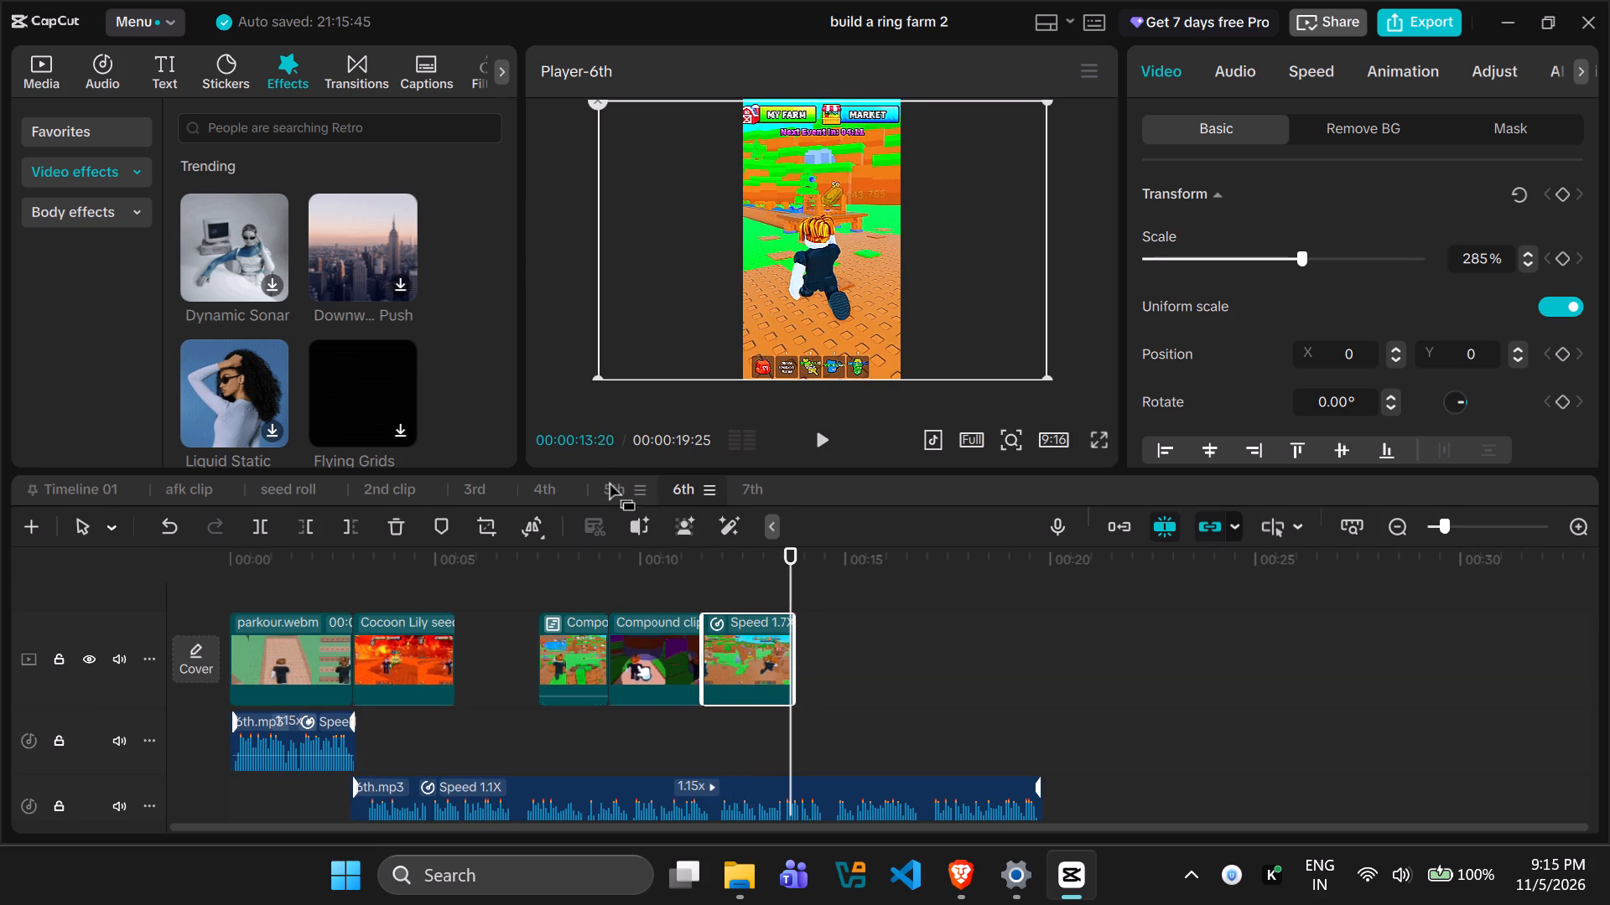
Copy the gear shop compound clip from the 5th timeline to the 6th's main track at 00:00:13:20, and play it.
left_click(608, 479)
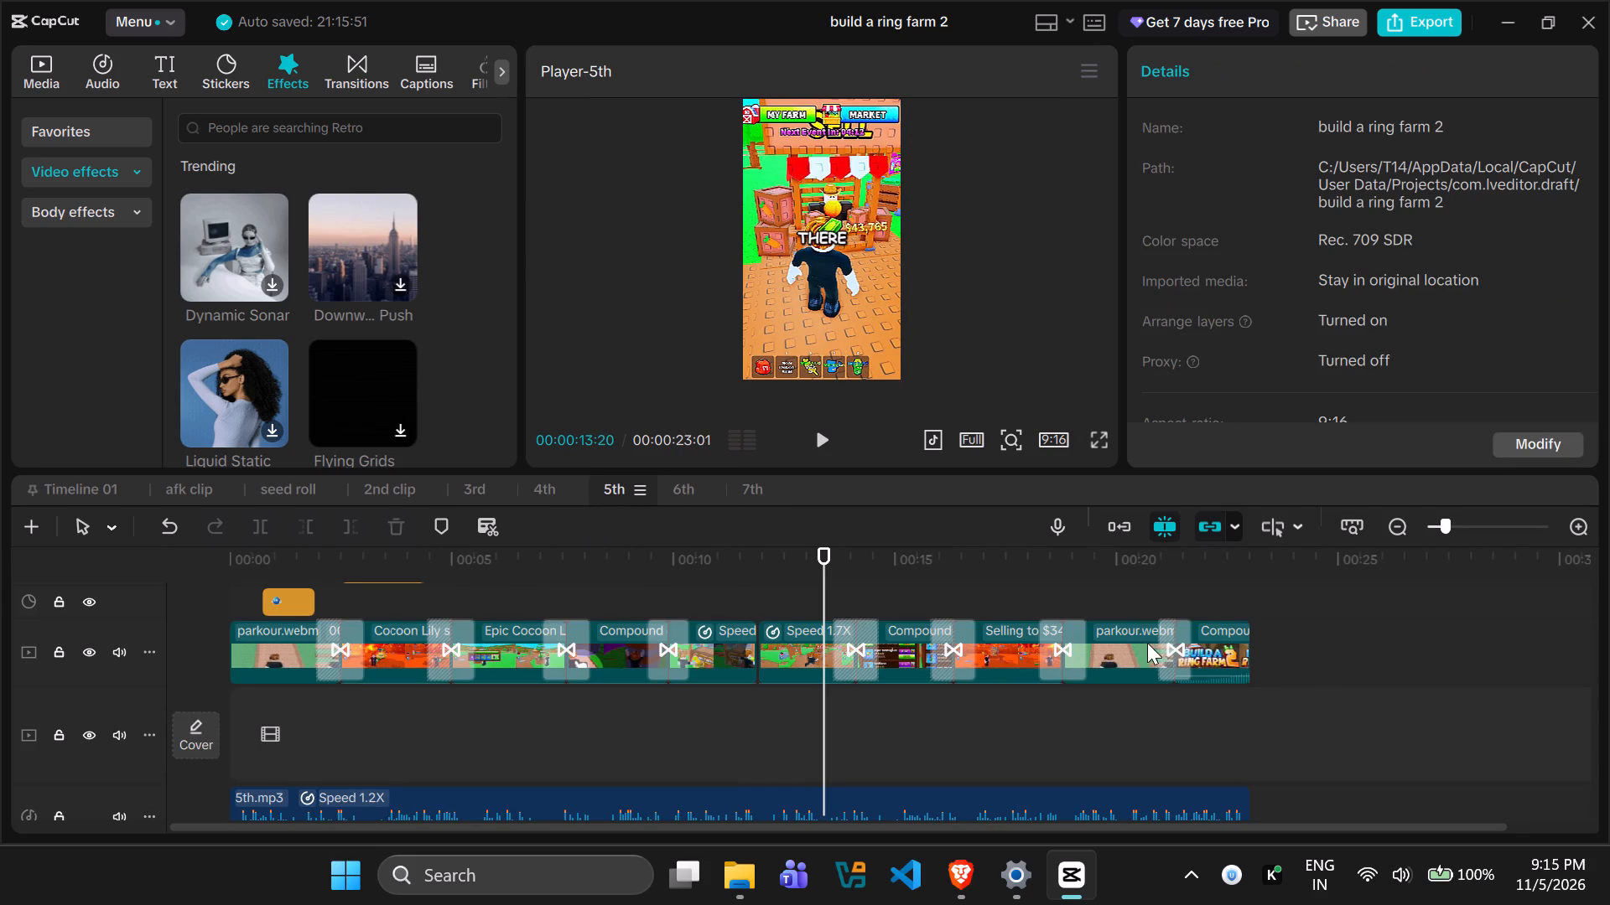
left_click(905, 644)
key("ctrl+c")
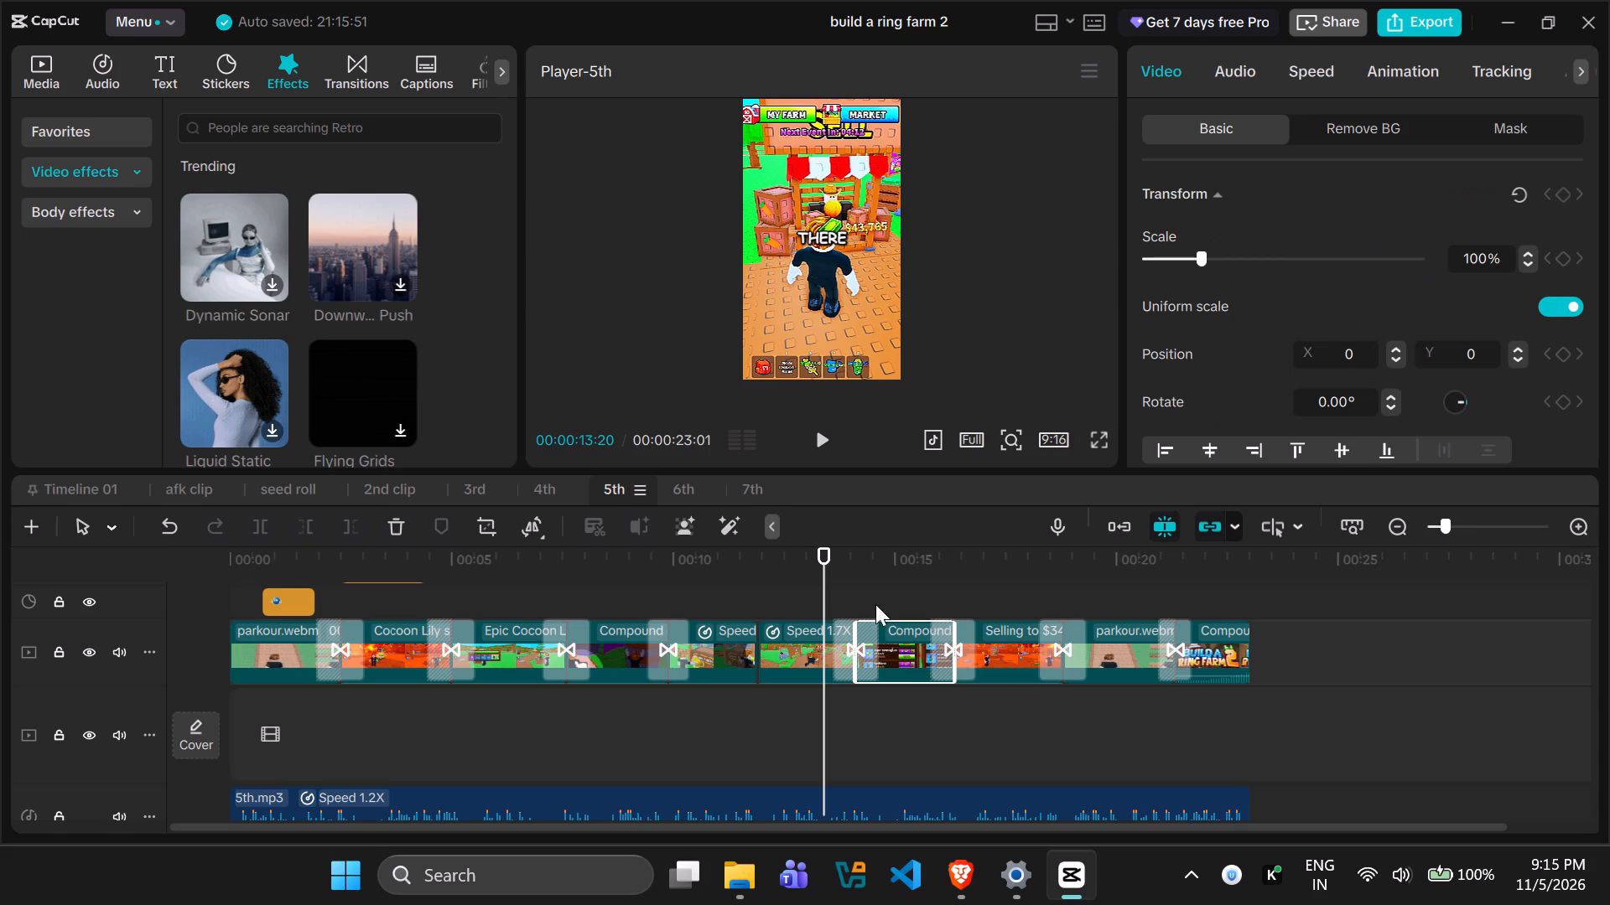
left_click(670, 480)
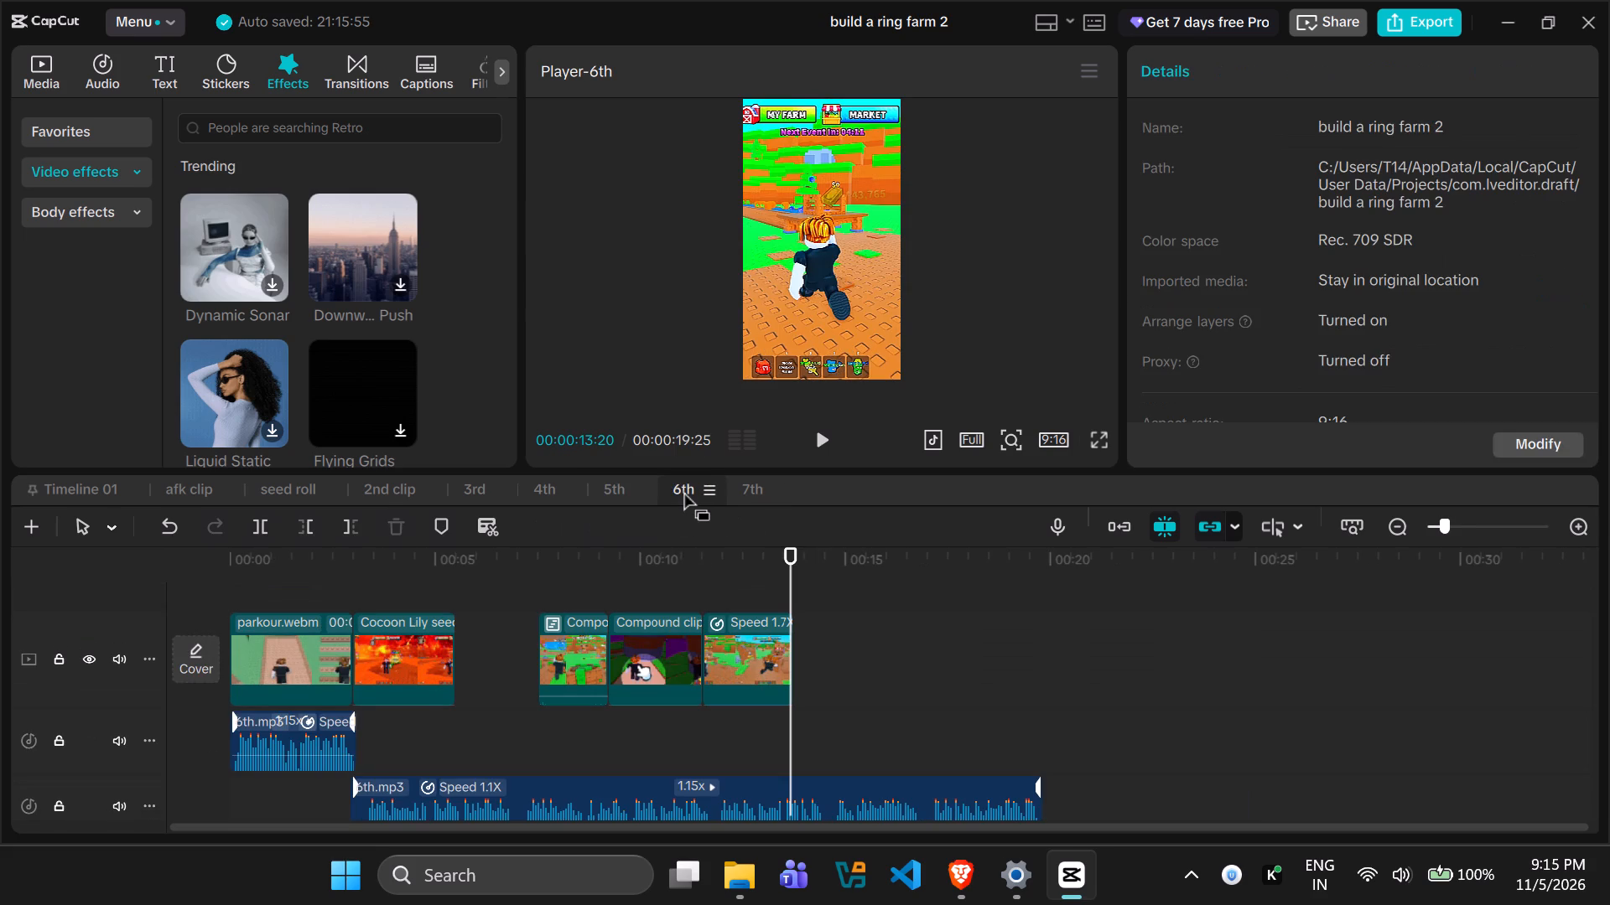
key("ctrl+v")
left_click_drag(829, 628, 838, 701)
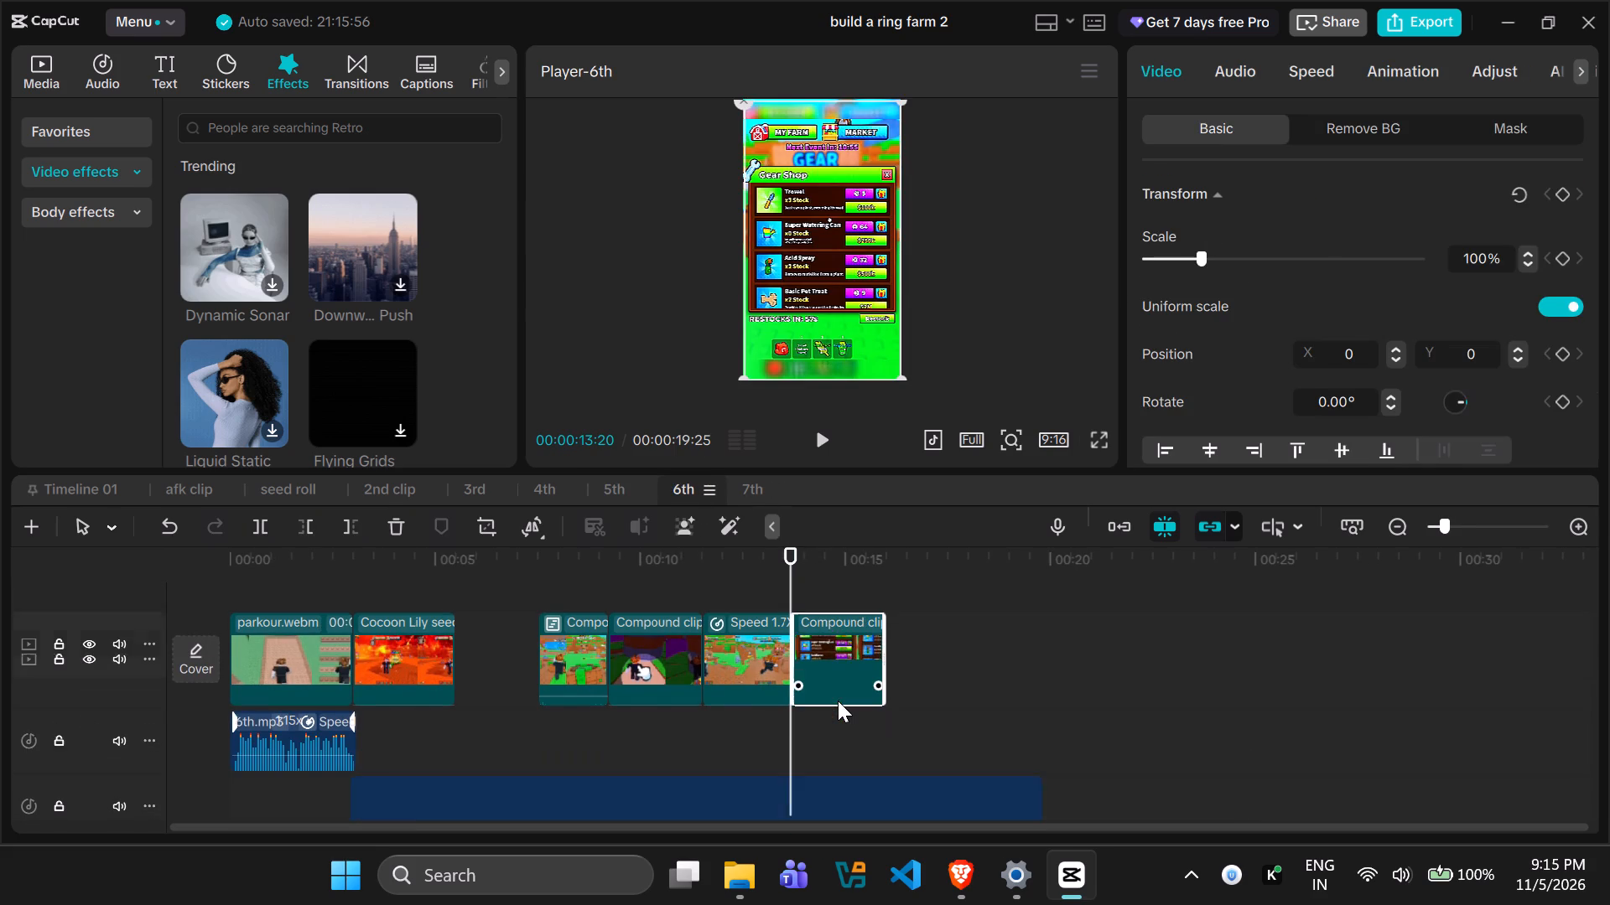
key("space")
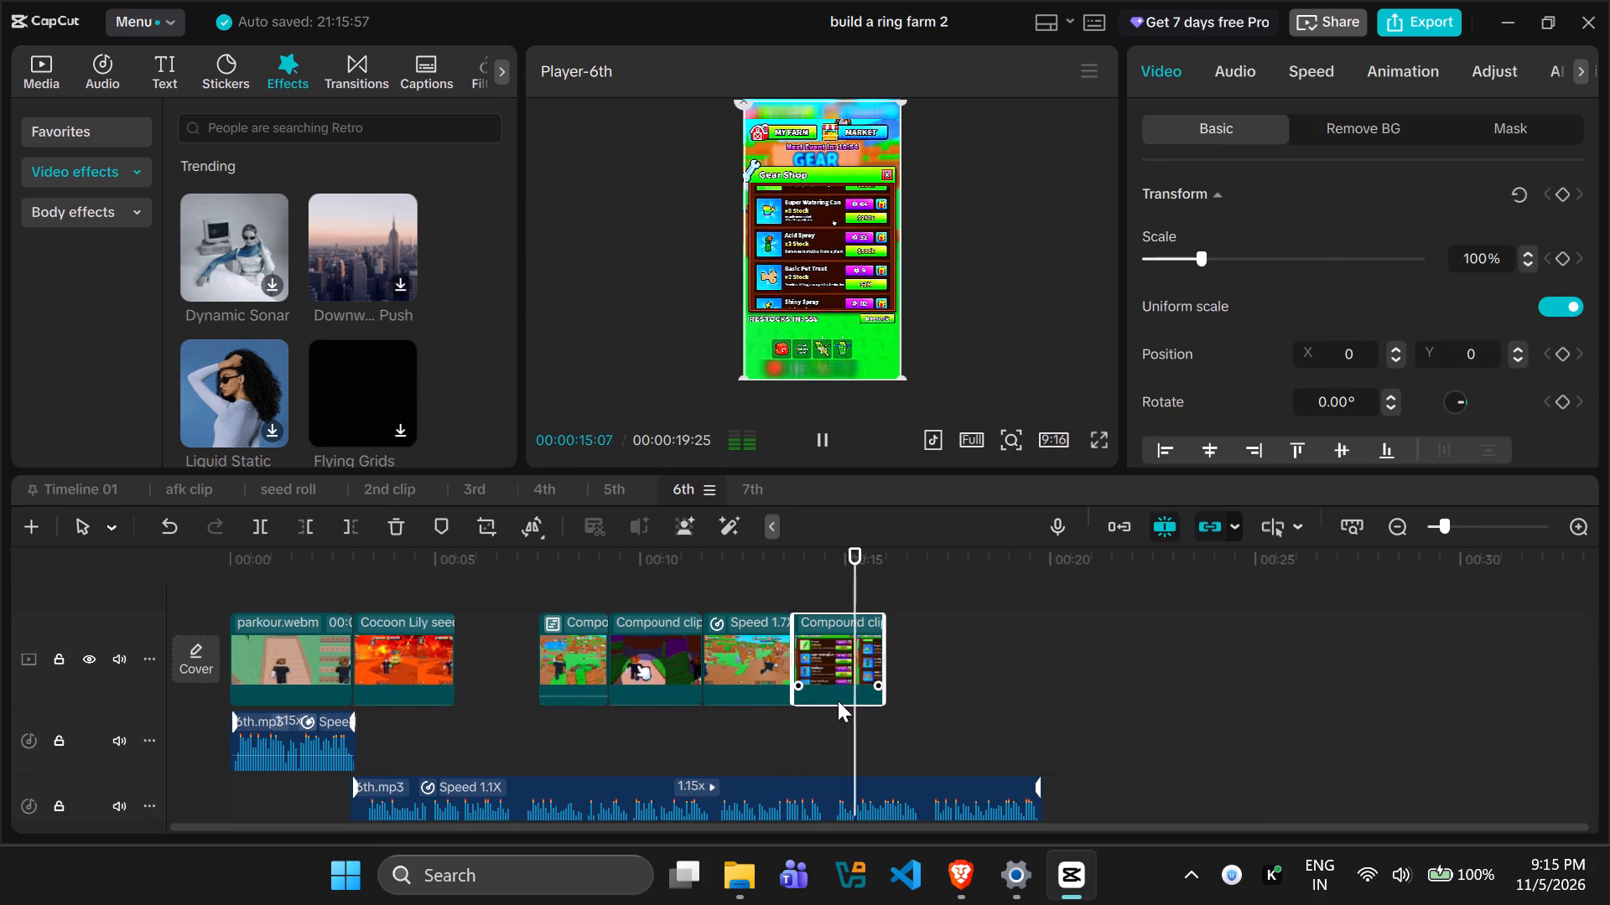
key("space")
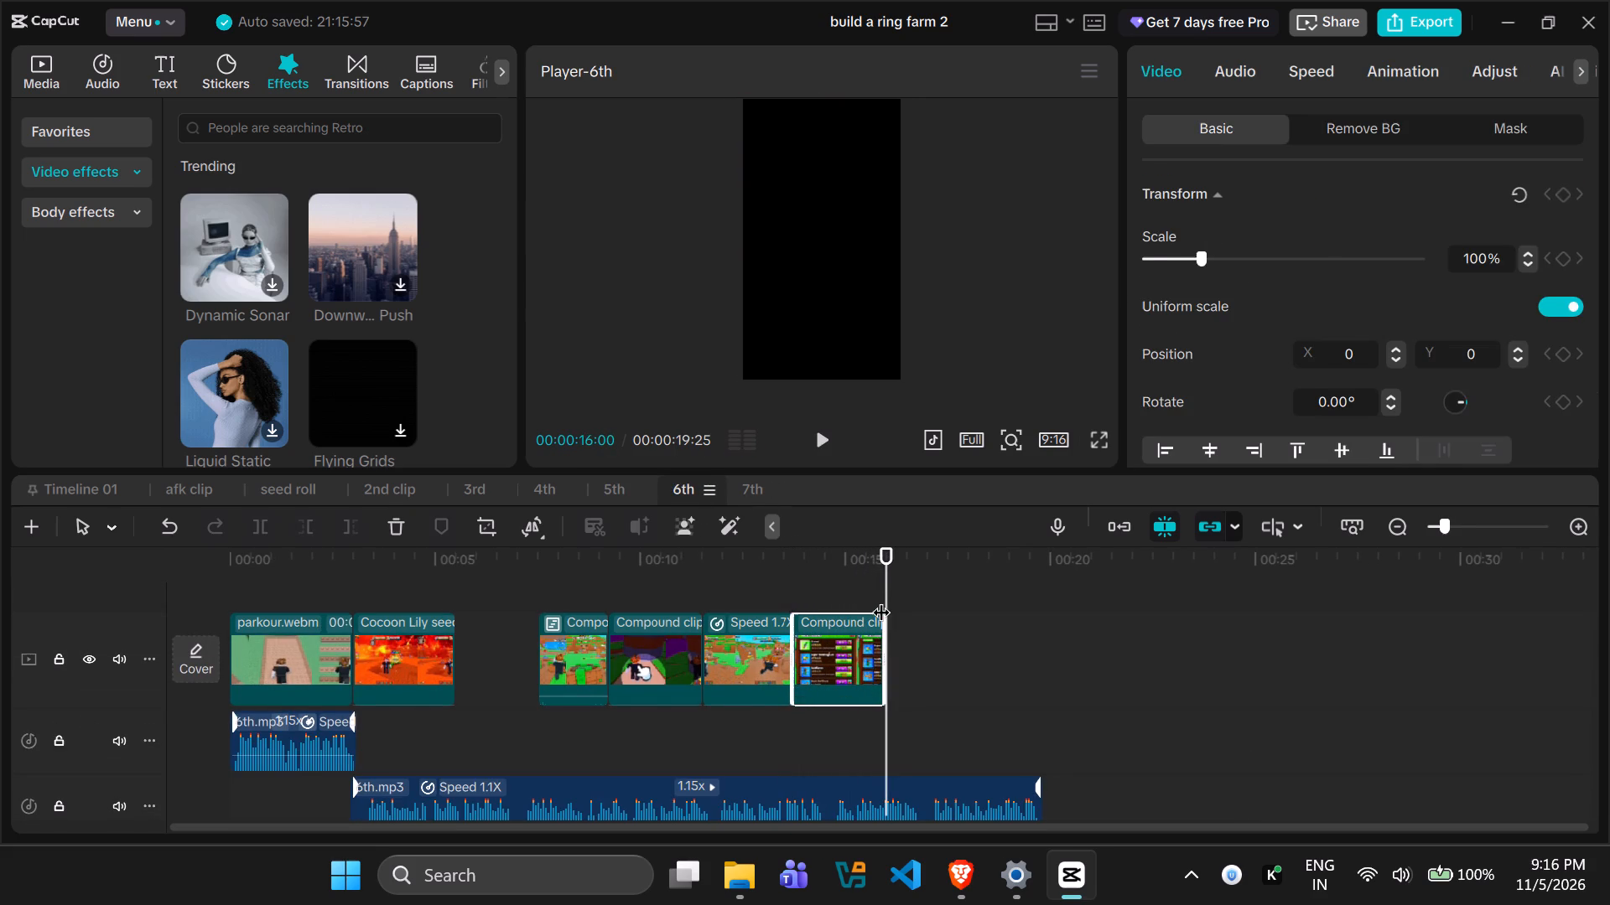
Copy the 5th timeline's last two clips, parkour.webm and the game-title compound clip, to the 6th's main track at 00:00:15:28.
left_click(886, 587)
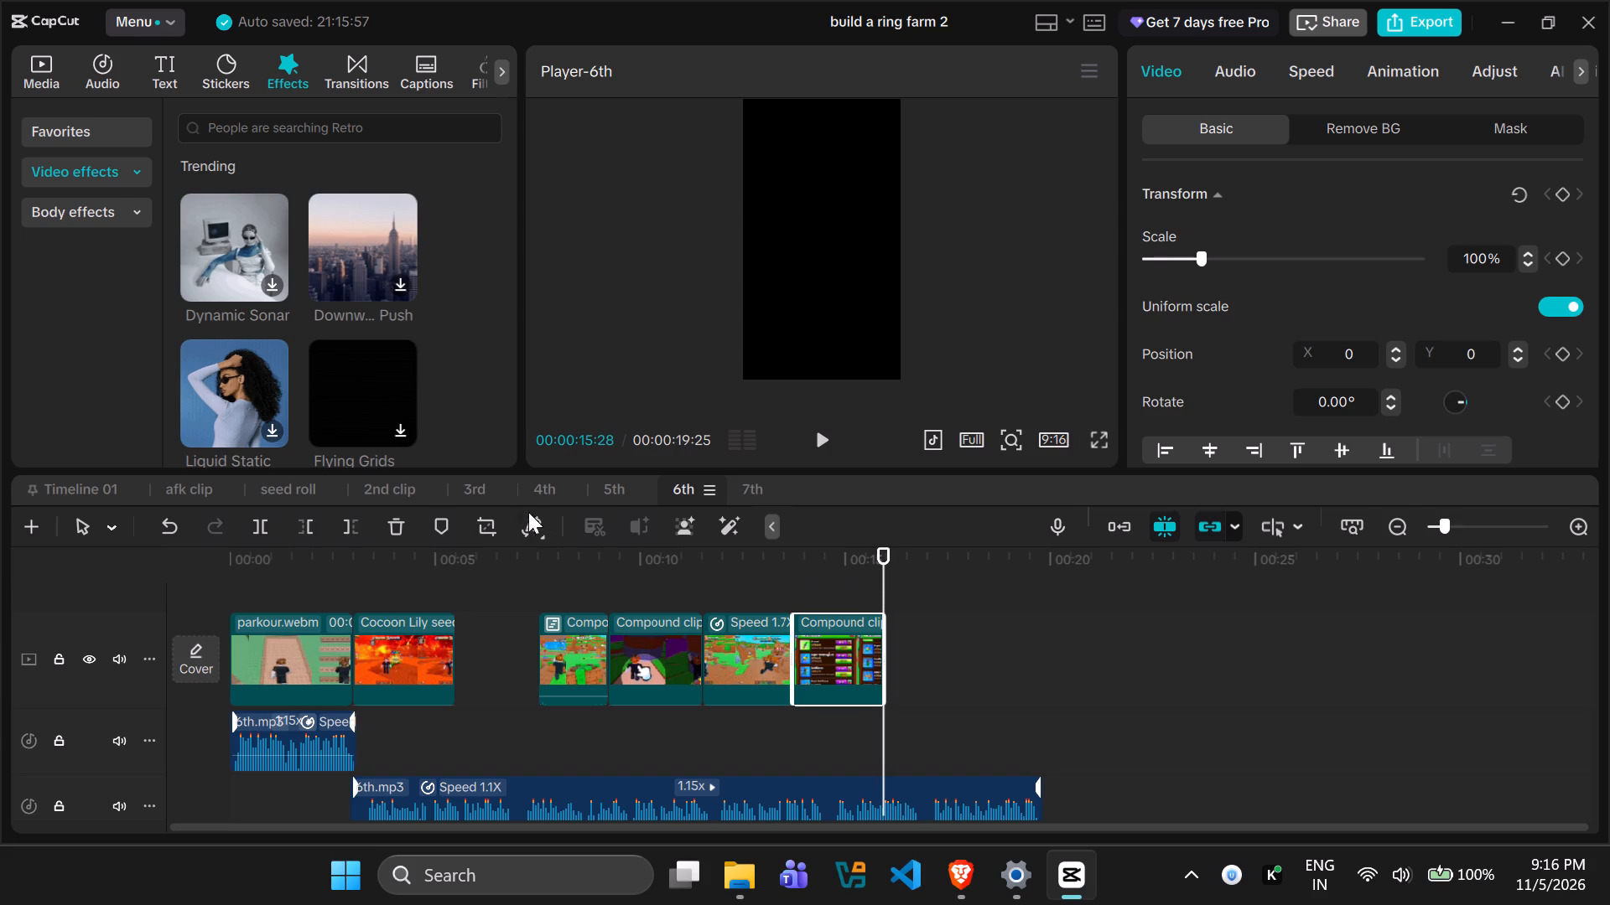
left_click(604, 489)
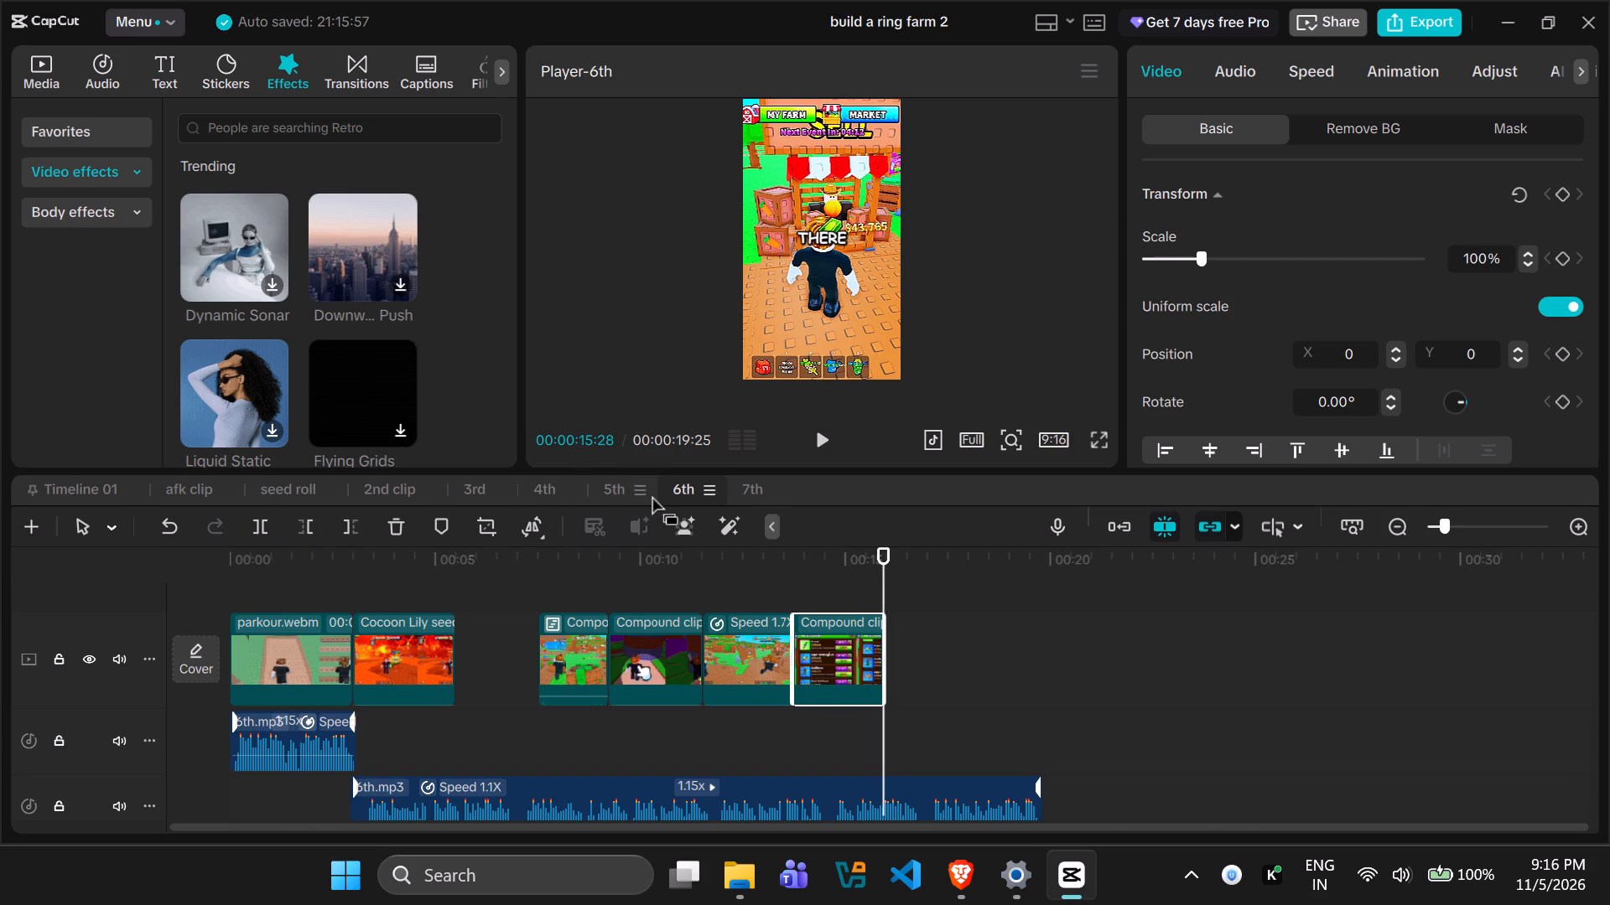
left_click_drag(1331, 653, 1138, 628)
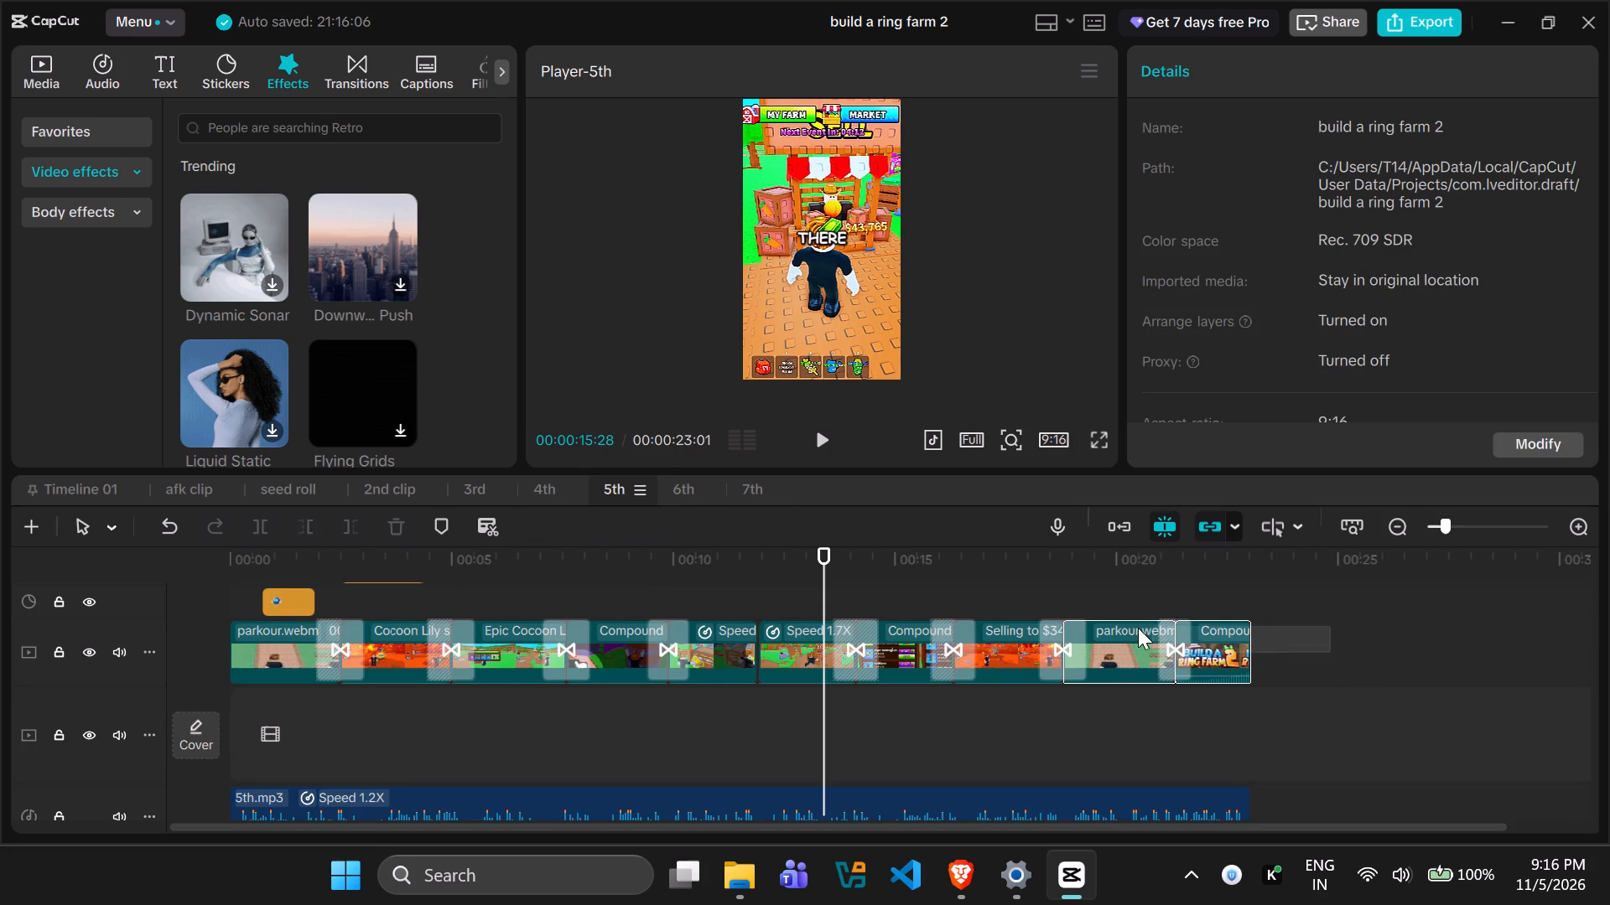
left_click_drag(1138, 628, 1127, 631)
key("ctrl+c")
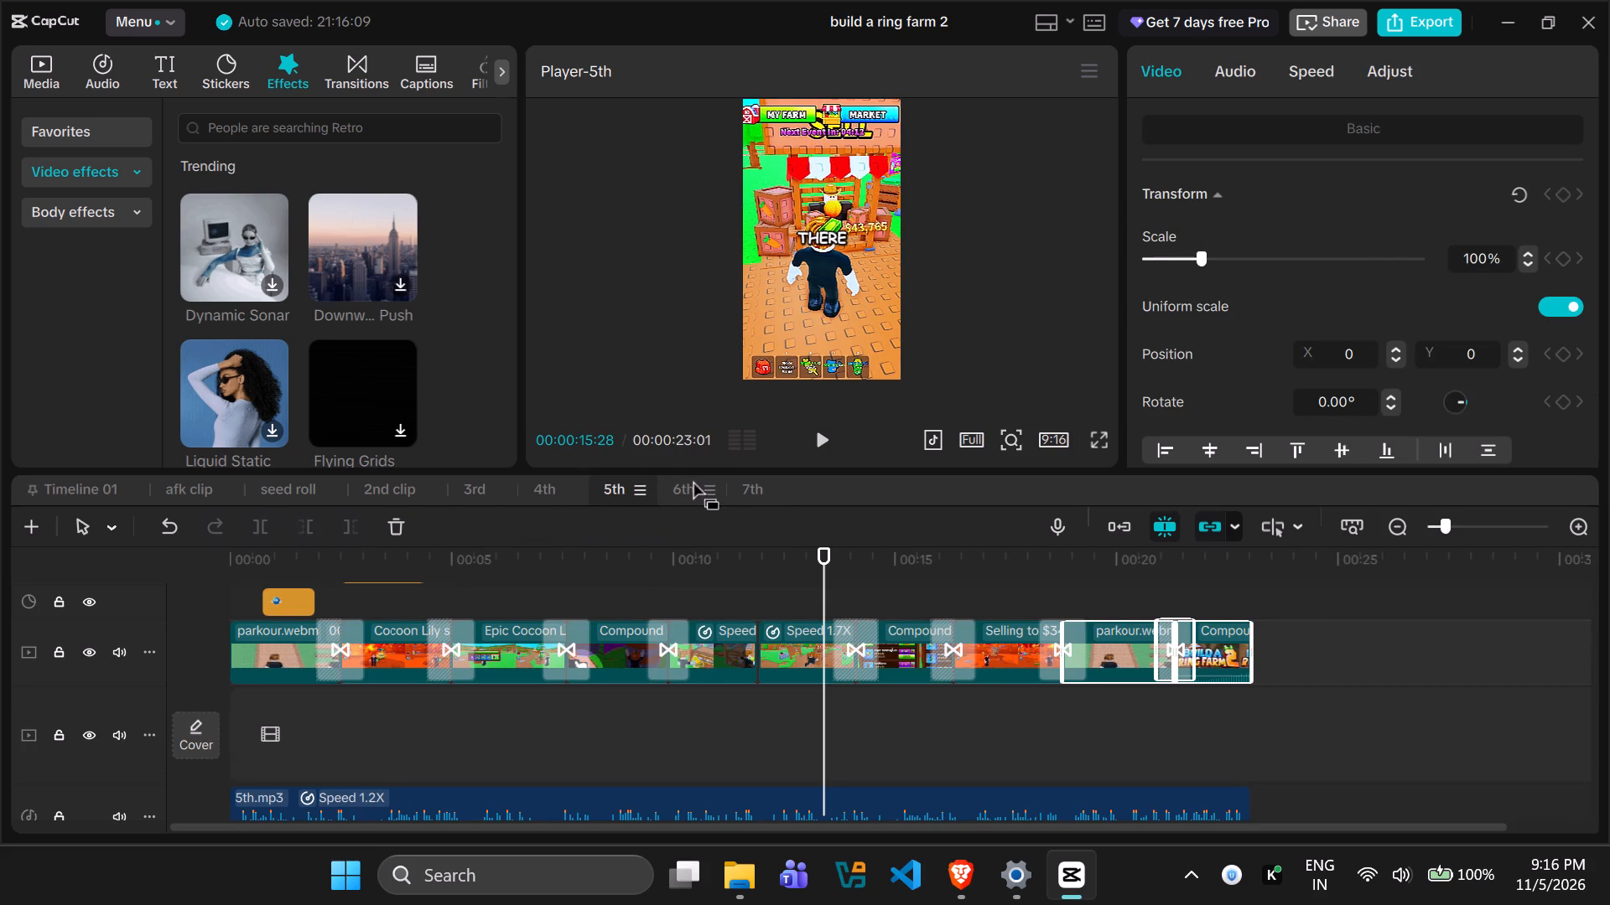
left_click(689, 477)
key("ctrl+v")
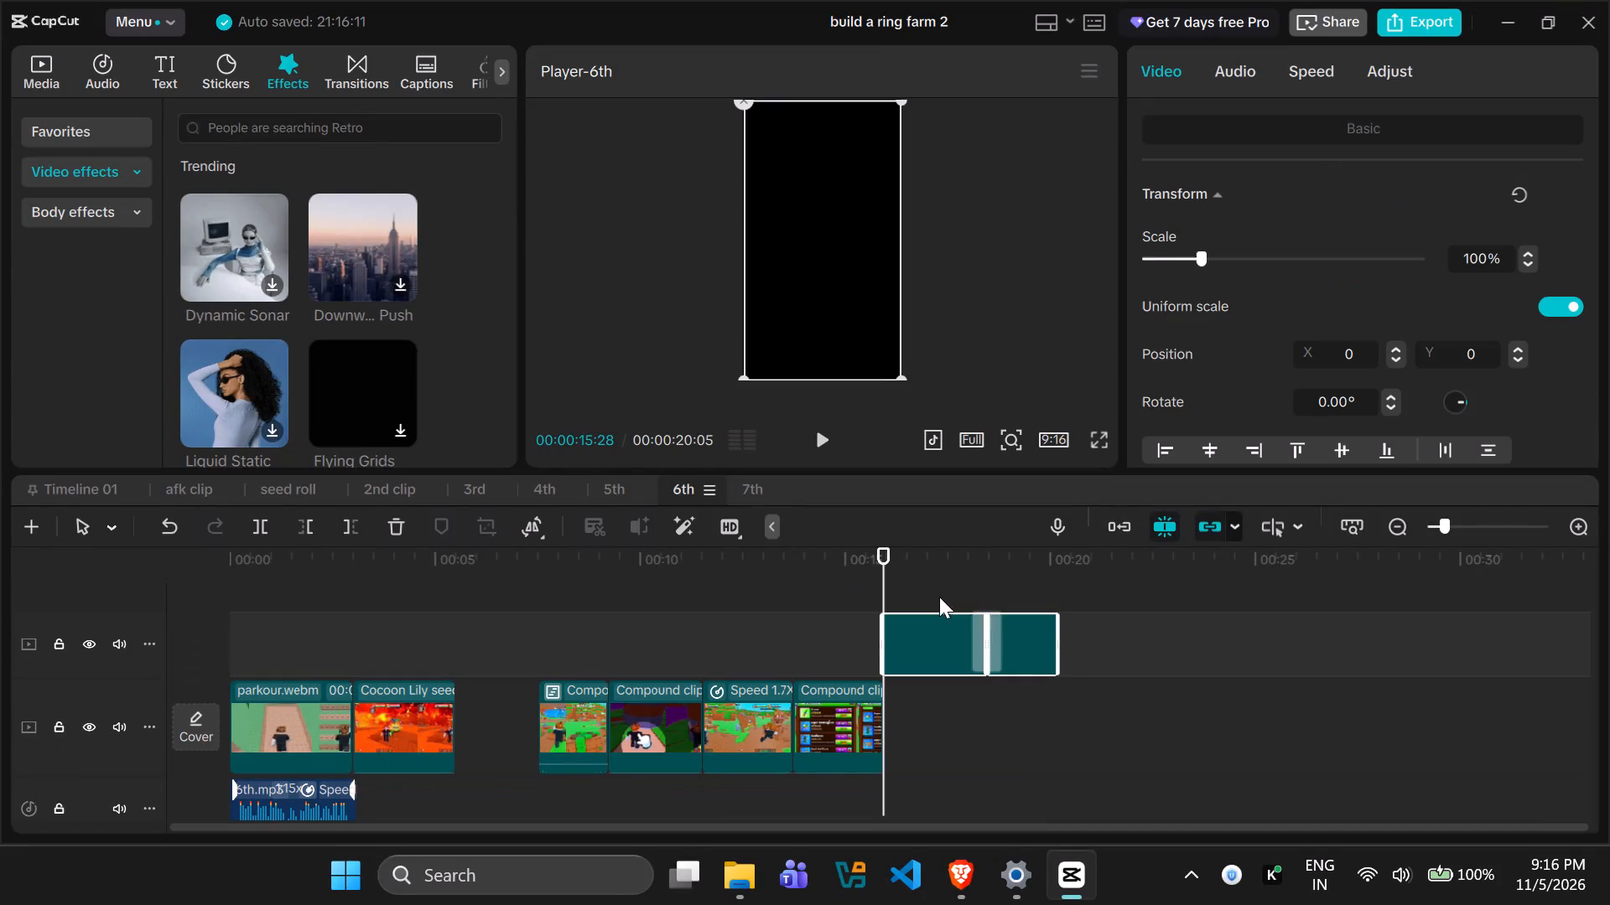
scroll(960, 751, "down", 3)
scroll(939, 714, "up", 1)
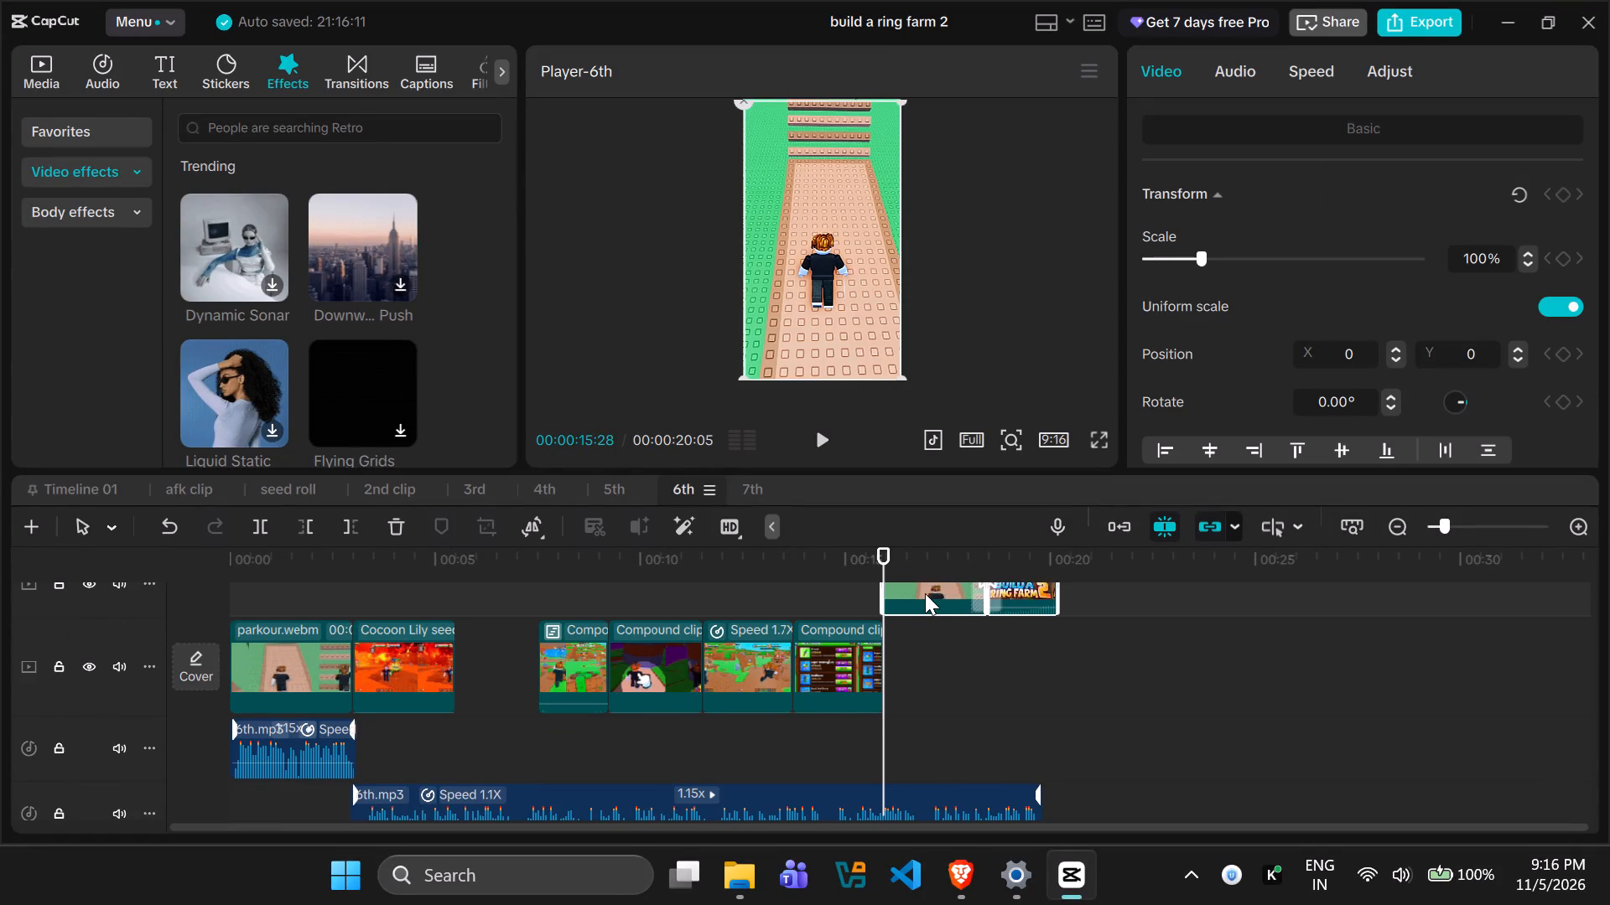
left_click_drag(925, 589, 932, 666)
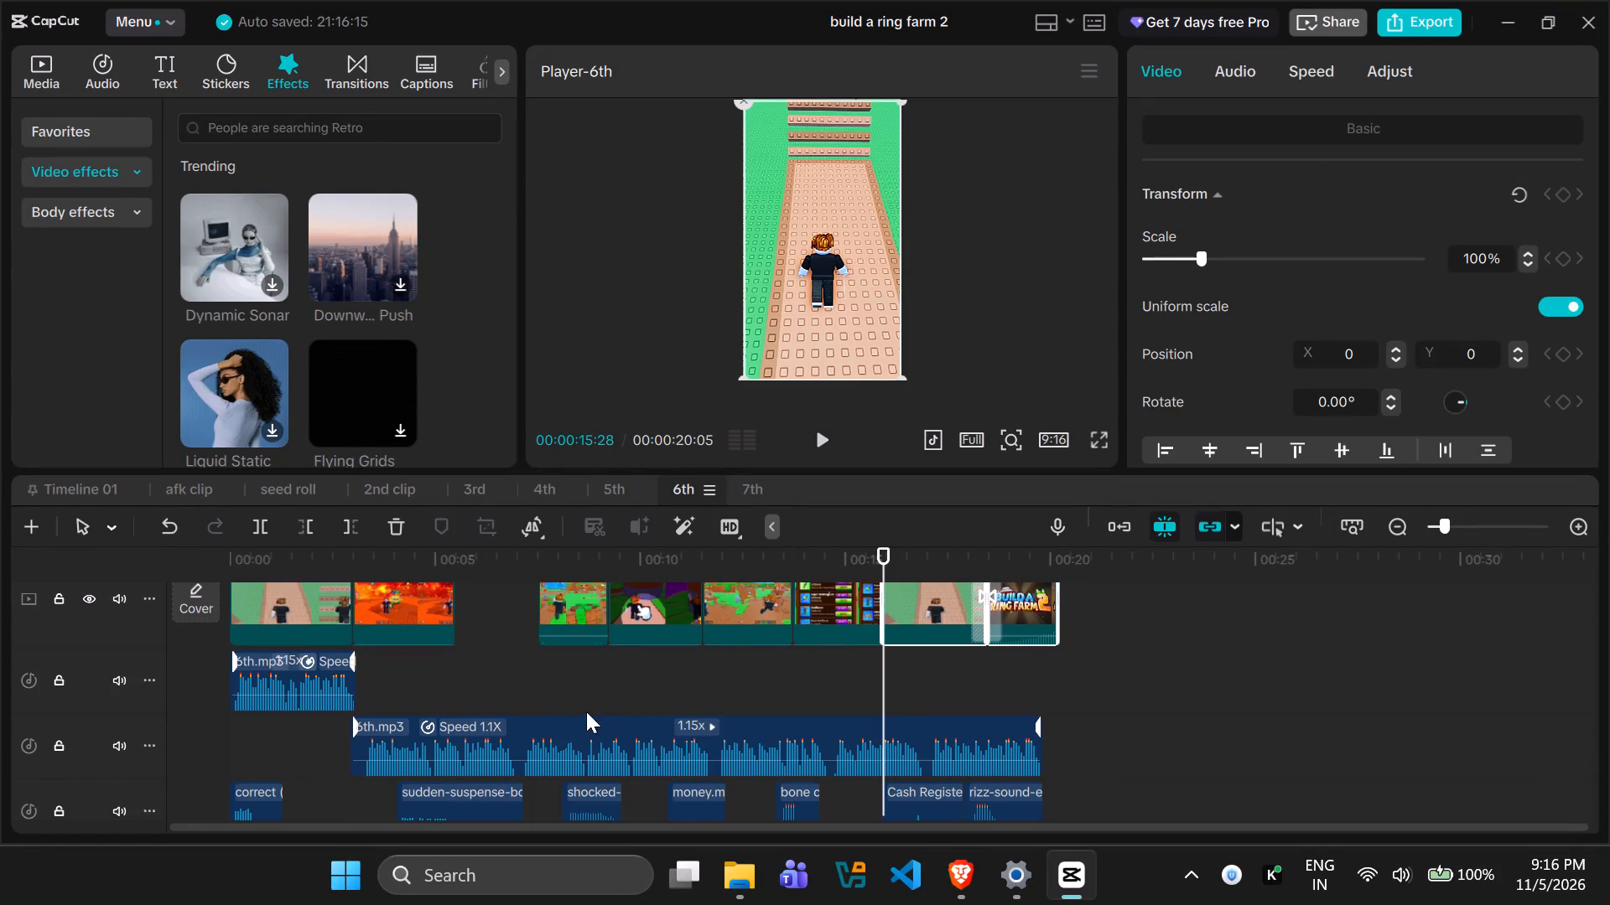
Shift all main-track clips from the sunflower compound clip onward earlier together, so they start at about 7.1 s.
left_click(571, 672)
left_click(560, 602, "ctrl")
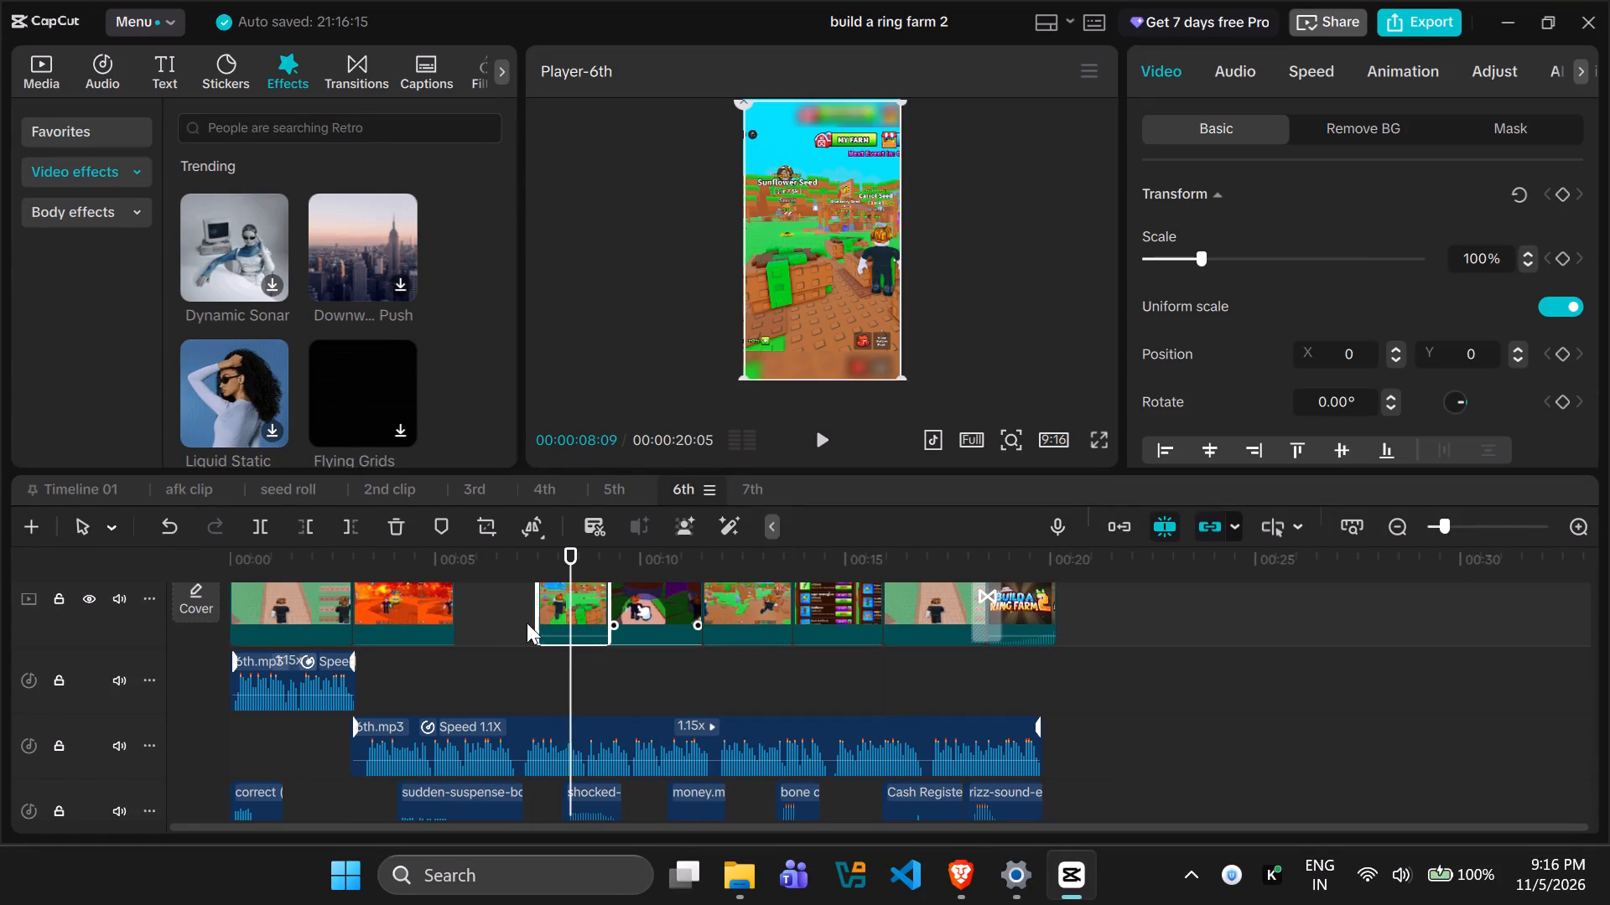
left_click_drag(485, 599, 1063, 618)
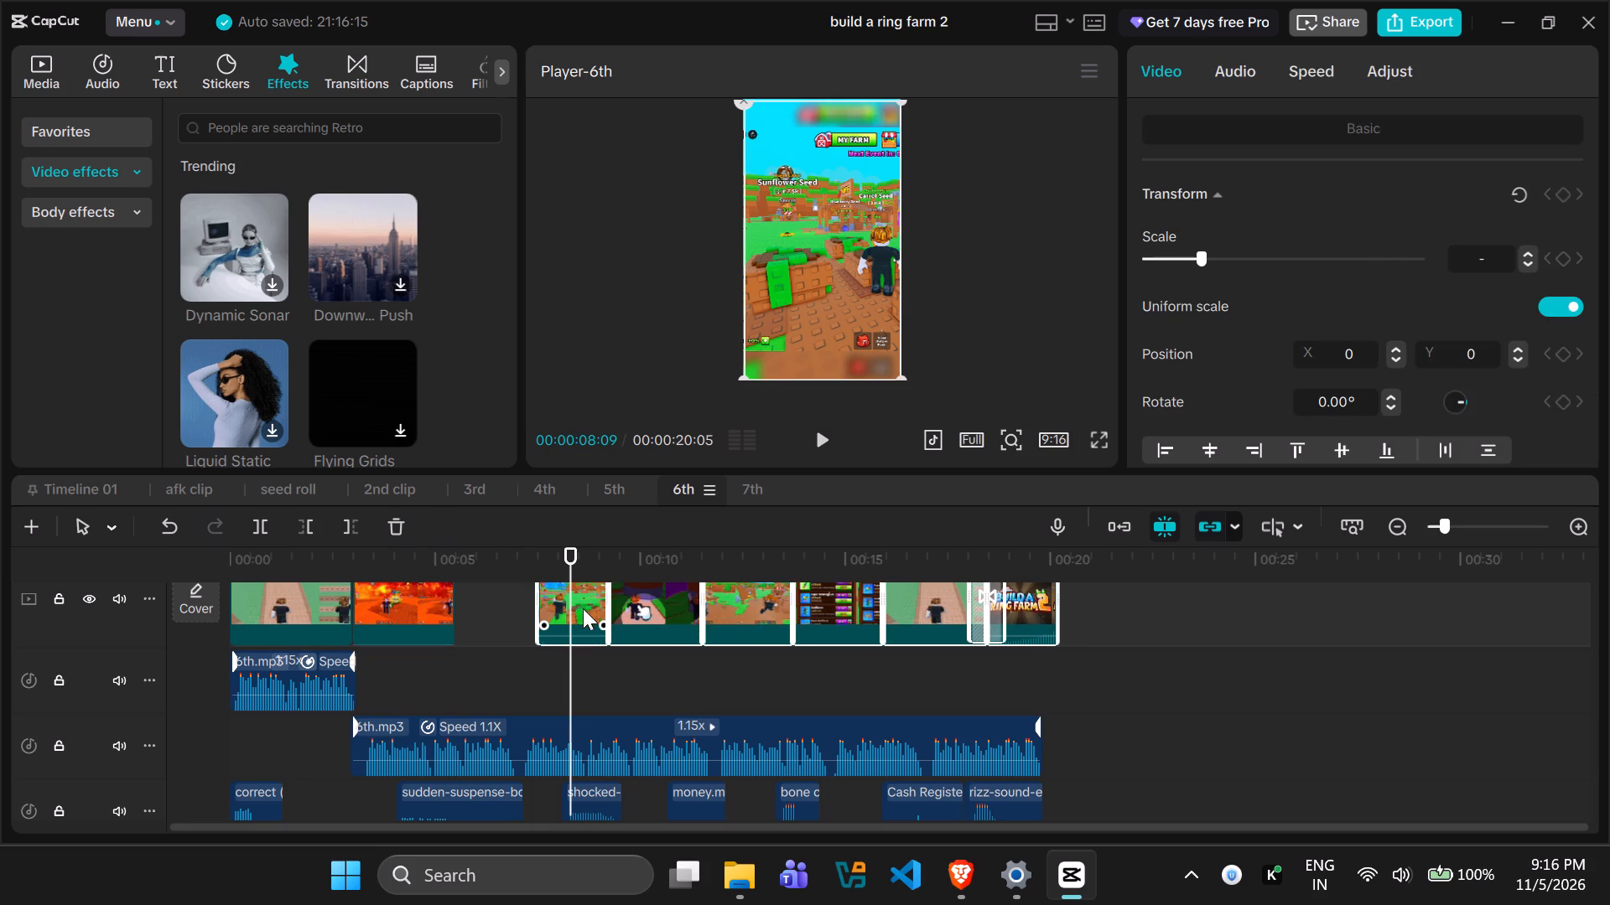
left_click_drag(583, 608, 568, 609)
scroll(650, 711, "up", 2)
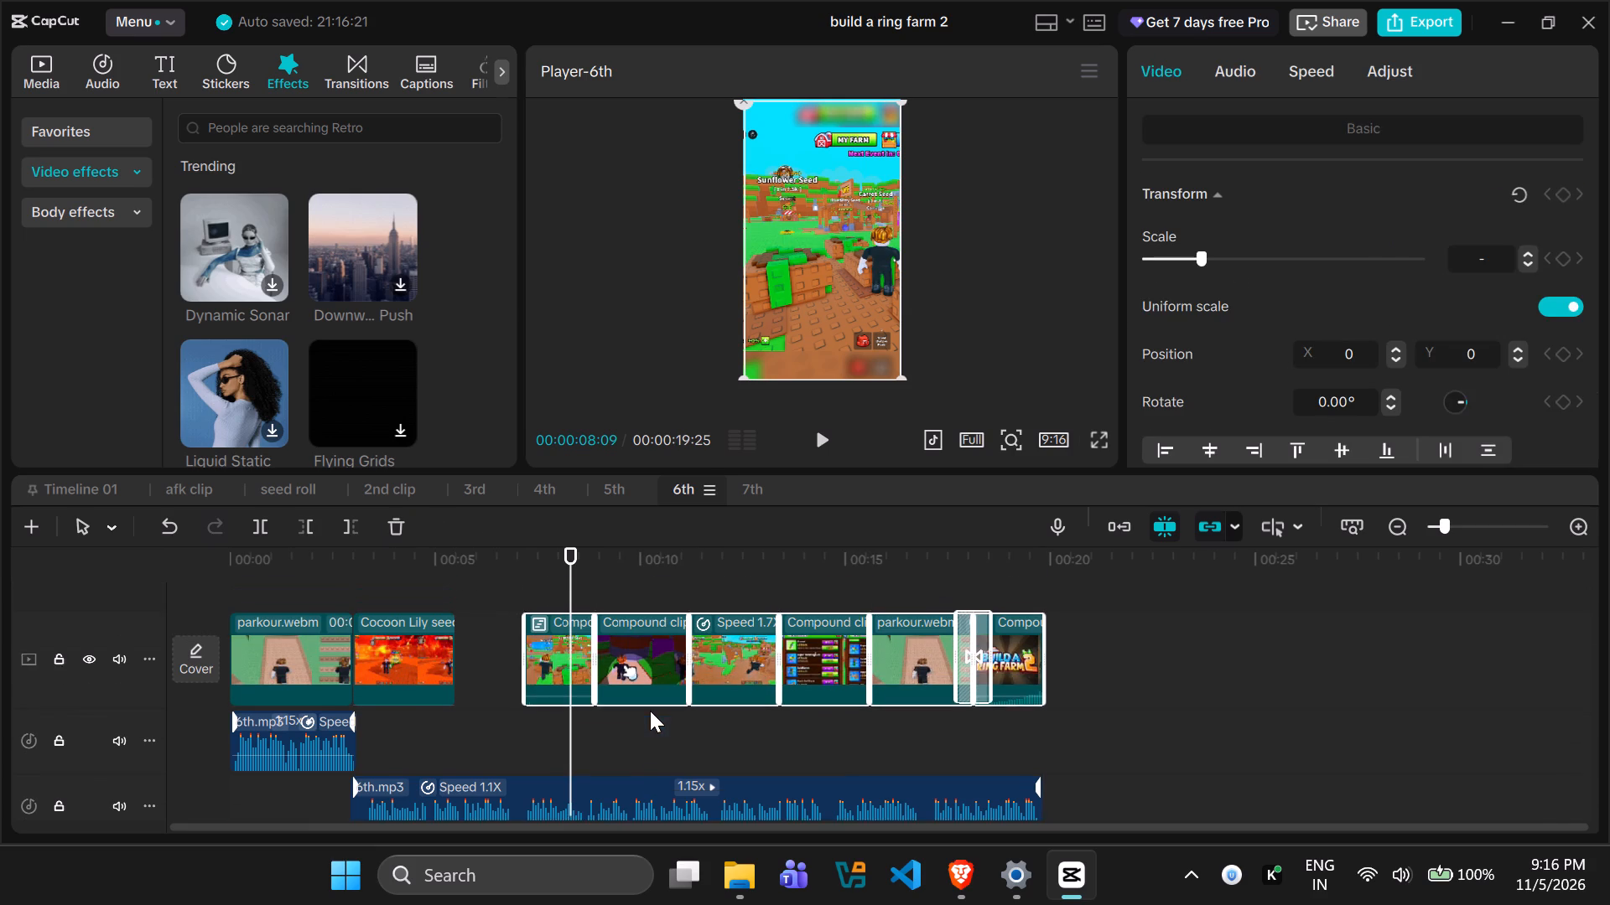
Play the 6th timeline from near its start to its ending, and replay the voice-over across the gap after the Cocoon Lily clip.
scroll(650, 711, "up", 1)
left_click_drag(572, 602, 296, 602)
key("space")
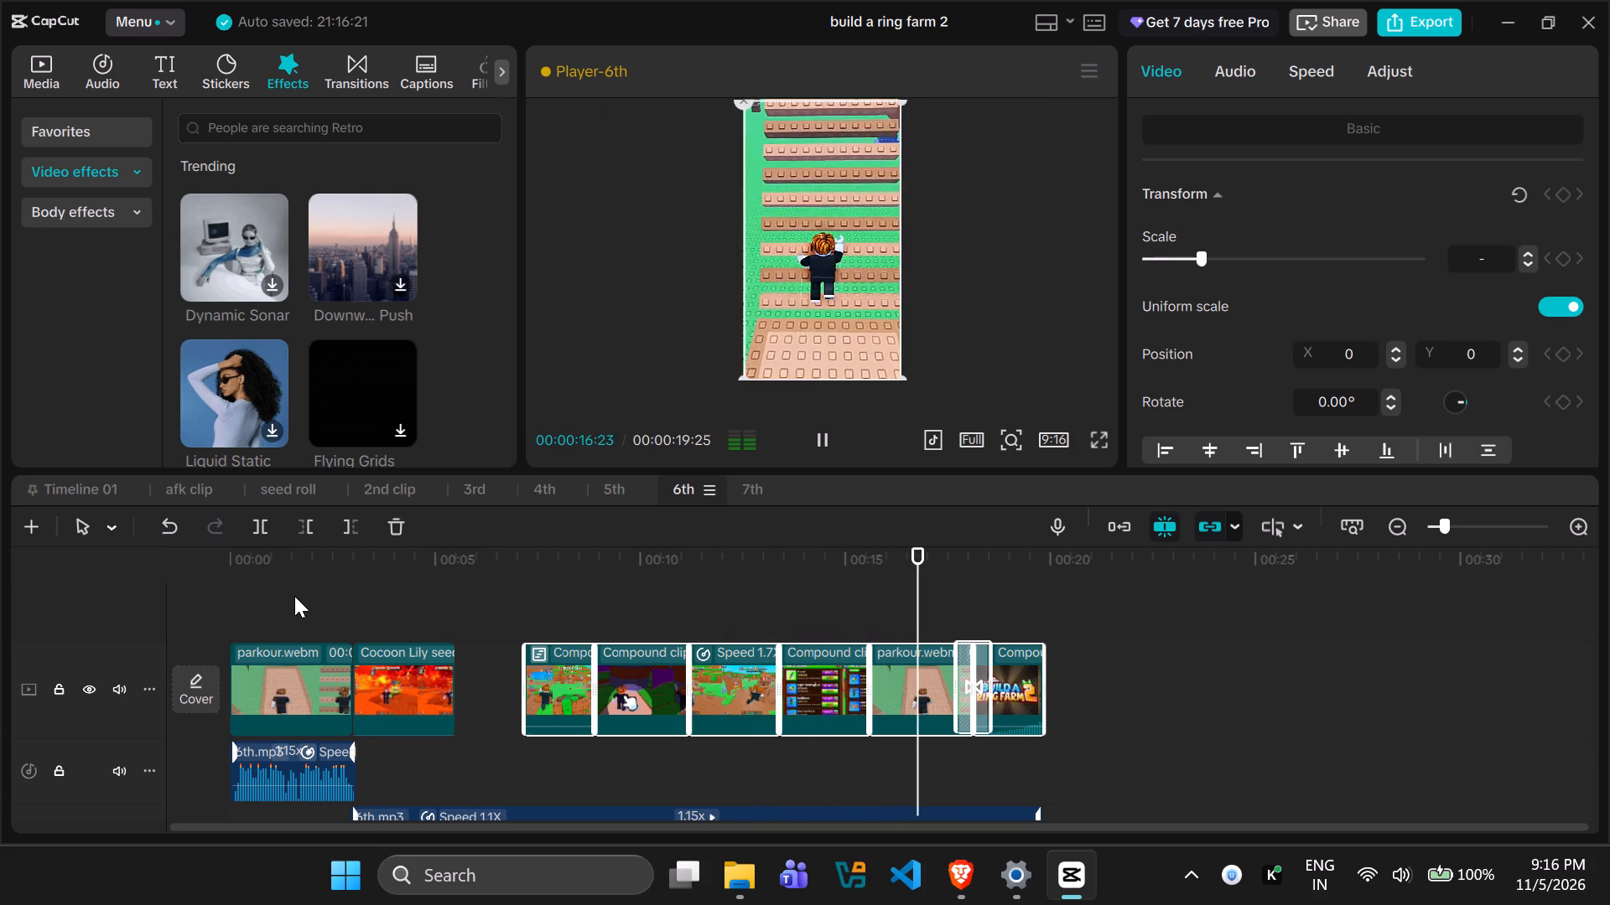
key("space")
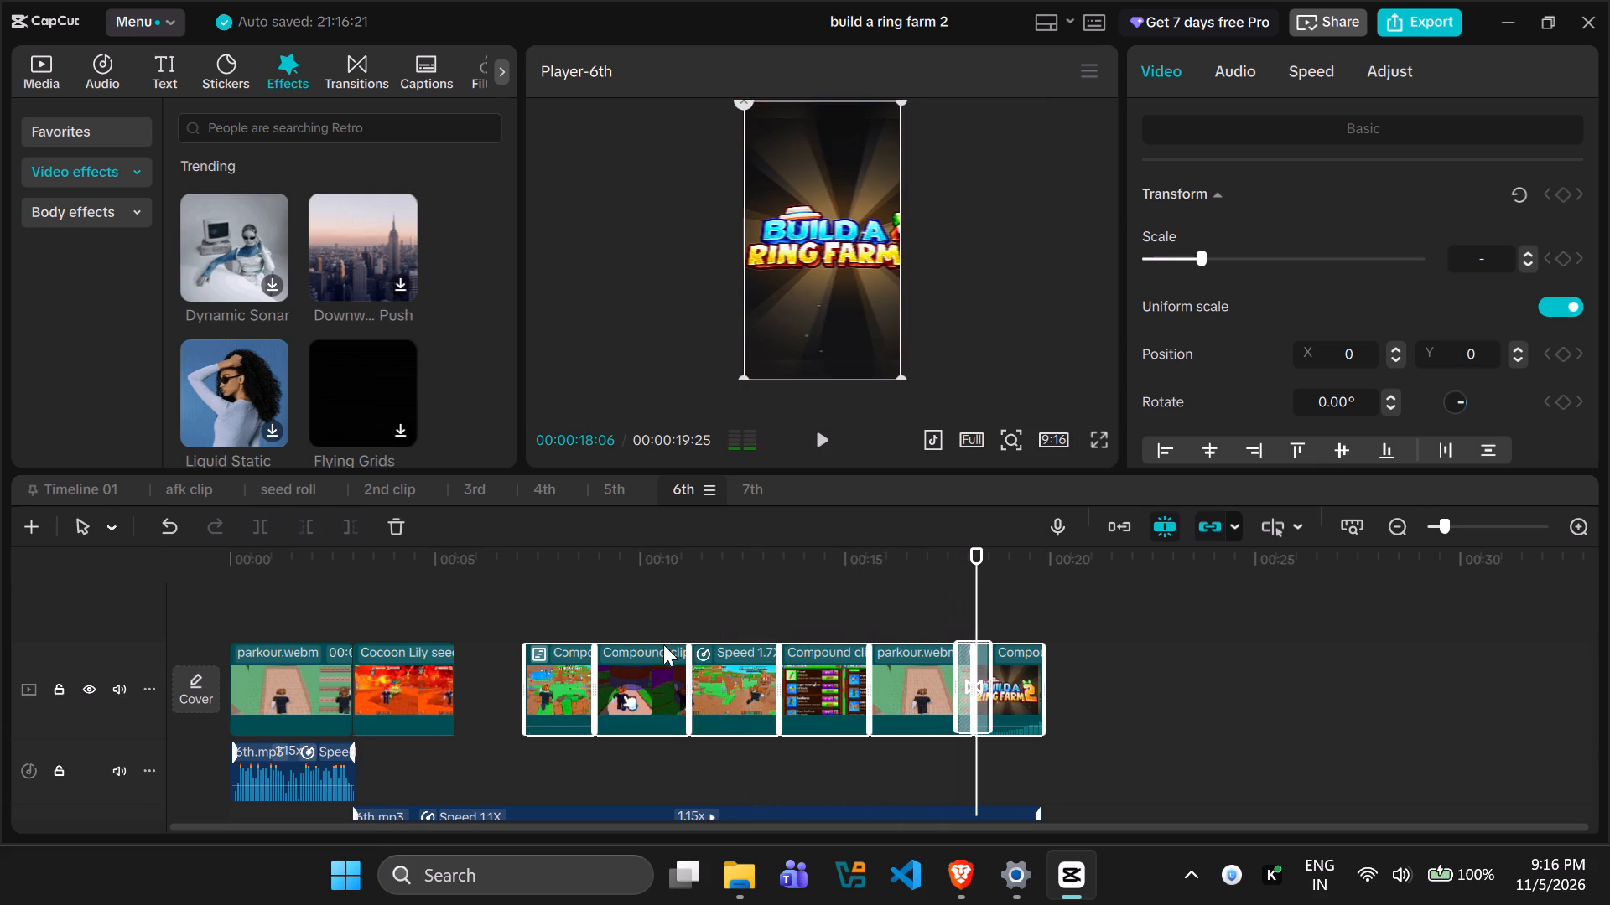
left_click(911, 687)
key("space")
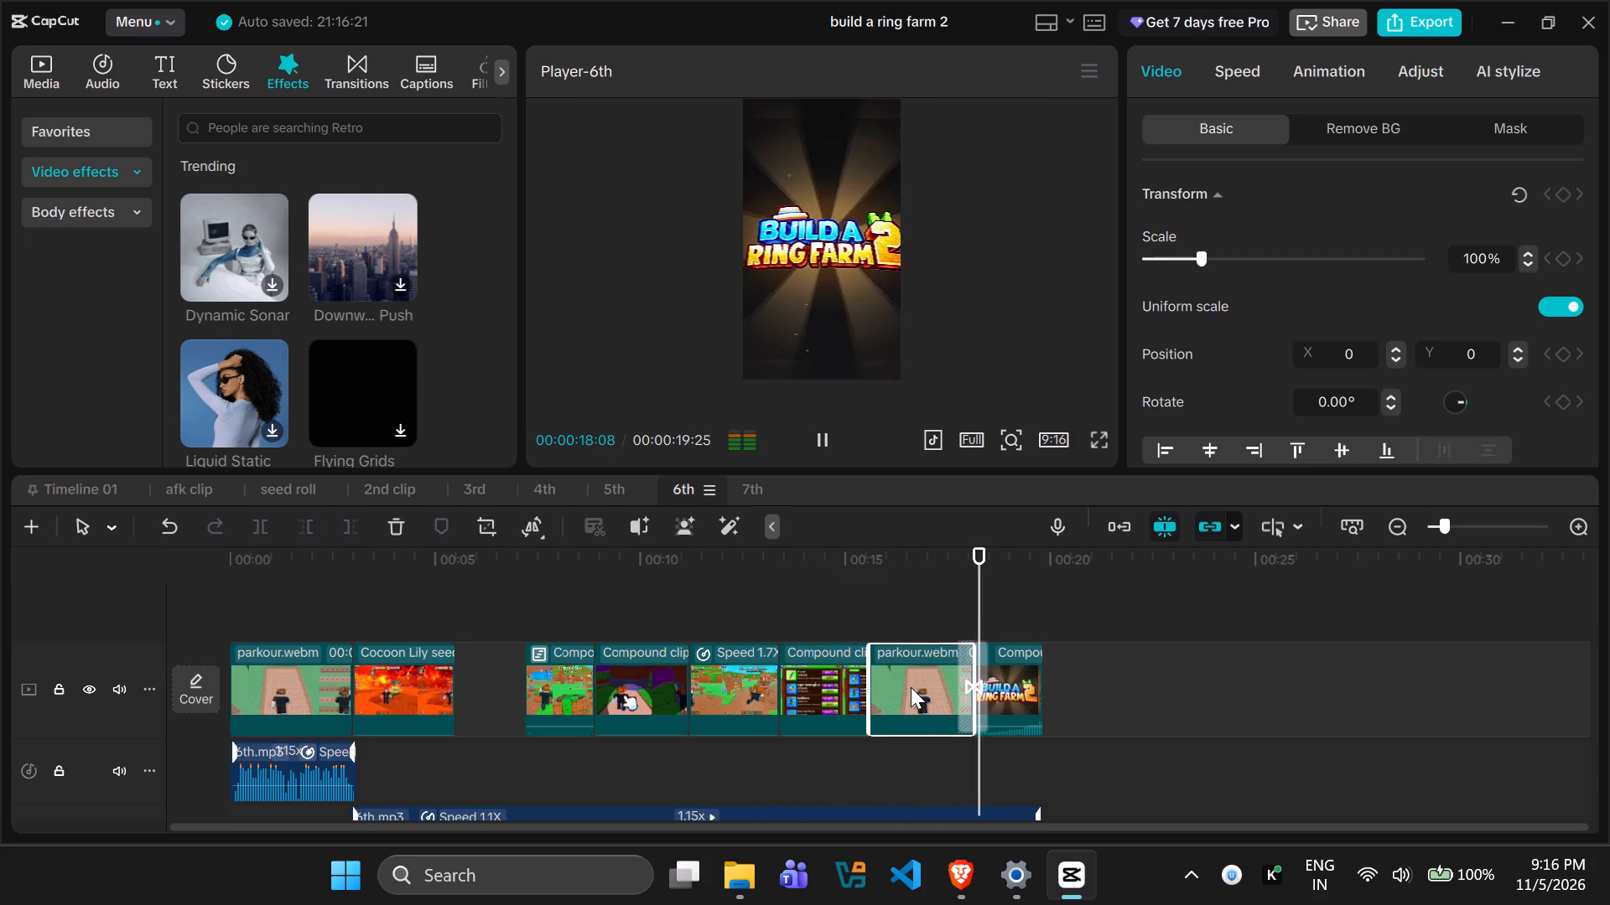
left_click_drag(1029, 585, 423, 608)
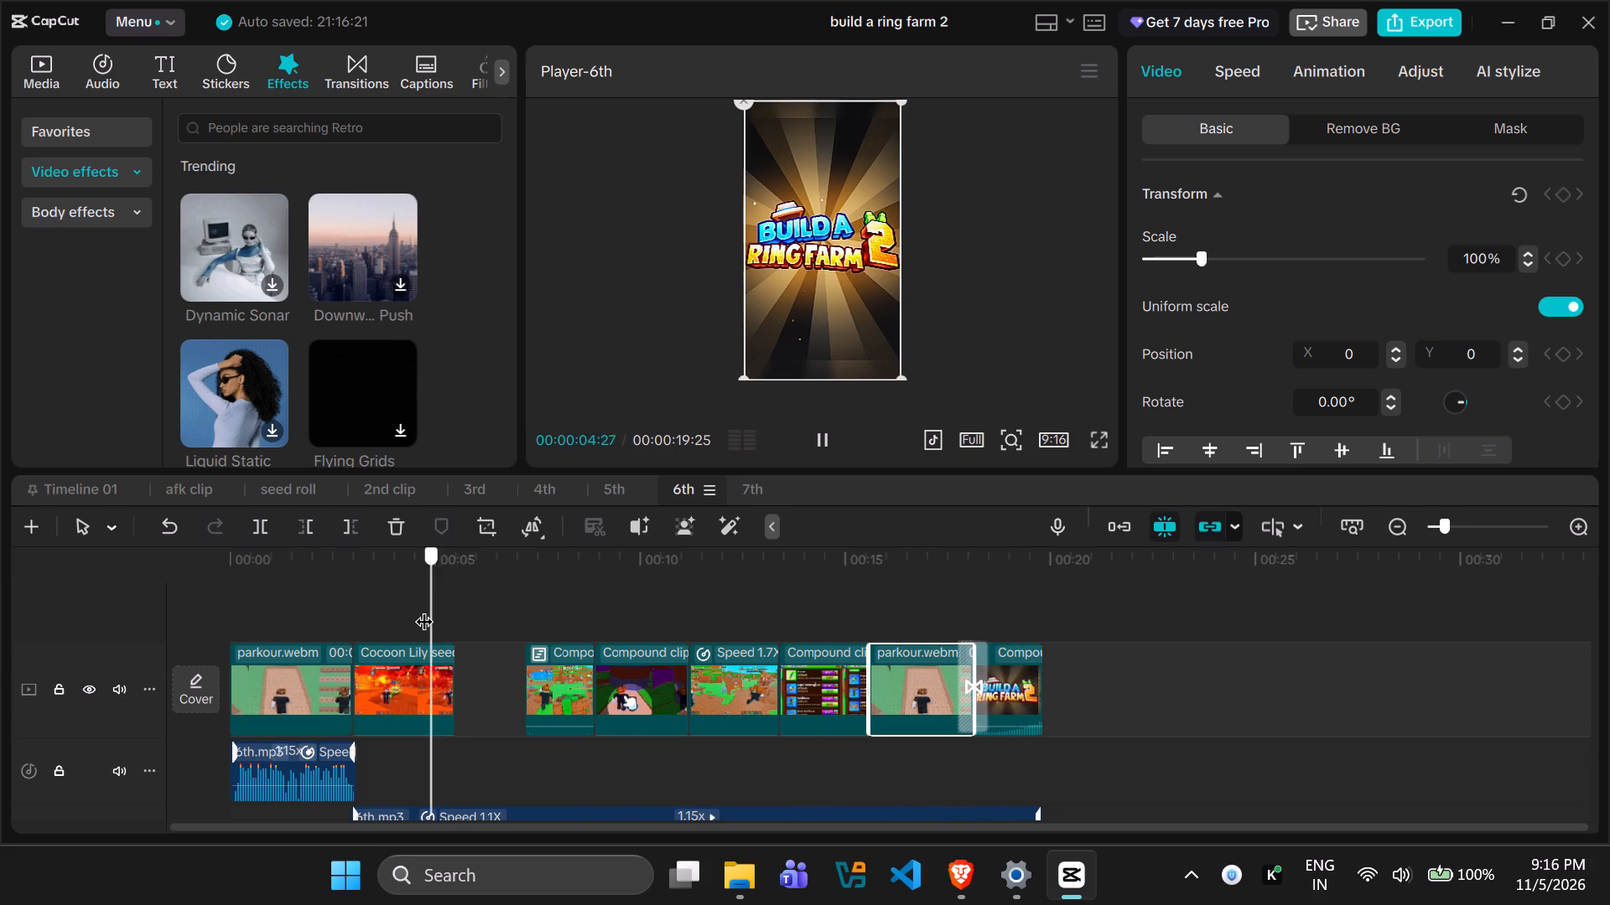
left_click_drag(423, 608, 457, 611)
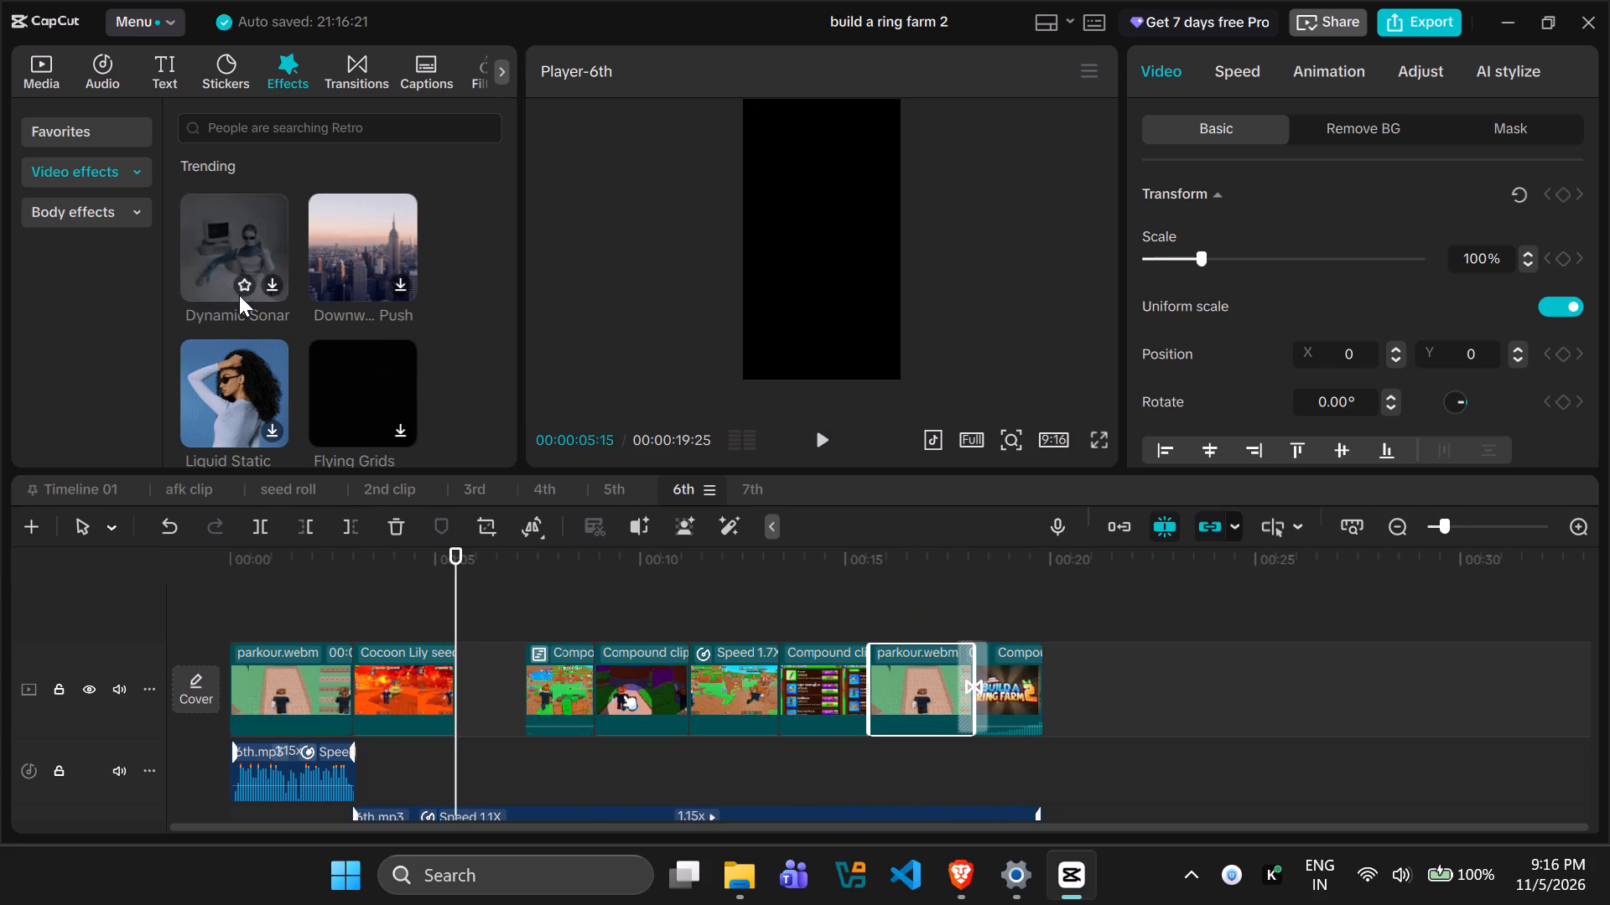
key("space")
key("space")
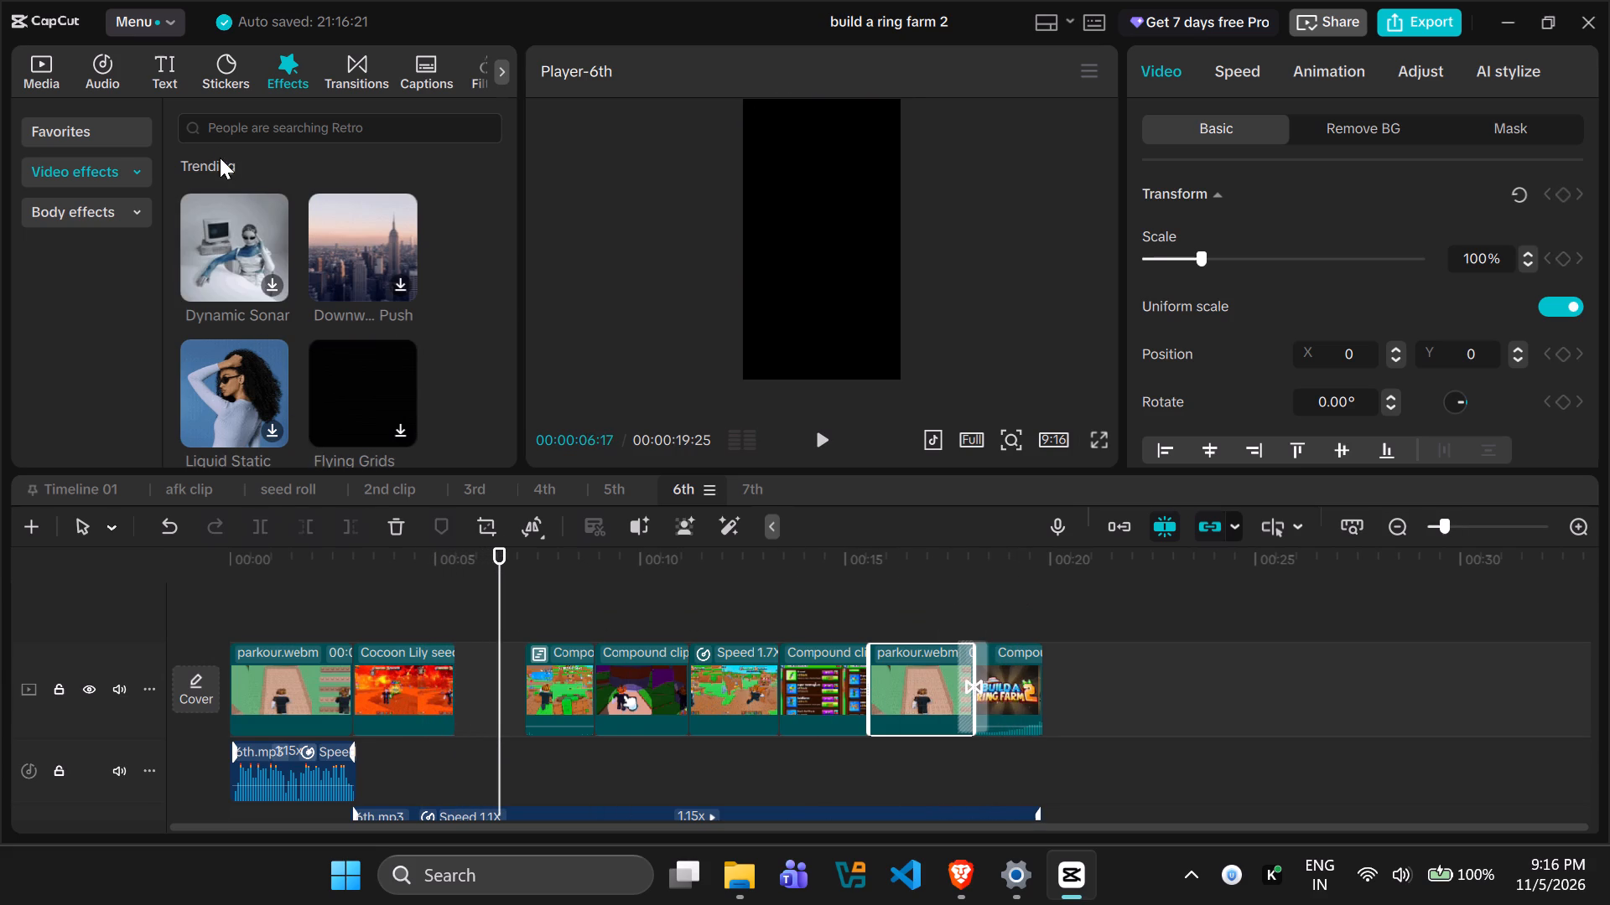
Open media import and browse to the Ring Farm & Growing folder inside Clips (part 2 of 3).
left_click(70, 55)
left_click(45, 65)
left_click(221, 127)
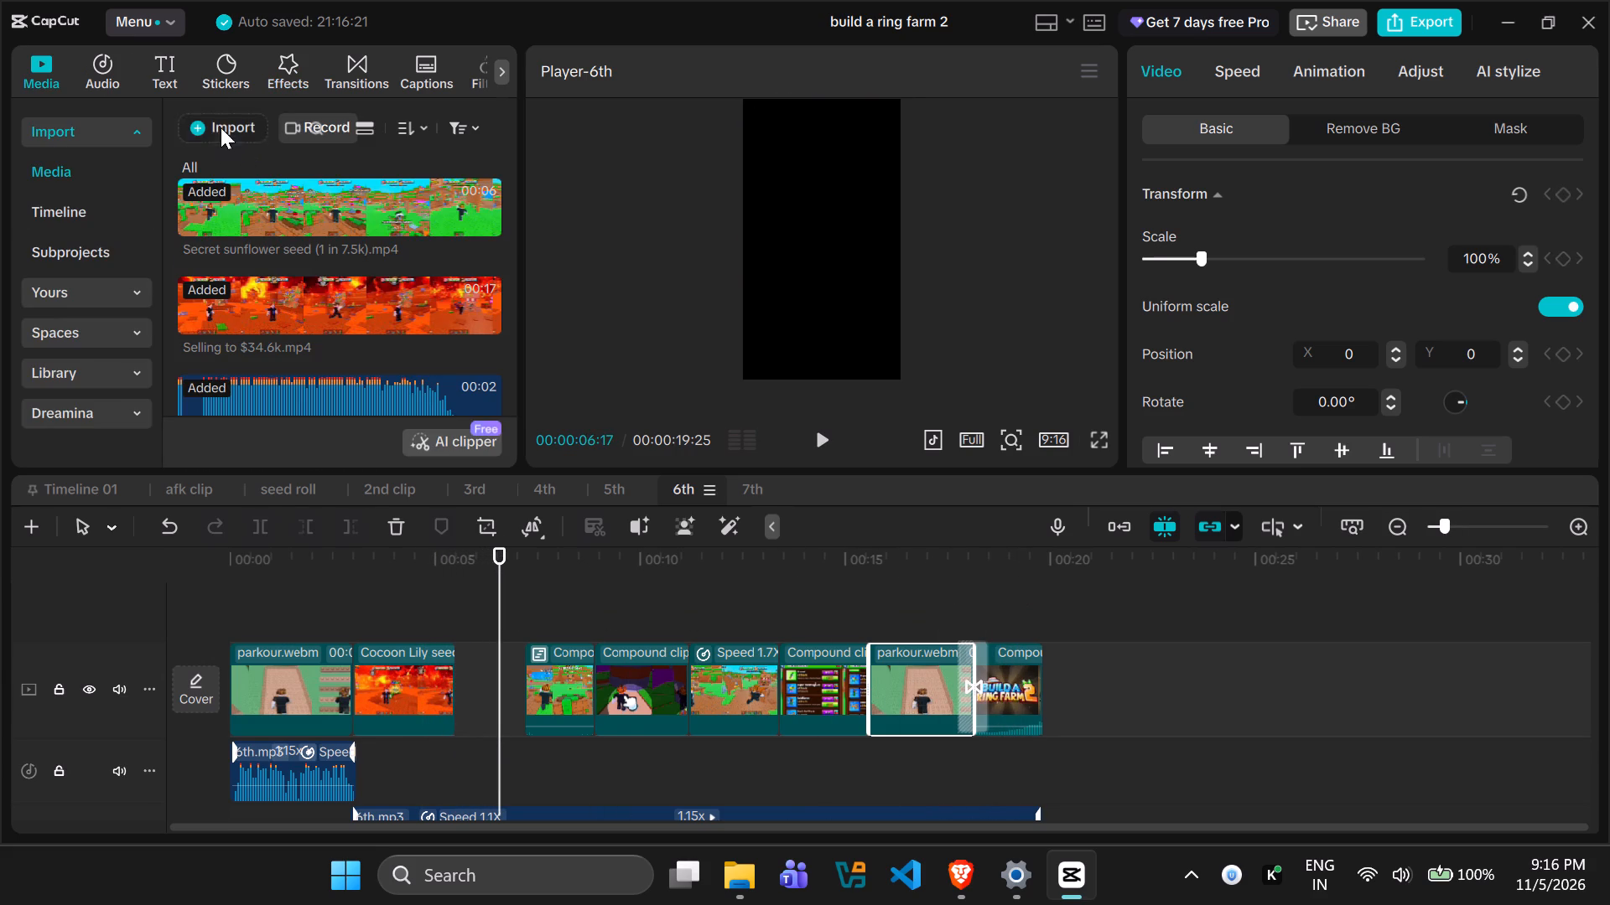
left_click(275, 179)
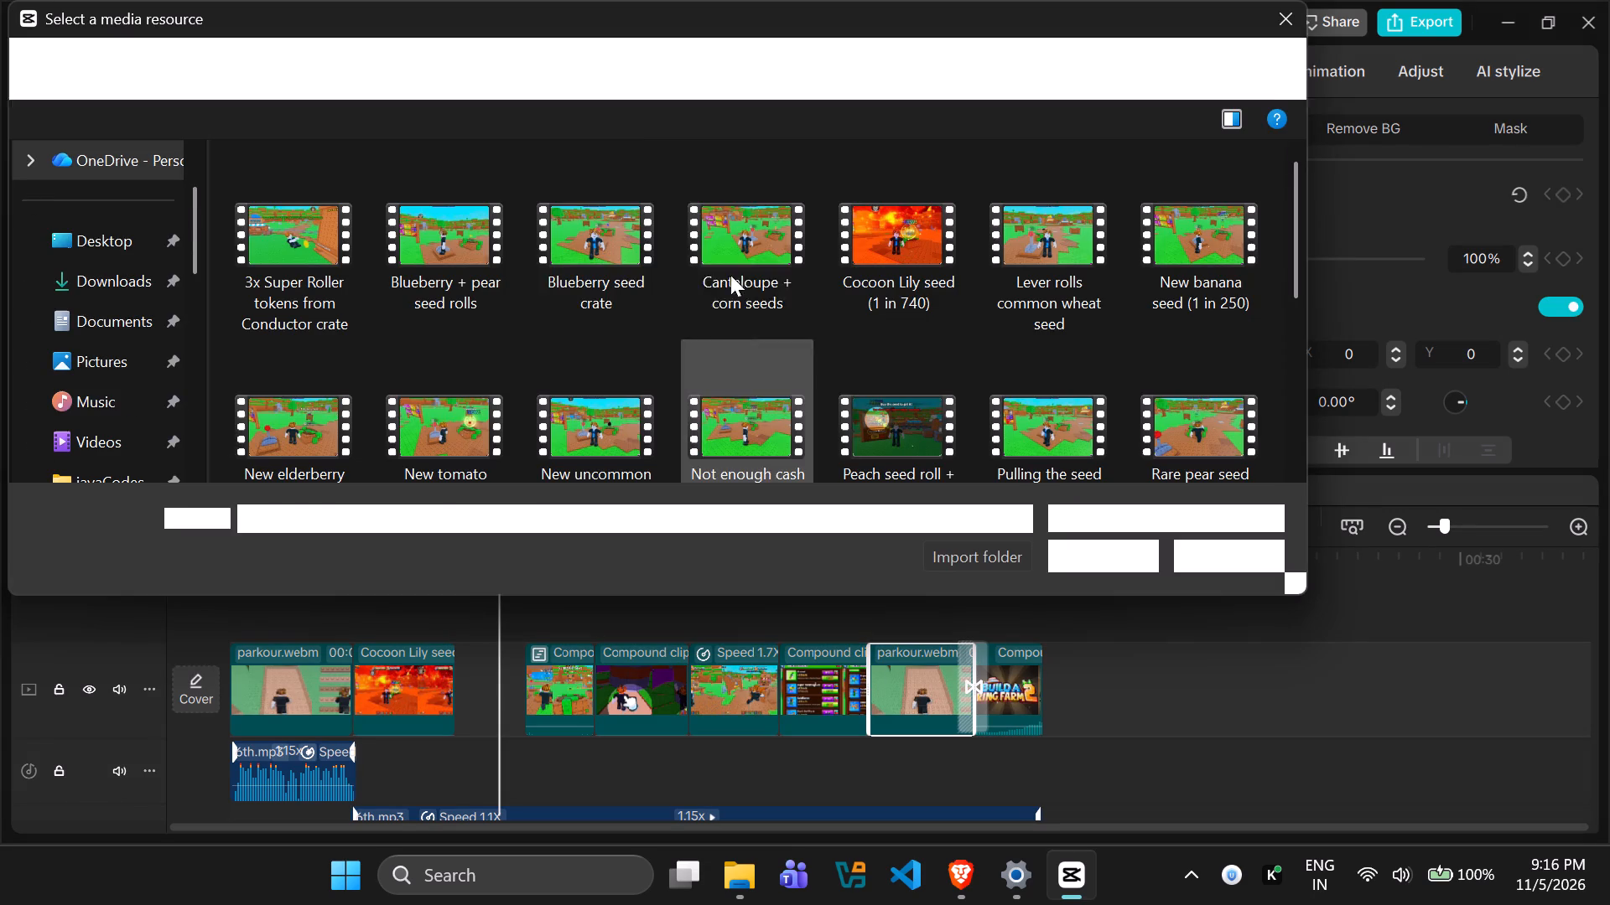
left_click(662, 54)
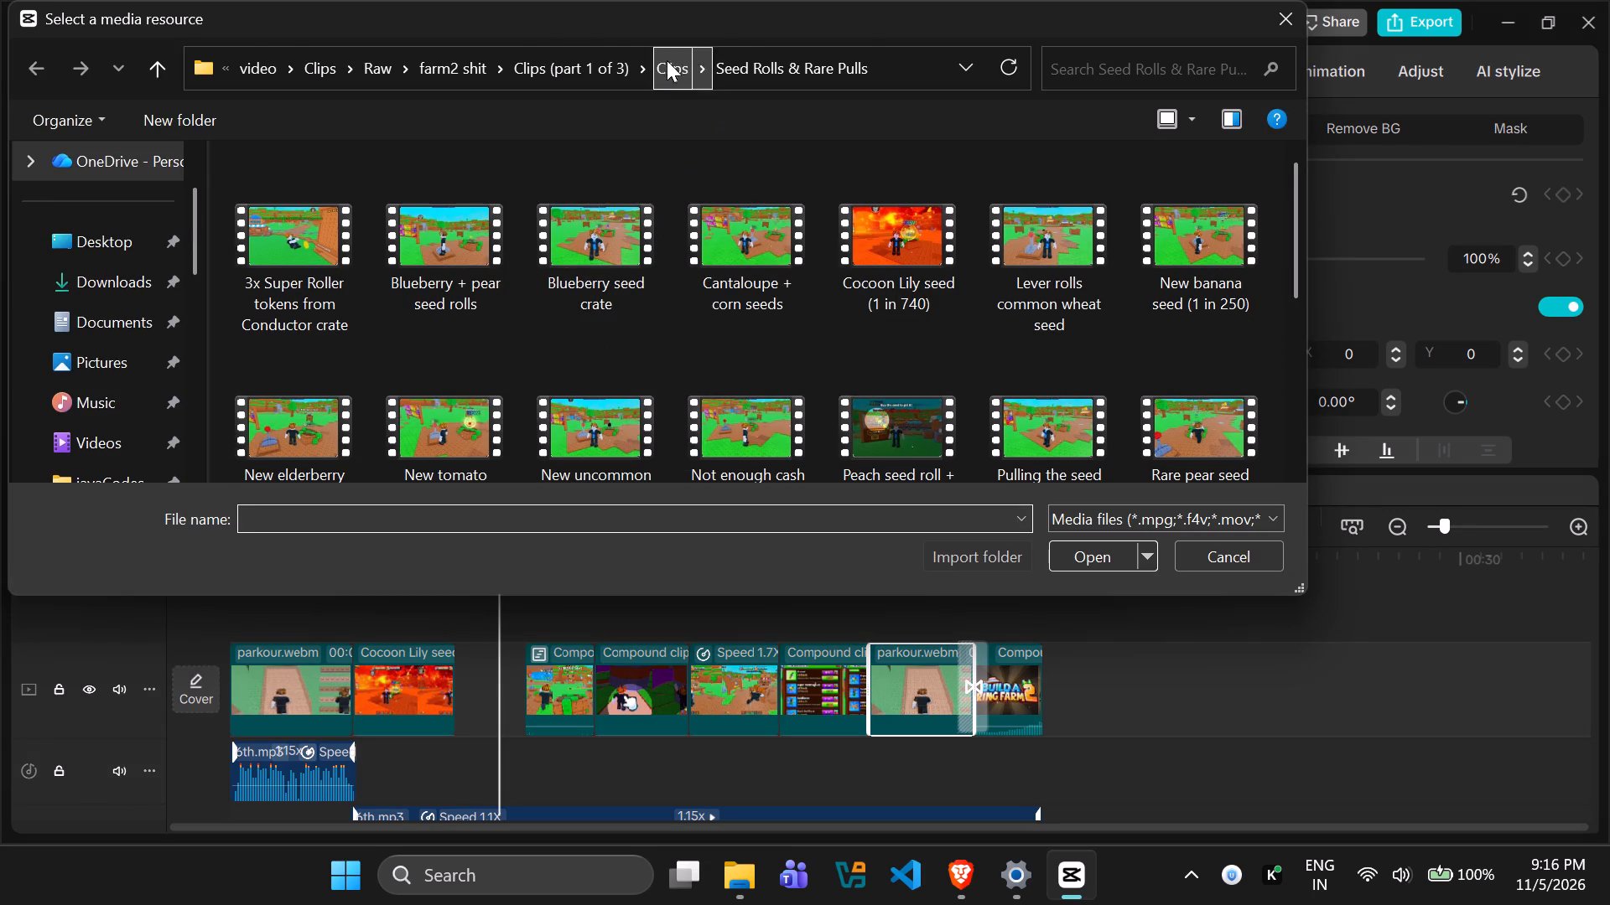
double_click(460, 196)
left_click(664, 69)
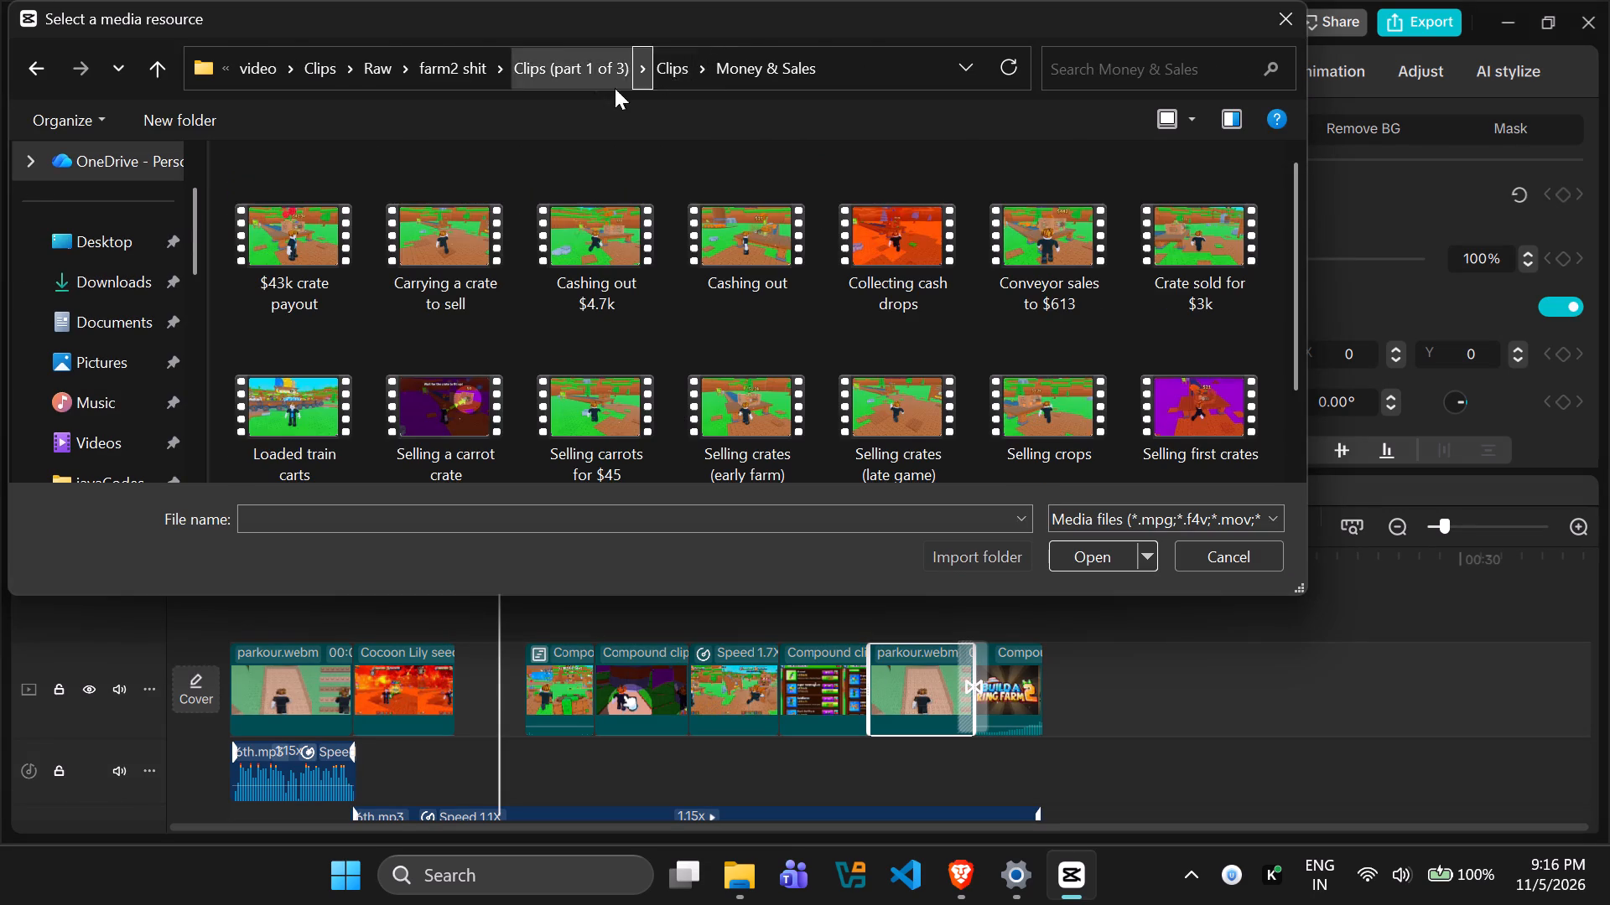
left_click(574, 82)
left_click(650, 68)
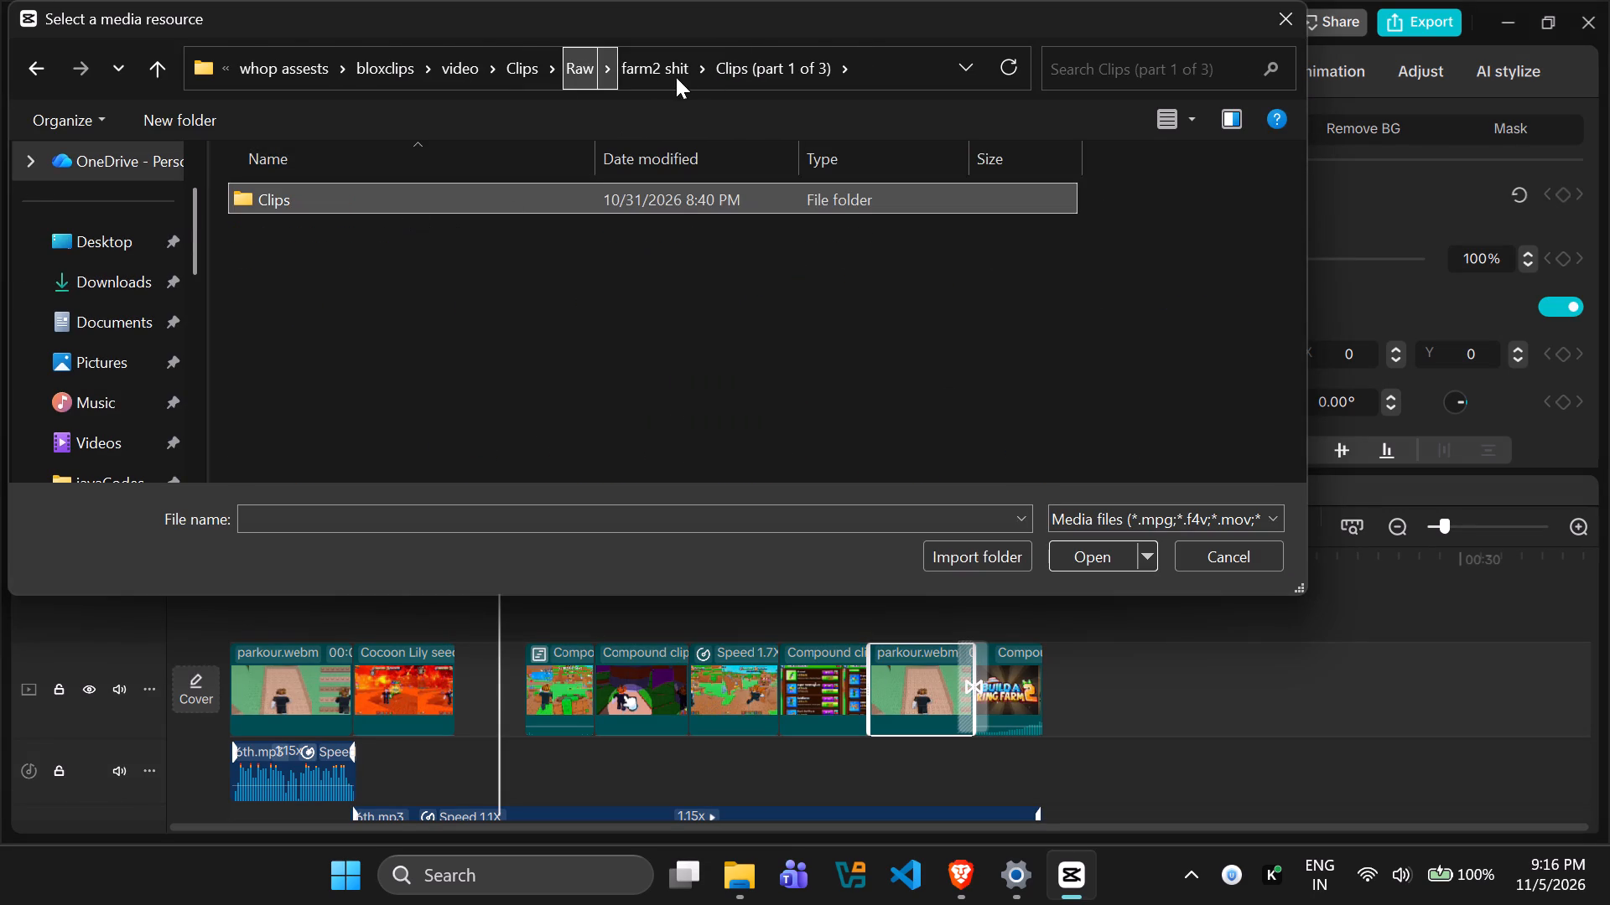
left_click(688, 75)
double_click(294, 226)
double_click(423, 198)
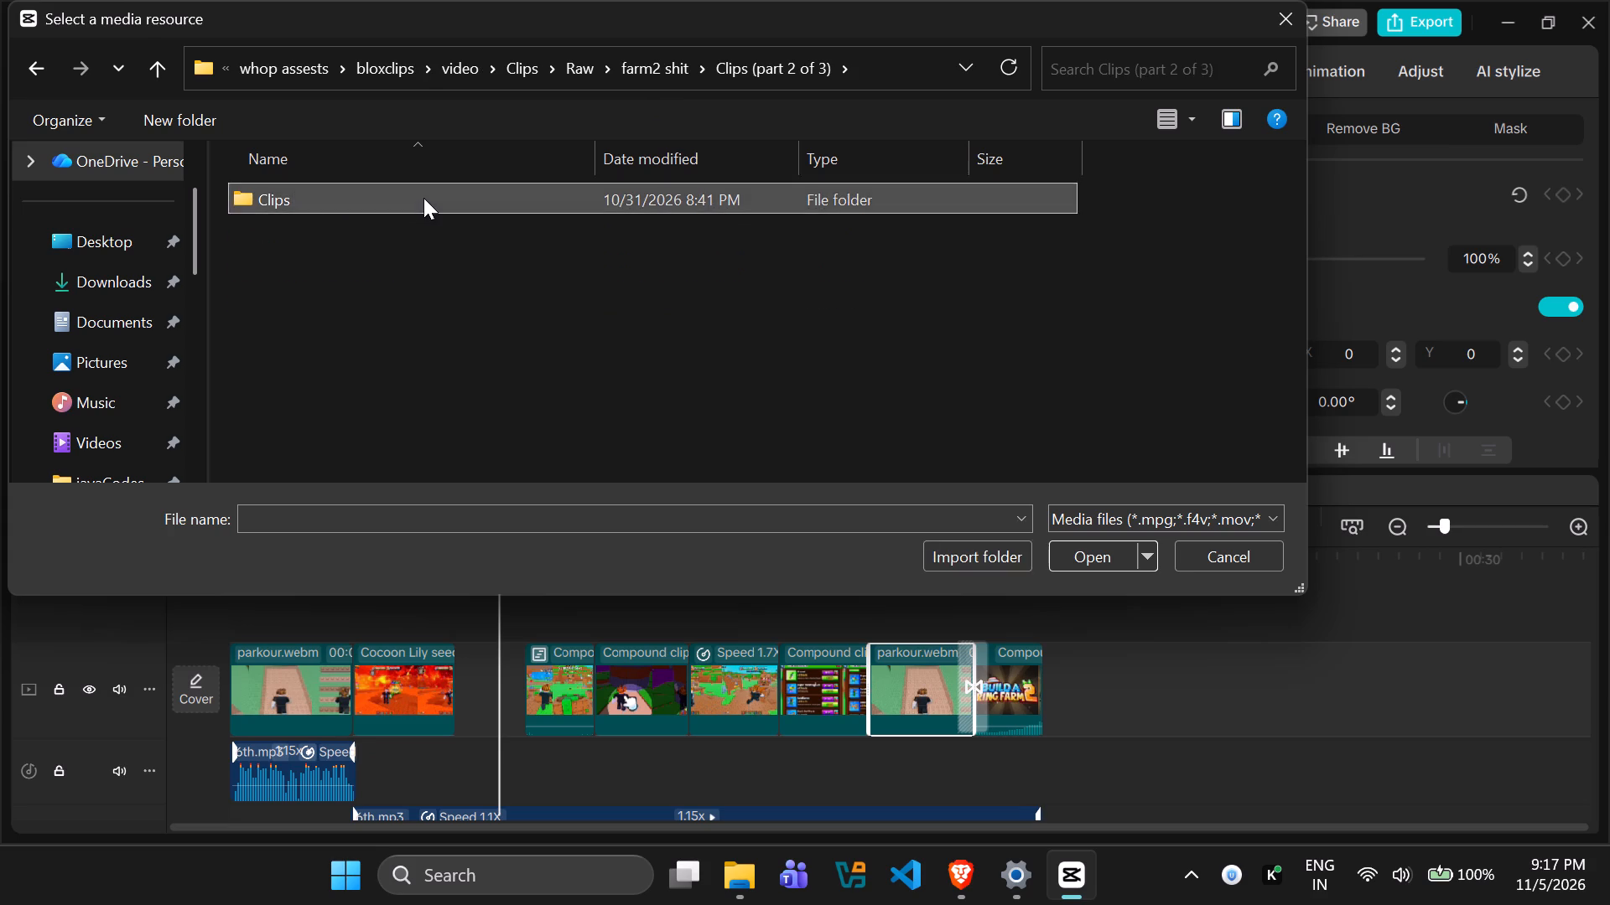
double_click(447, 259)
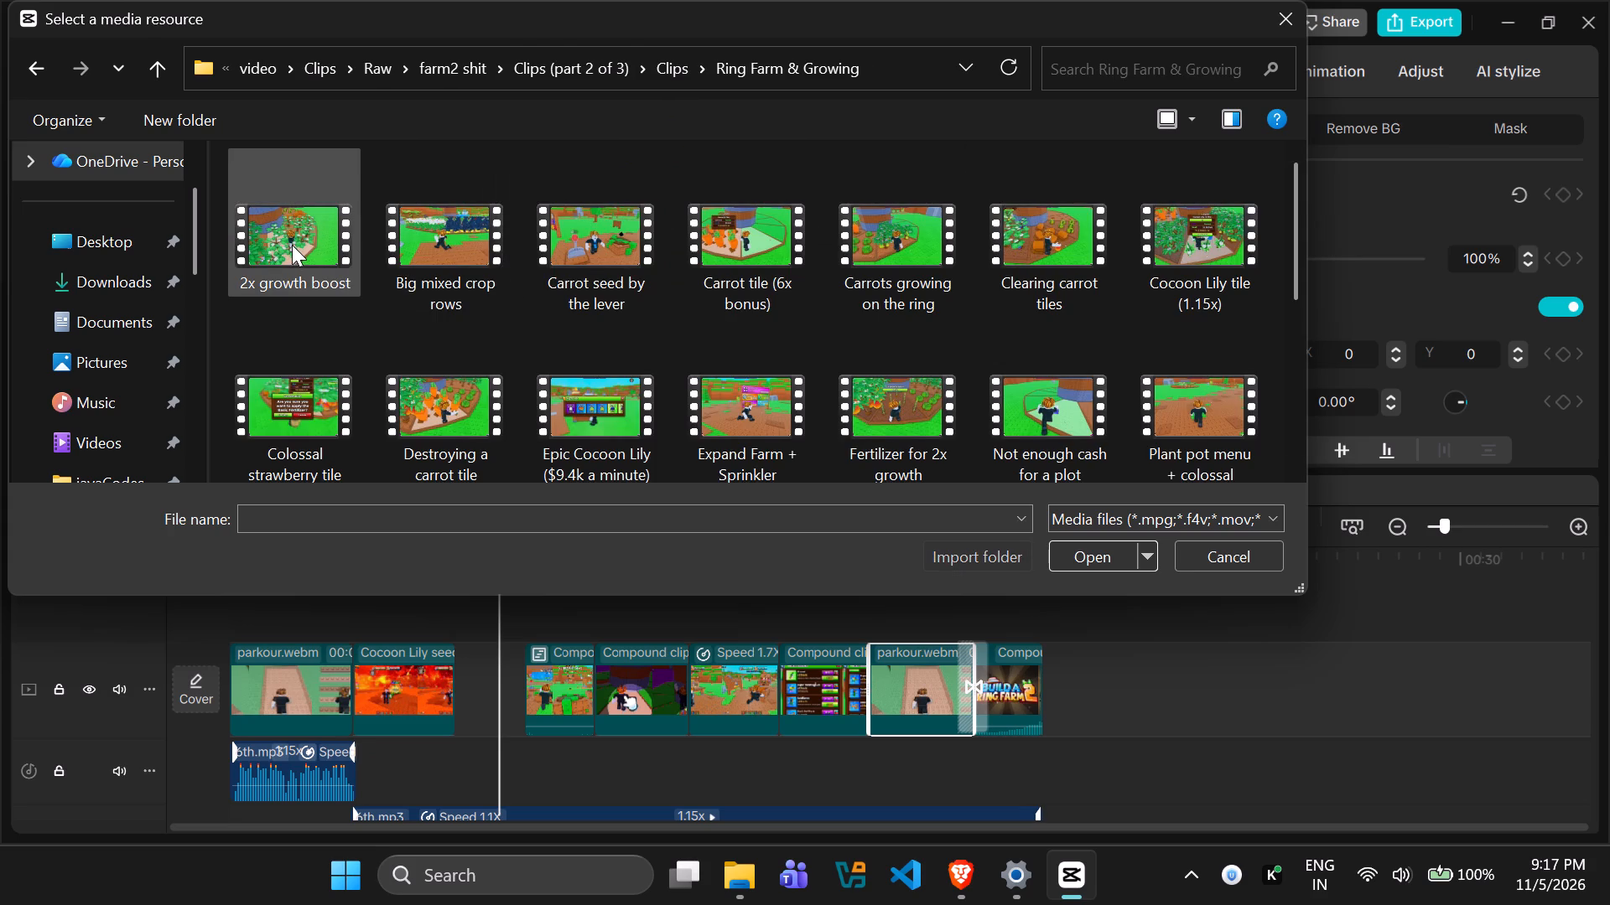
Look through the farm footage and import the clip "Expand Farm + Sprinkler upgrades".
left_click(292, 245)
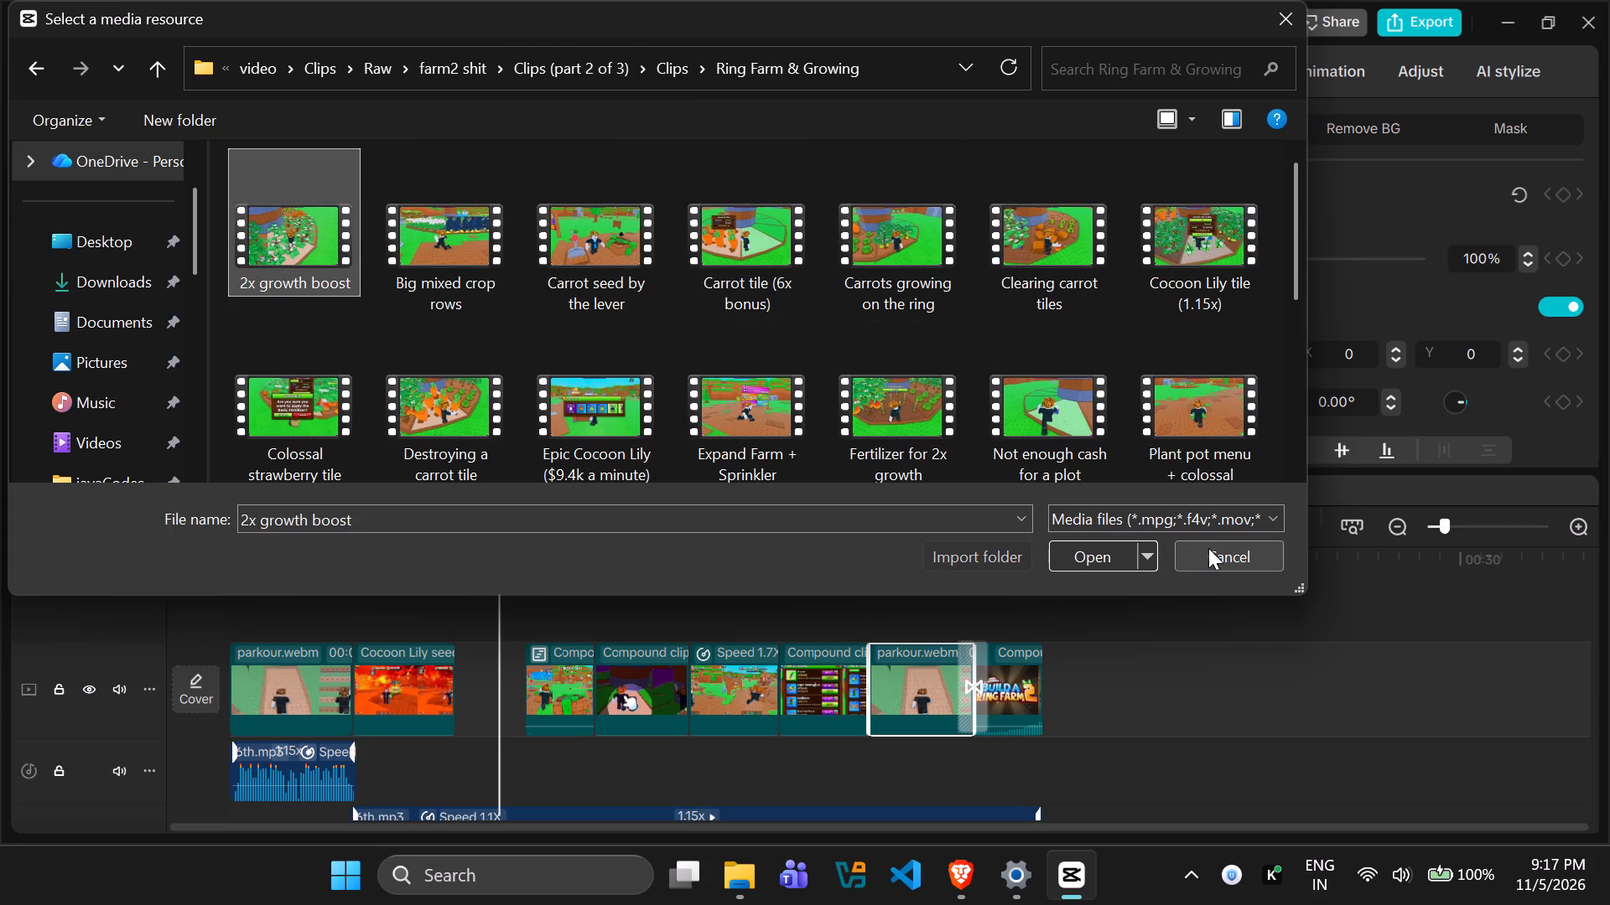
left_click(1202, 415)
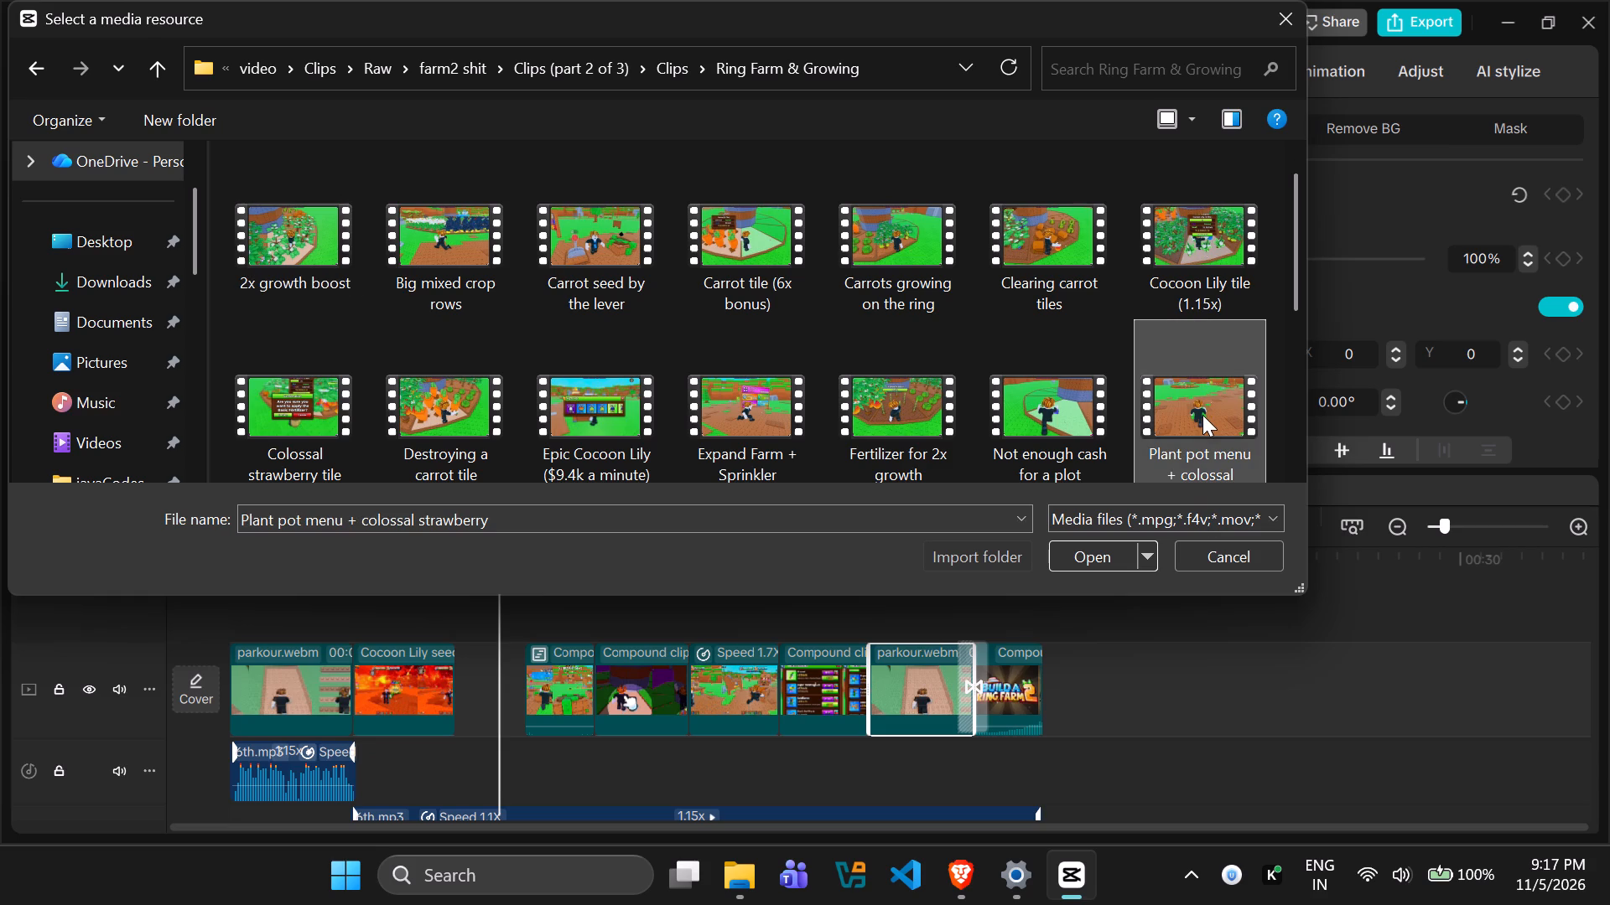
left_click(1062, 410)
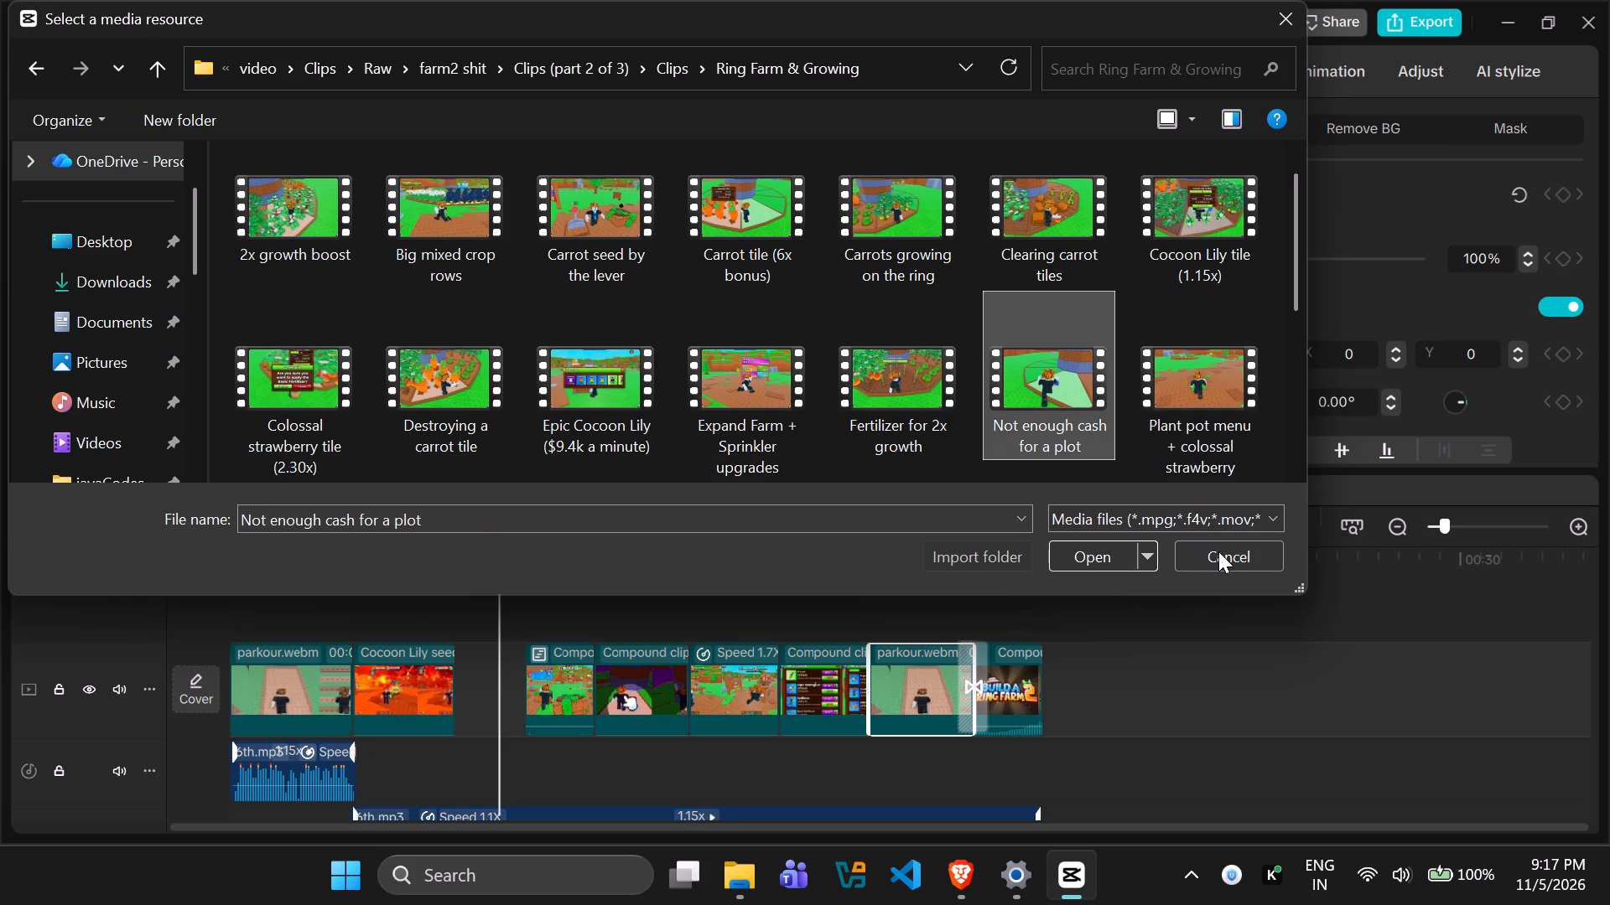
left_click(755, 391)
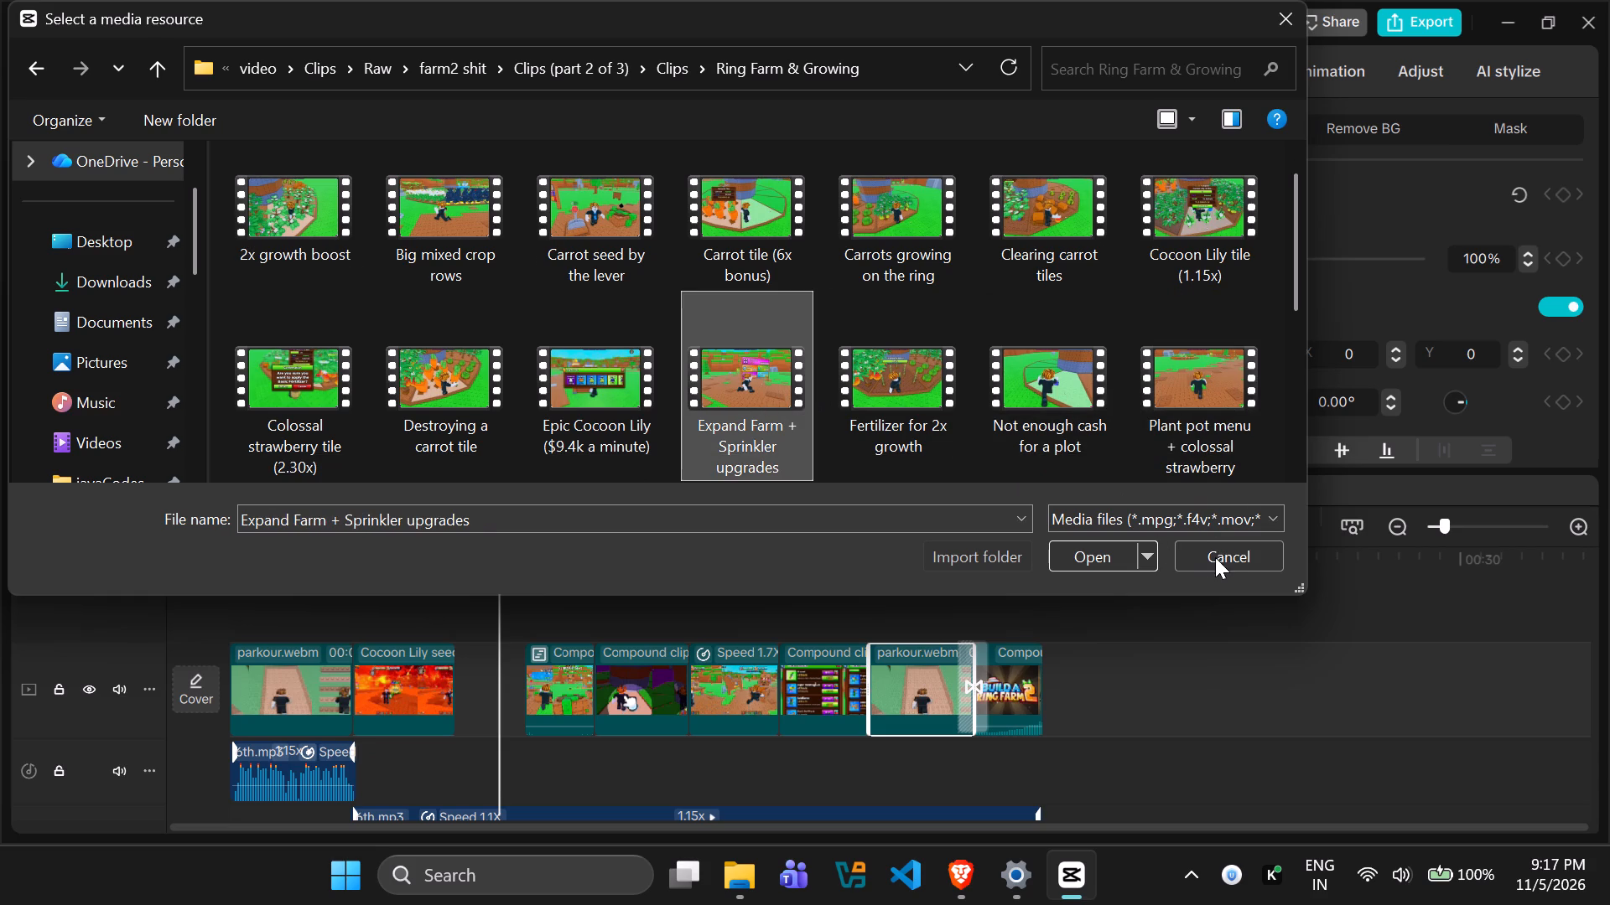
left_click(1074, 554)
Preview the Expand Farm + Sprinkler upgrades clip and place it on a new track above parkour.webm at about 15.6 s.
left_click(833, 428)
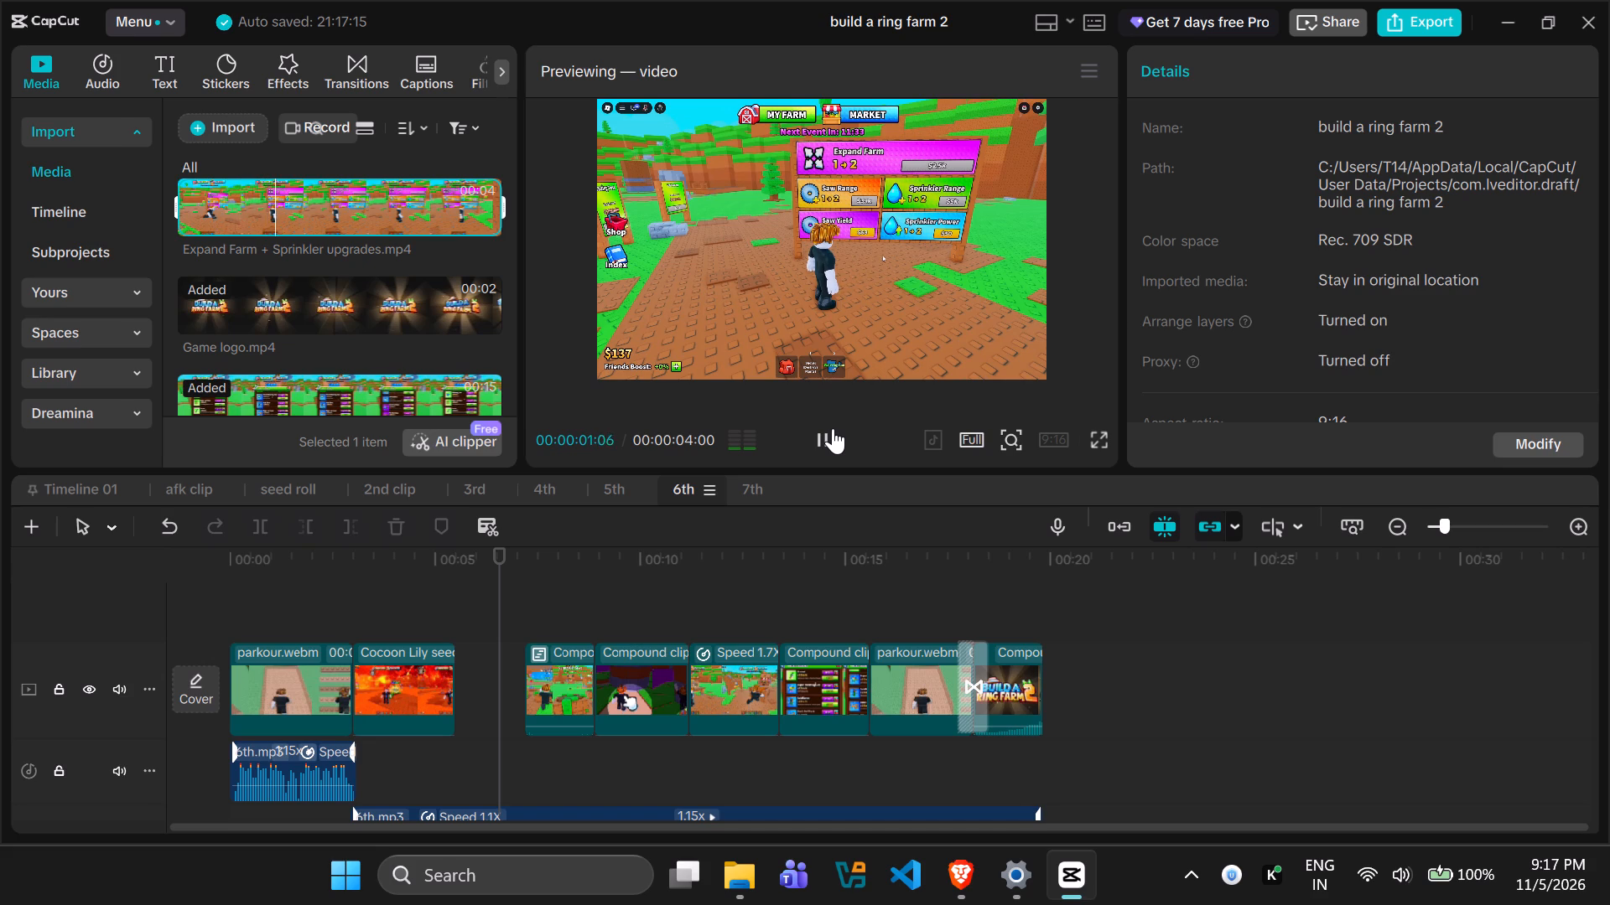
left_click(833, 428)
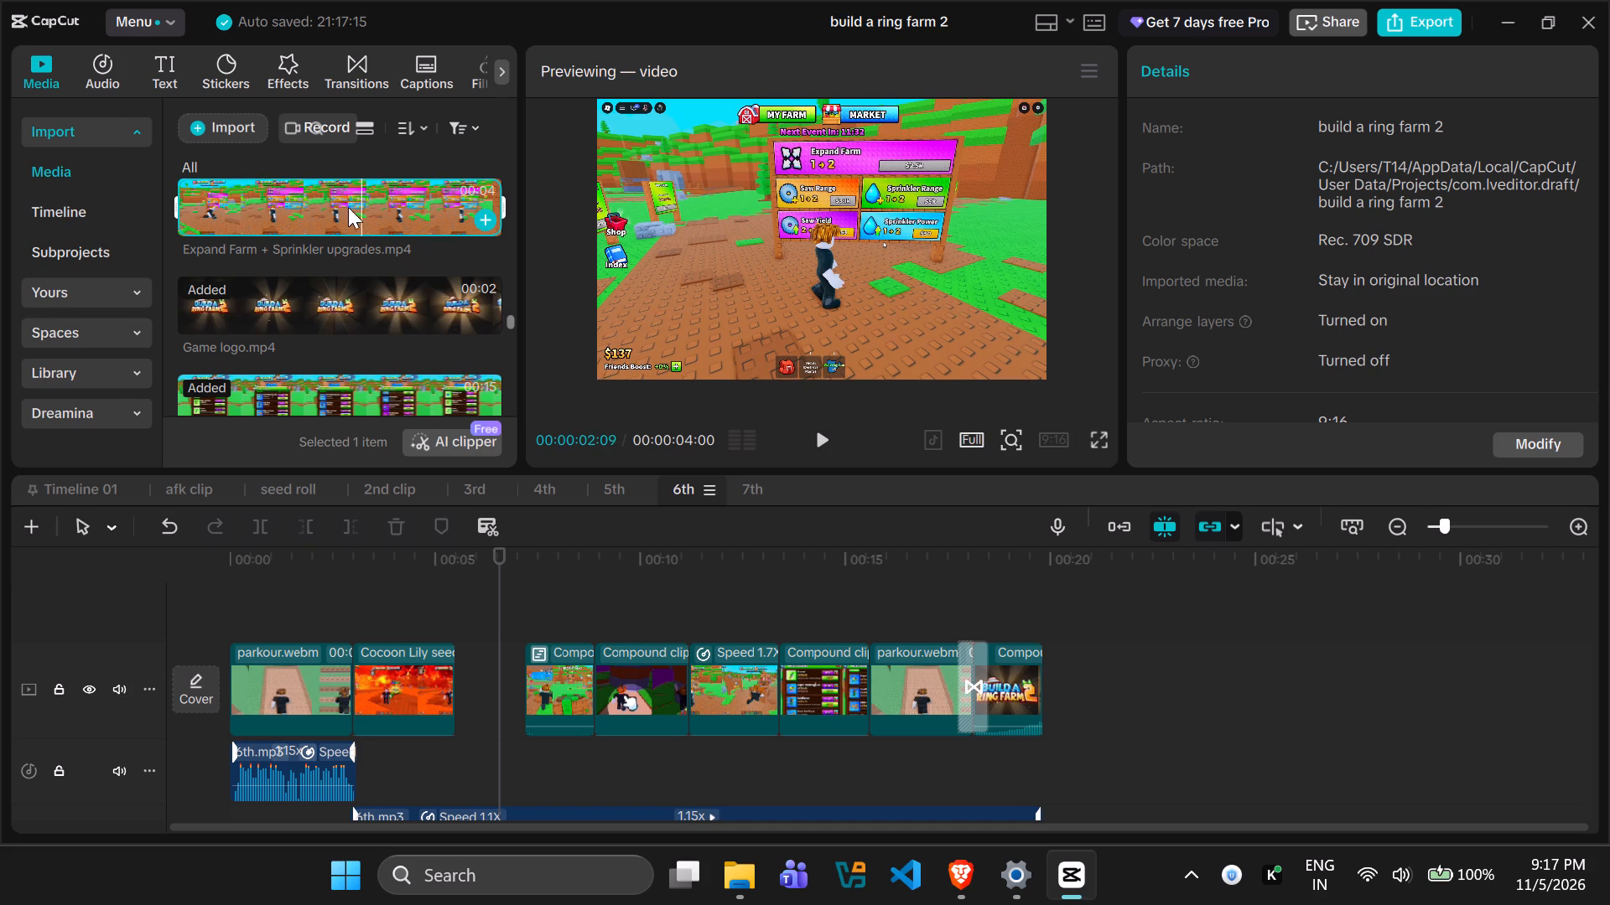
left_click_drag(330, 194, 870, 597)
Move the sunflower compound clip to about 7.0 s and the following compound clip to about 8.7 s, and play the timeline onward.
left_click_drag(566, 715, 501, 714)
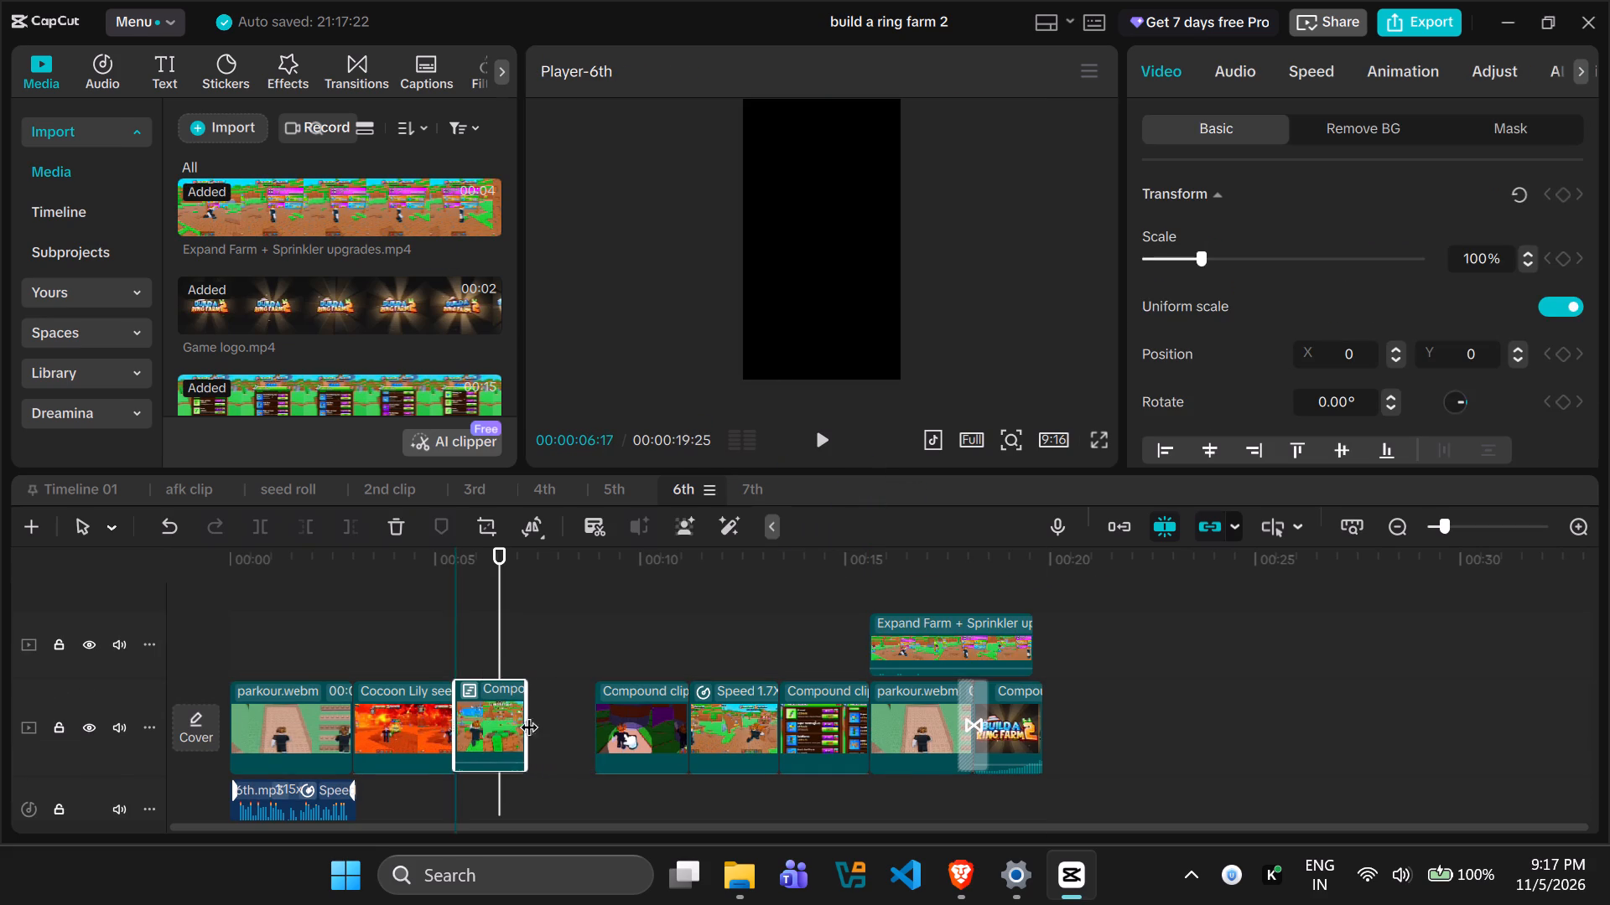
left_click_drag(640, 714, 569, 711)
left_click_drag(569, 726, 595, 726)
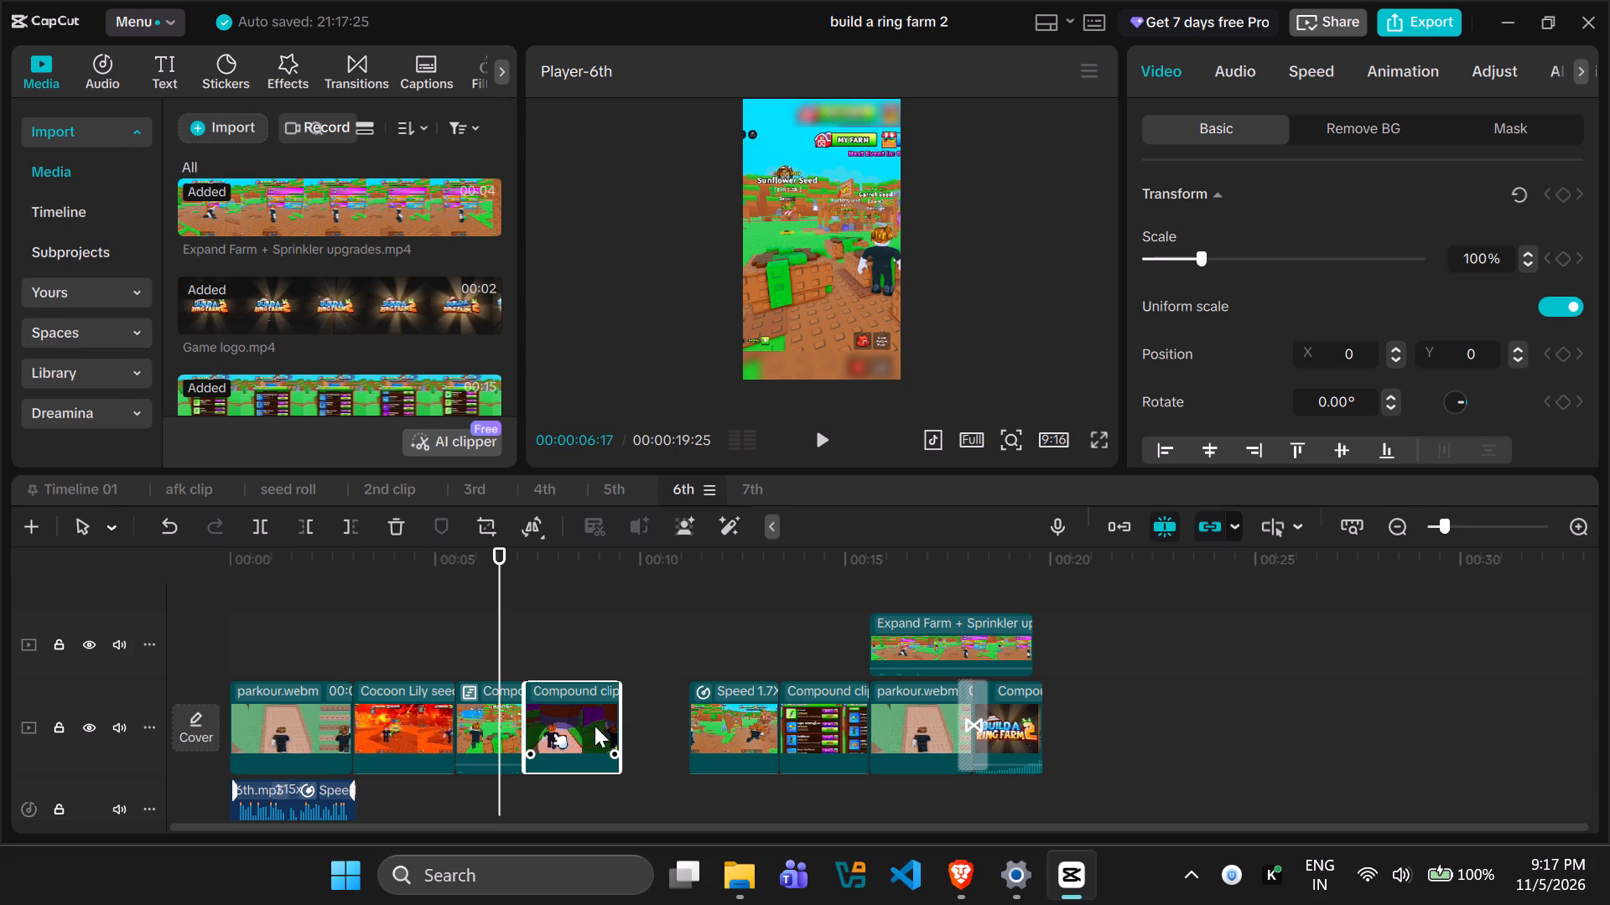
left_click_drag(595, 726, 631, 727)
left_click_drag(501, 623, 428, 613)
key("space")
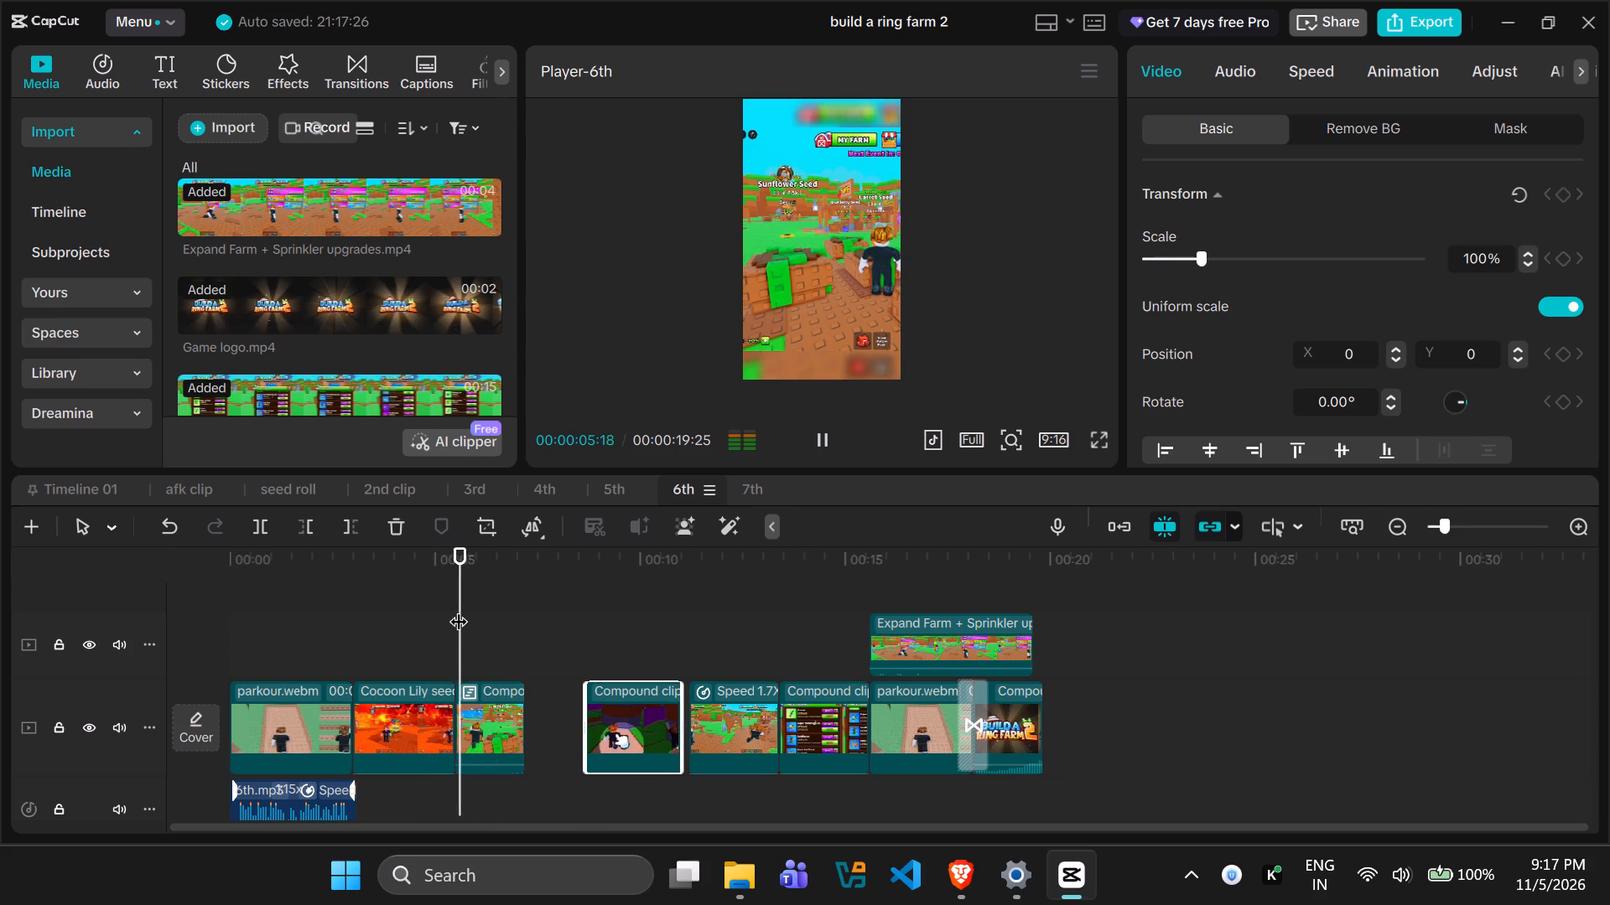
key("space")
left_click_drag(492, 721, 522, 715)
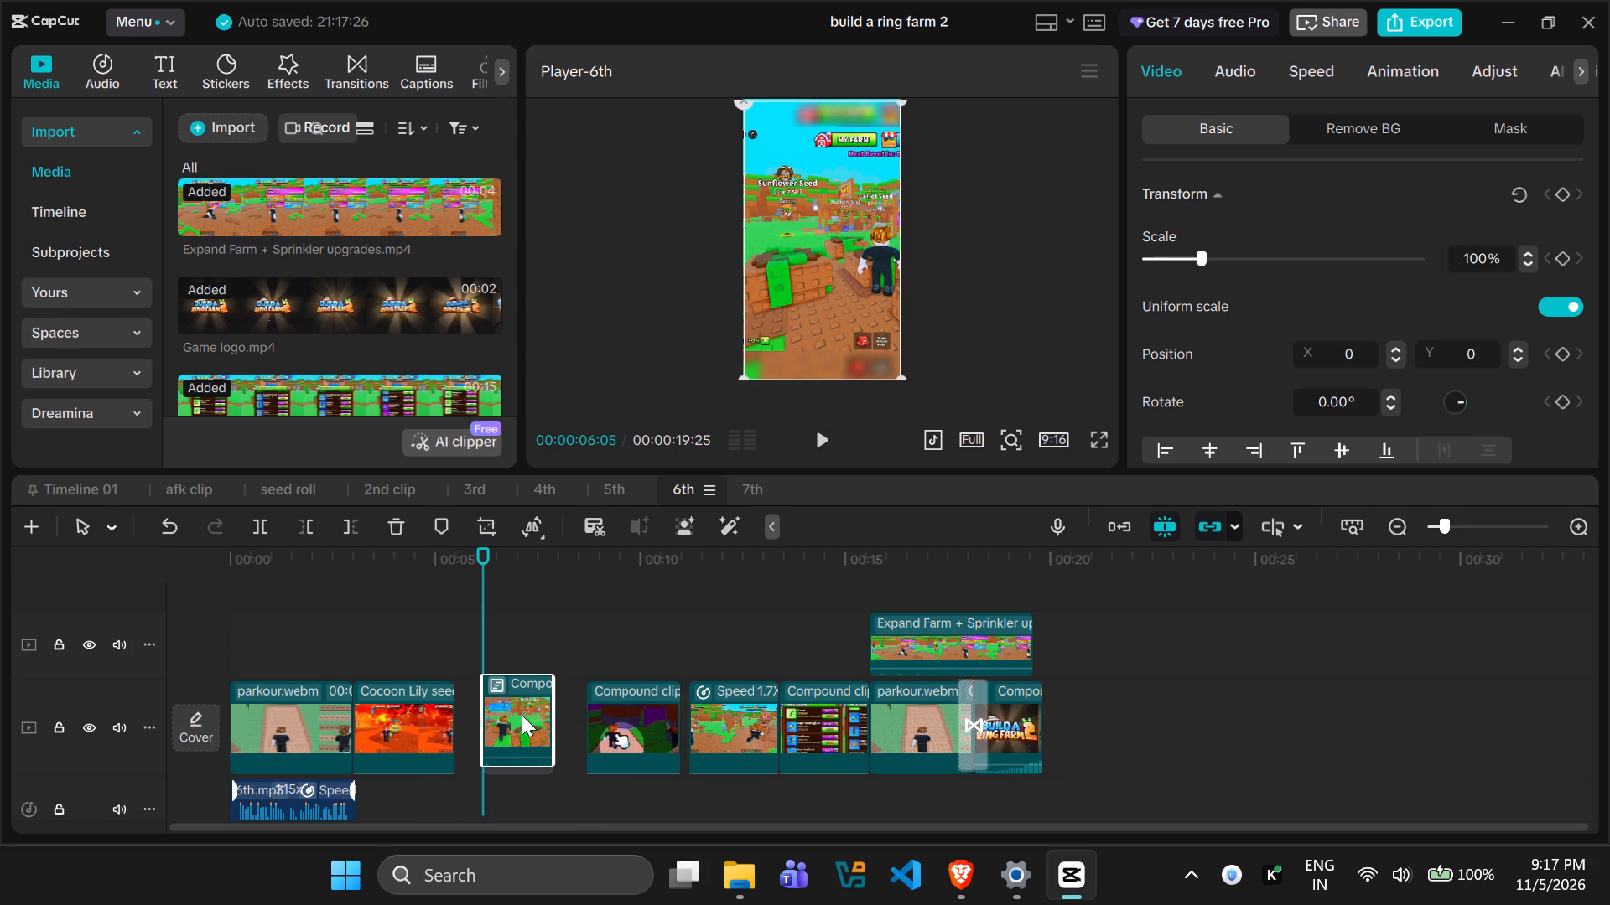
left_click_drag(522, 715, 551, 721)
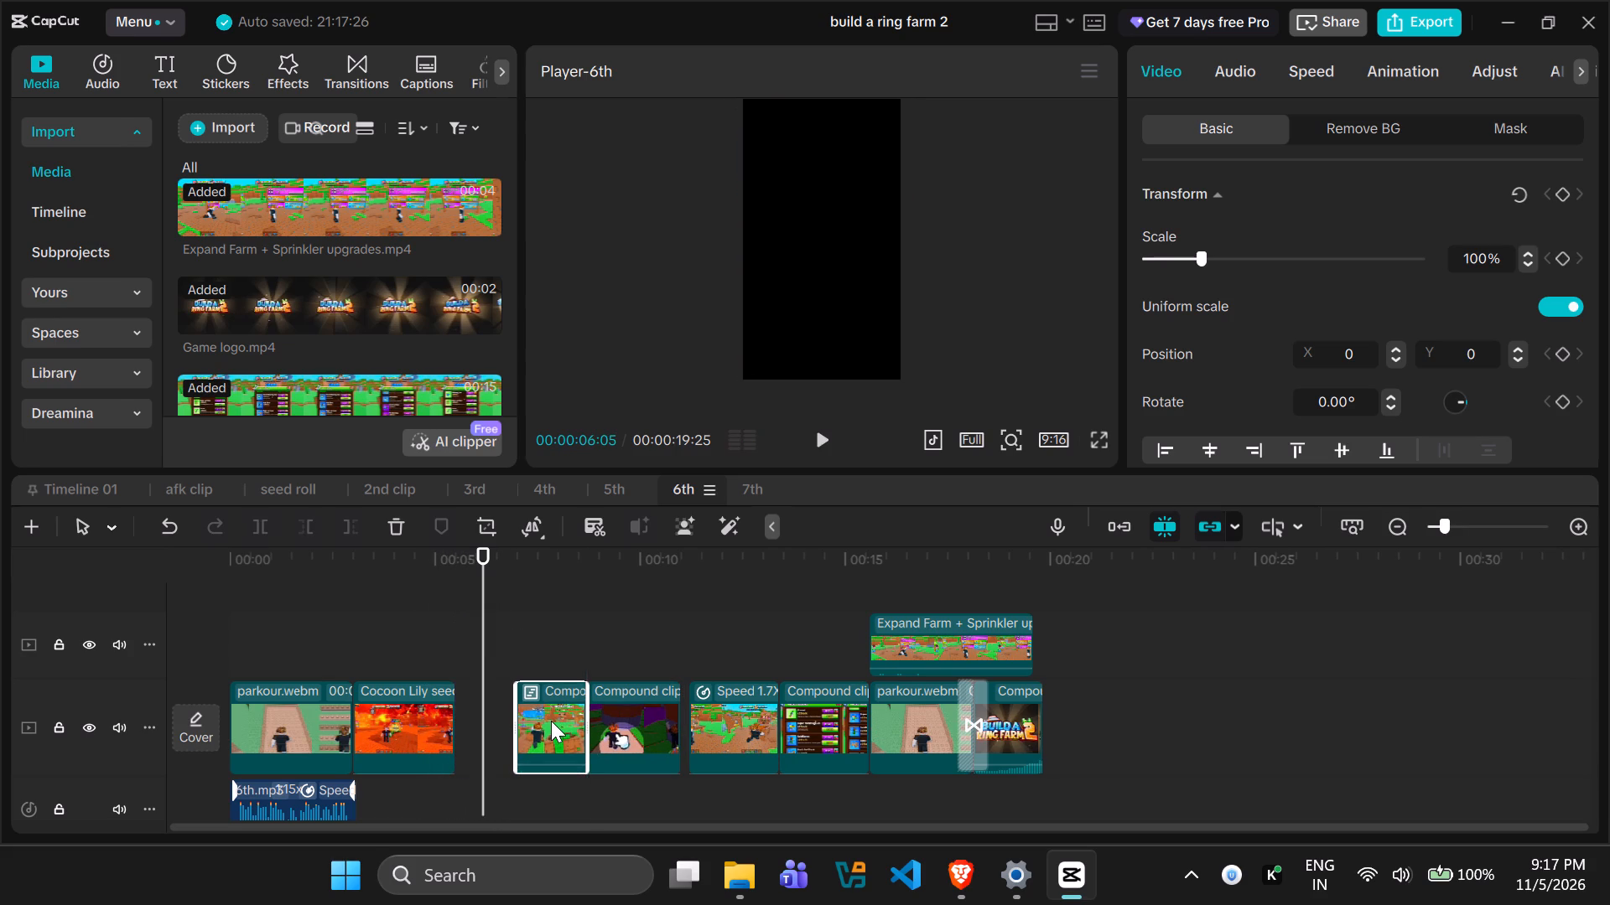
key("space")
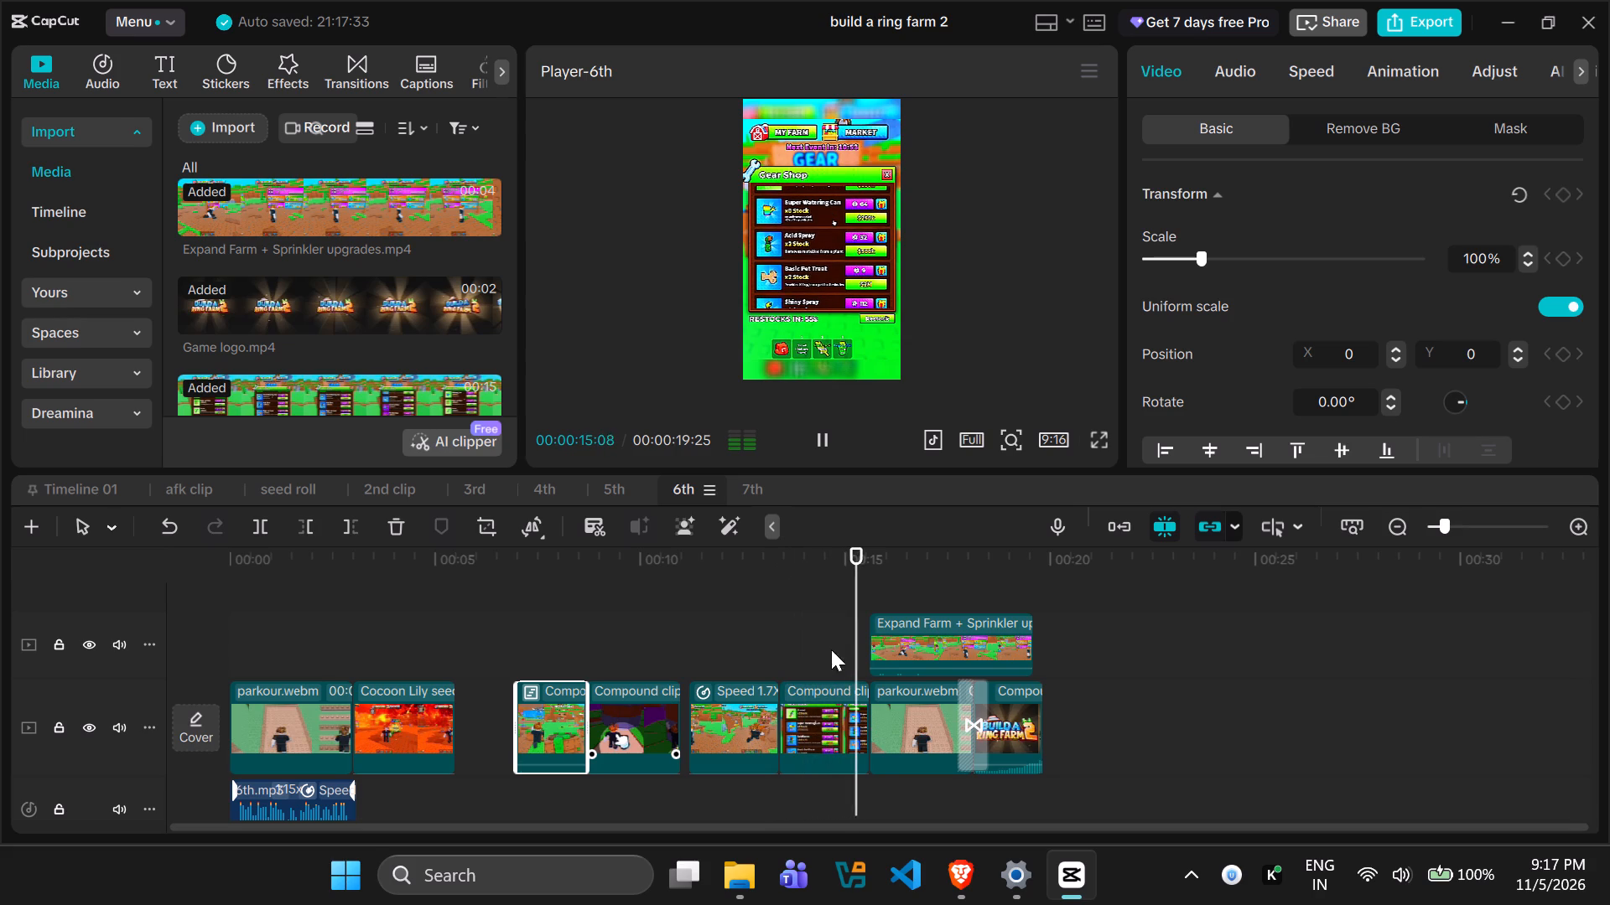
key("space")
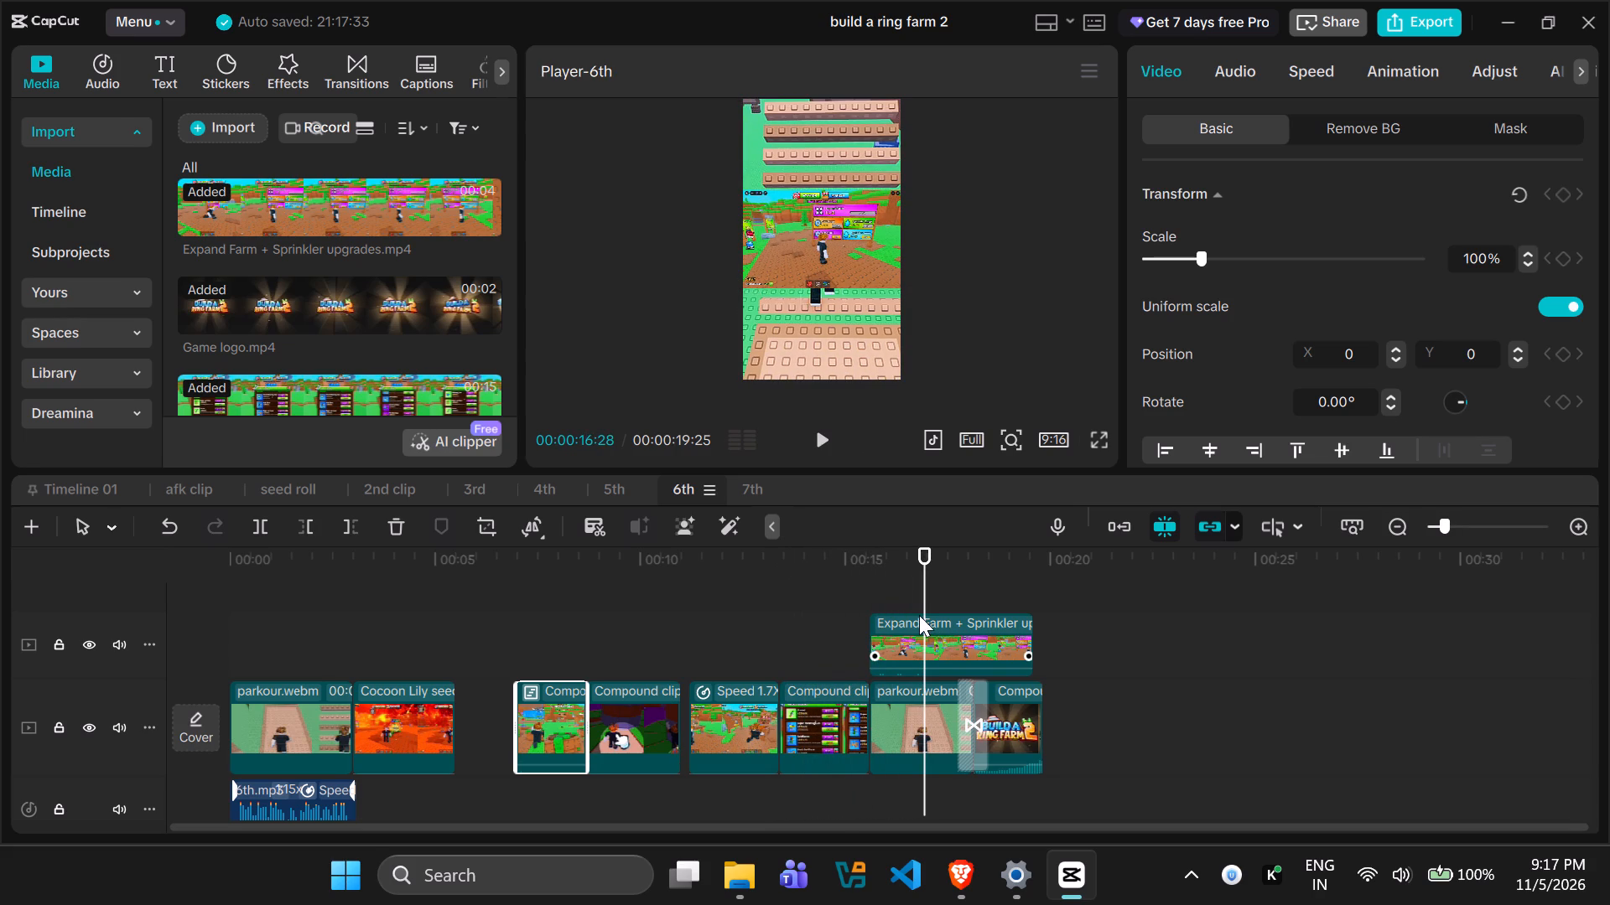
Copy the Expand Farm + Sprinkler upgrades clip from the 6th timeline to the empty Timeline 01, and briefly play it.
left_click(919, 615)
left_click(901, 625)
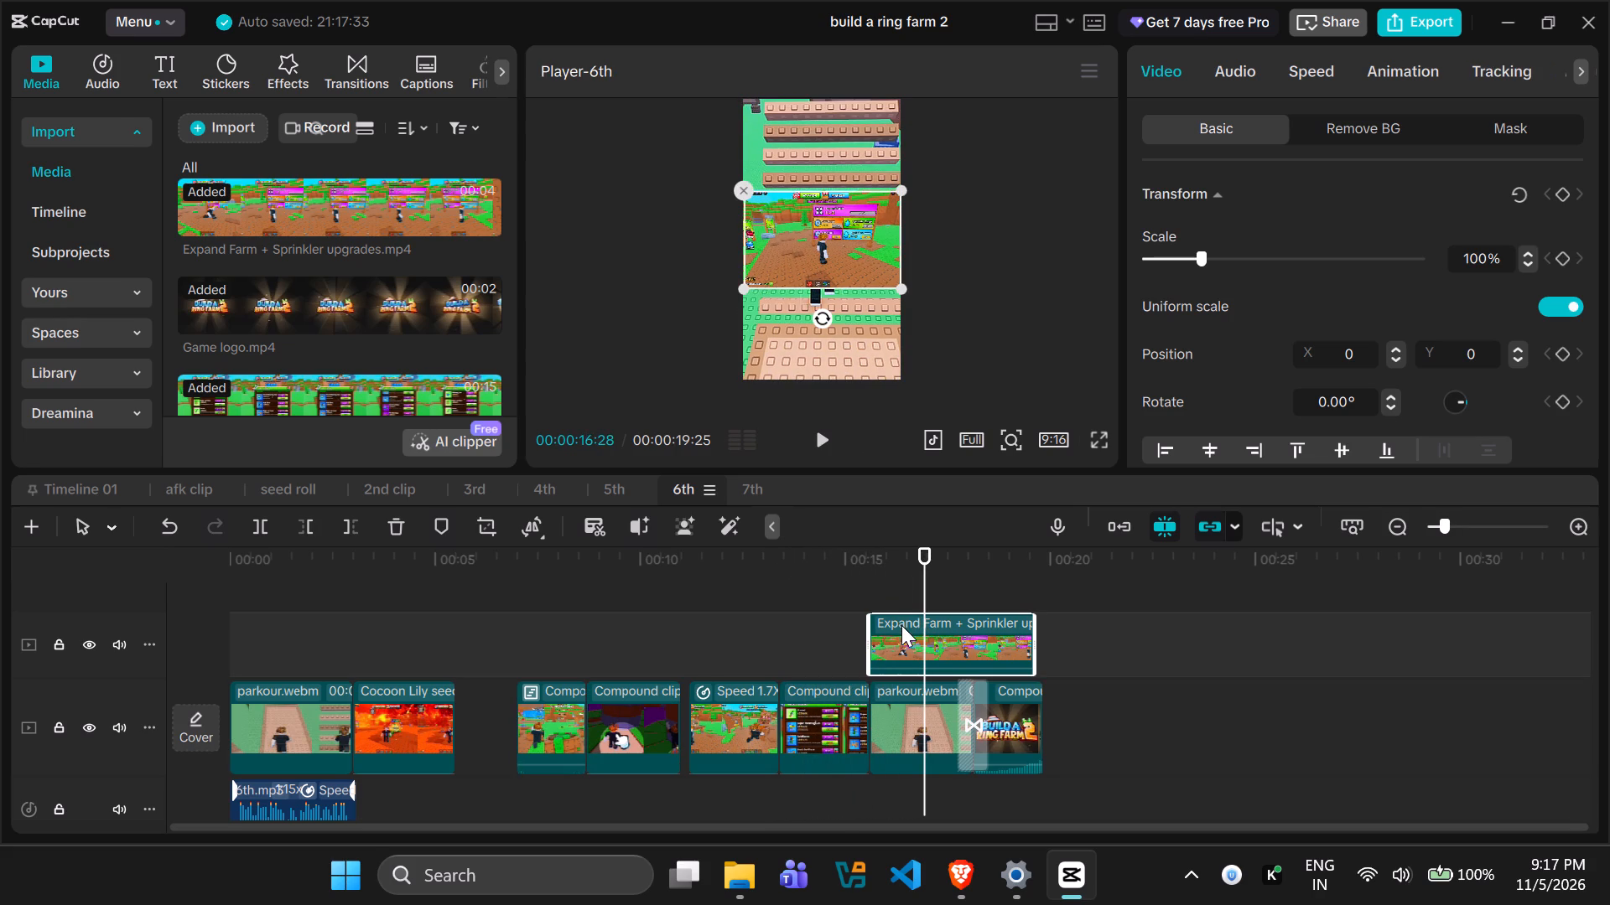
key("ctrl+c")
left_click(77, 492)
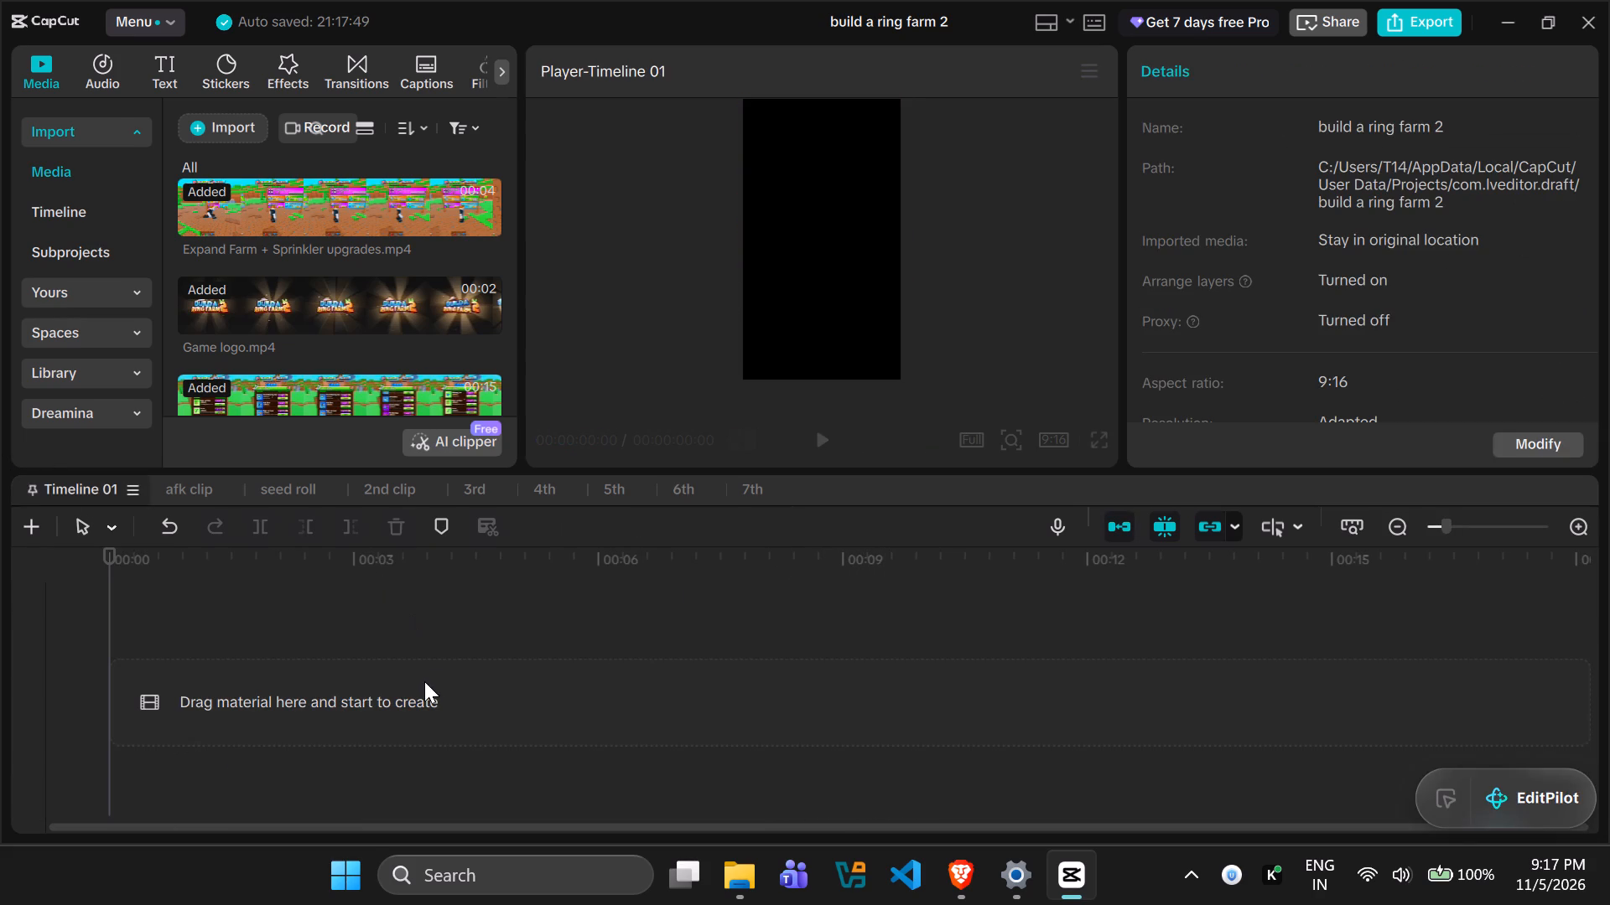
key("ctrl+v")
key("space")
key("space")
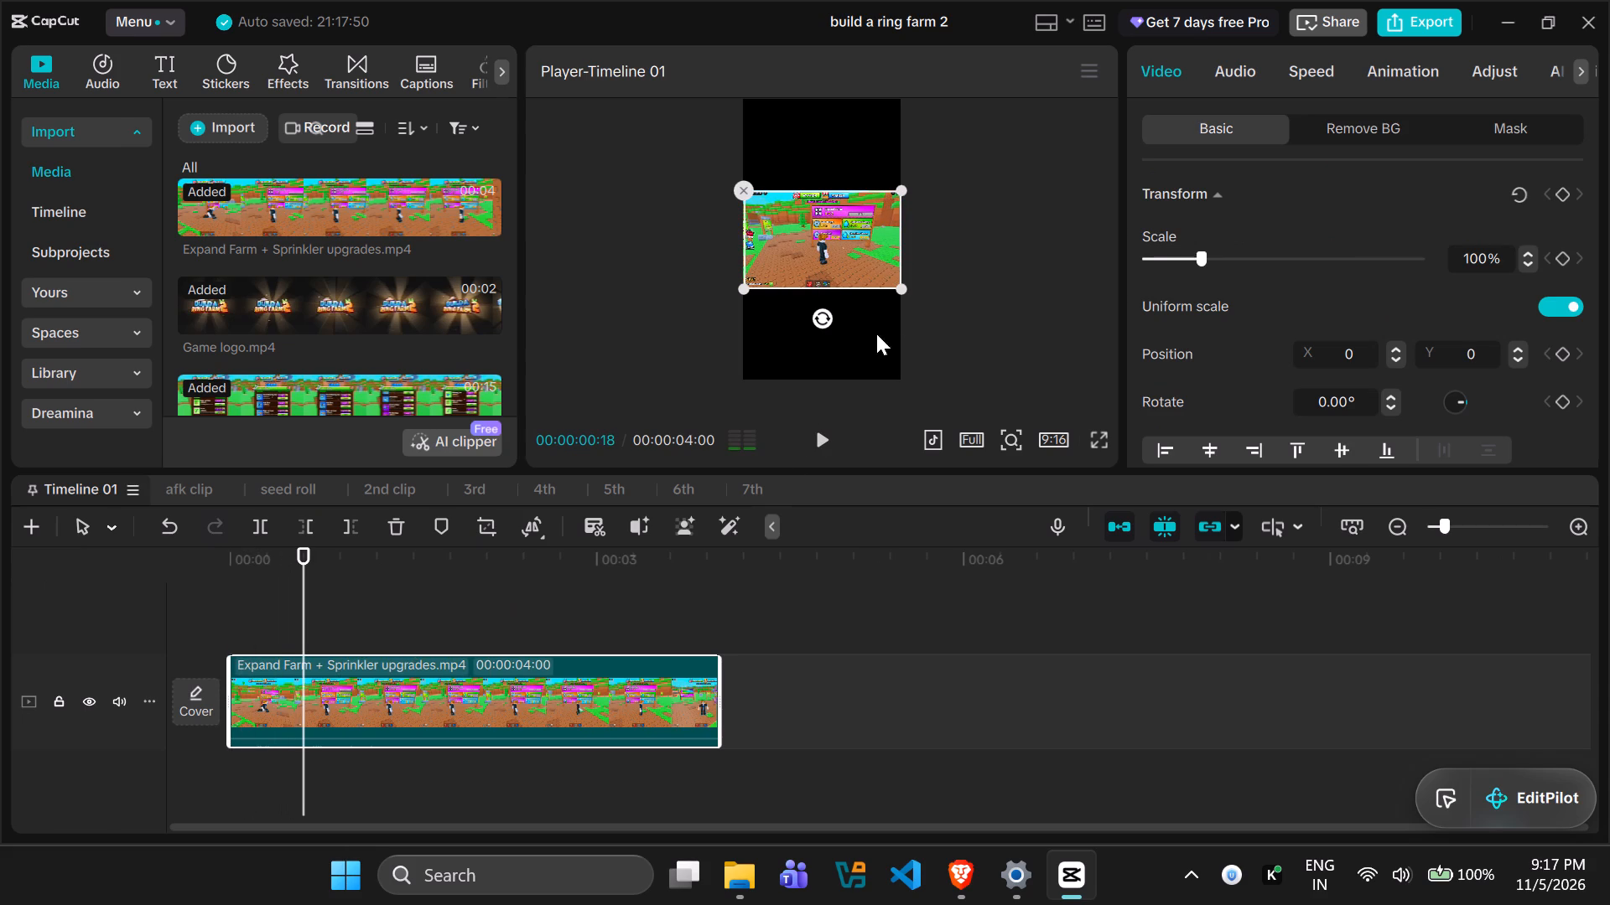
Scale the Expand Farm clip to 285% so it fills the vertical frame, and shift its X position to -353.
left_click_drag(891, 282, 1021, 555)
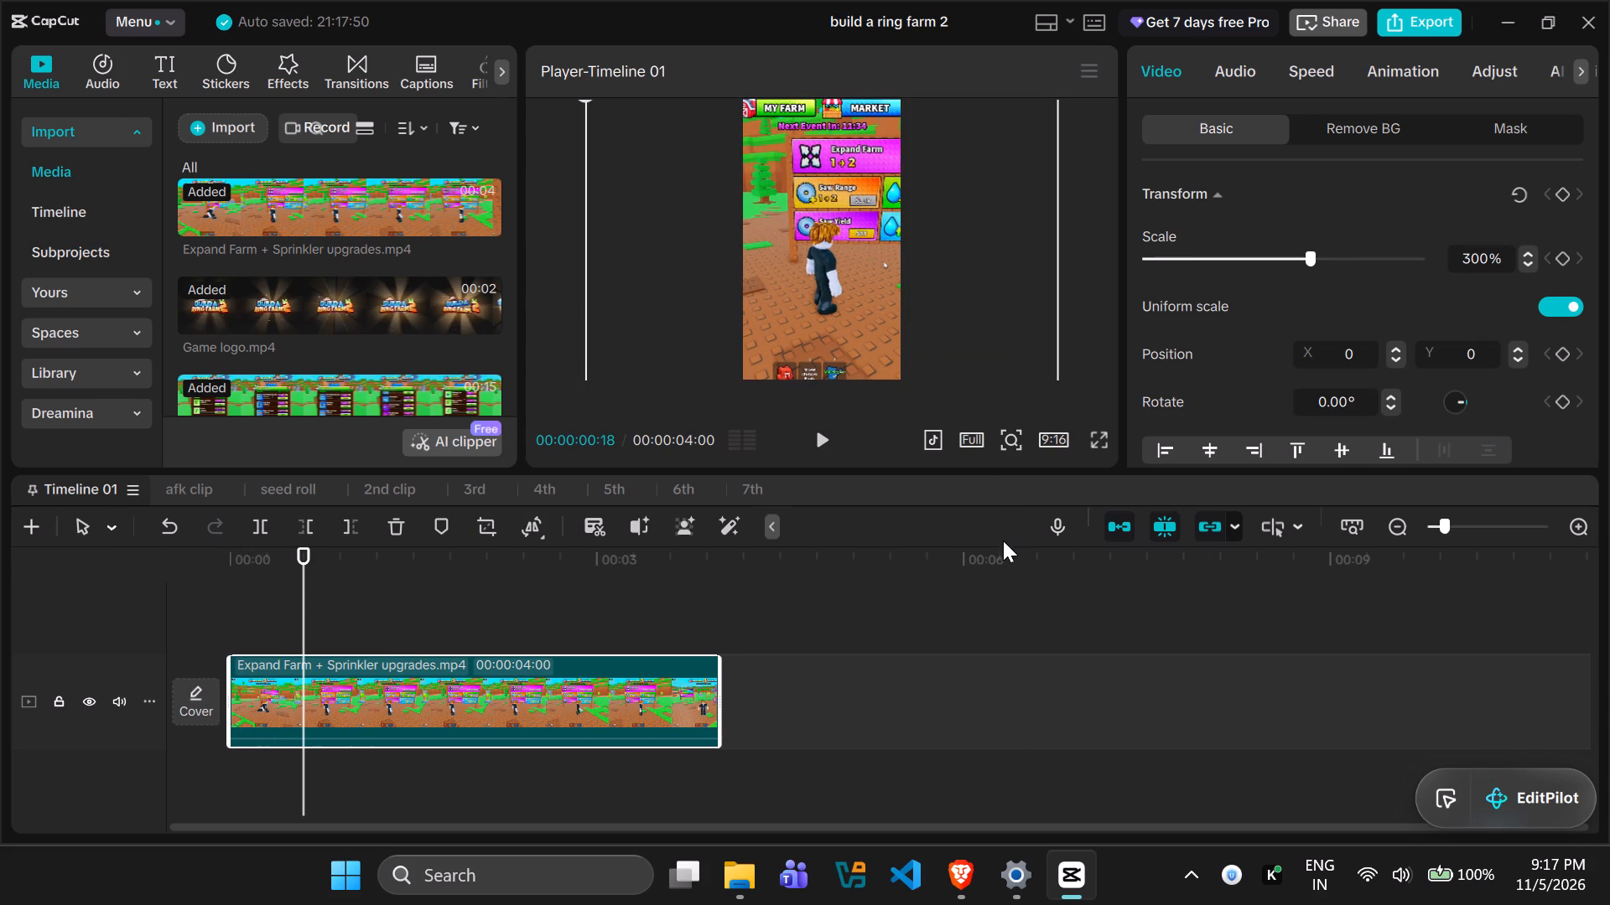
key("ctrl+z")
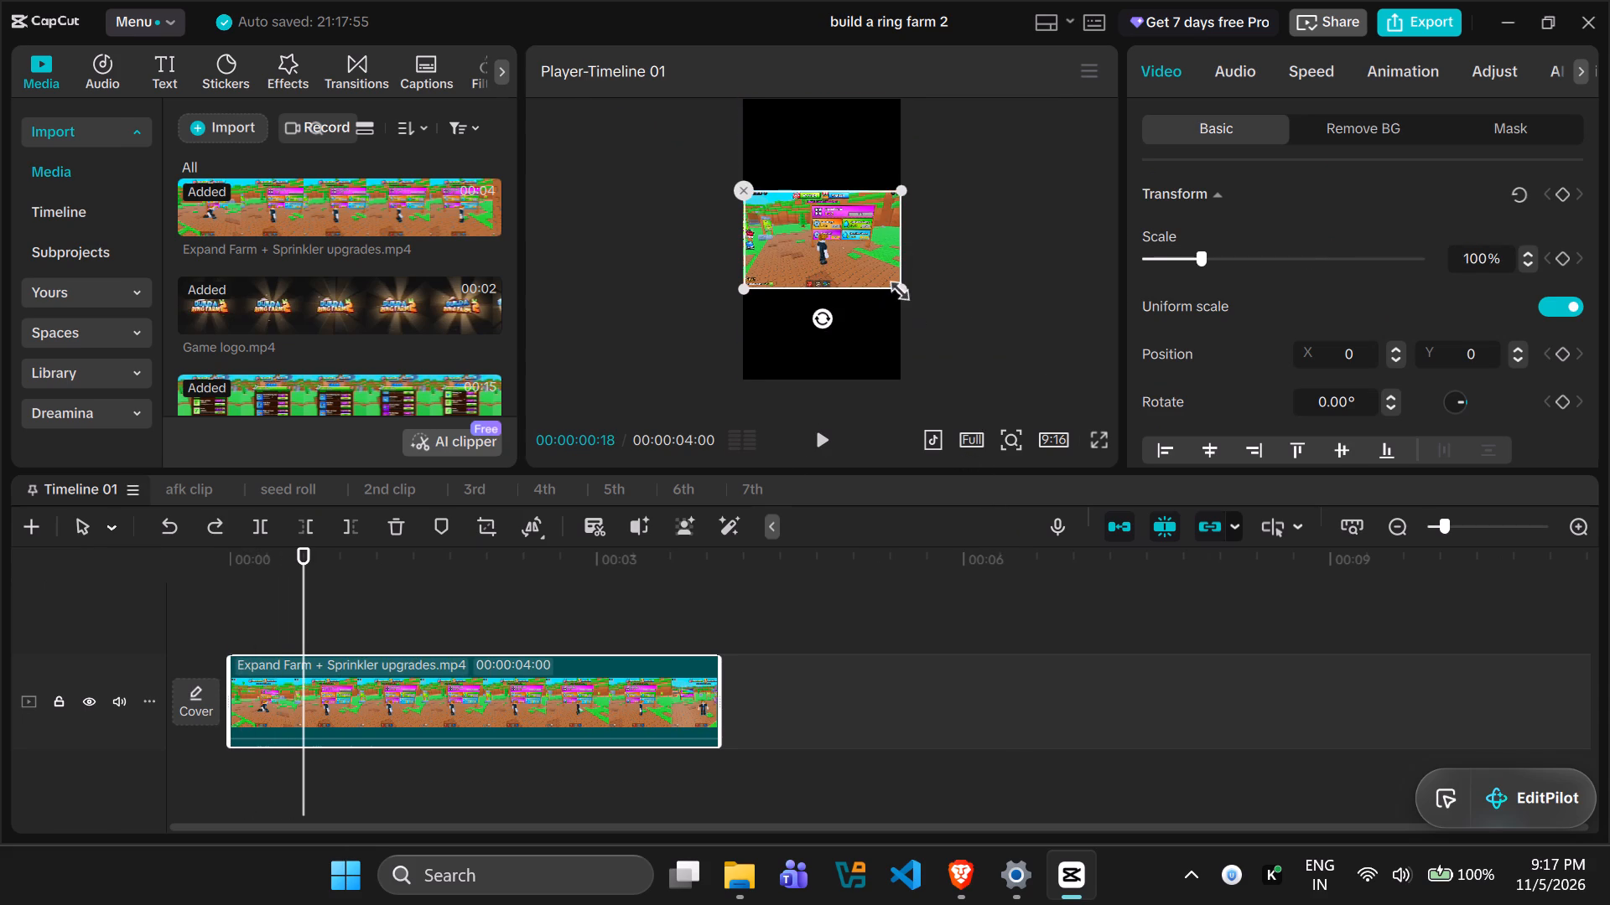
left_click_drag(895, 287, 1047, 502)
left_click_drag(829, 289, 791, 288)
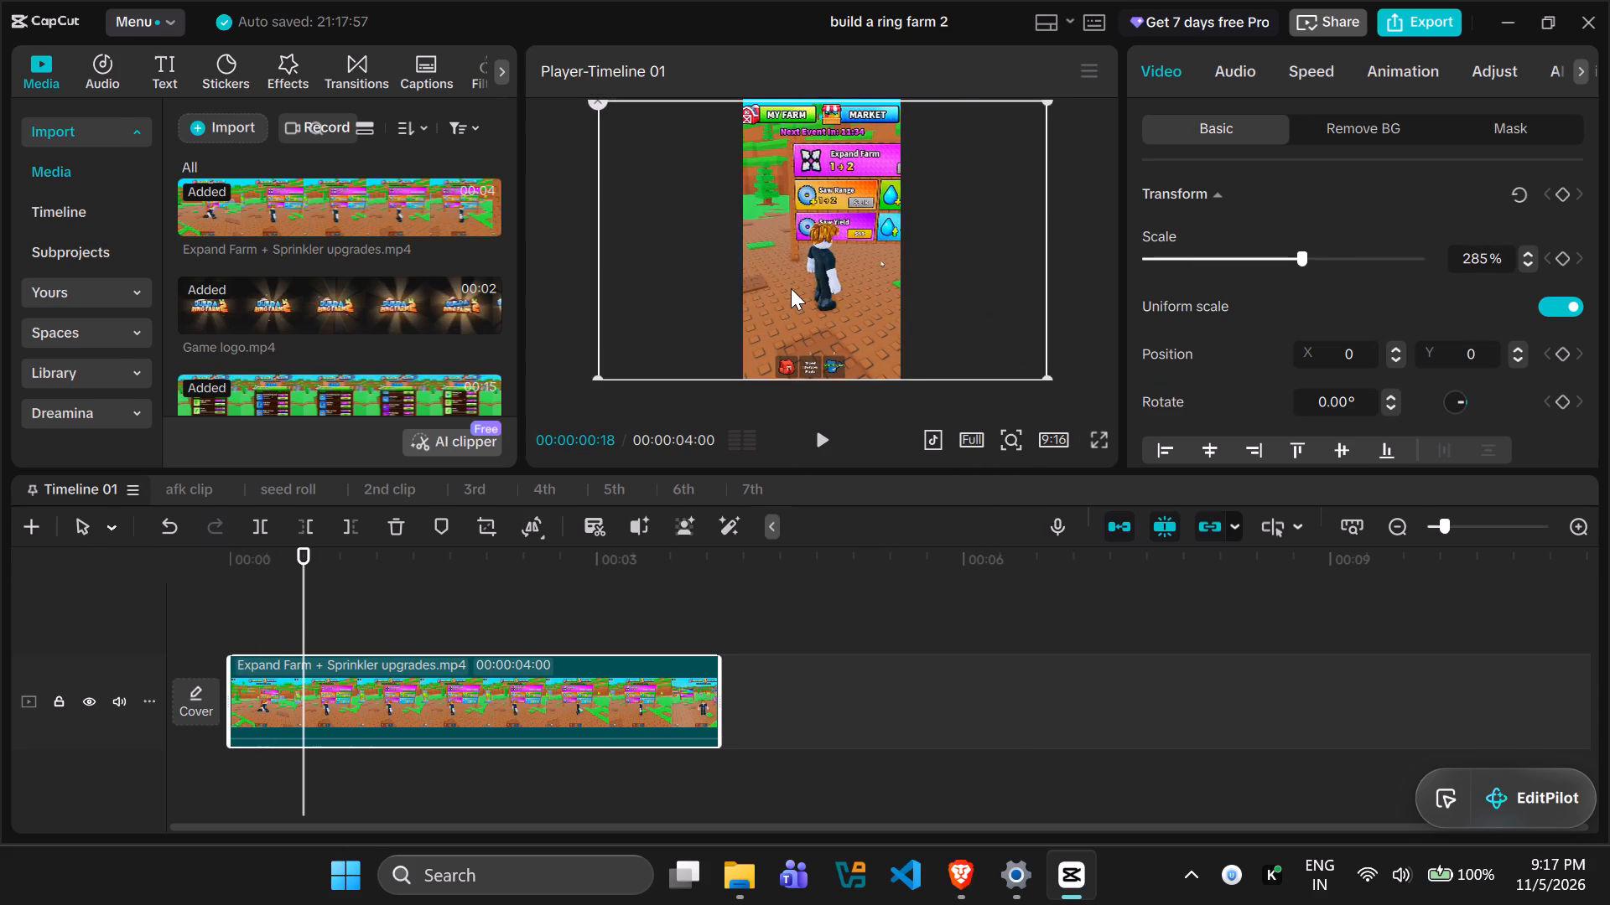
left_click_drag(791, 288, 802, 287)
Trim away everything before 00:00:01:10 from the Expand Farm clip, and split the remaining clip at 00:00:01:07.
left_click_drag(301, 597, 317, 597)
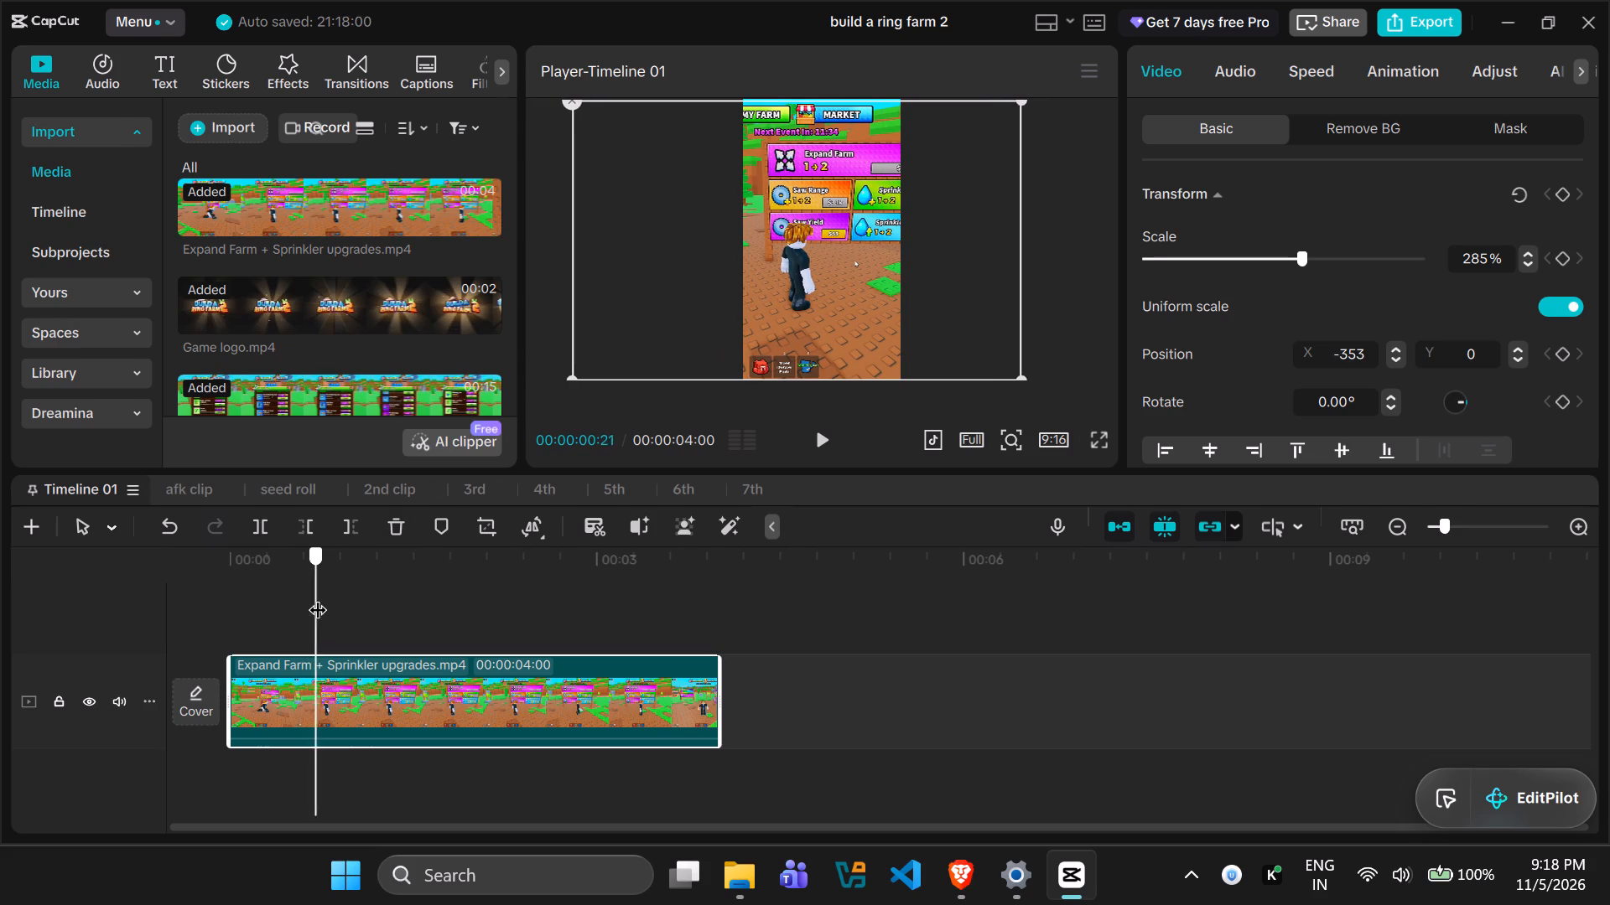
left_click_drag(317, 597, 394, 597)
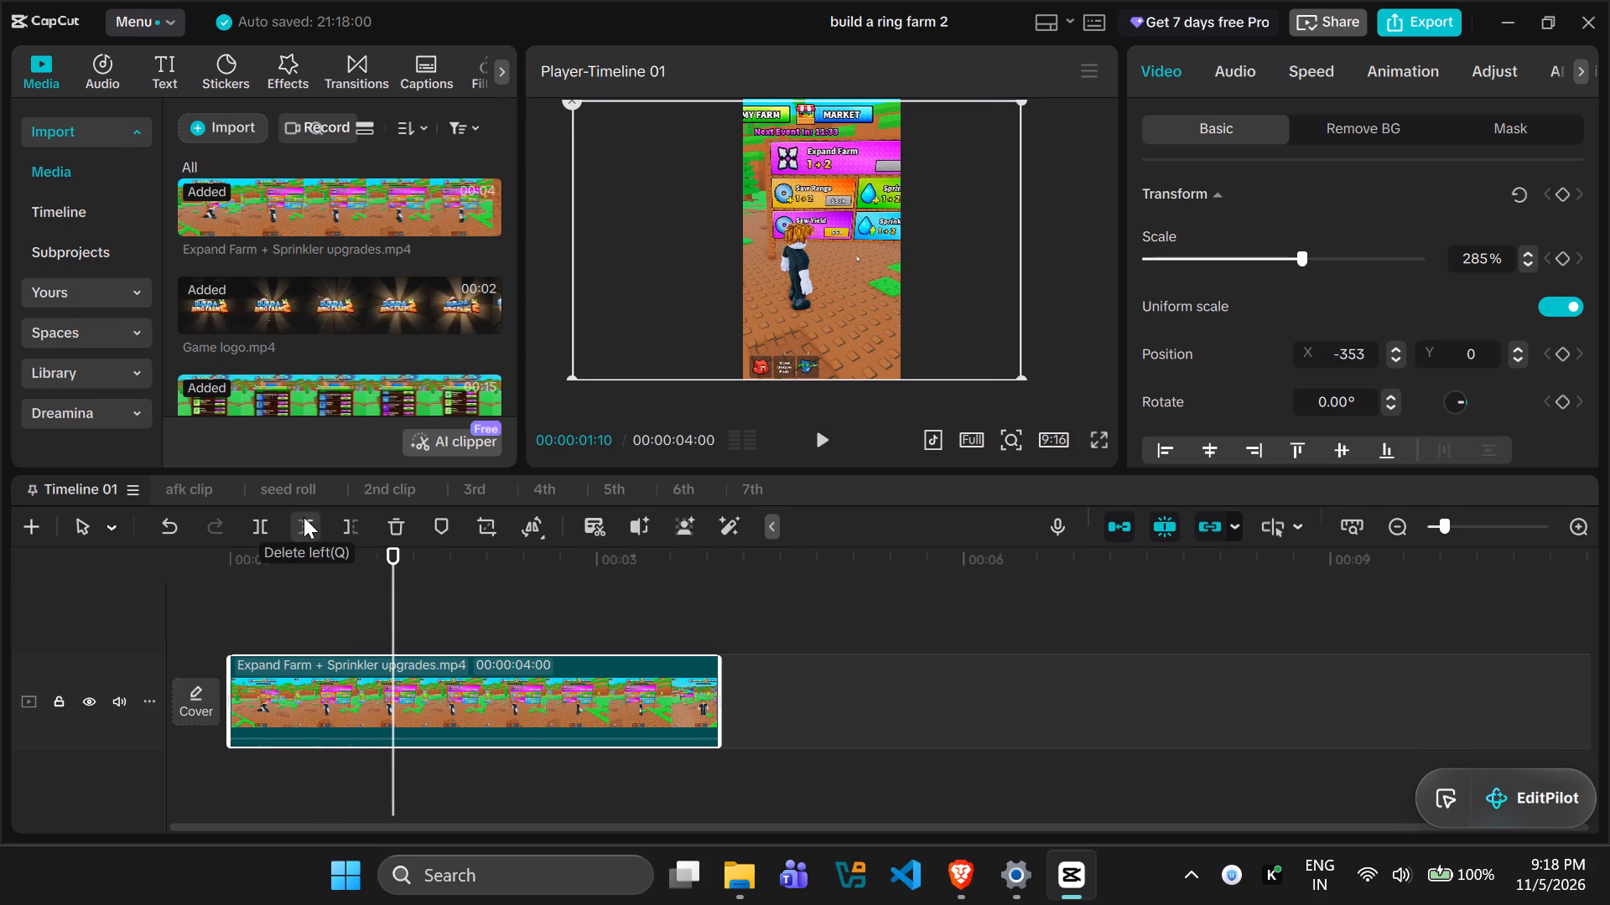
left_click(304, 517)
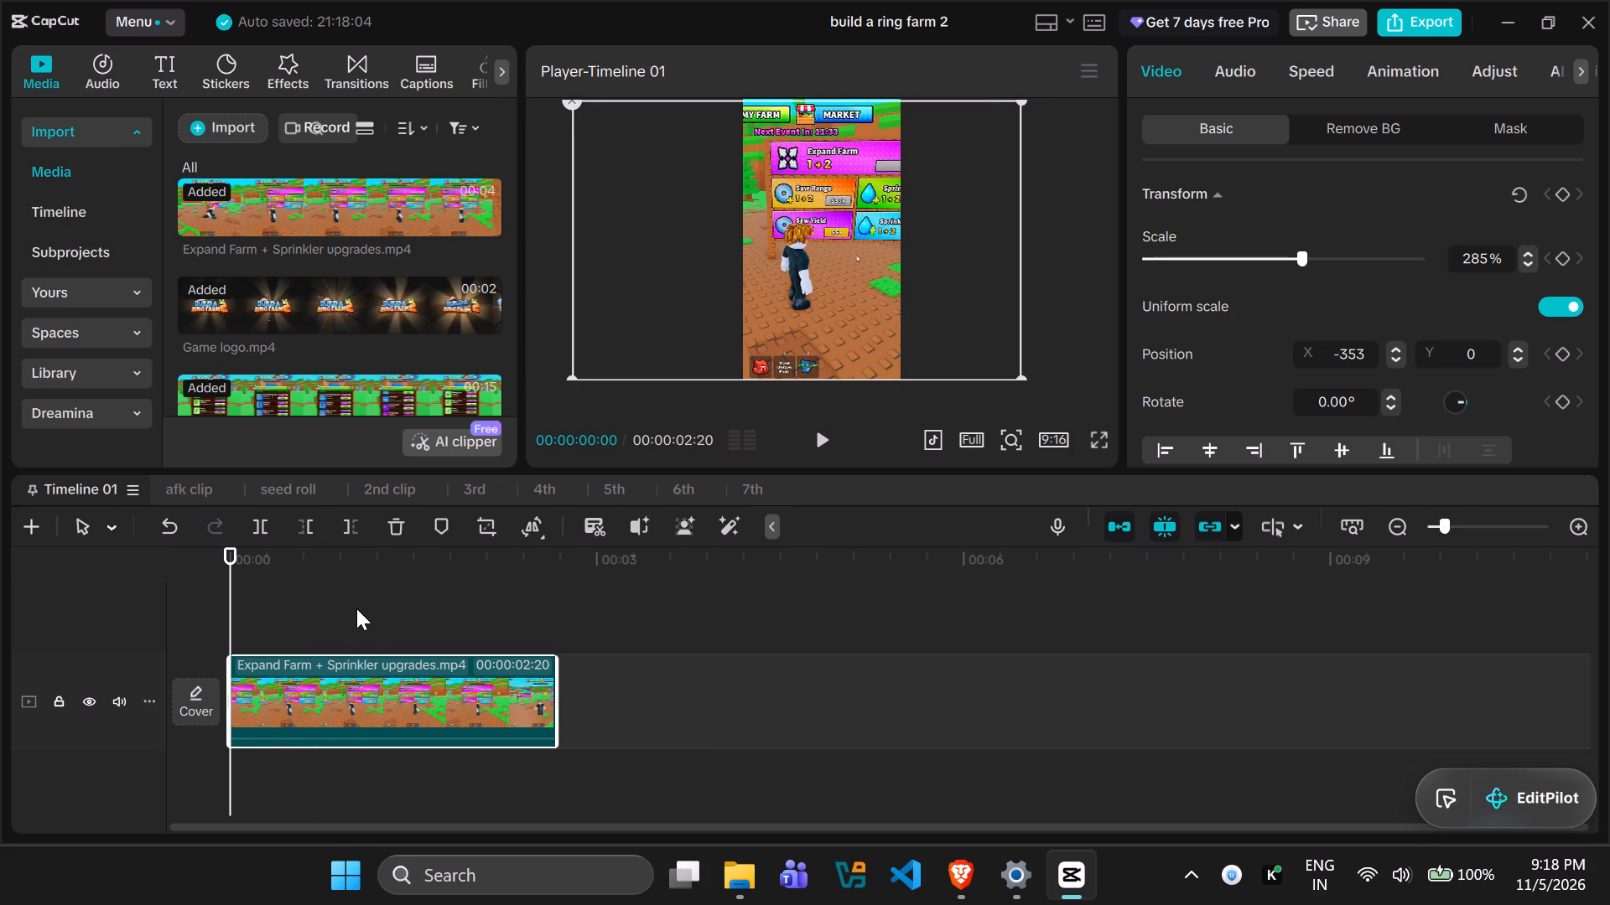
key("space")
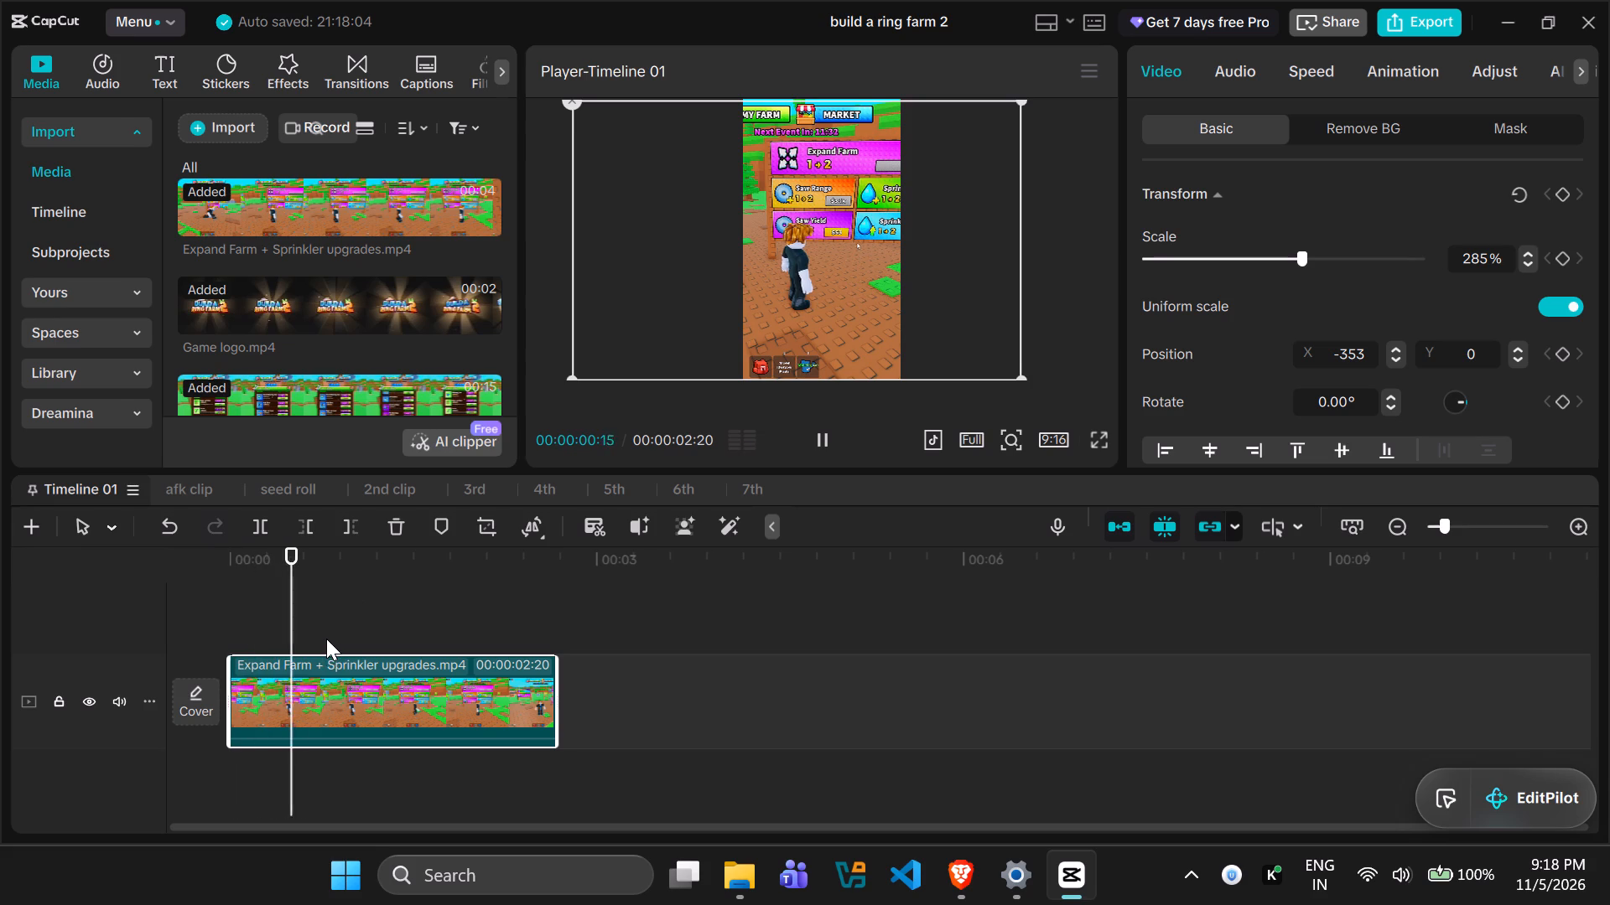
key("space")
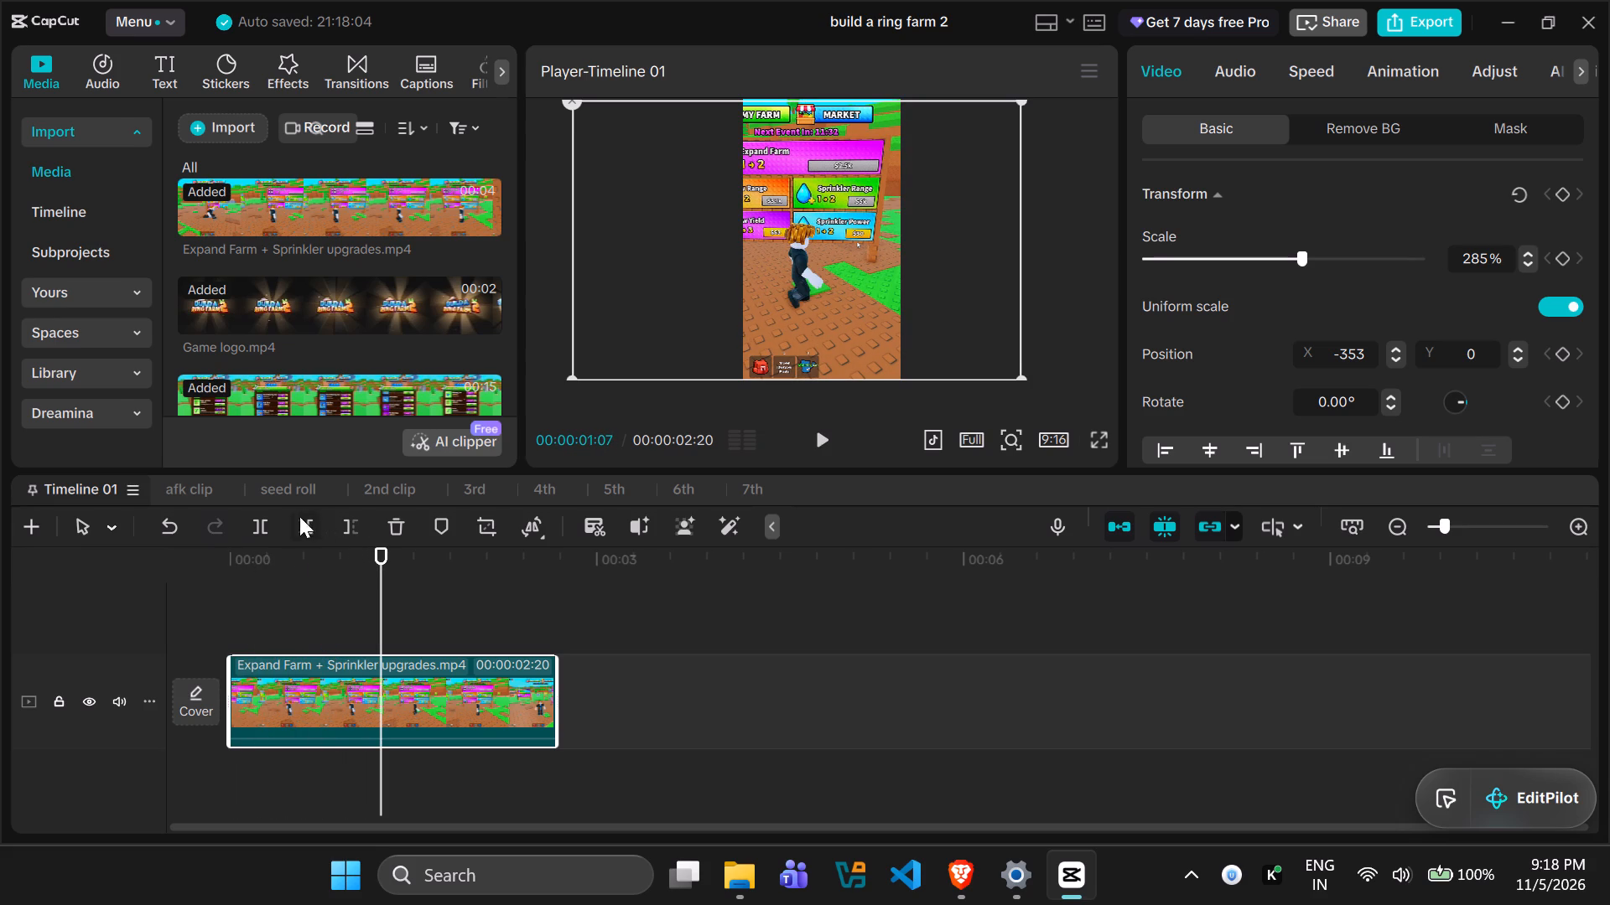
left_click(261, 524)
Copy the first Expand Farm part to the 6th's main track at 00:00:05:15 and extend its end to 00:00:07:00, closing the gap.
left_click(297, 688)
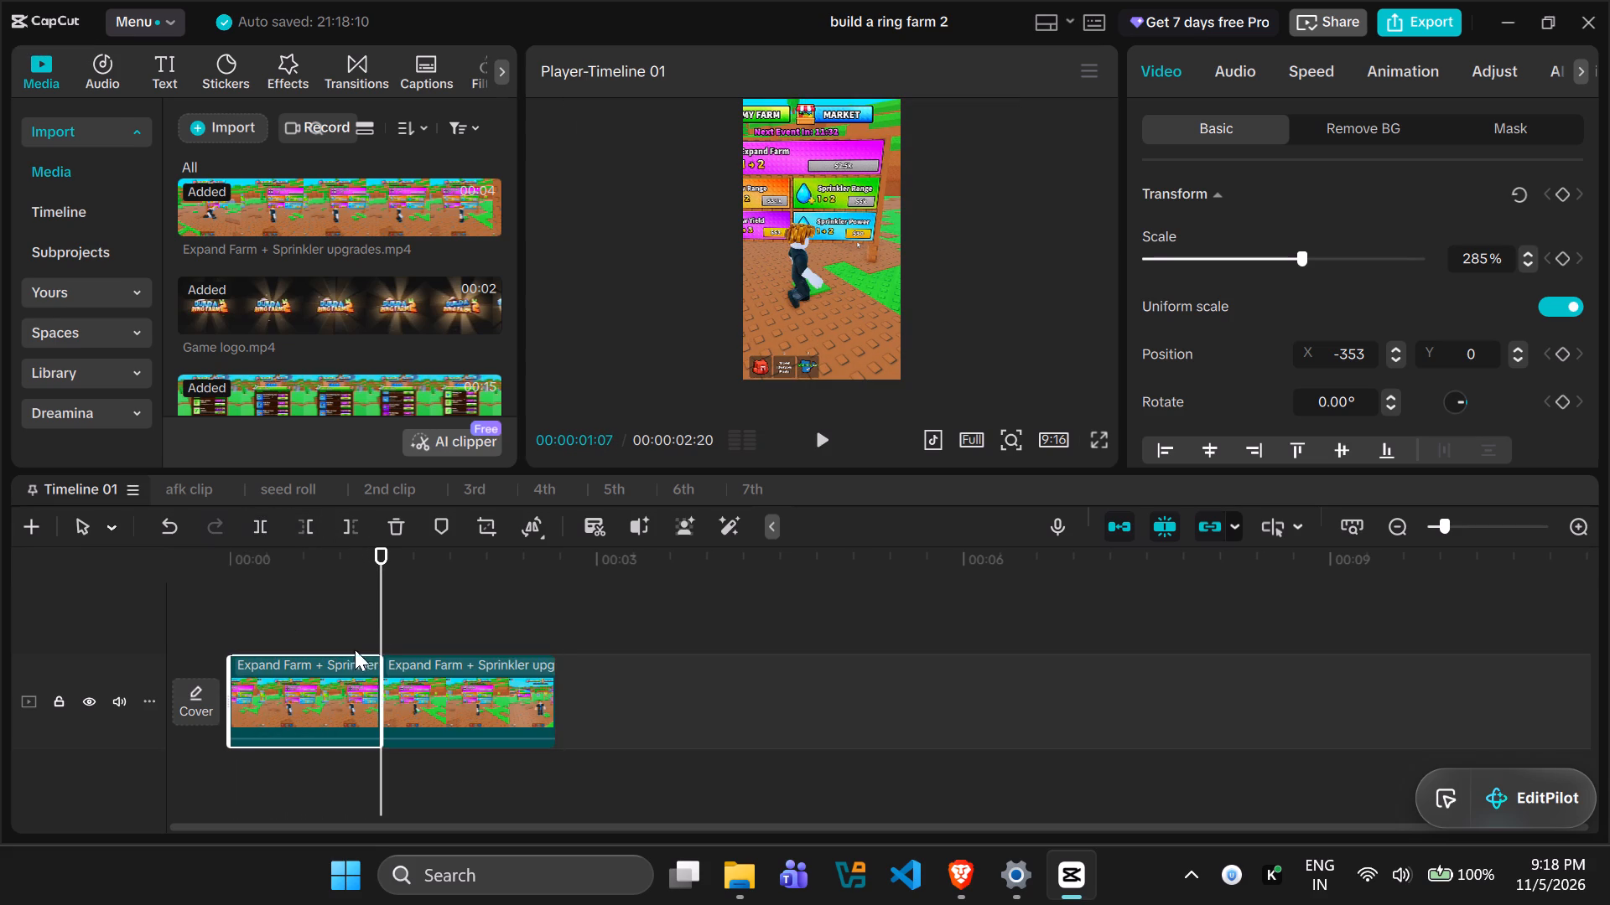
key("ctrl+c")
left_click_drag(662, 473, 673, 484)
left_click(680, 495)
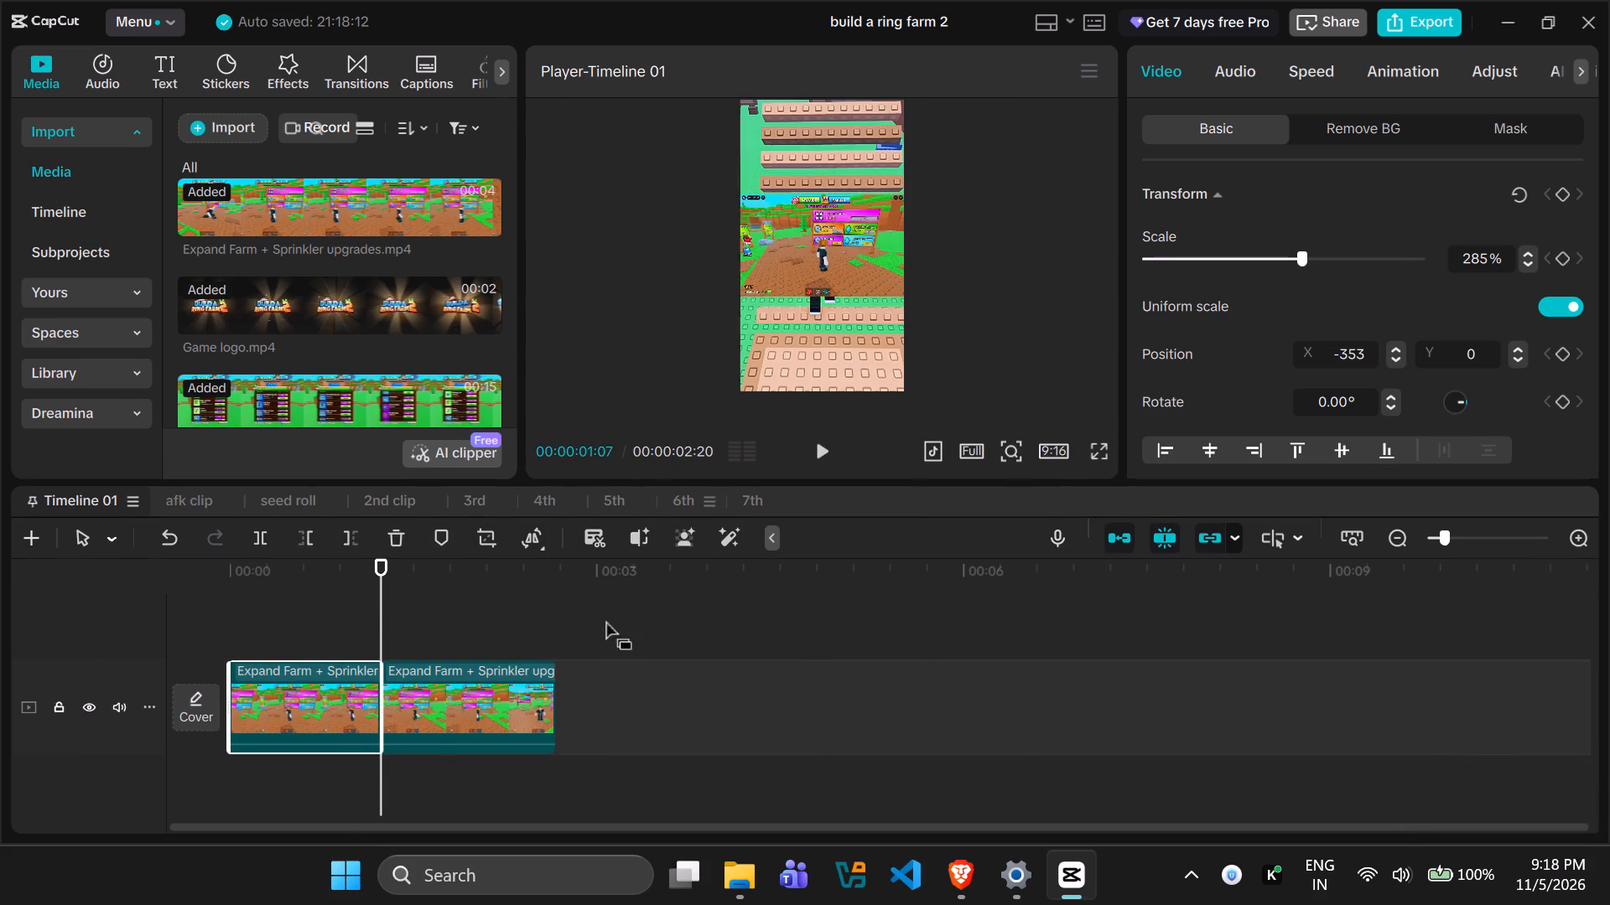
left_click(458, 675)
key("ctrl+v")
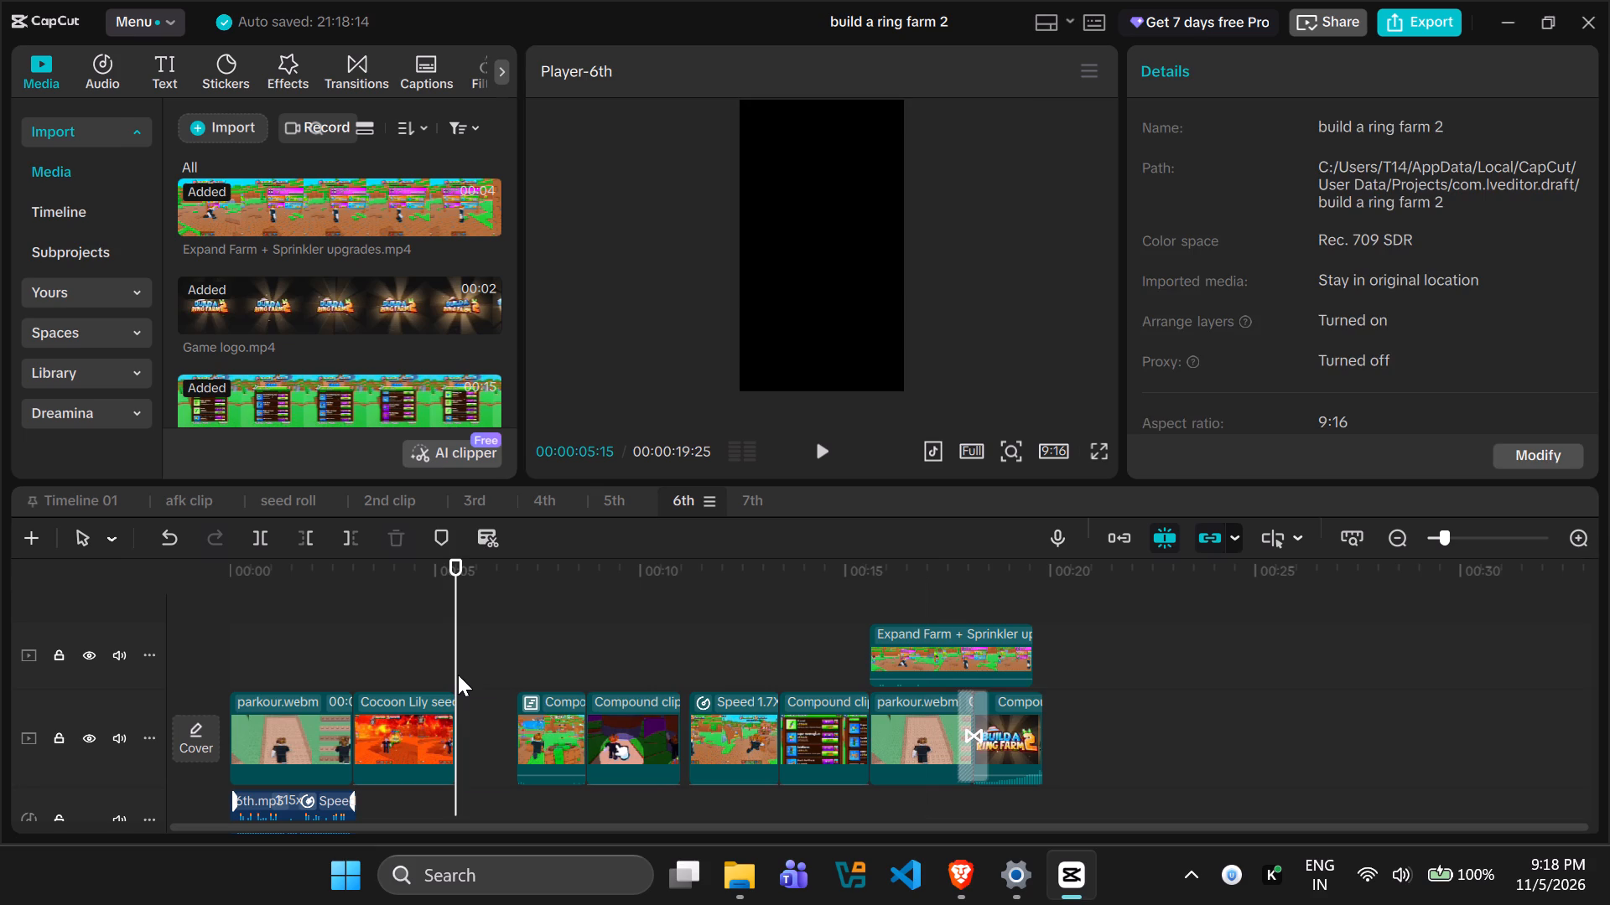
left_click_drag(503, 706, 517, 707)
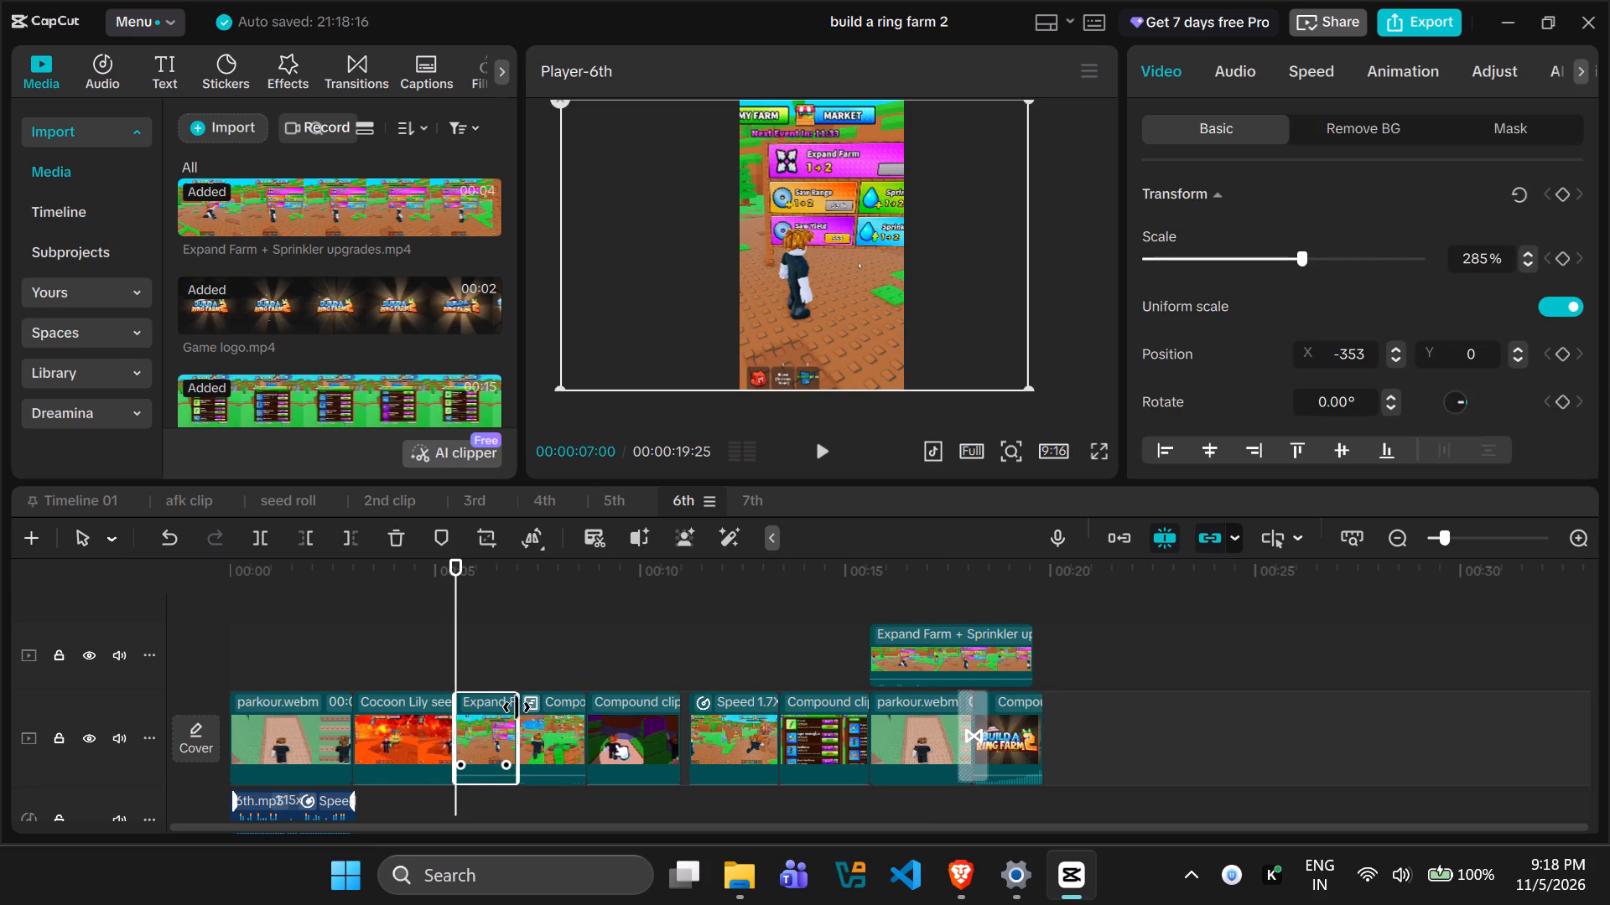
Delete the leftover Expand Farm + Sprinkler upgrades clip from the track above the 6th's main track.
left_click_drag(517, 707, 518, 707)
left_click(878, 647)
key("Delete")
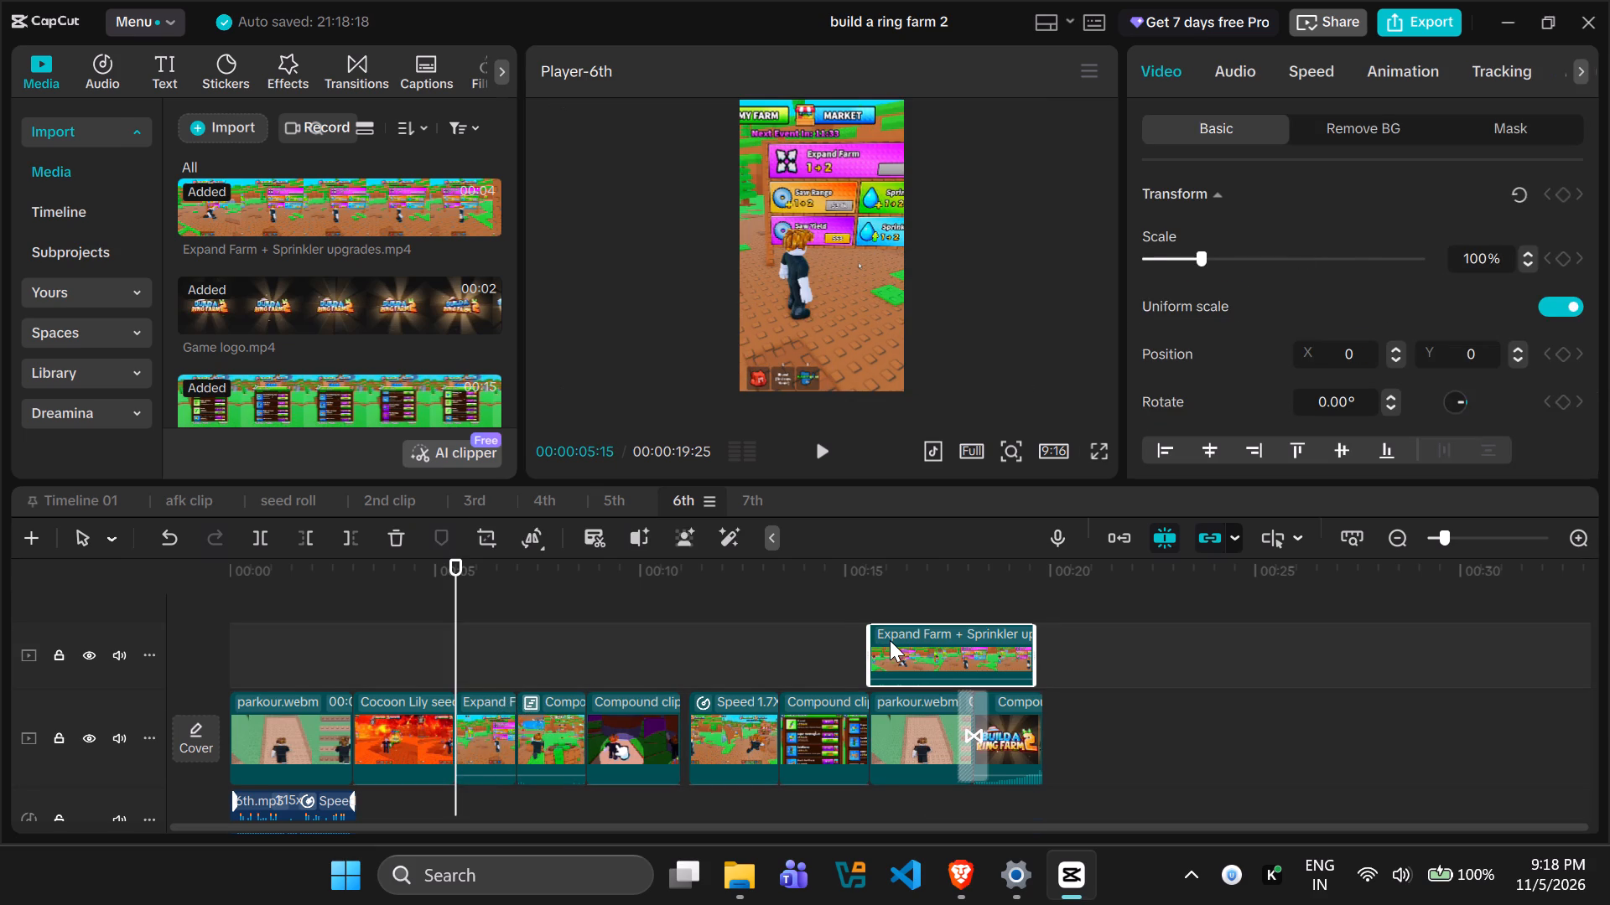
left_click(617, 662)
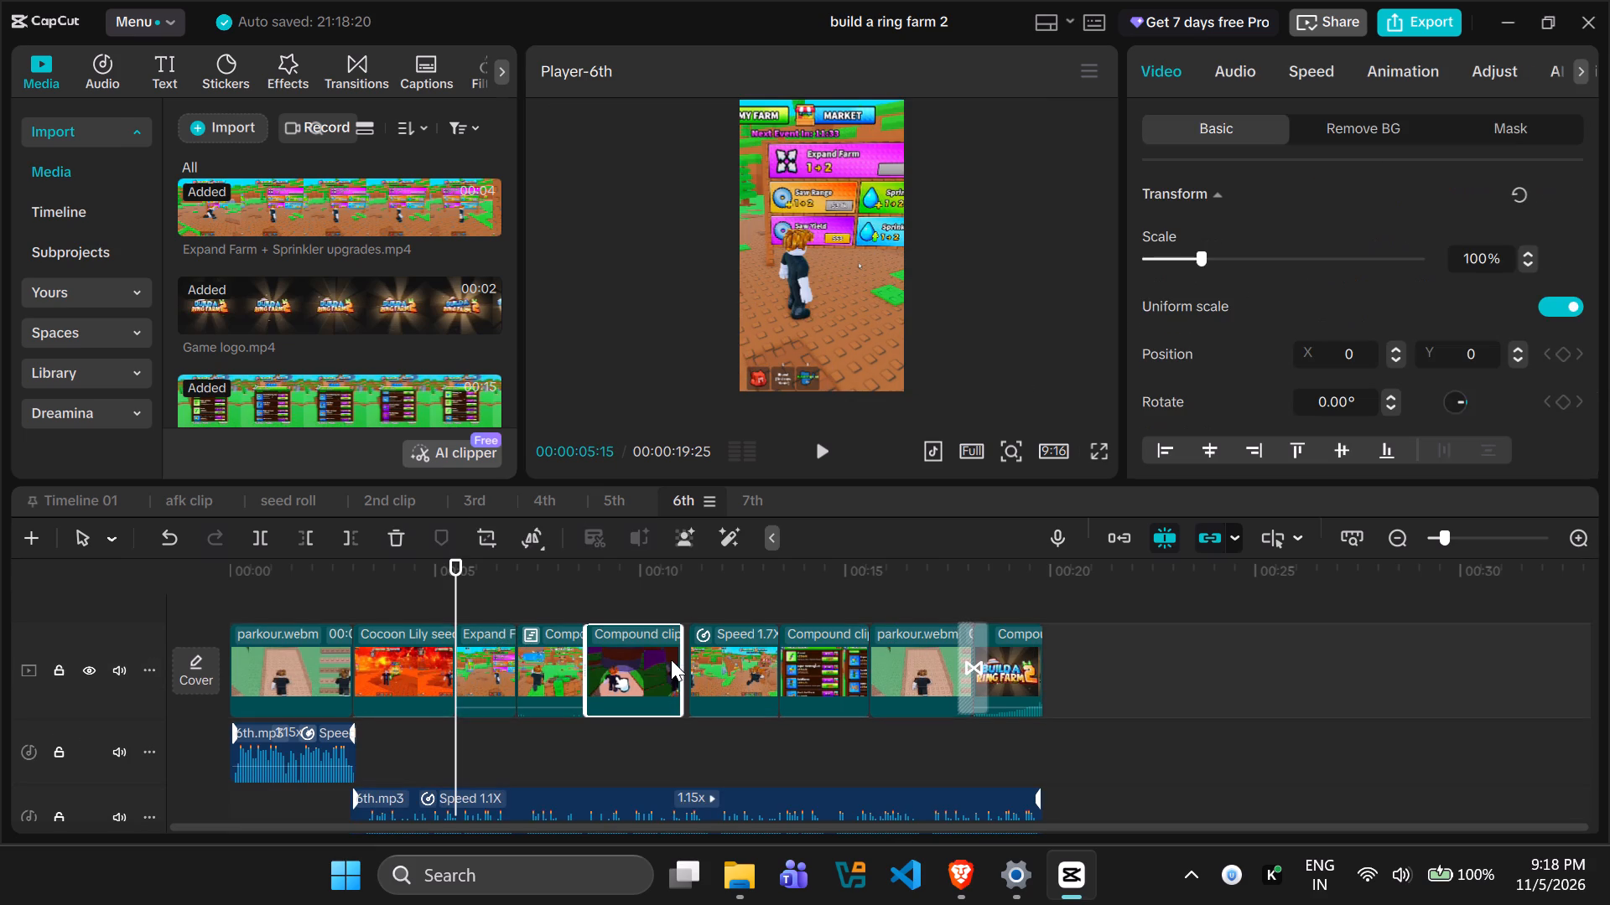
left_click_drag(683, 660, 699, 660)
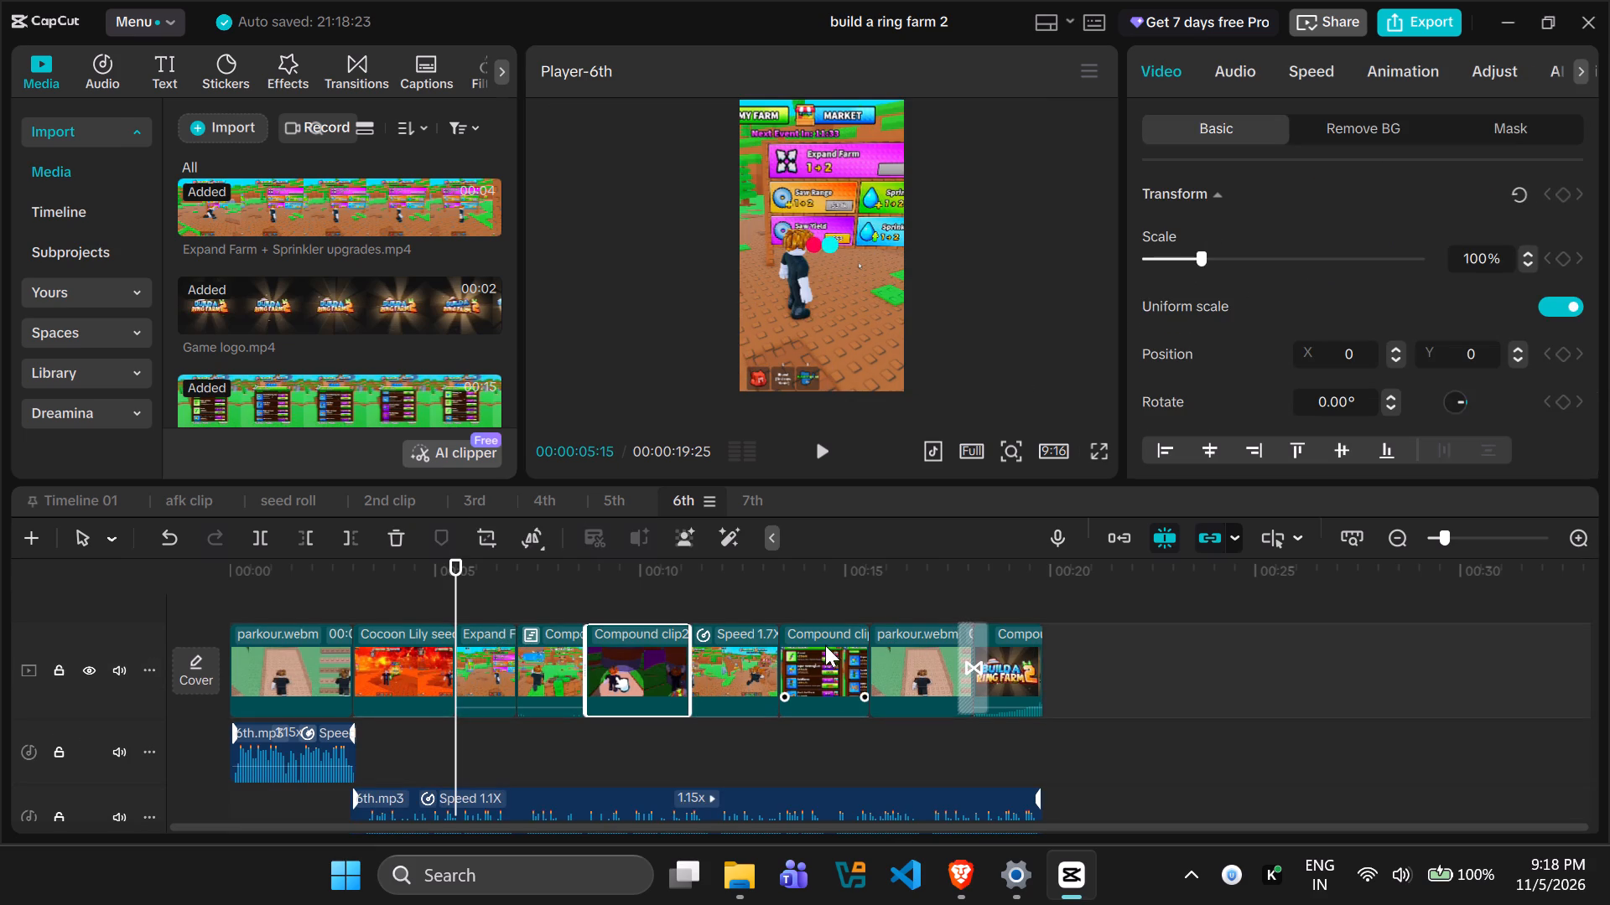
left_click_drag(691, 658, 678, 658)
Extend the start of the 1.7X-speed clip back to the preceding compound clip's end, closing the gap on the main track.
left_click(697, 663)
left_click_drag(689, 664, 679, 664)
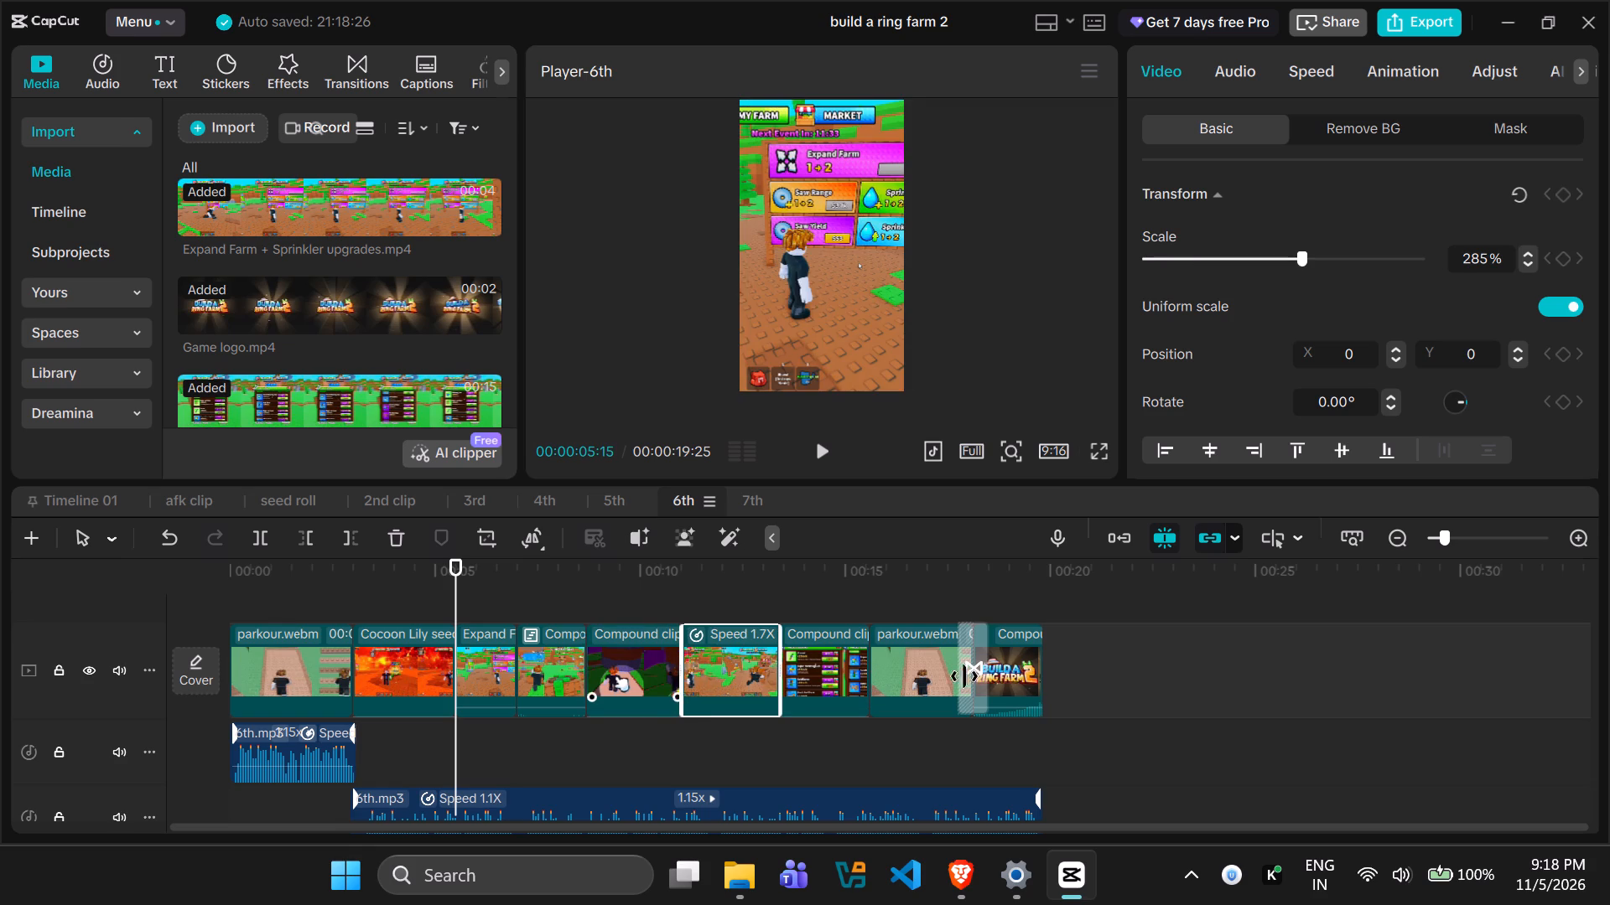
Apply the 0.8 s Stretch Left transition to all cuts in the 6th, and briefly play the timeline from its start.
left_click(843, 654)
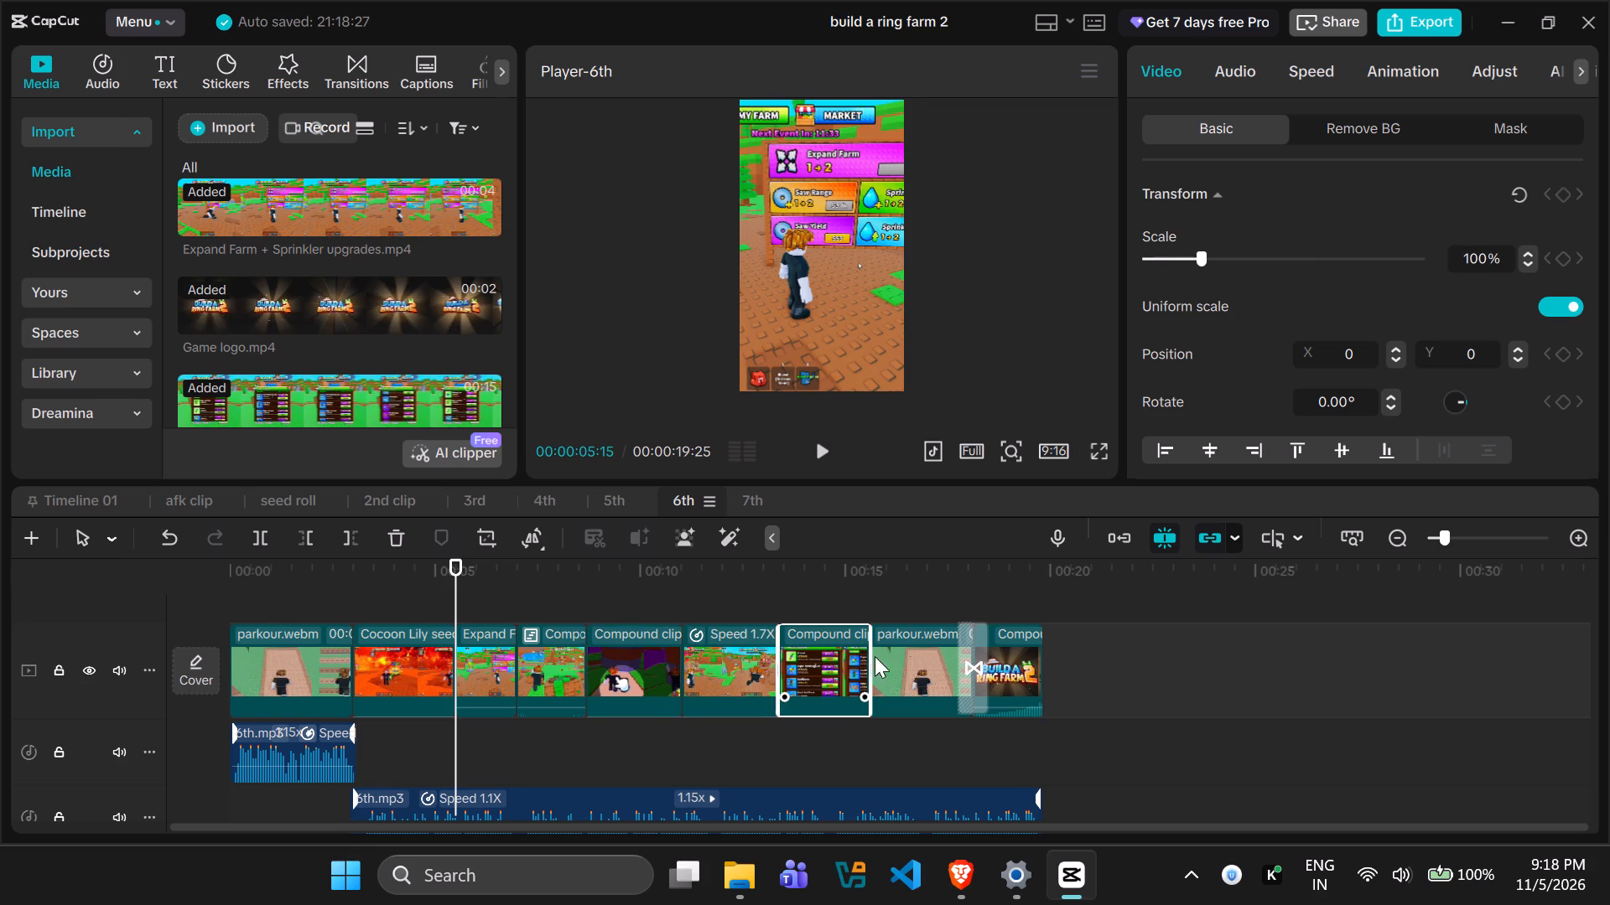
left_click(980, 658)
left_click(1561, 449)
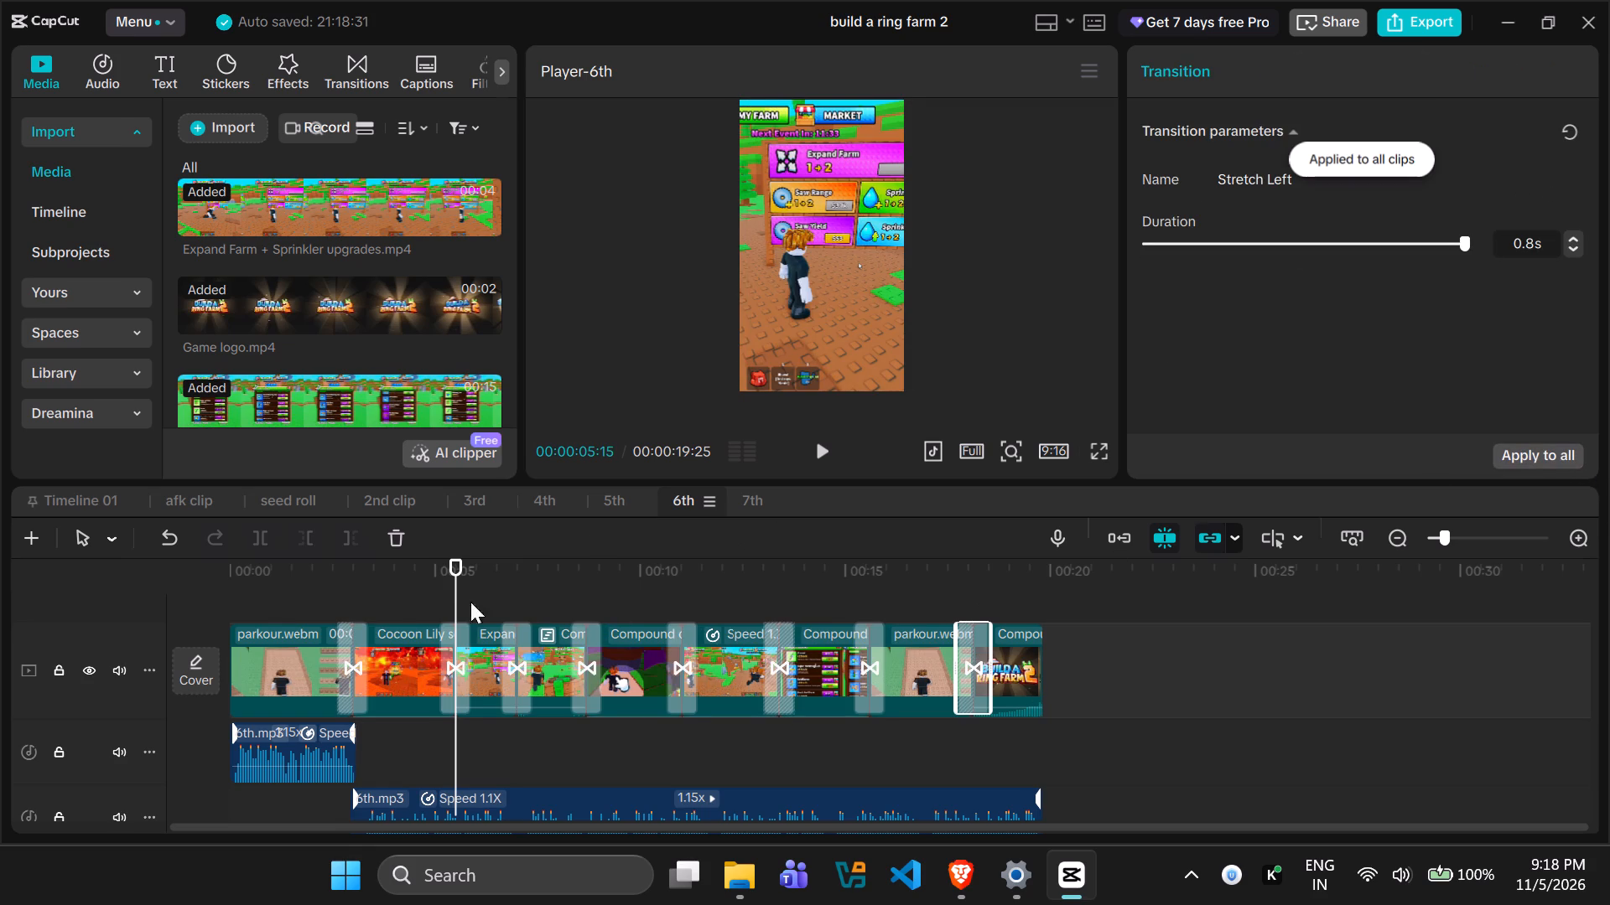
left_click_drag(458, 579, 89, 581)
key("space")
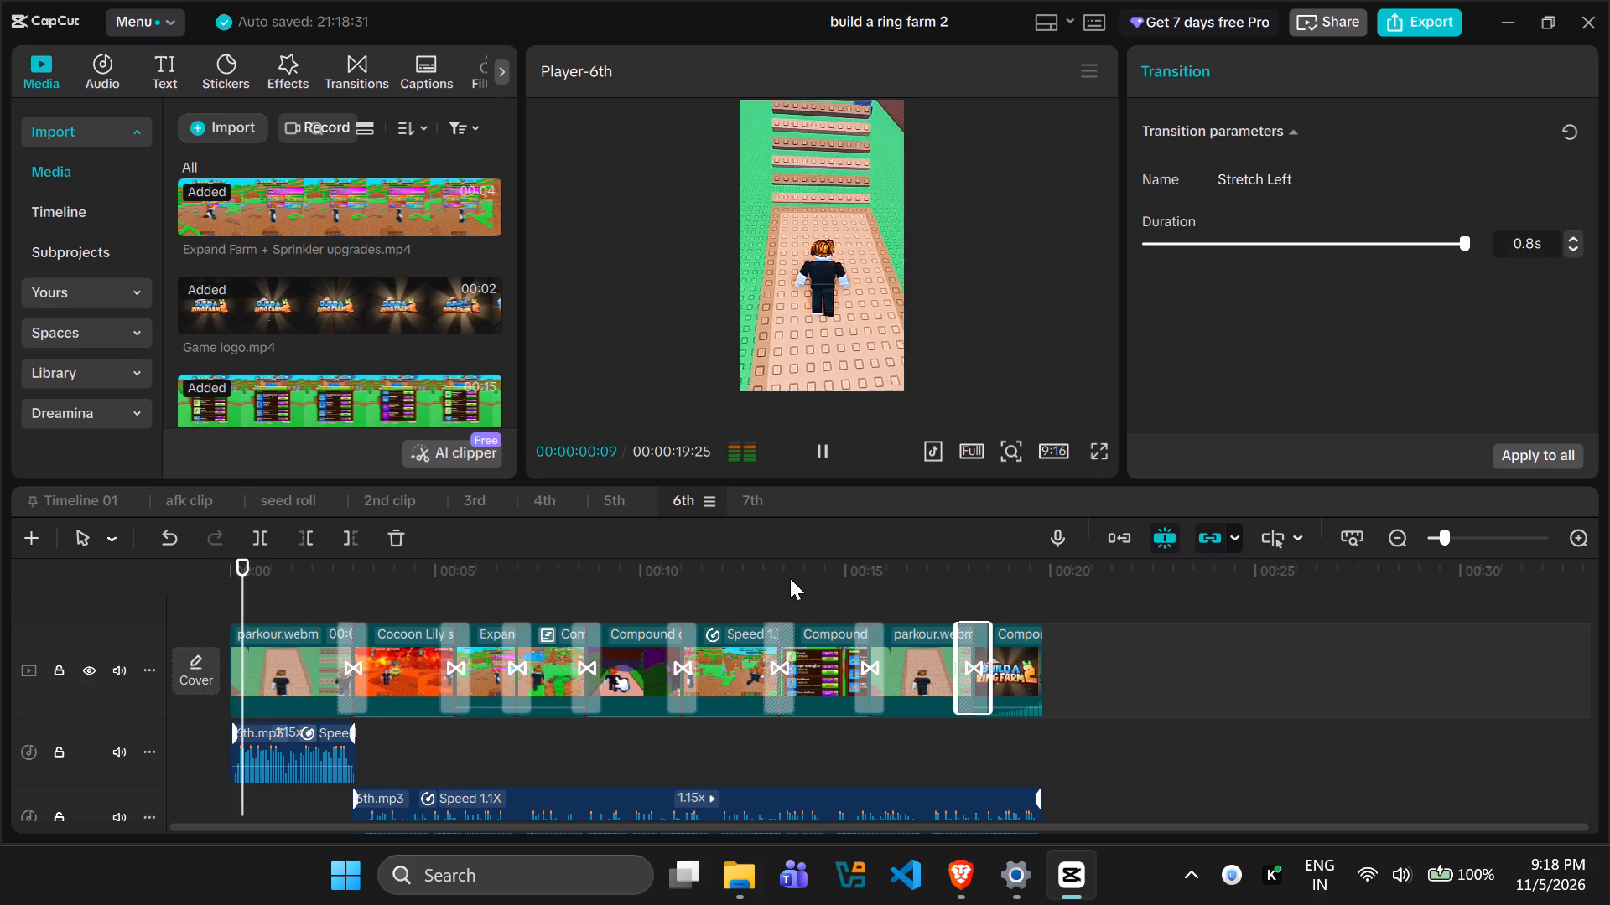
key("space")
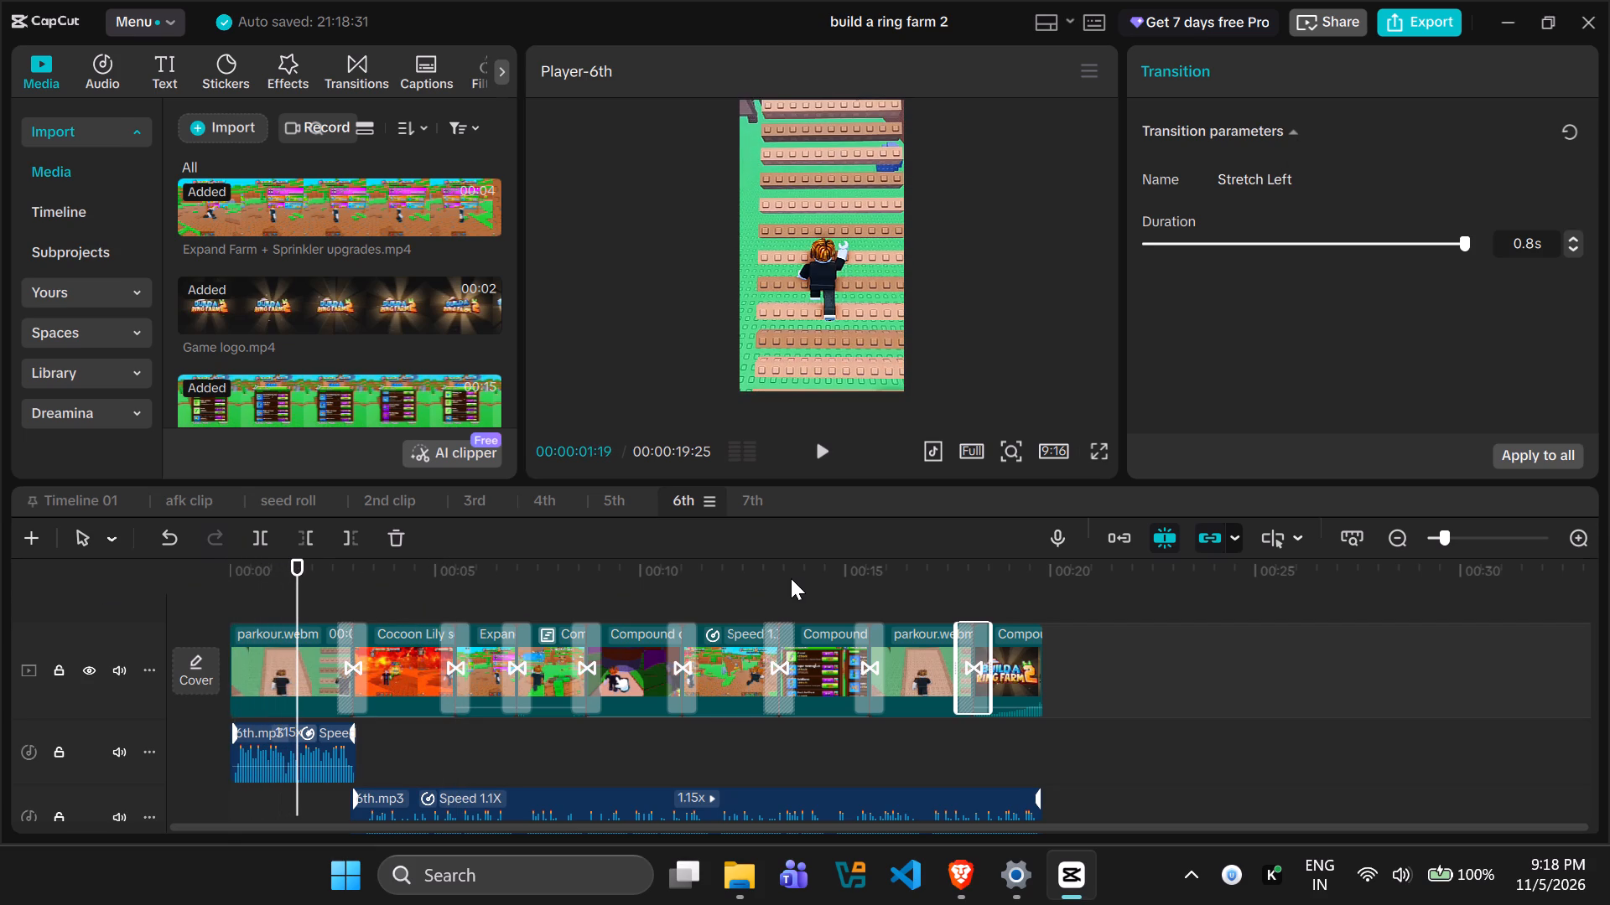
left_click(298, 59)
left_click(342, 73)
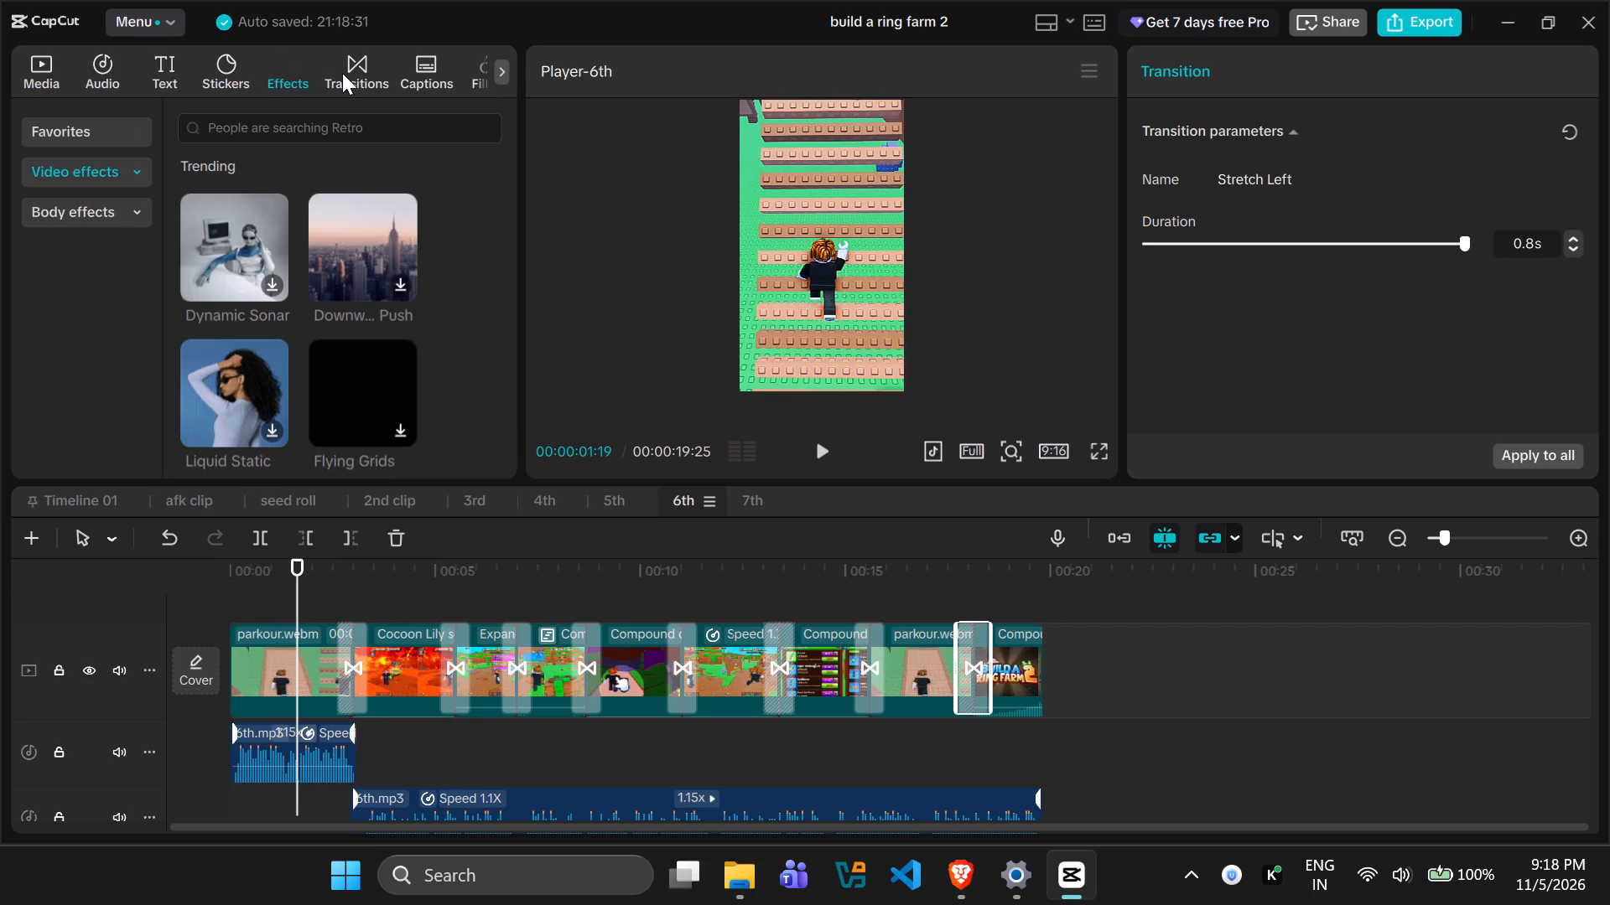
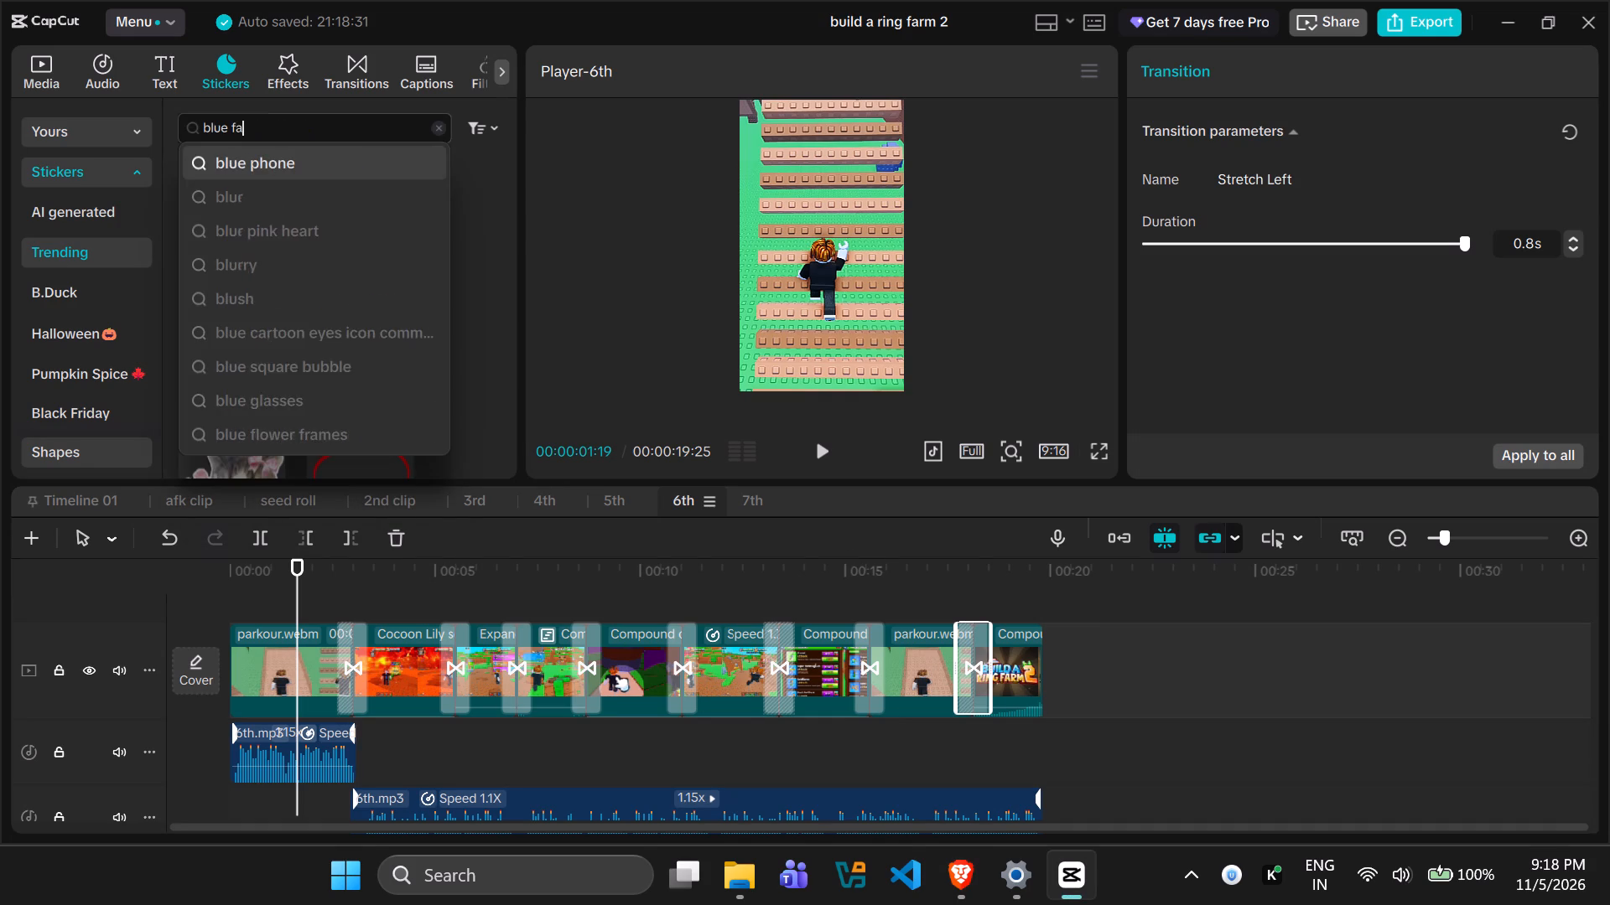
Search the stickers for "blue face chinese" and look through the results for a suitable reaction face.
type("e")
key("space")
type("chinse")
key("BackSpace")
key("BackSpace")
type("ese")
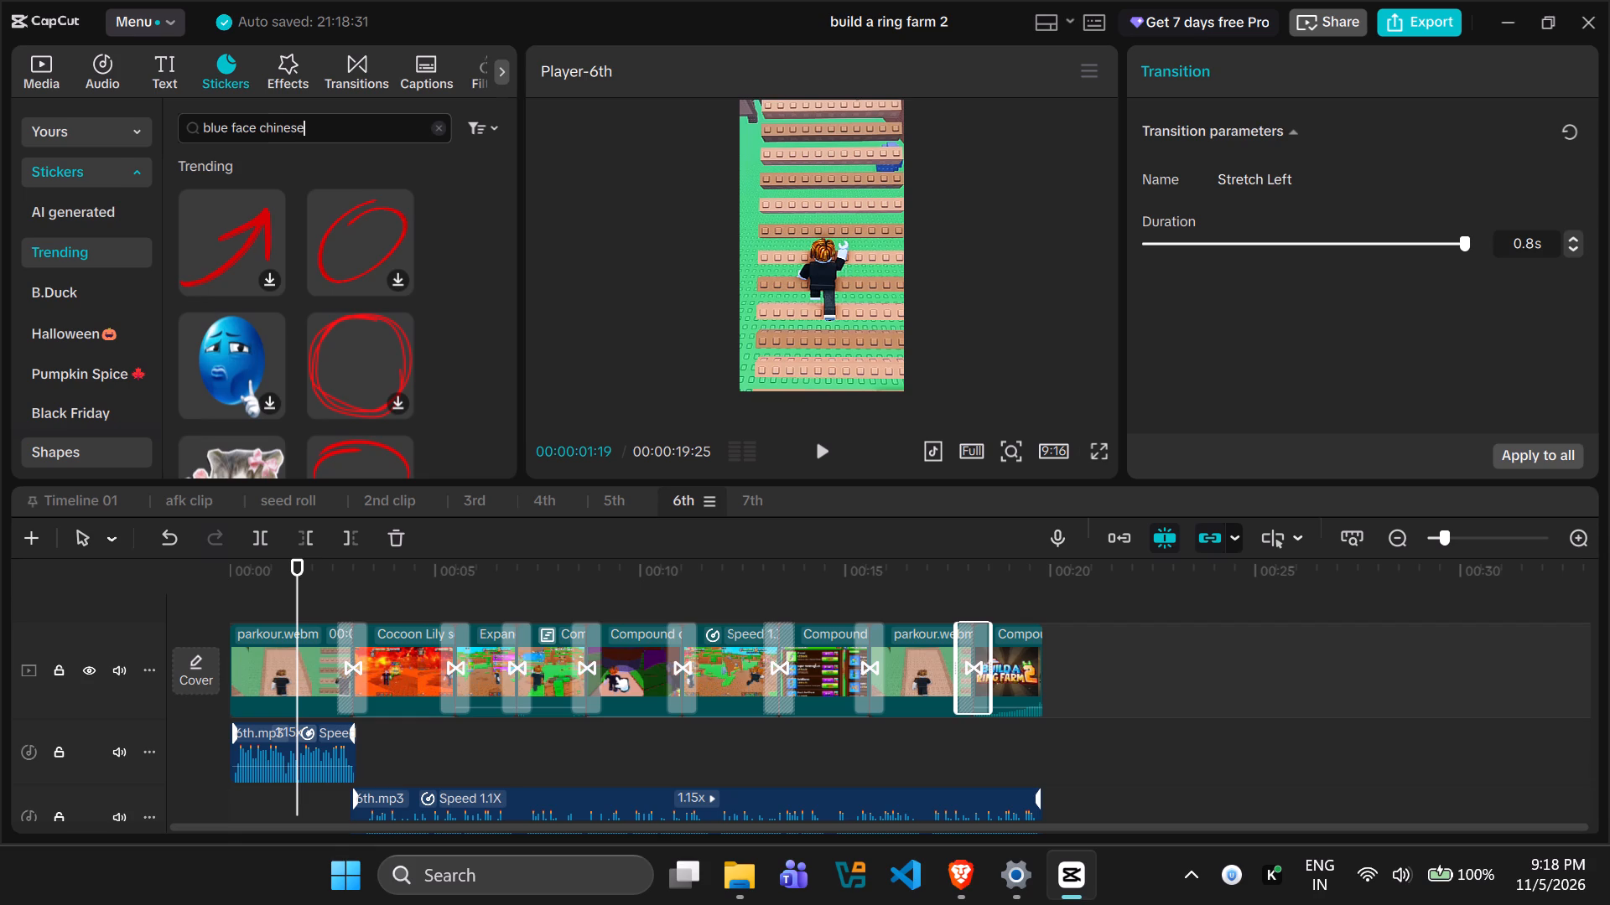
key("Return")
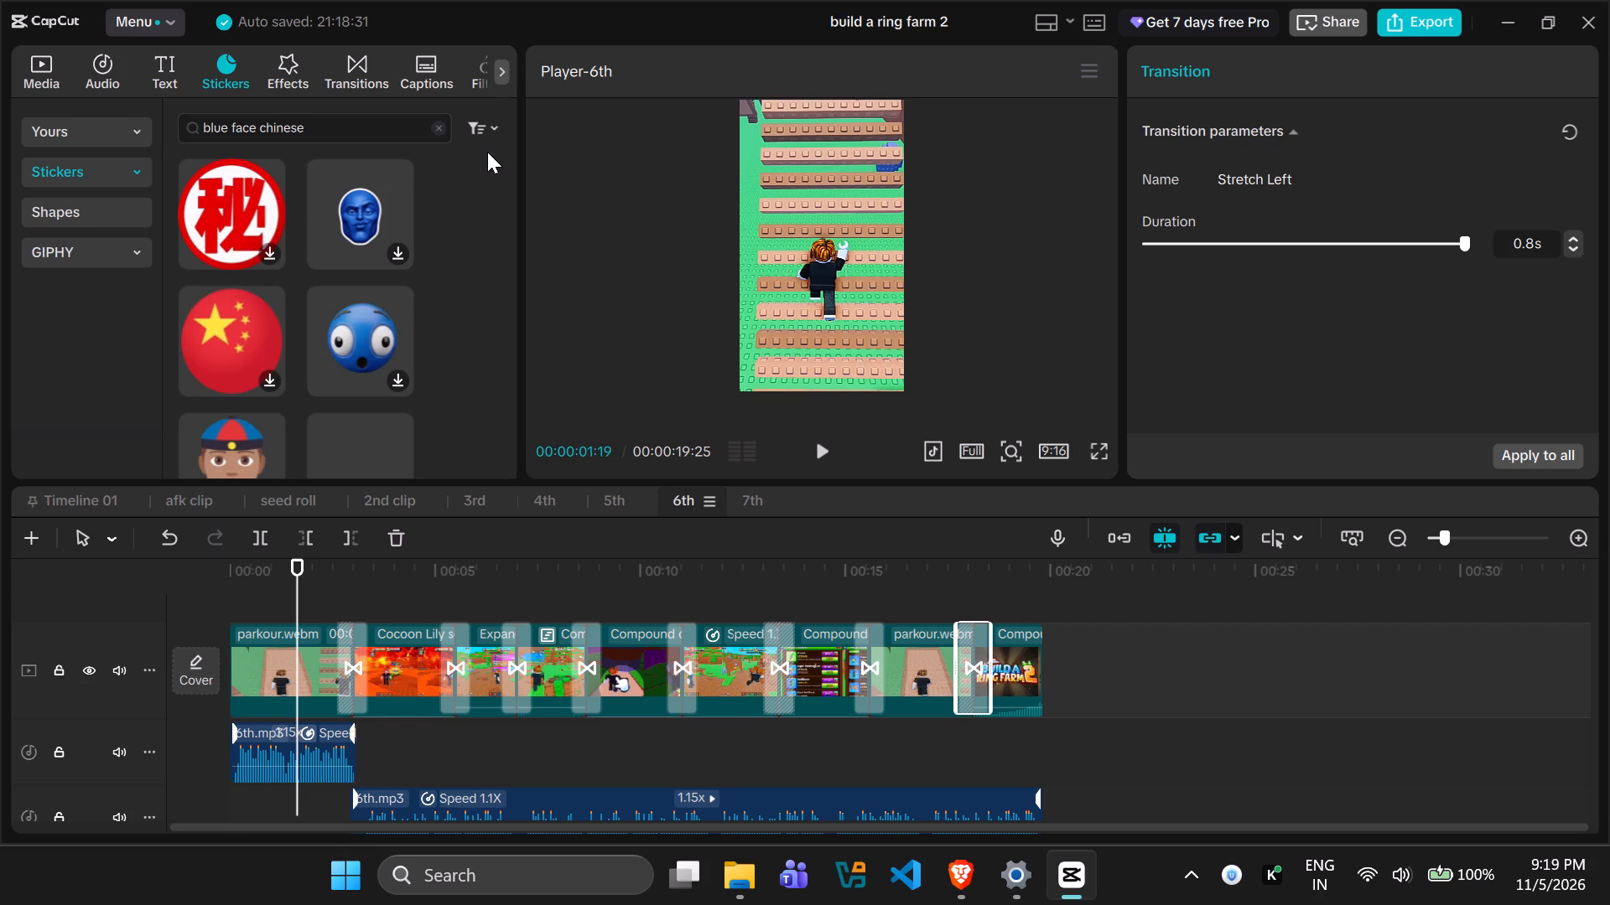
scroll(470, 286, "down", 2)
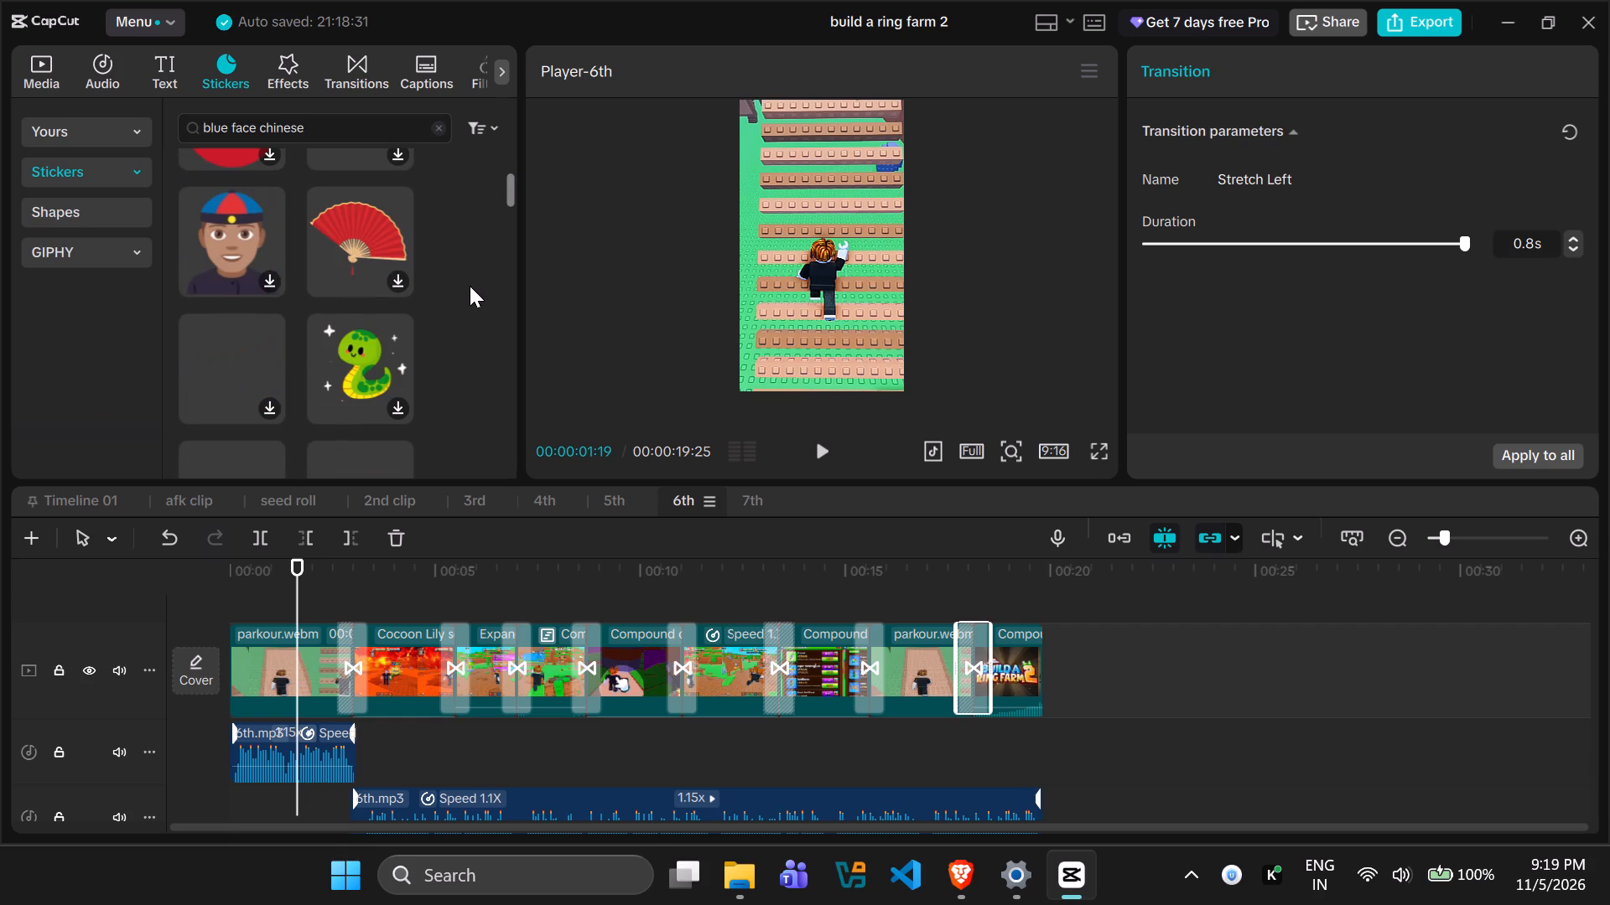
scroll(470, 286, "down", 2)
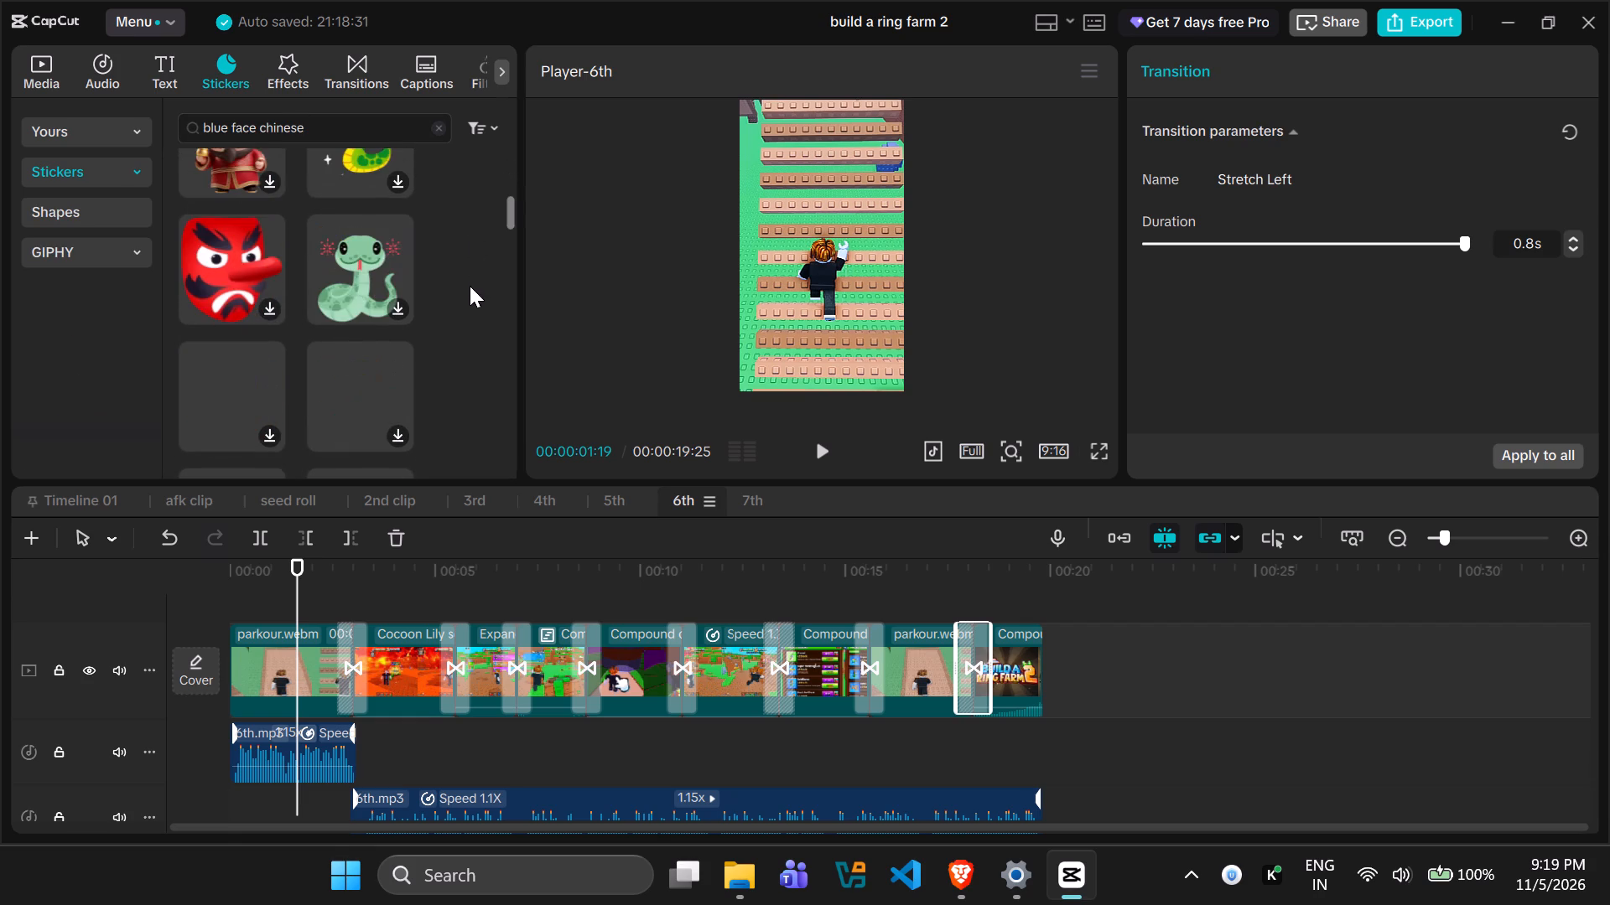
scroll(470, 286, "up", 3)
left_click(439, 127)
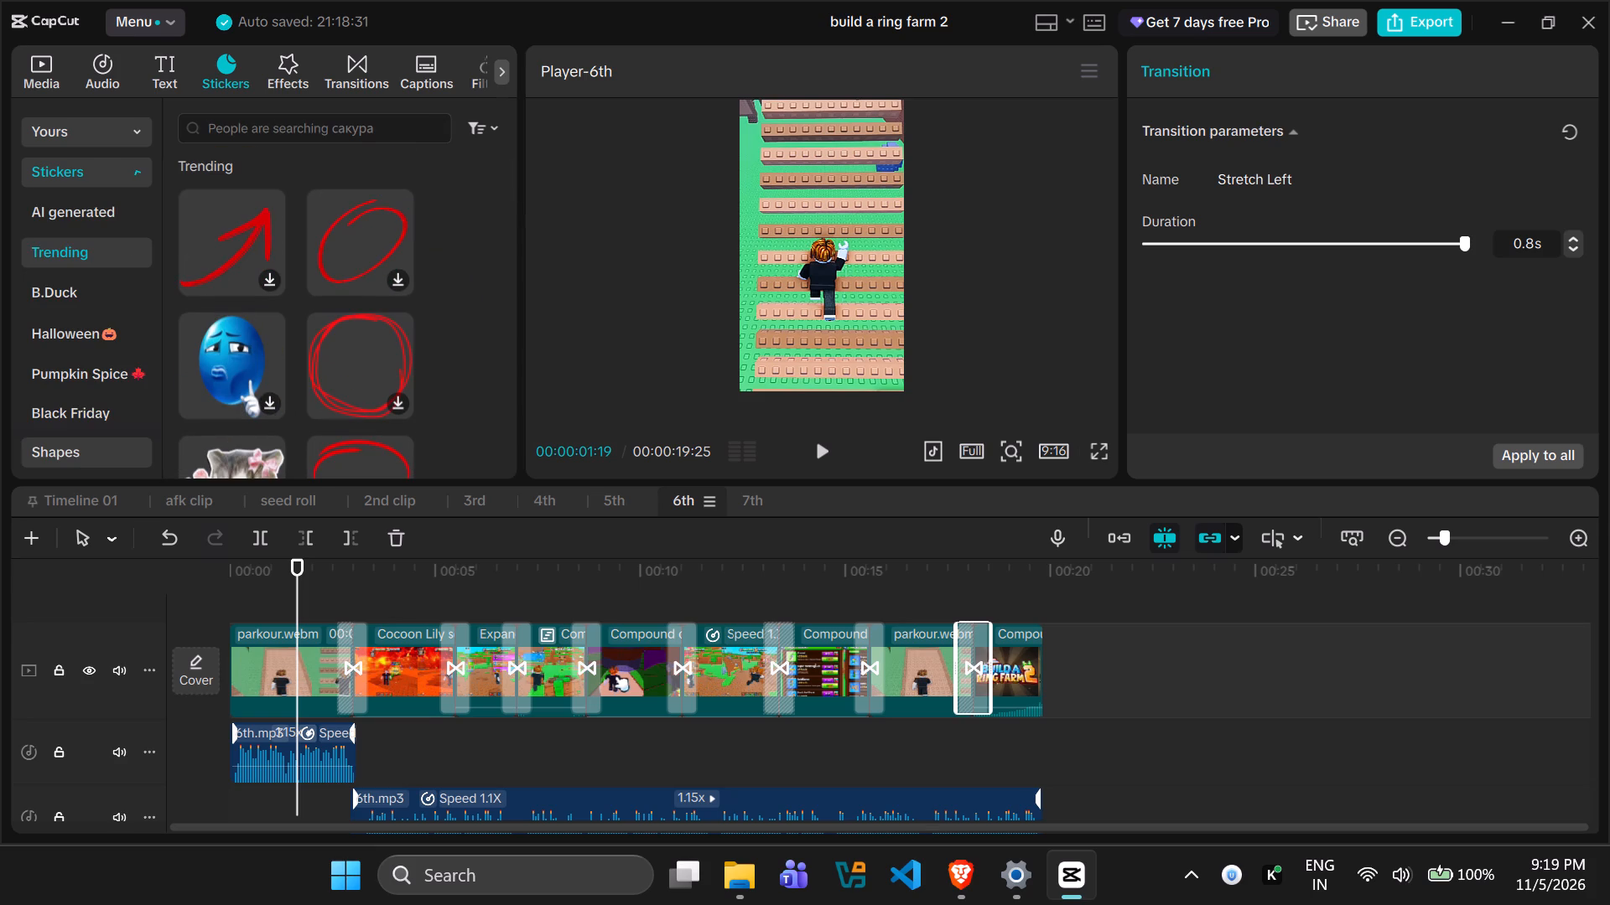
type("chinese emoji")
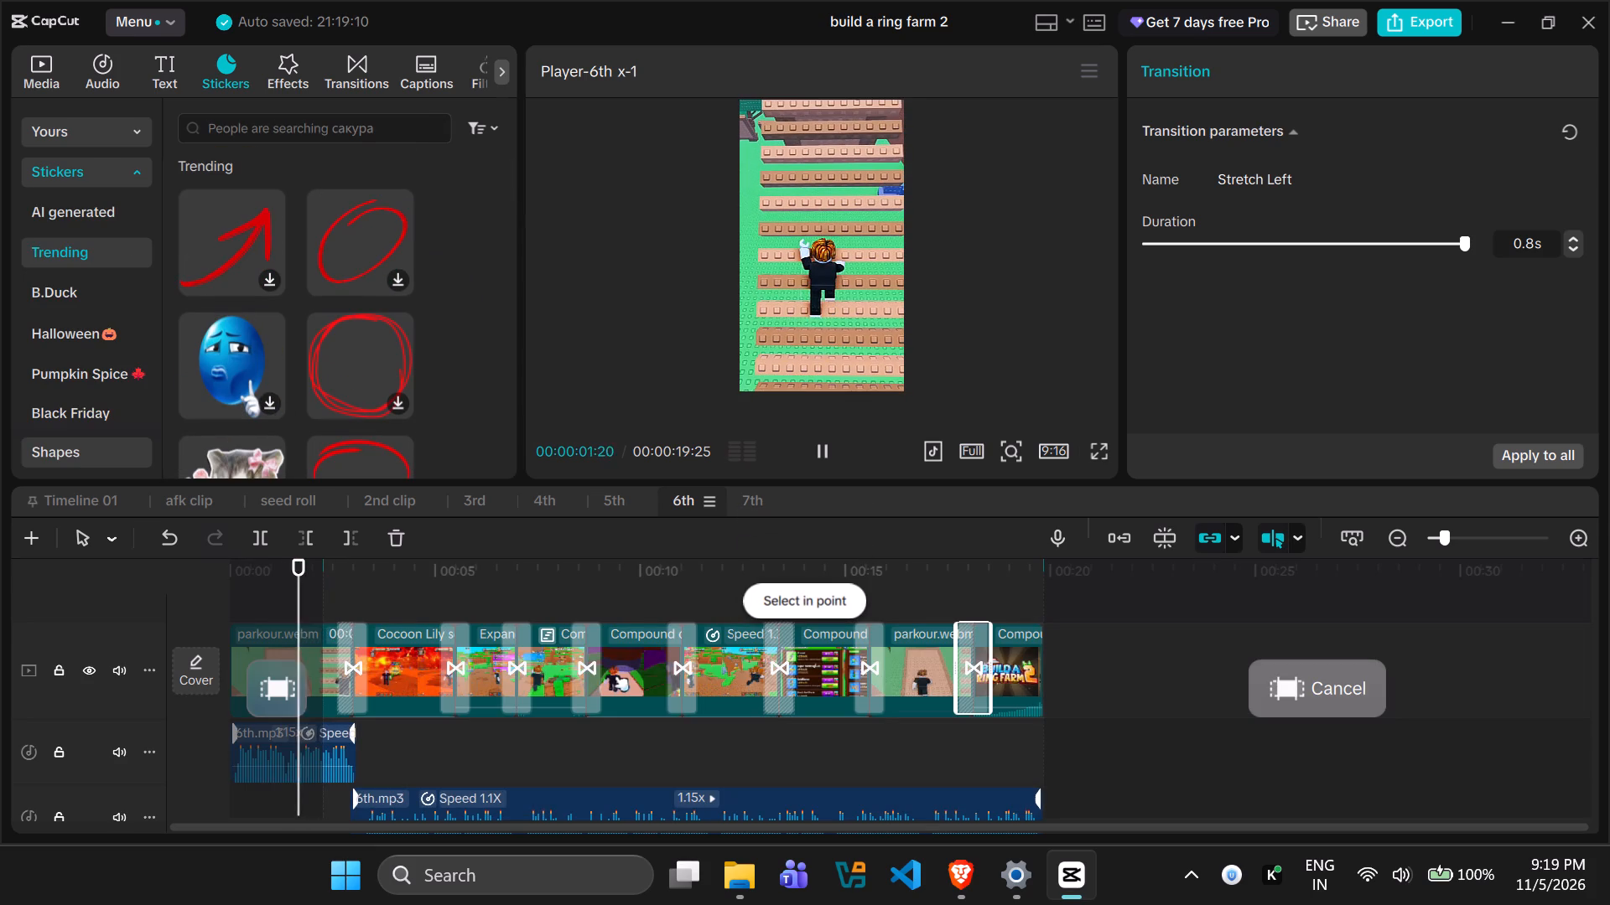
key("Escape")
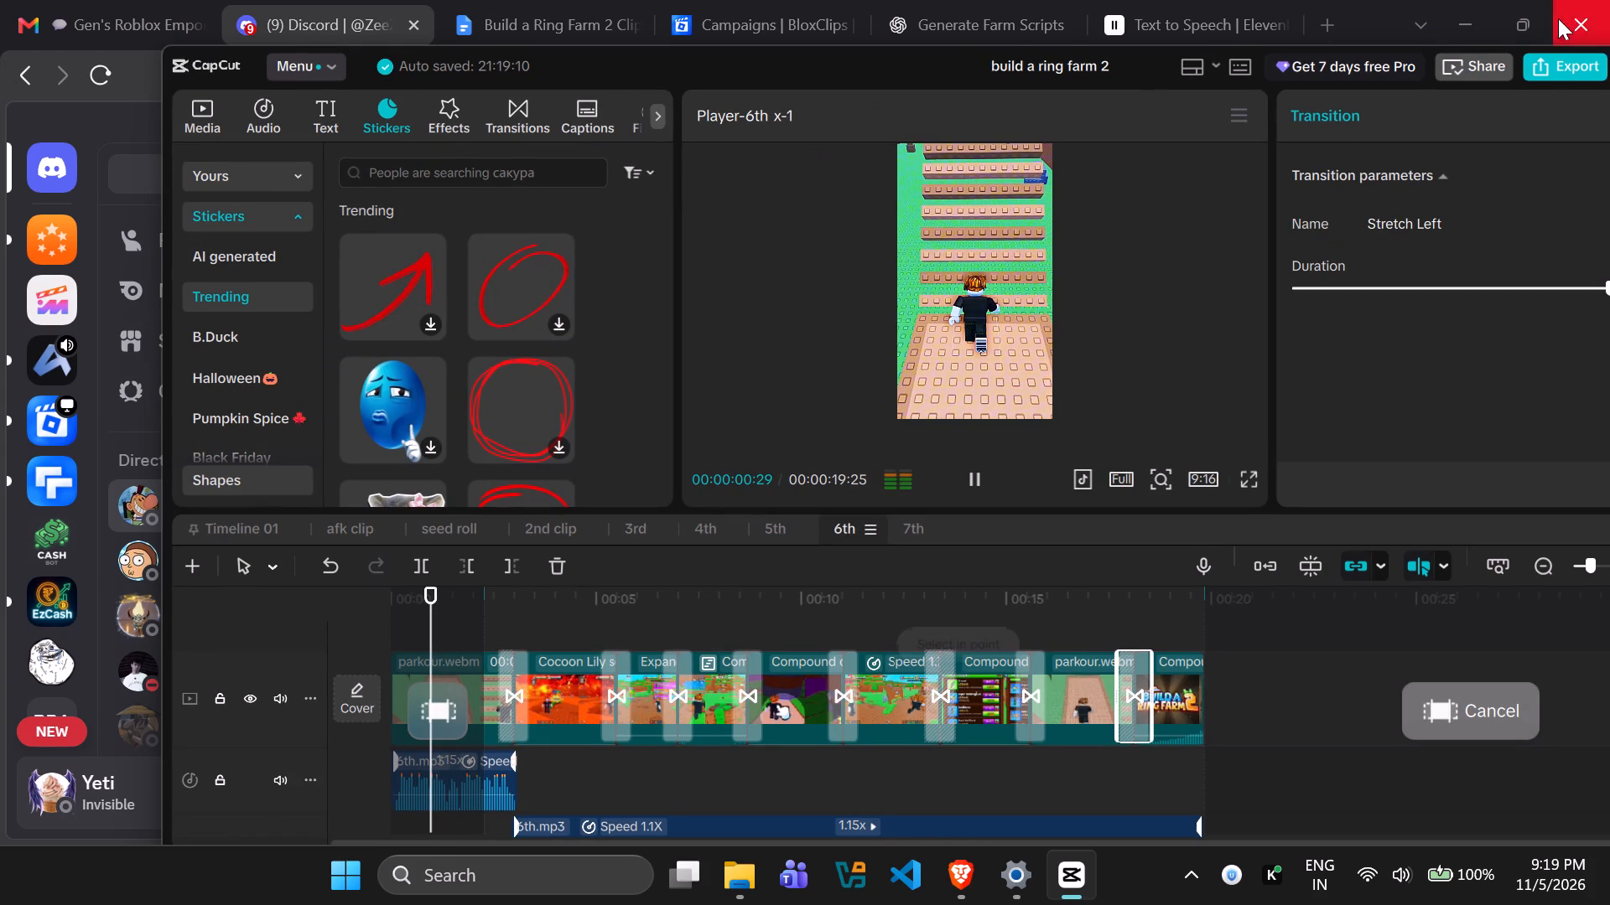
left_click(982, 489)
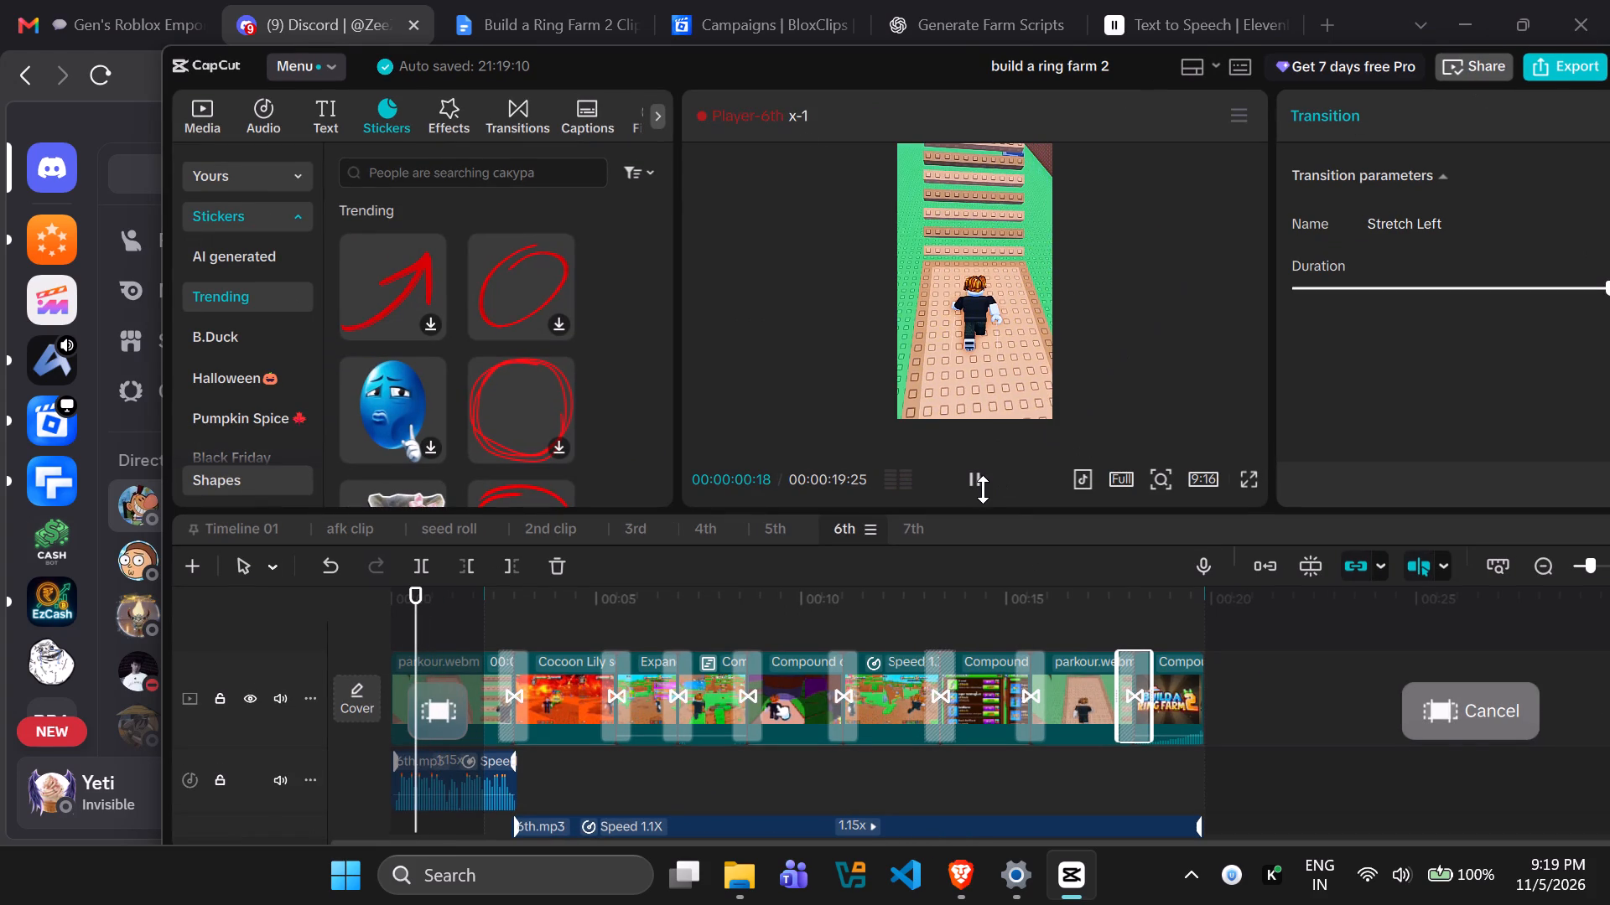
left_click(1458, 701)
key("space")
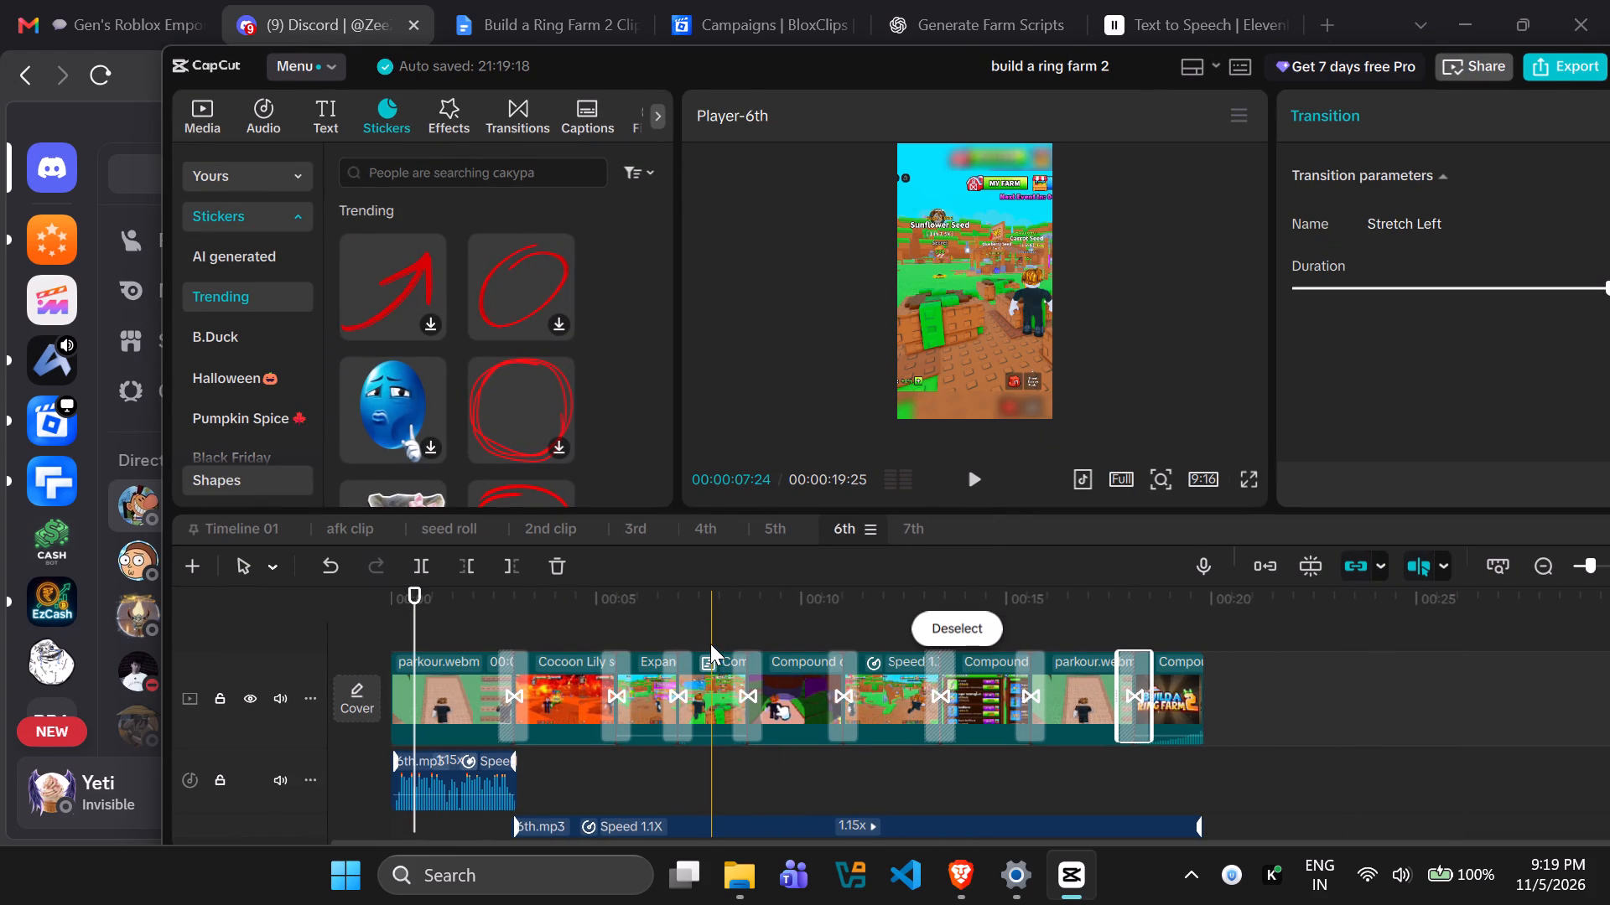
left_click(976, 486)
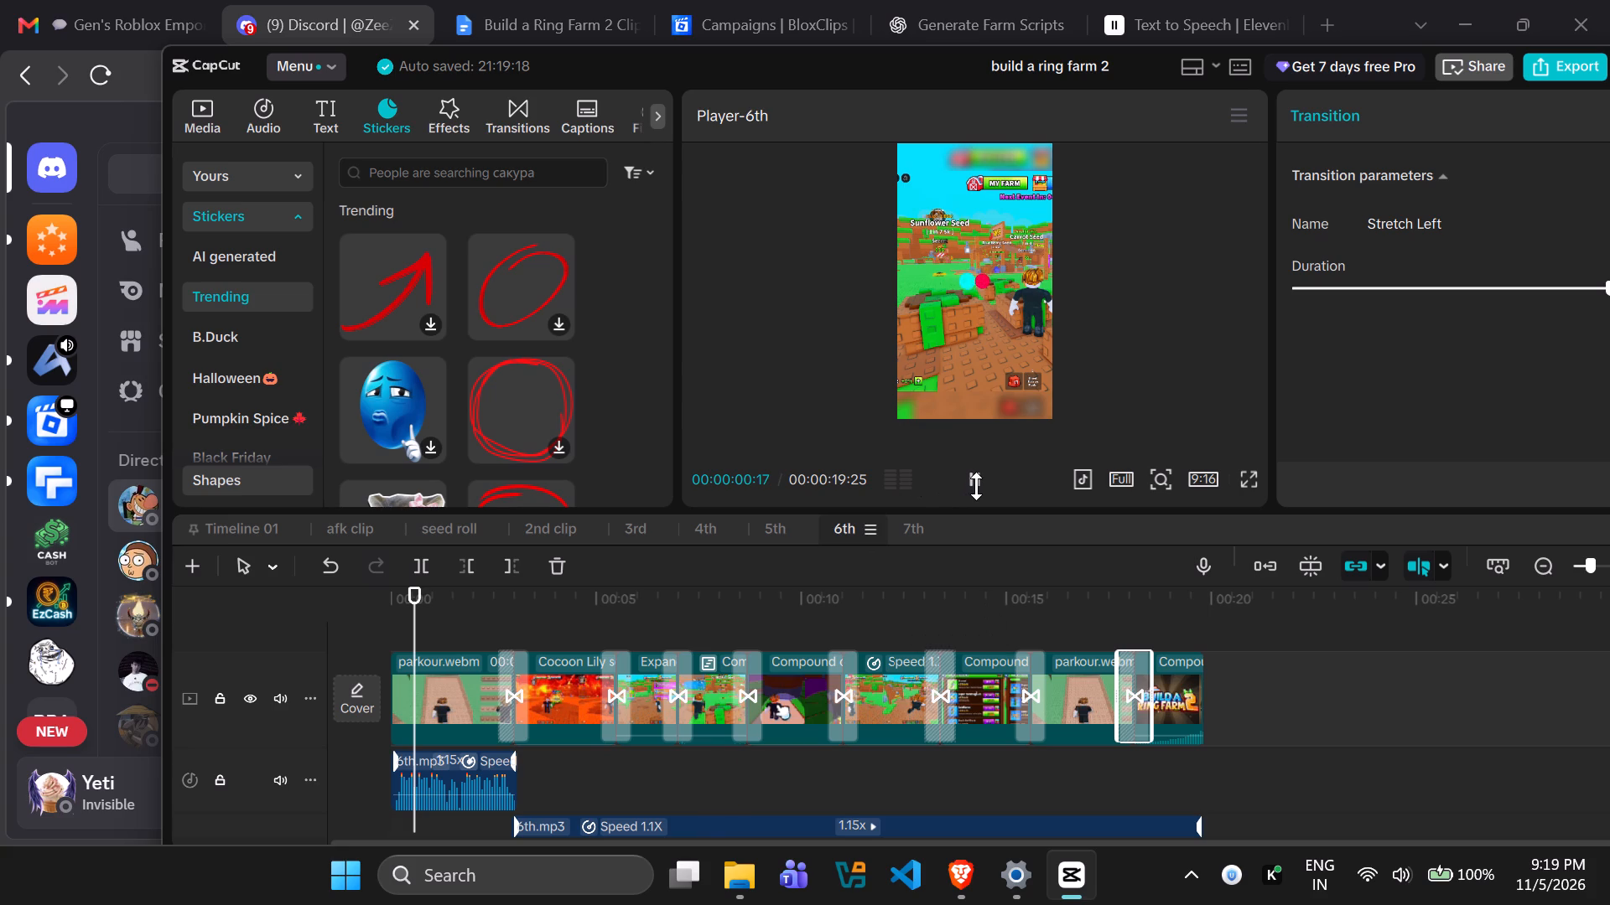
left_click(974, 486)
Search the stickers for "chinese emoji", look through the results, and play the opening clips of the 6th.
left_click(418, 182)
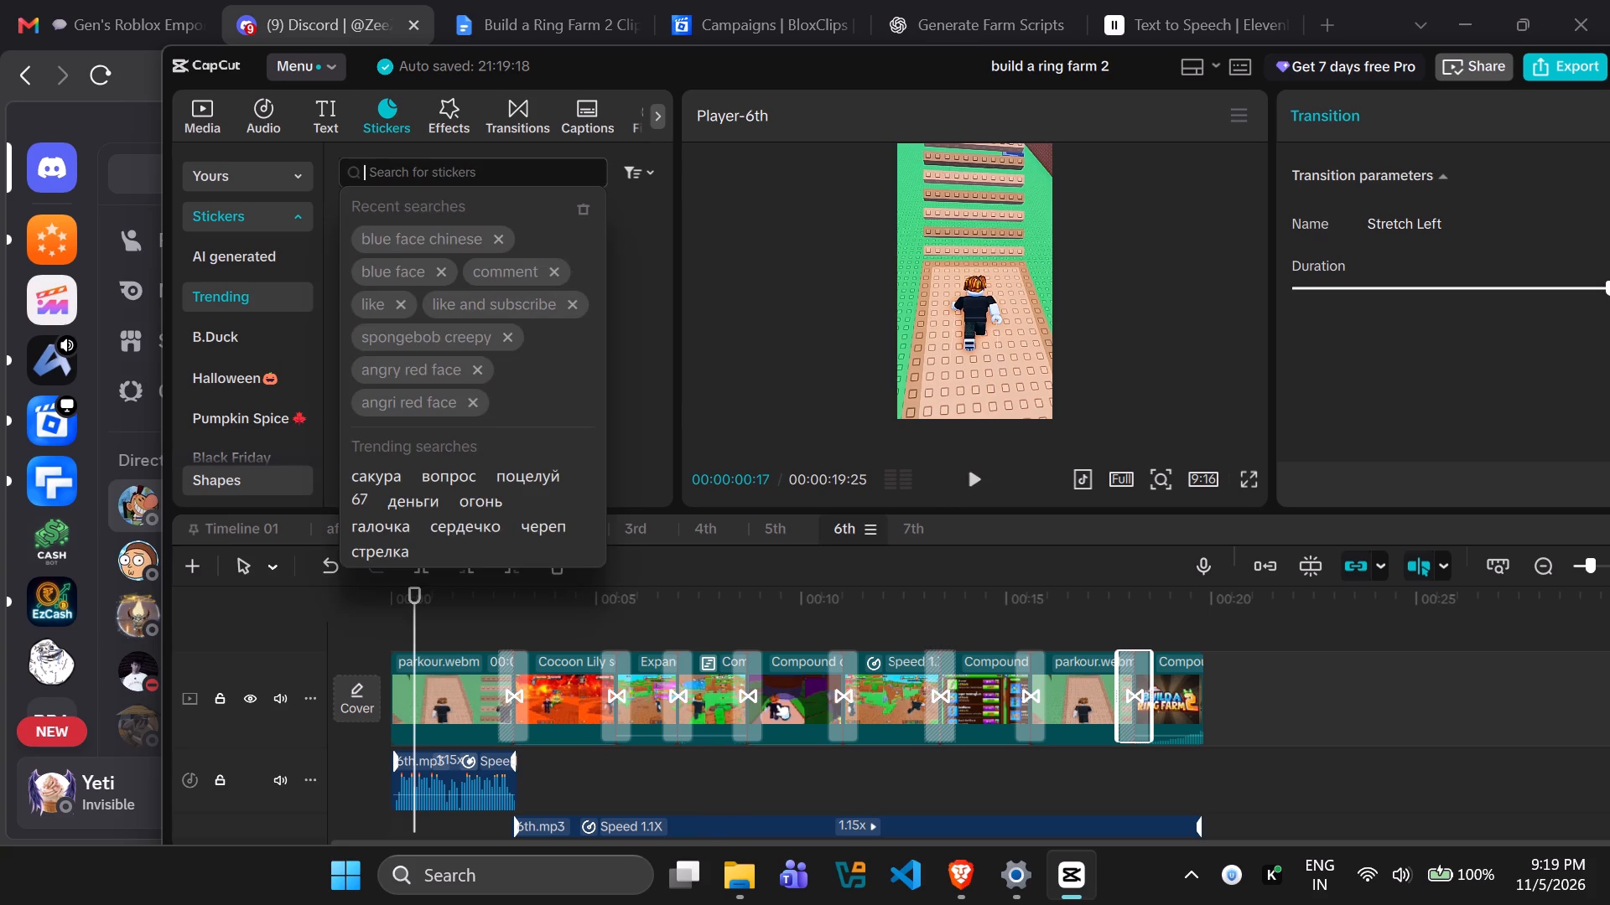
left_click_drag(891, 68, 820, 0)
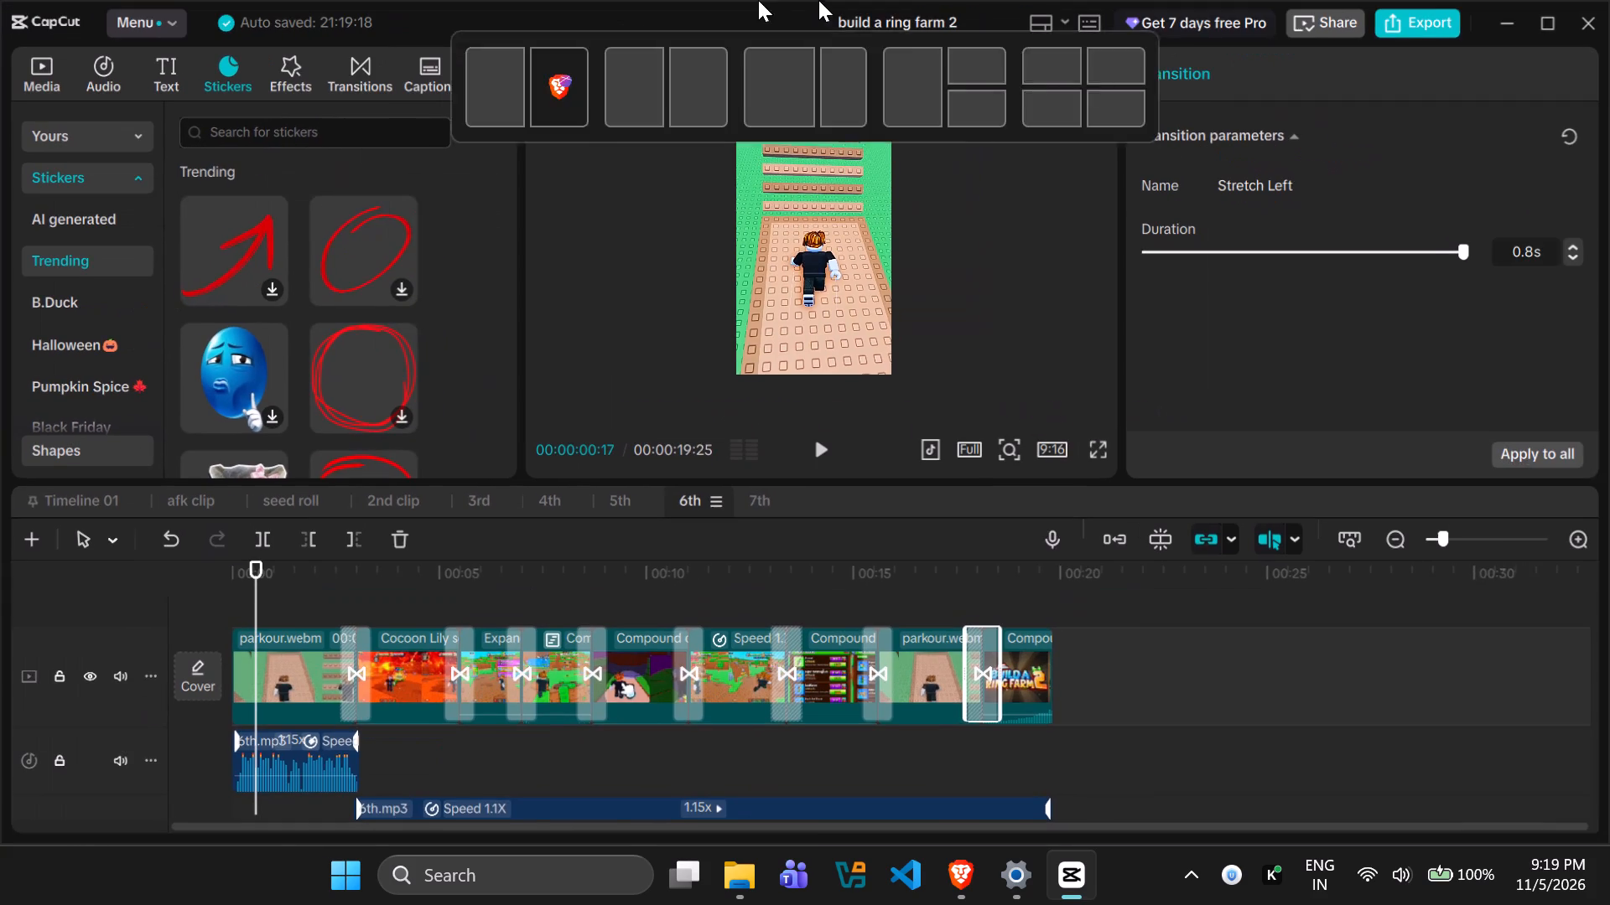
type("chinese emoji")
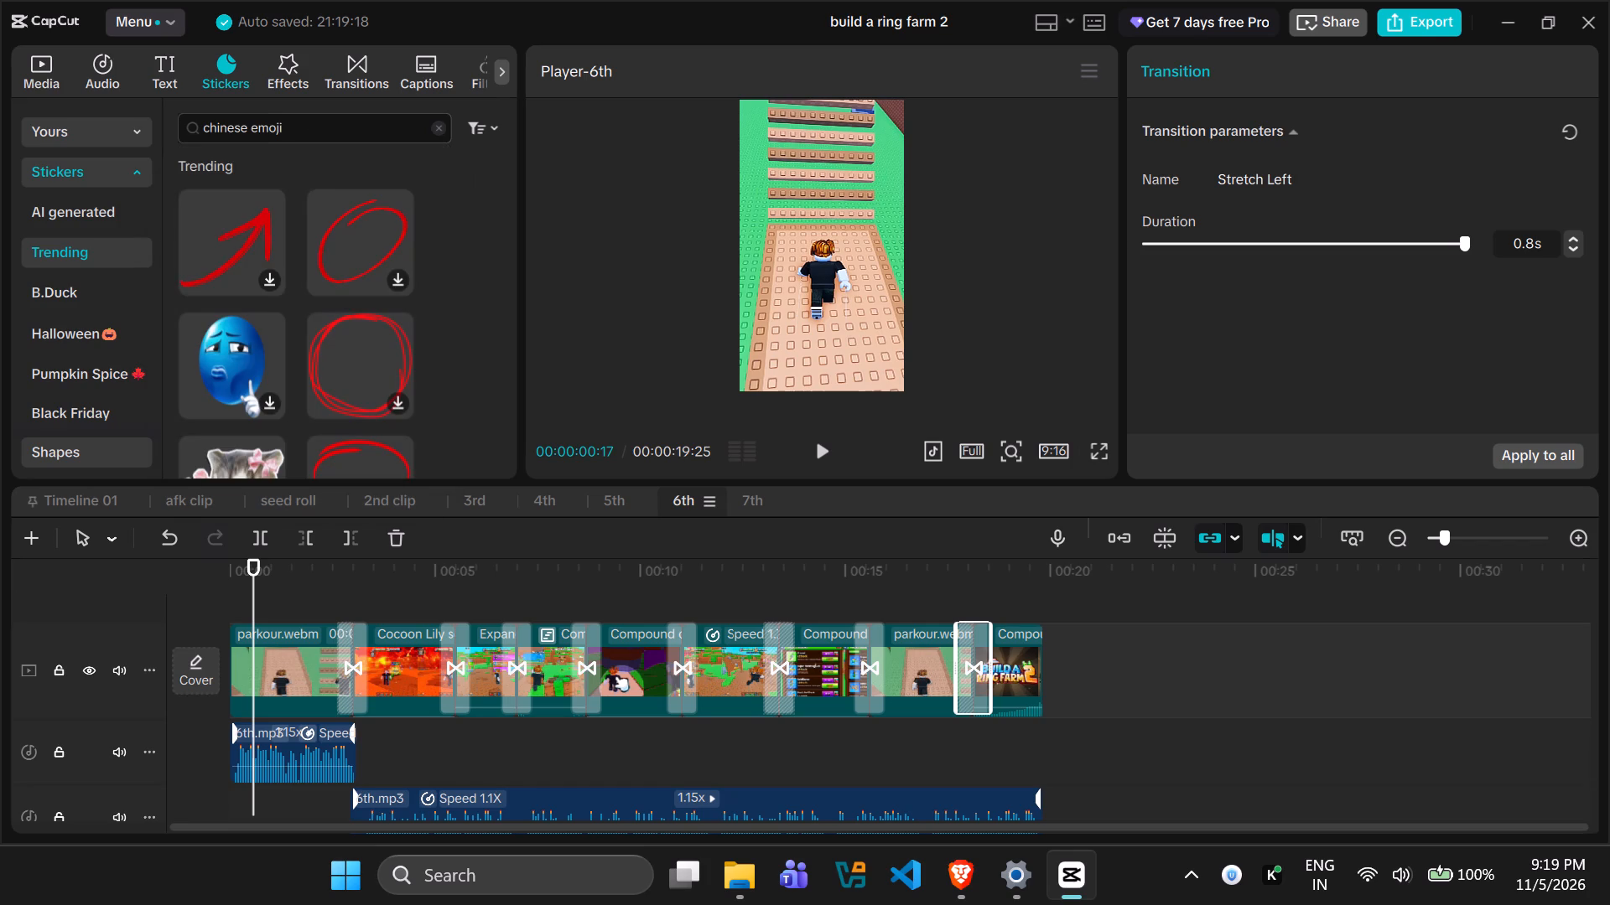
key("Return")
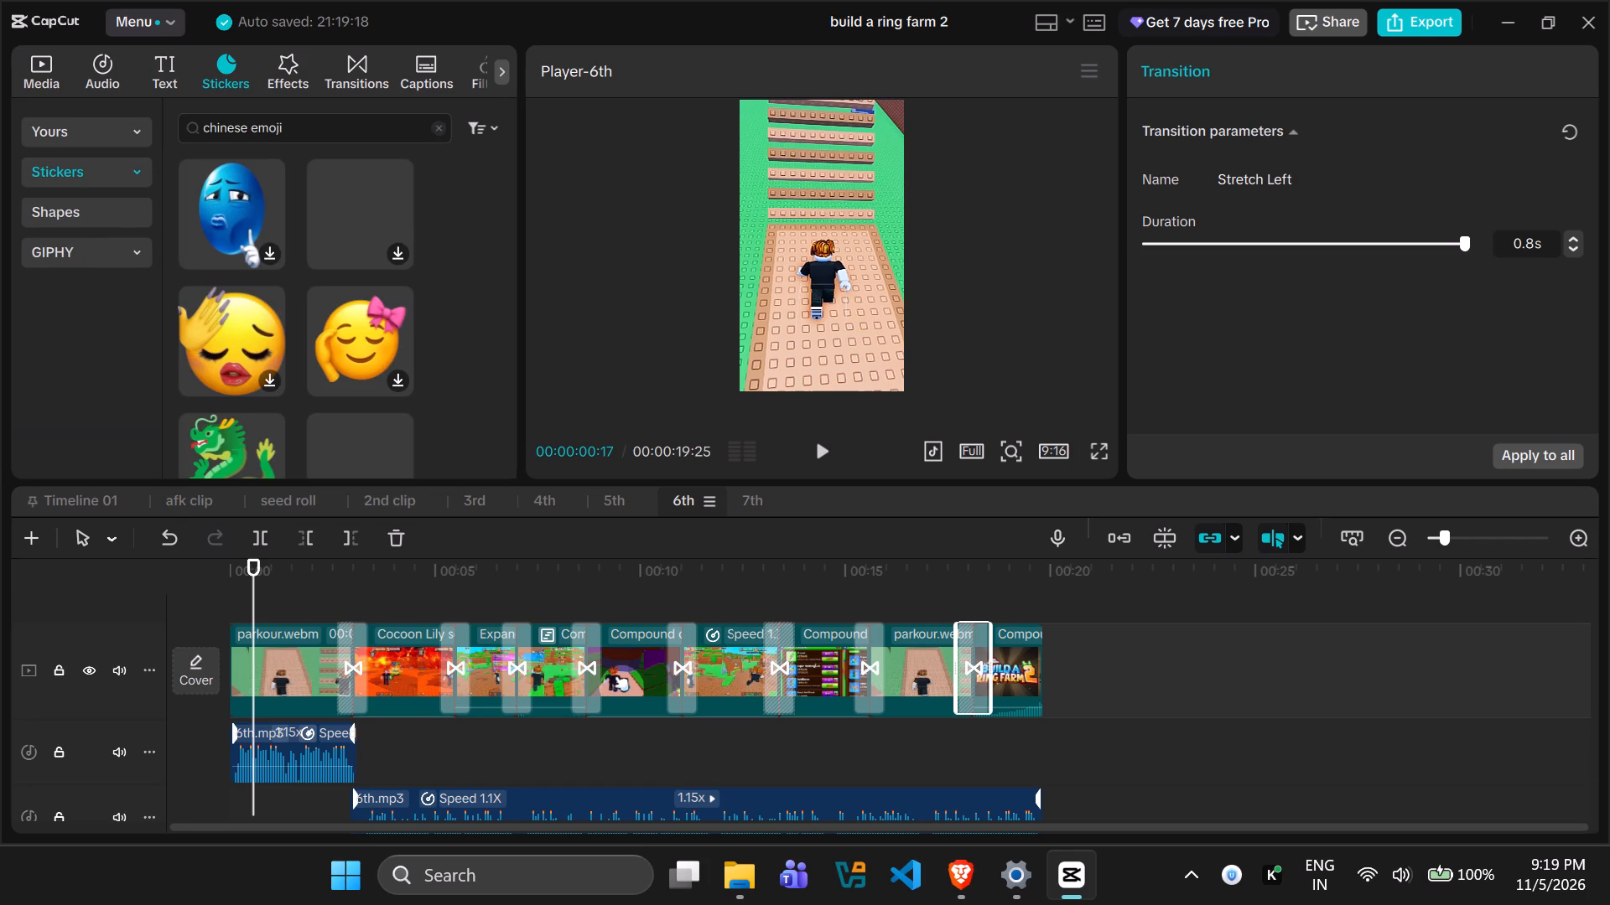
scroll(440, 194, "down", 3)
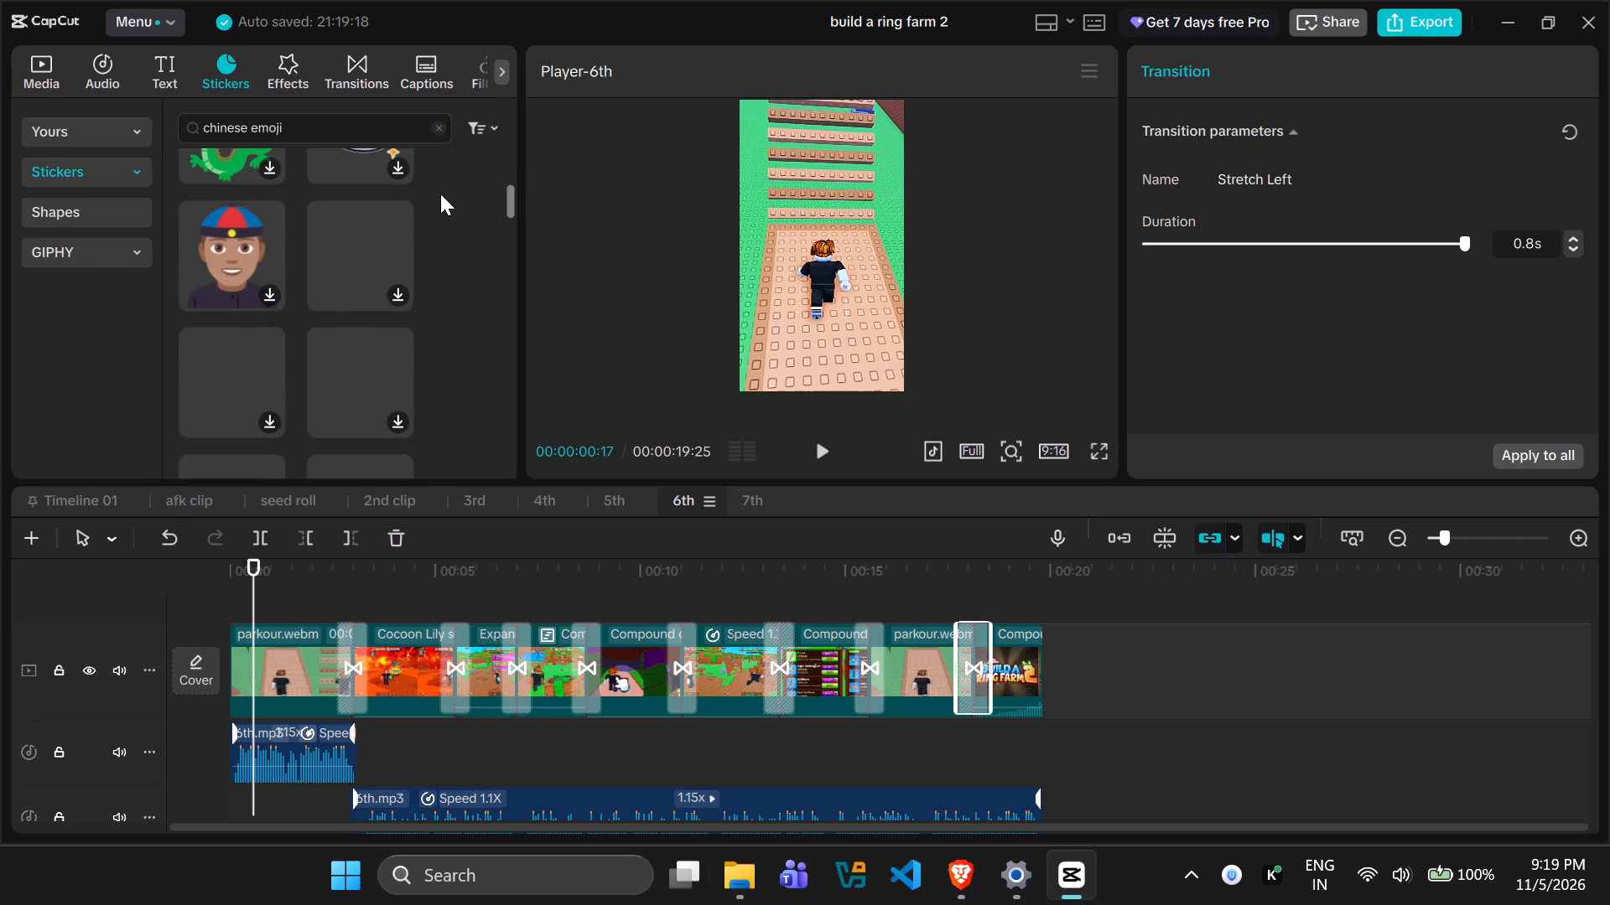
scroll(440, 194, "up", 4)
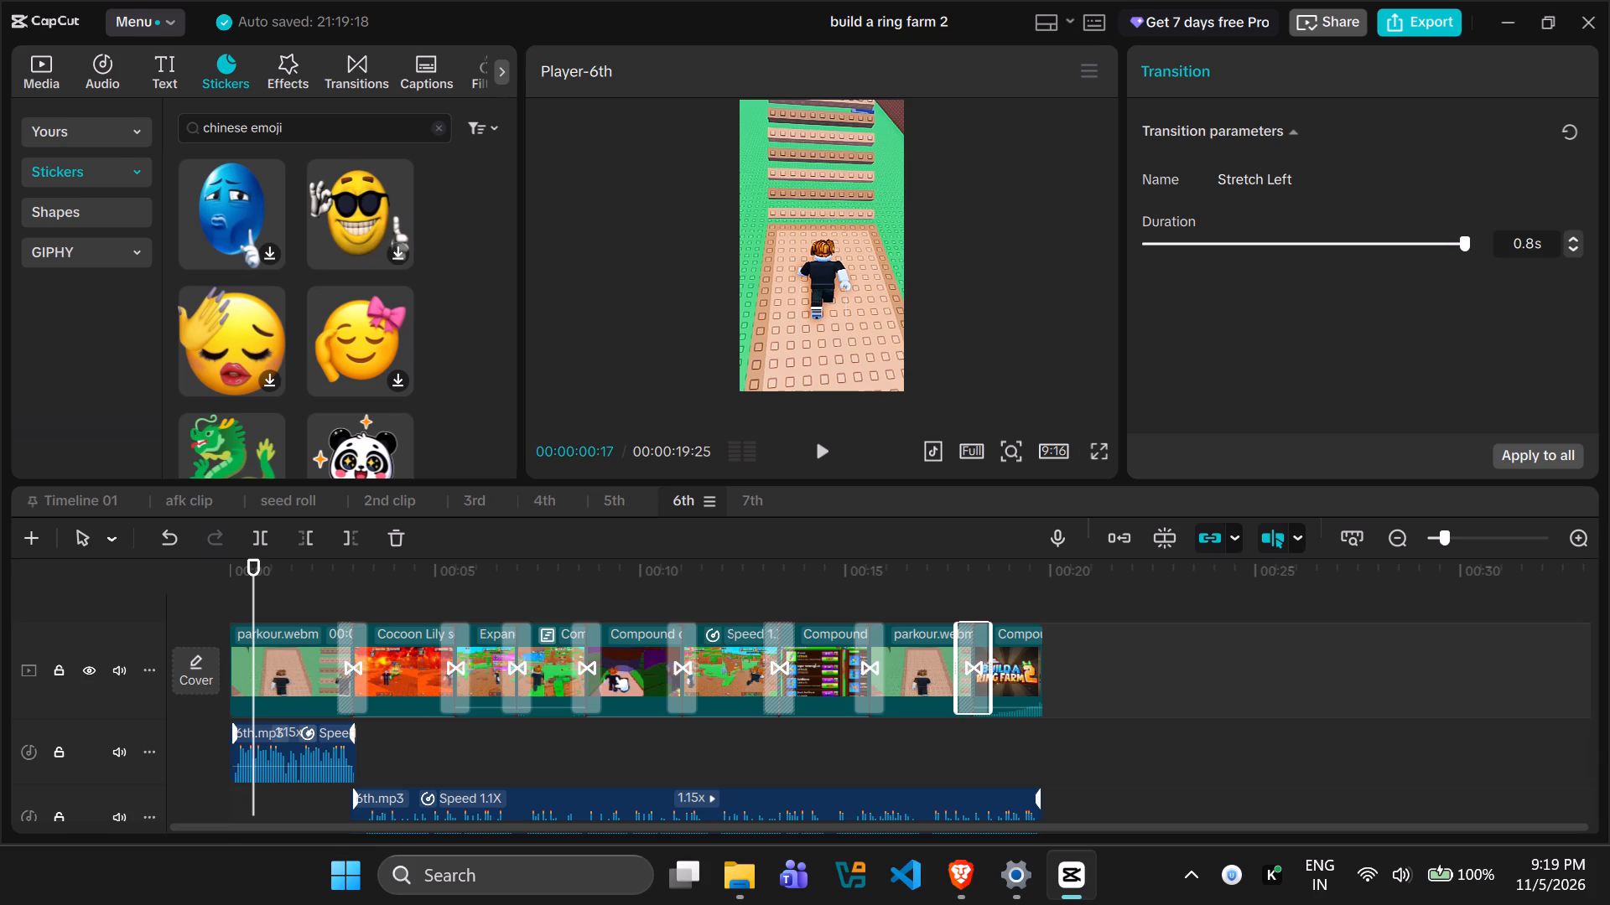
key("space")
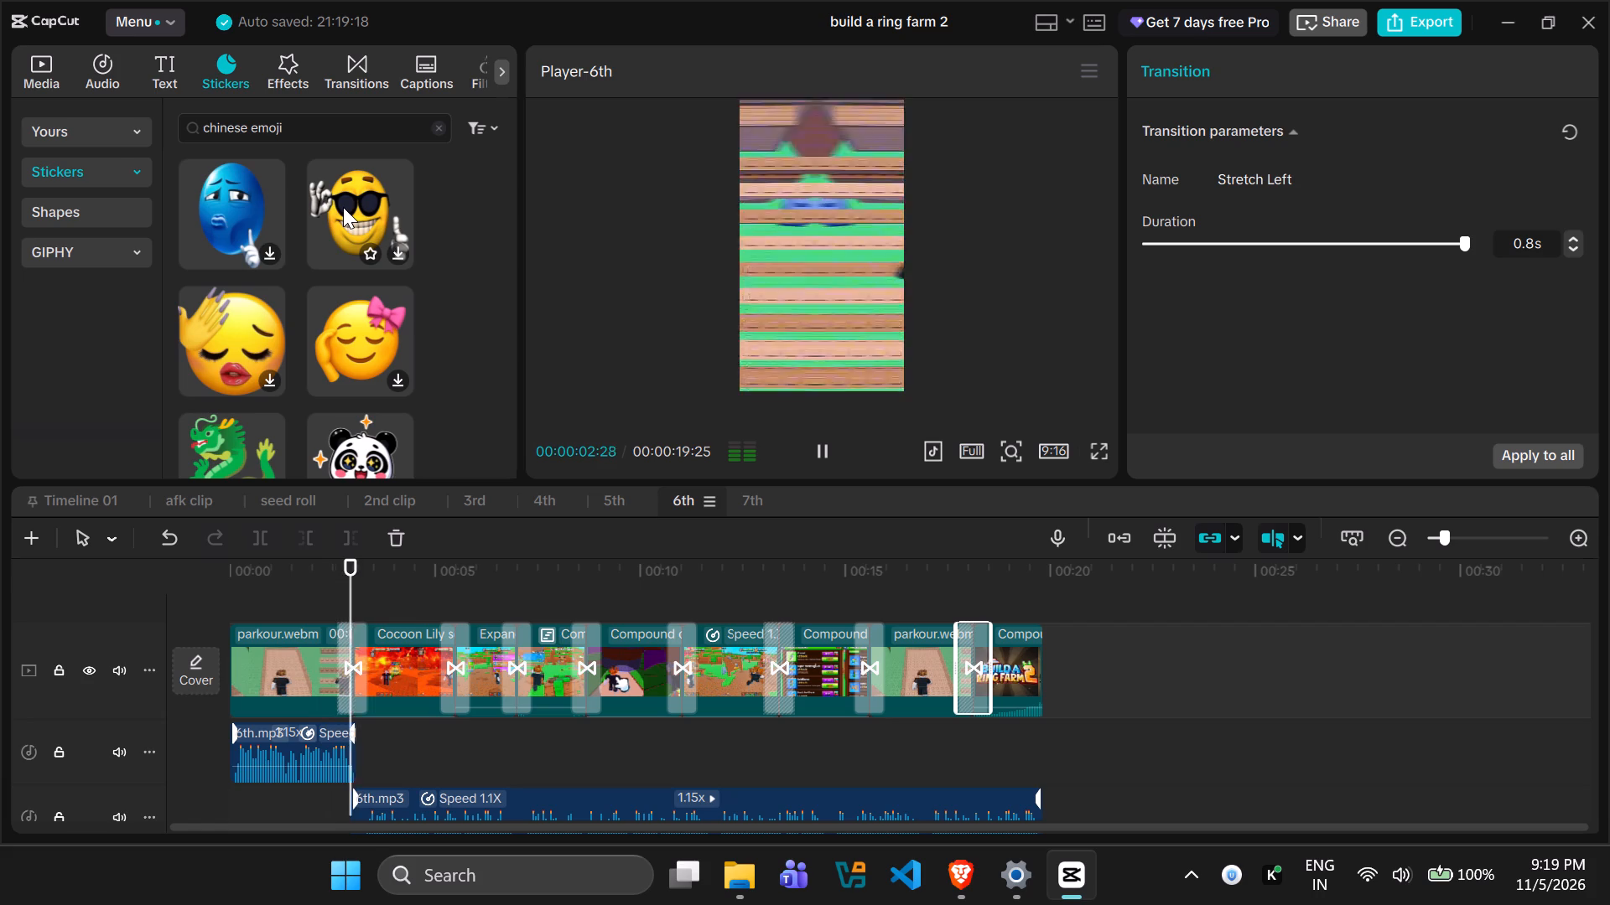
key("space")
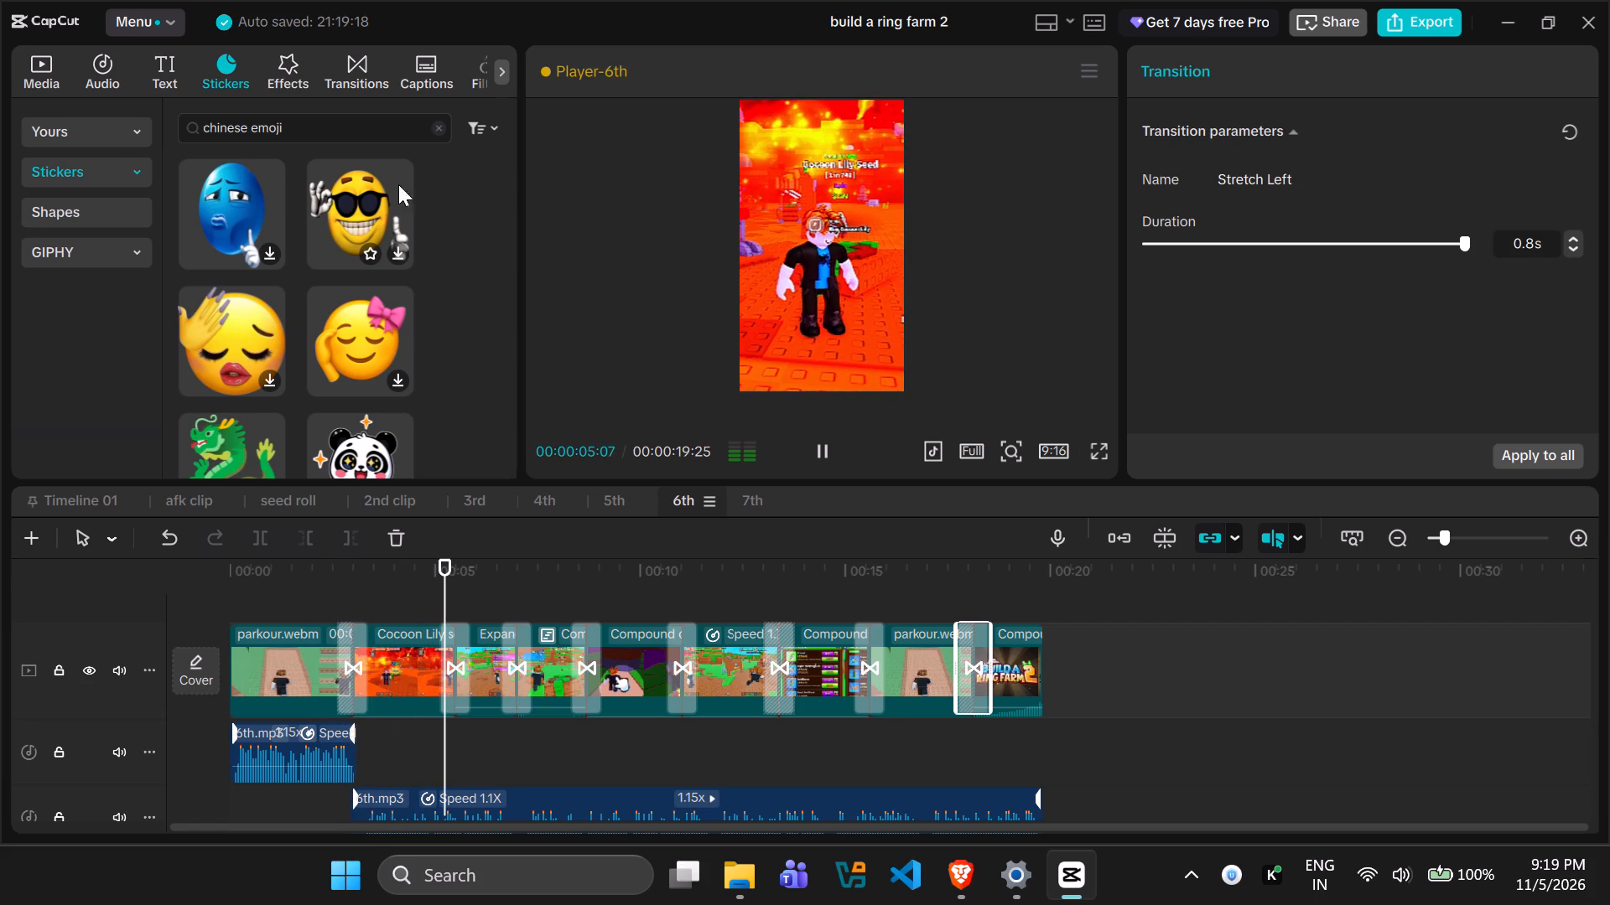
Find the shocked blue face sticker by searching "blue face", place it above the Cocoon Lily clip, and trim its end to that clip's end.
left_click(440, 130)
left_click(381, 126)
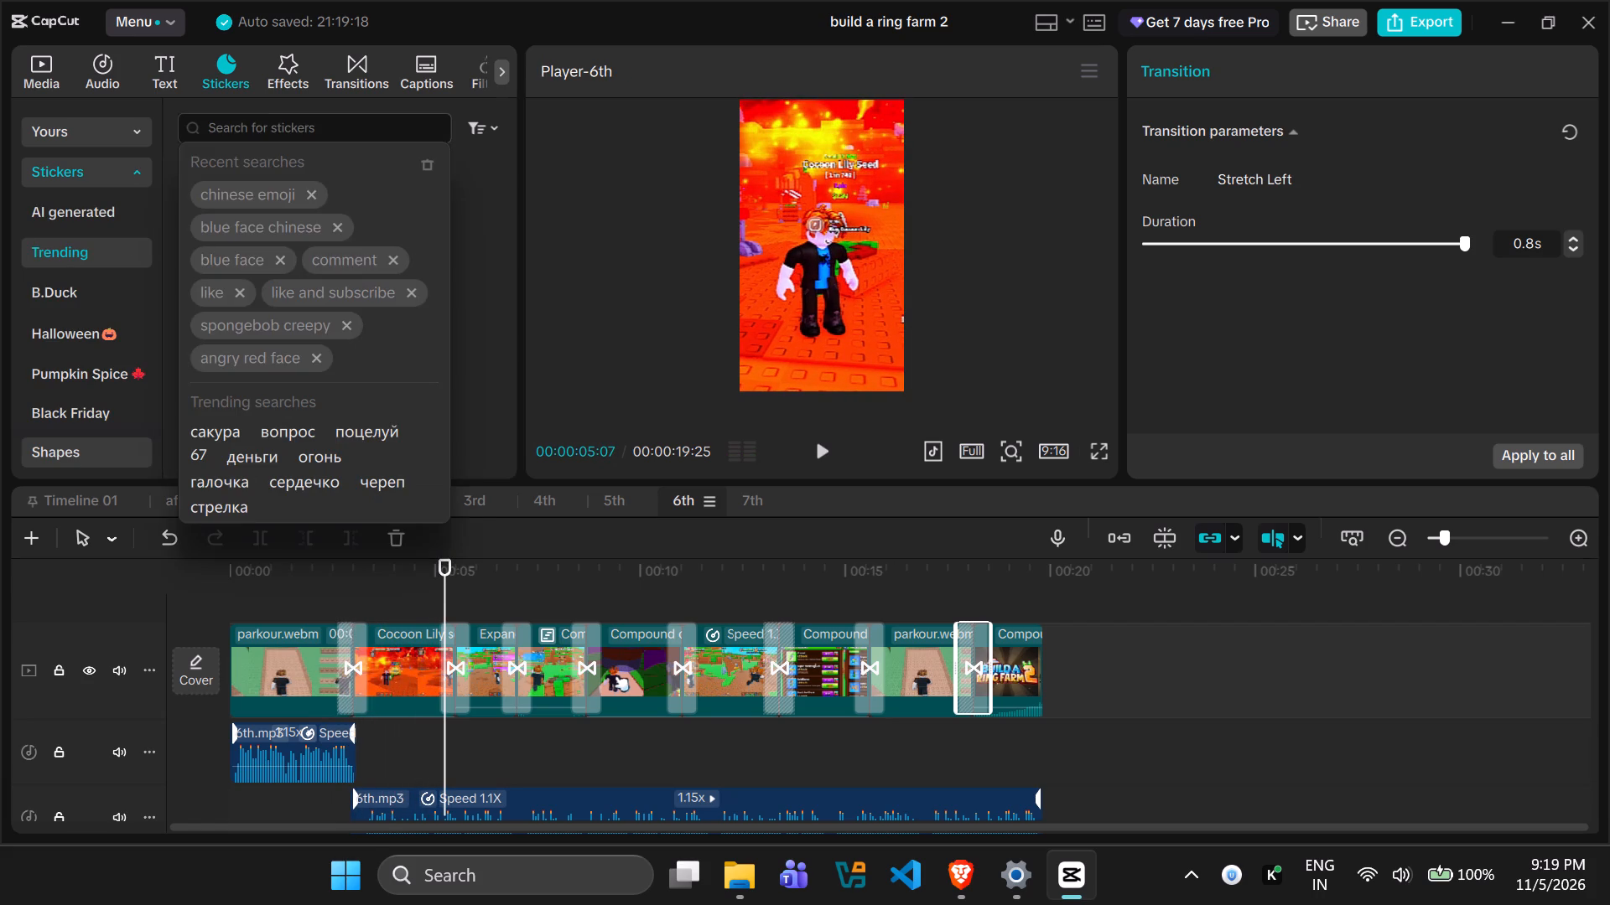
type("blue face")
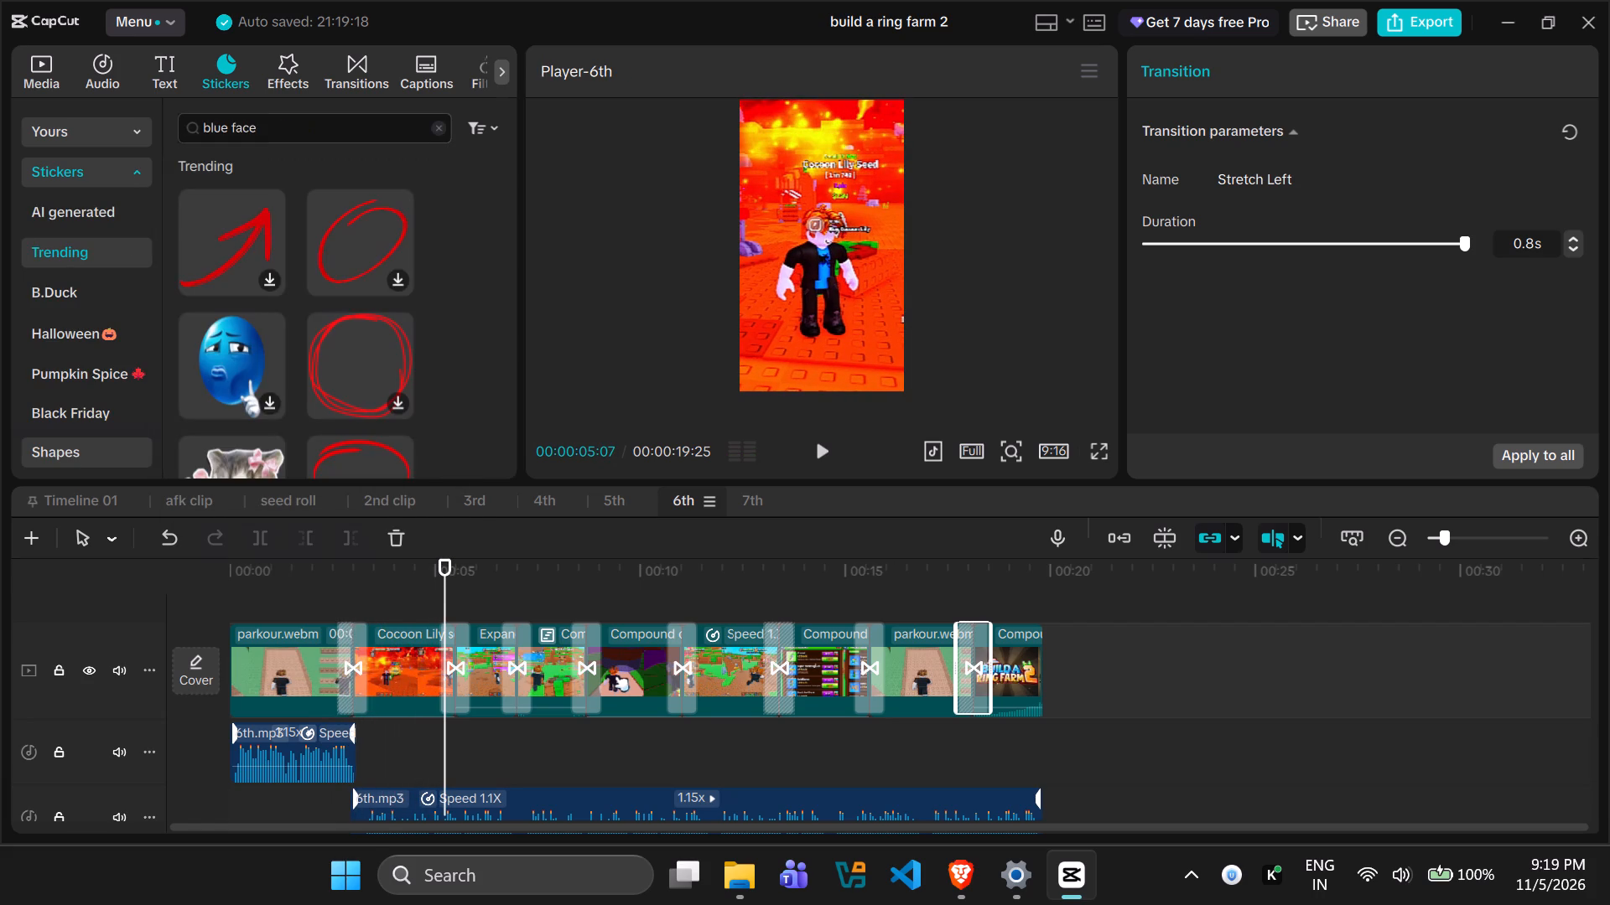
key("Return")
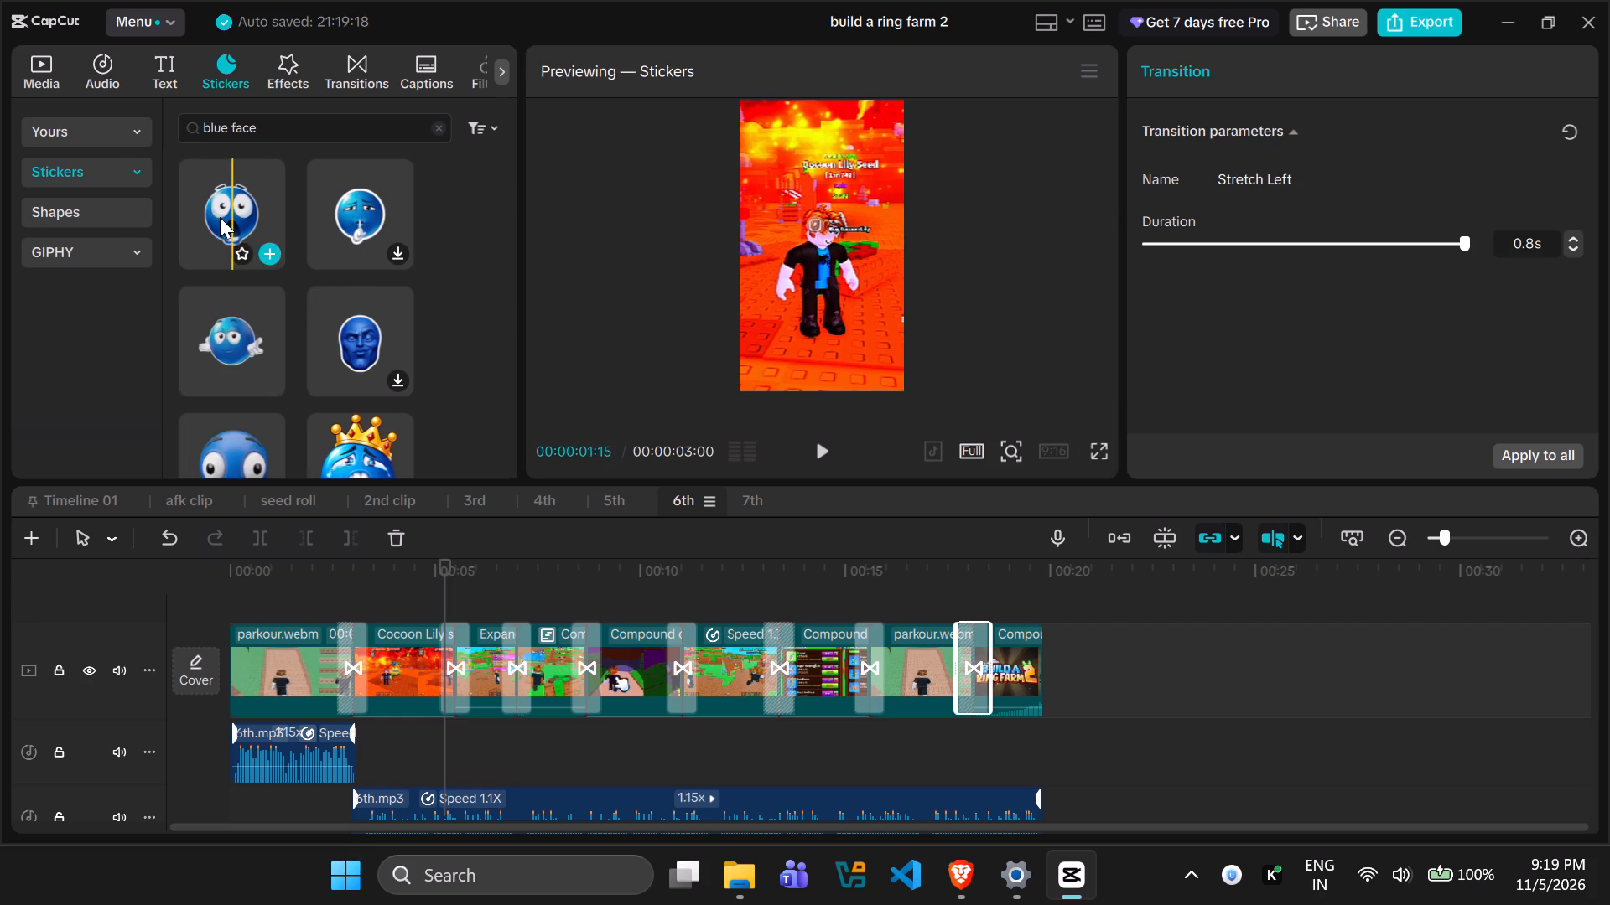
left_click_drag(219, 217, 392, 606)
left_click_drag(513, 641, 455, 636)
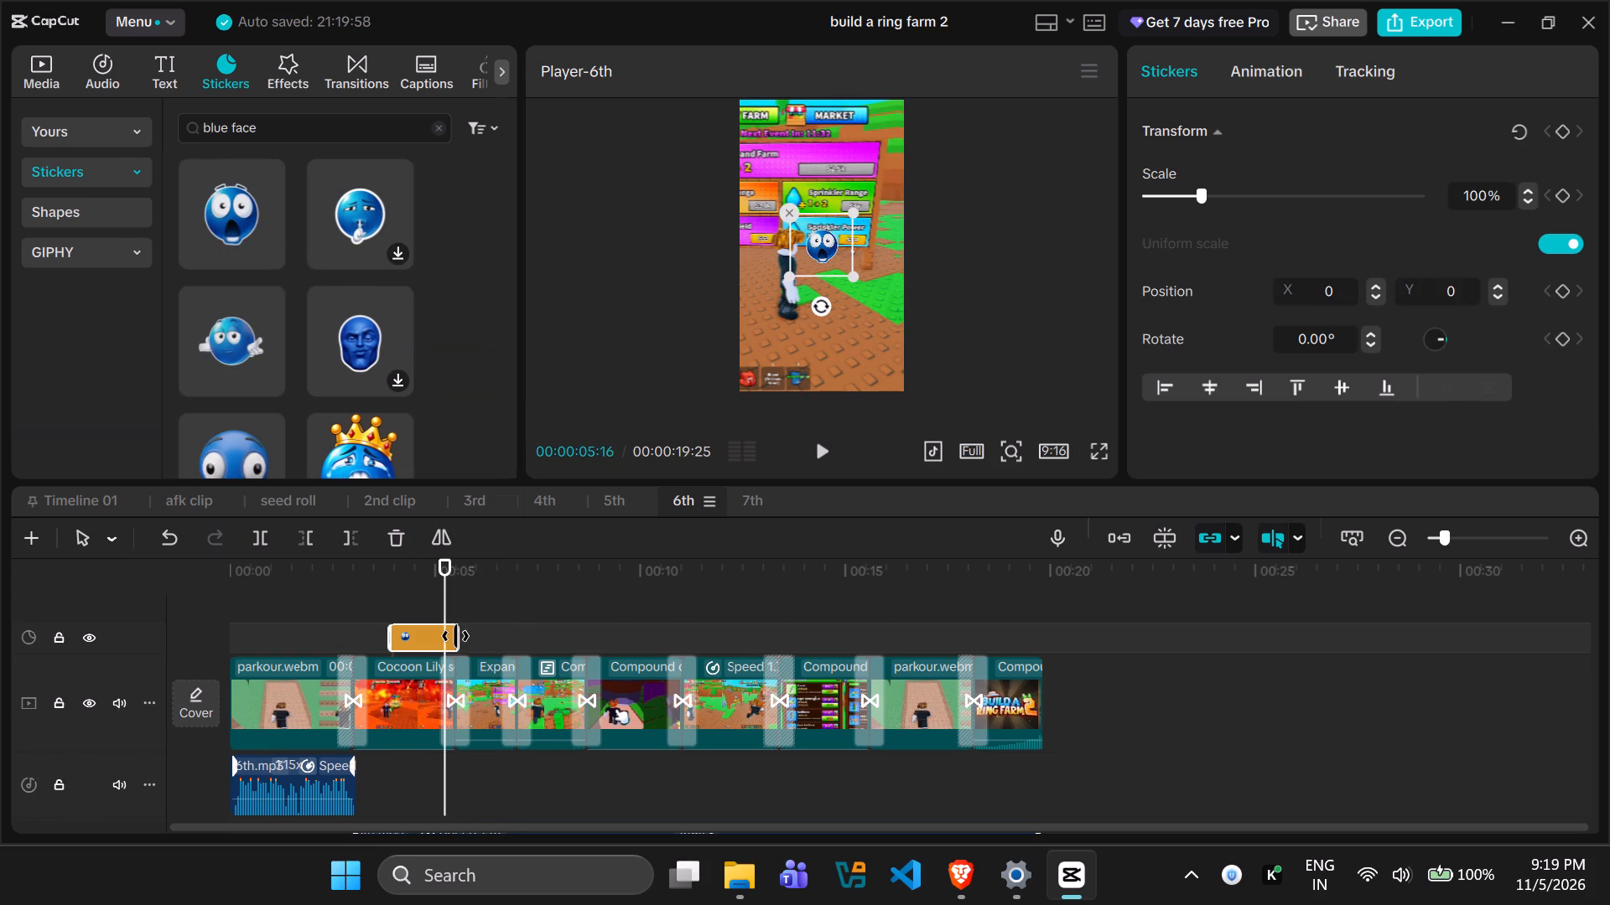
left_click_drag(455, 636, 451, 636)
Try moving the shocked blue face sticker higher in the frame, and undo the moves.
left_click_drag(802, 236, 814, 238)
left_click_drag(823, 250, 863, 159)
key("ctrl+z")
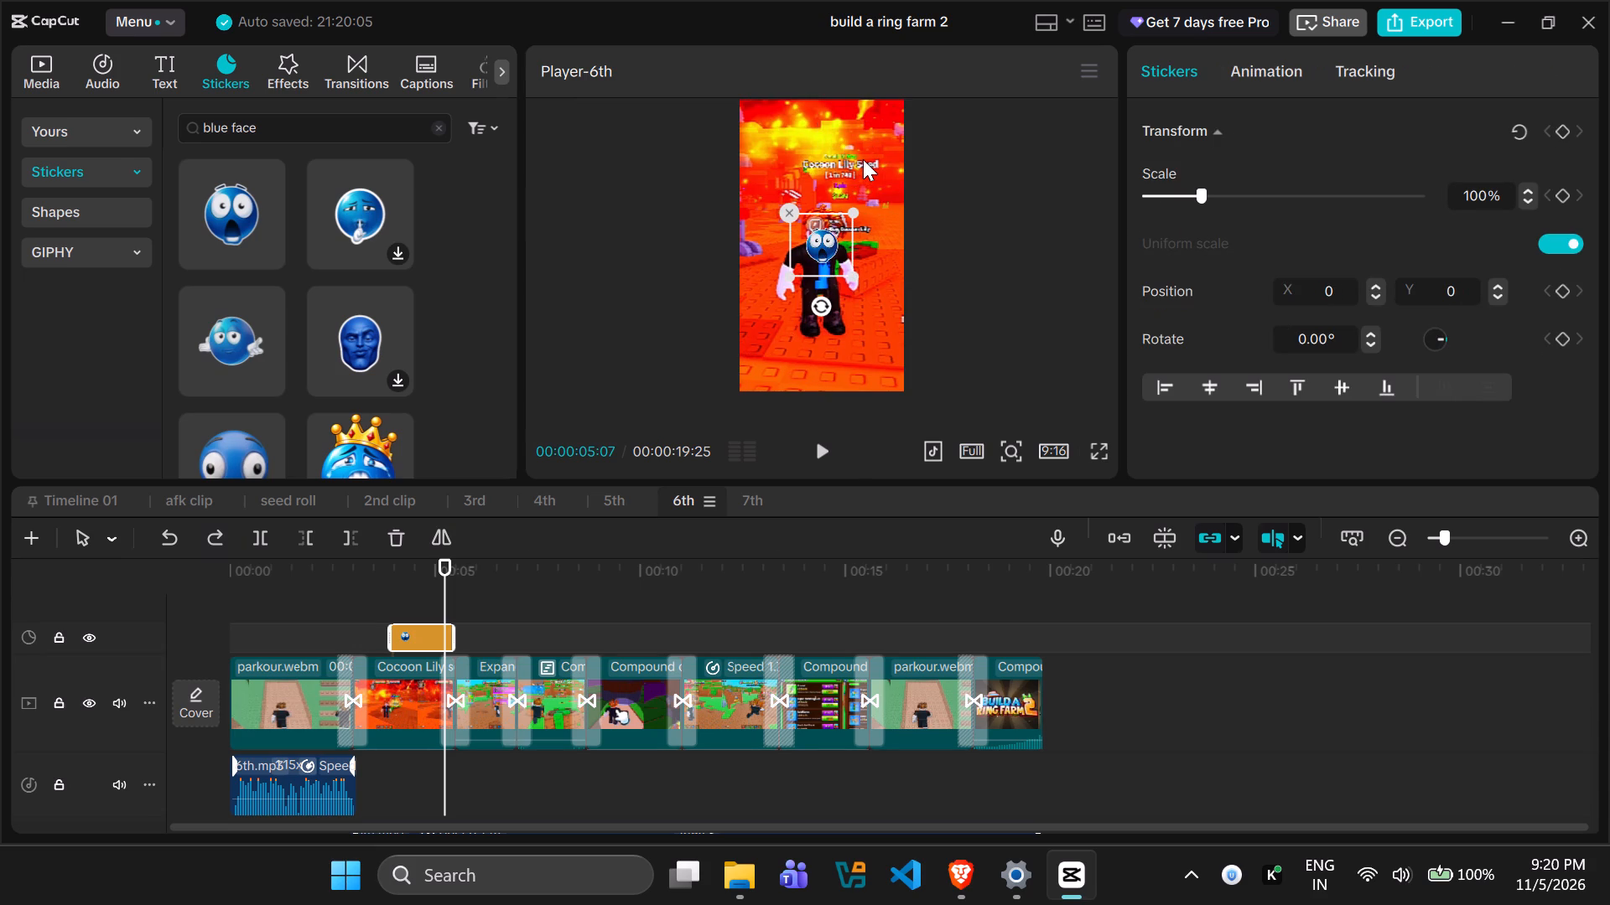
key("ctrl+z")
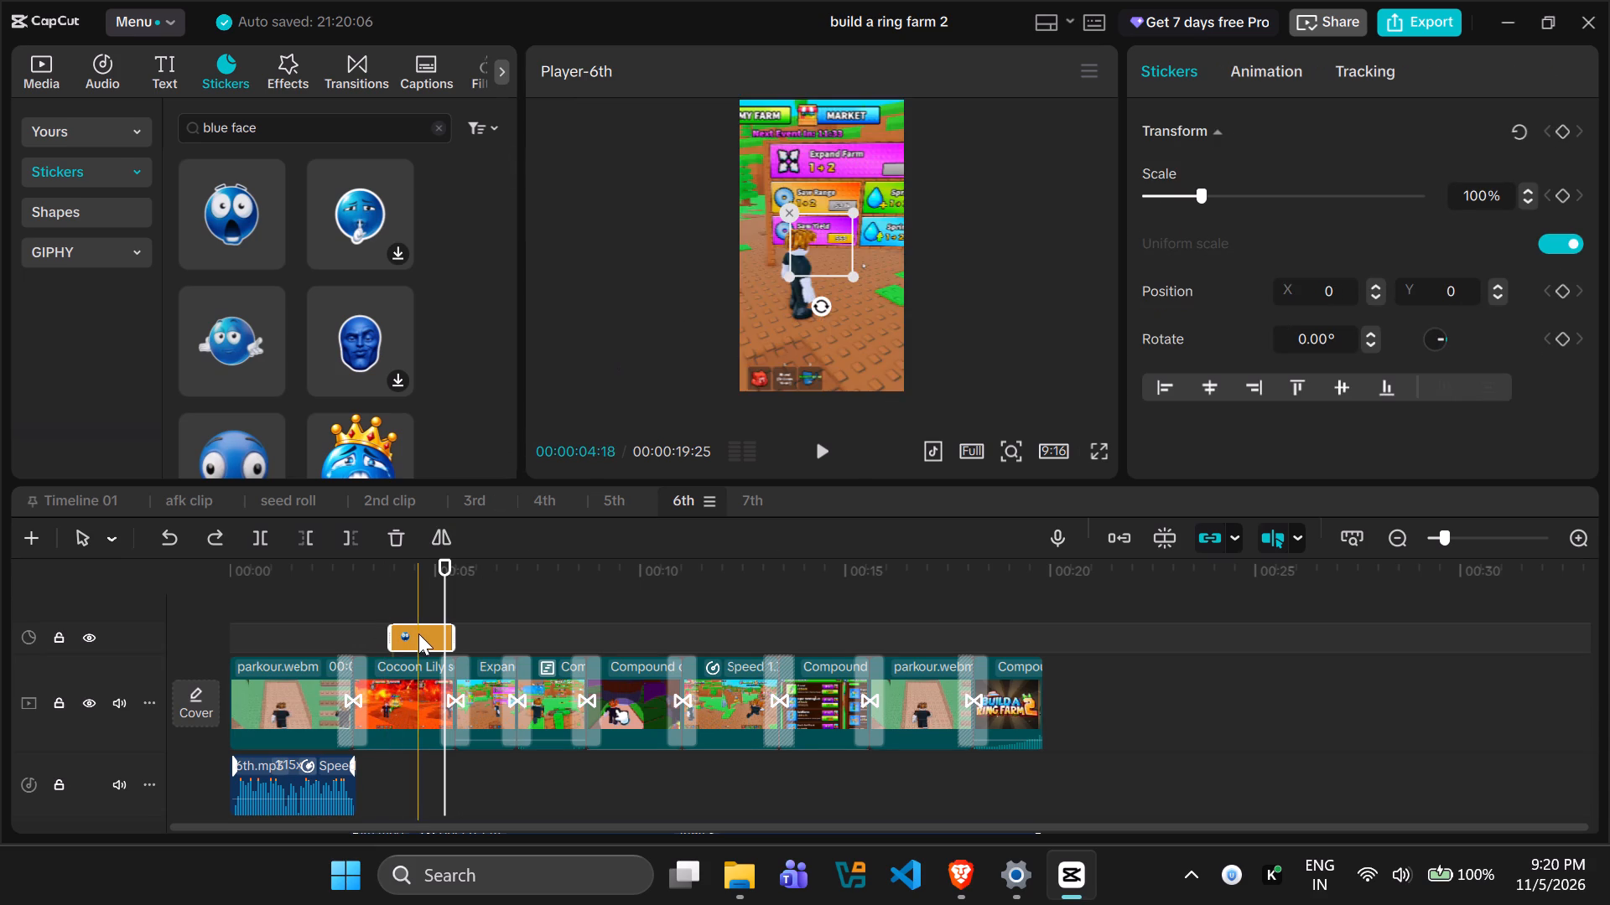
Position the shocked blue face sticker above the character at X 422, Y 935 and enlarge it to 159%.
left_click_drag(813, 241, 860, 144)
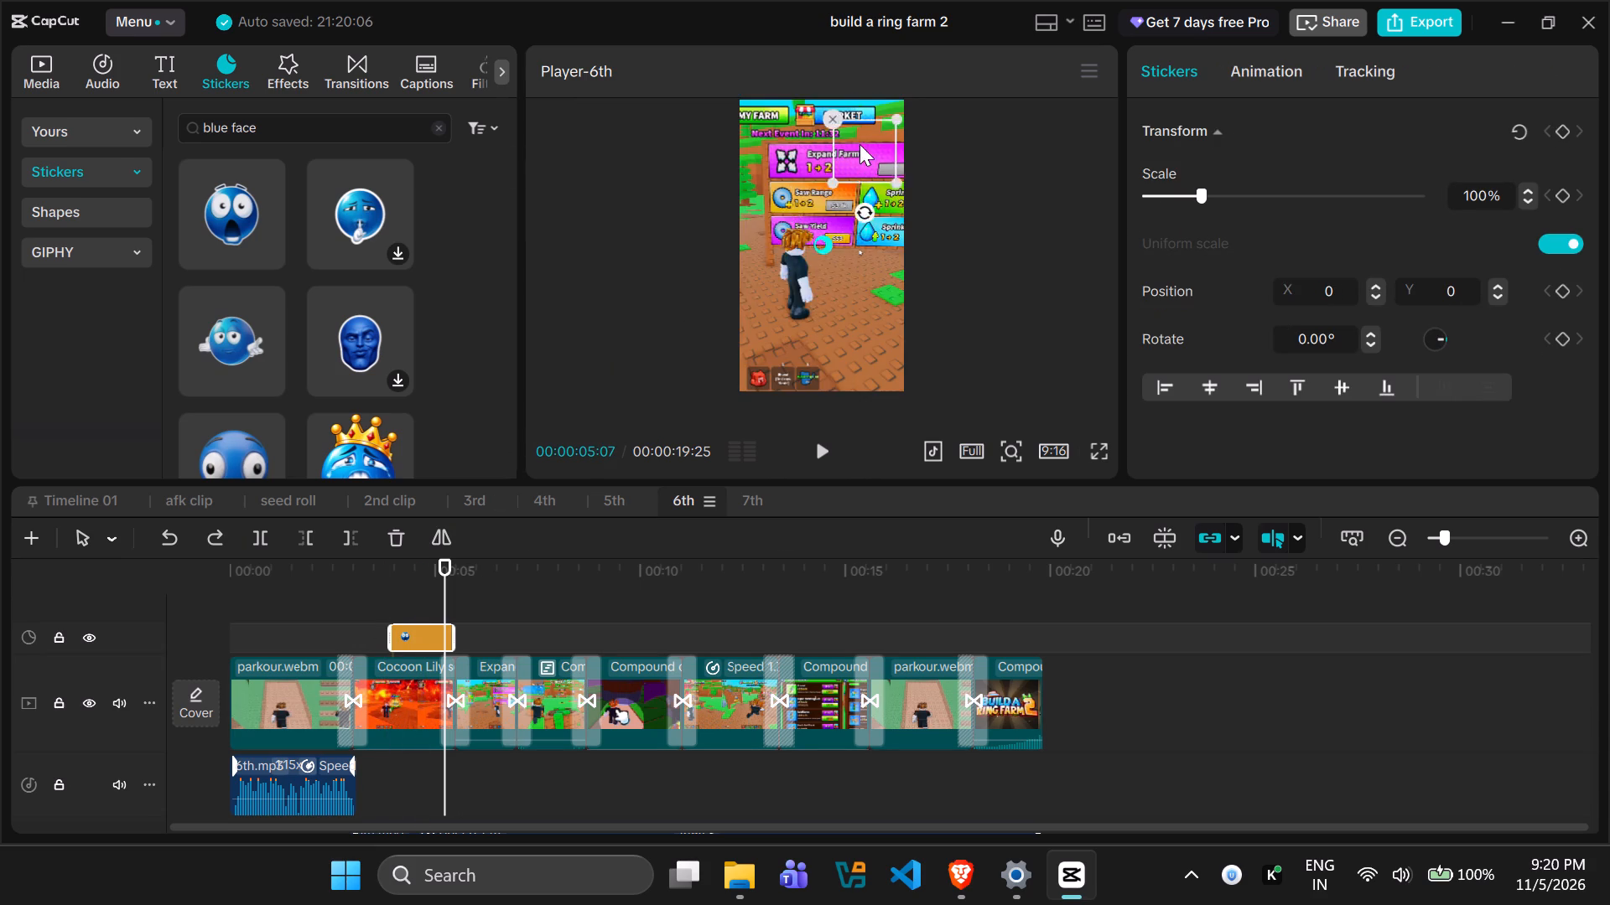
left_click_drag(860, 144, 845, 171)
left_click_drag(818, 199, 797, 224)
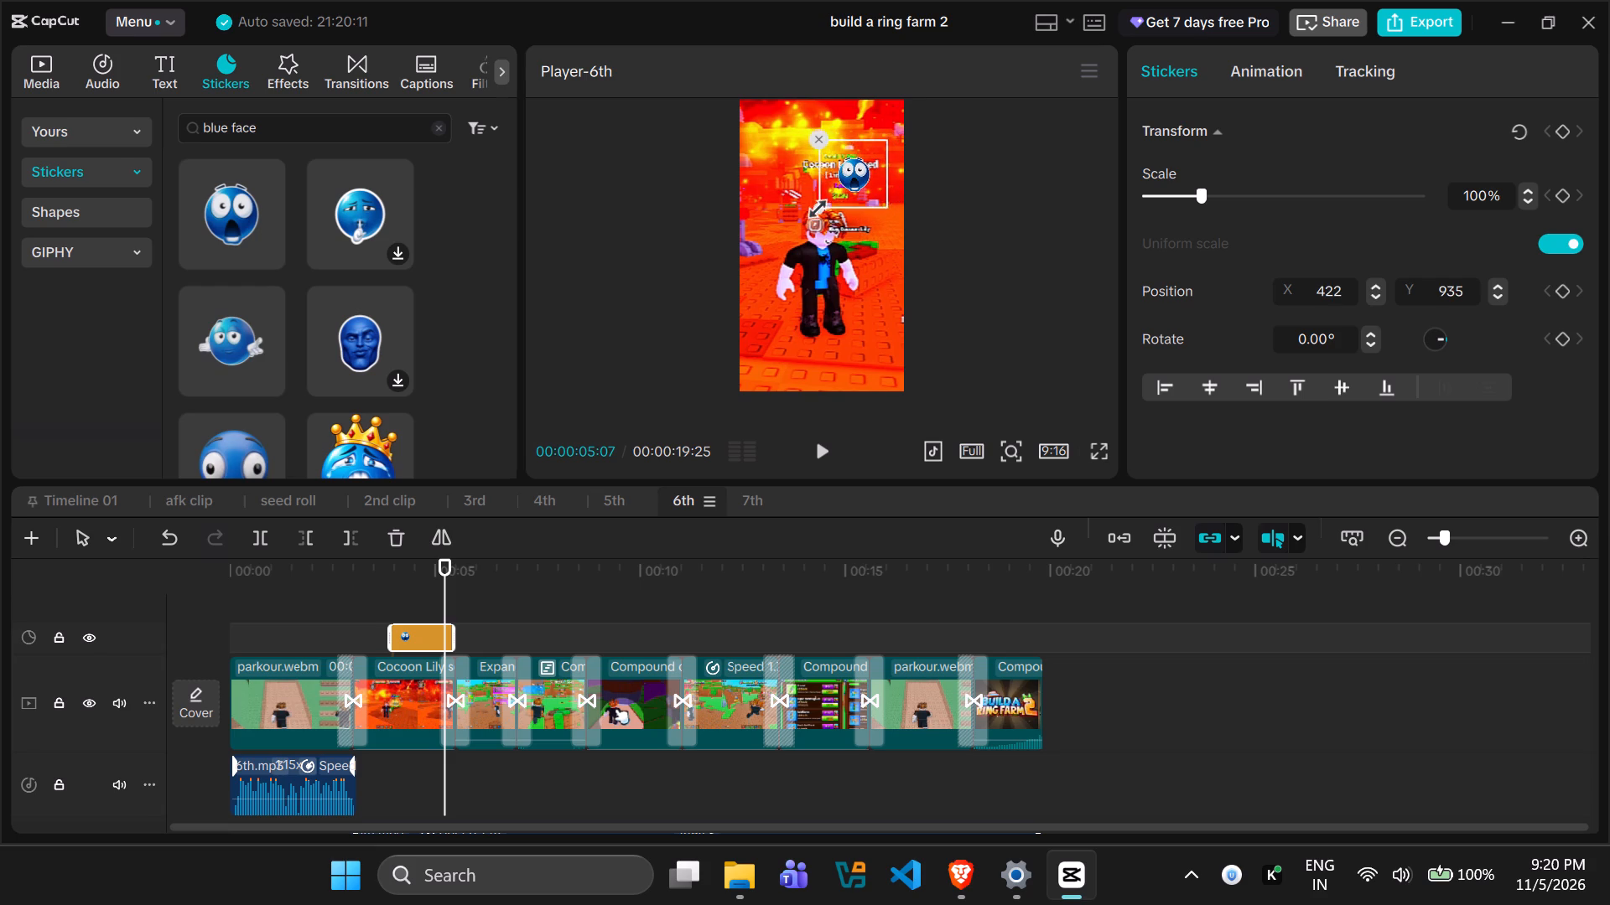
left_click_drag(797, 224, 801, 222)
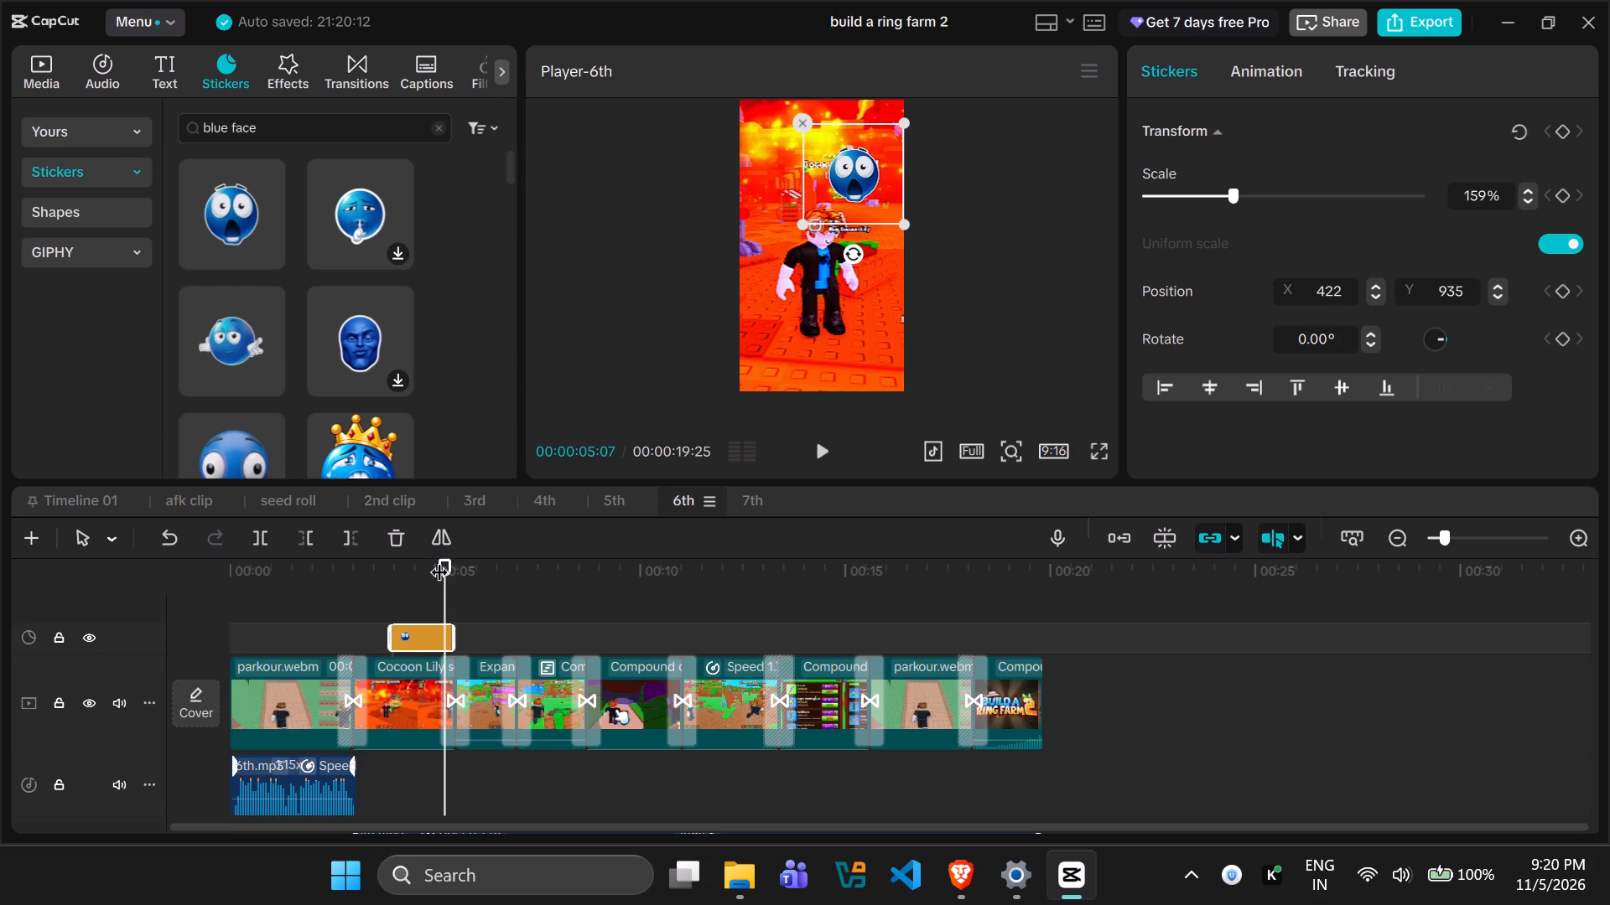
Browse the other blue face stickers and play the 6th from its start into the first sticker's section.
scroll(330, 394, "down", 1)
scroll(222, 342, "down", 1)
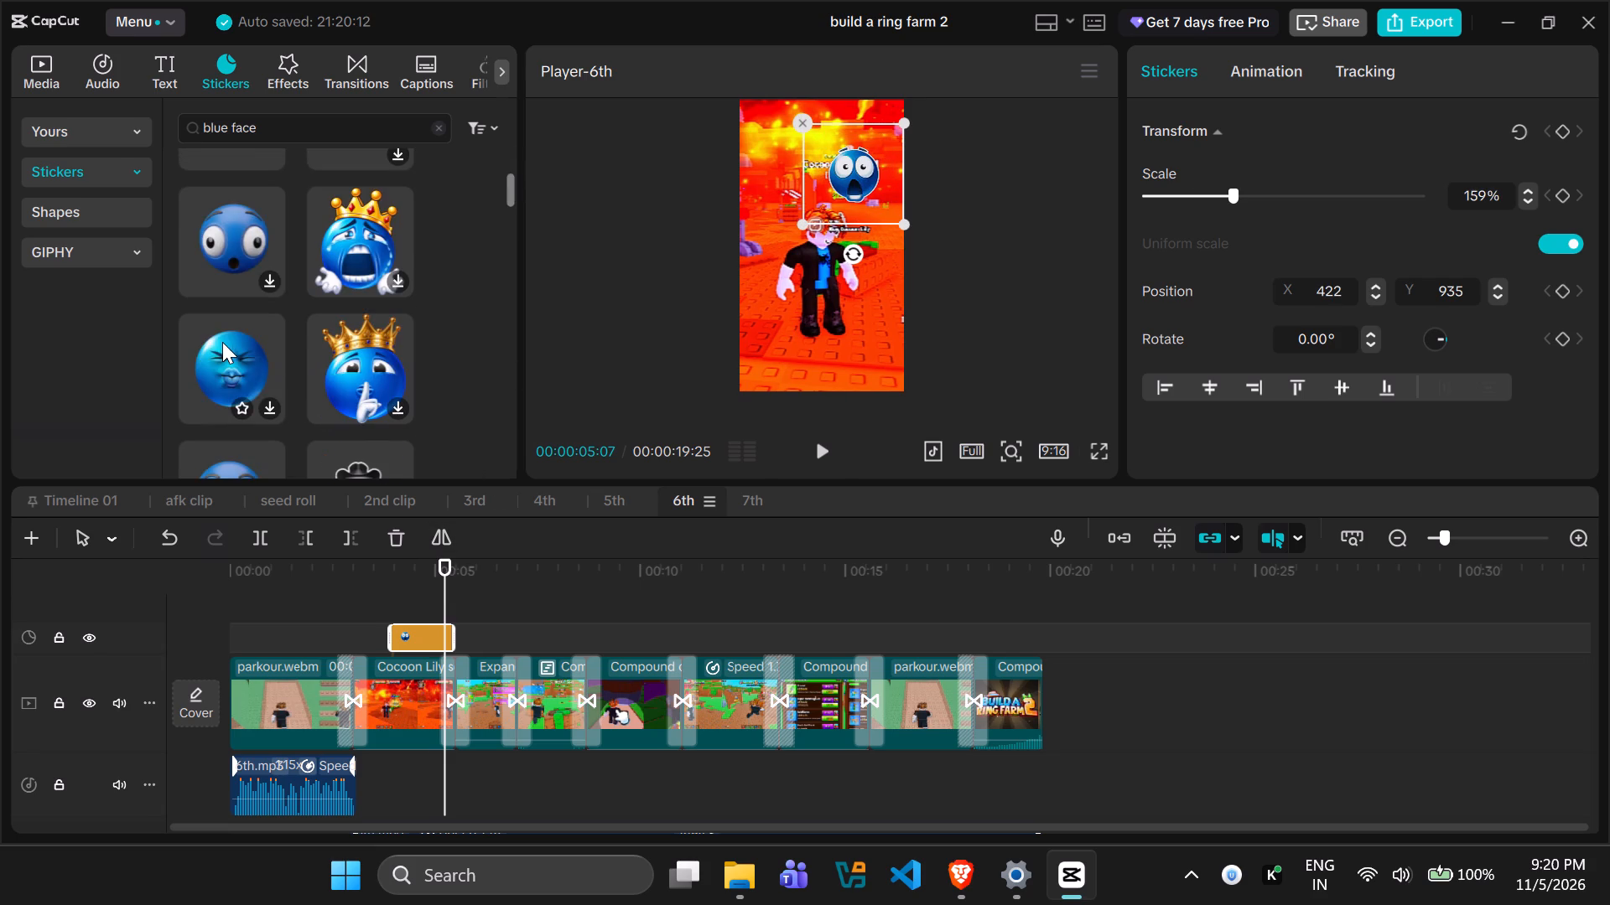
scroll(303, 357, "down", 1)
left_click_drag(449, 564, 367, 564)
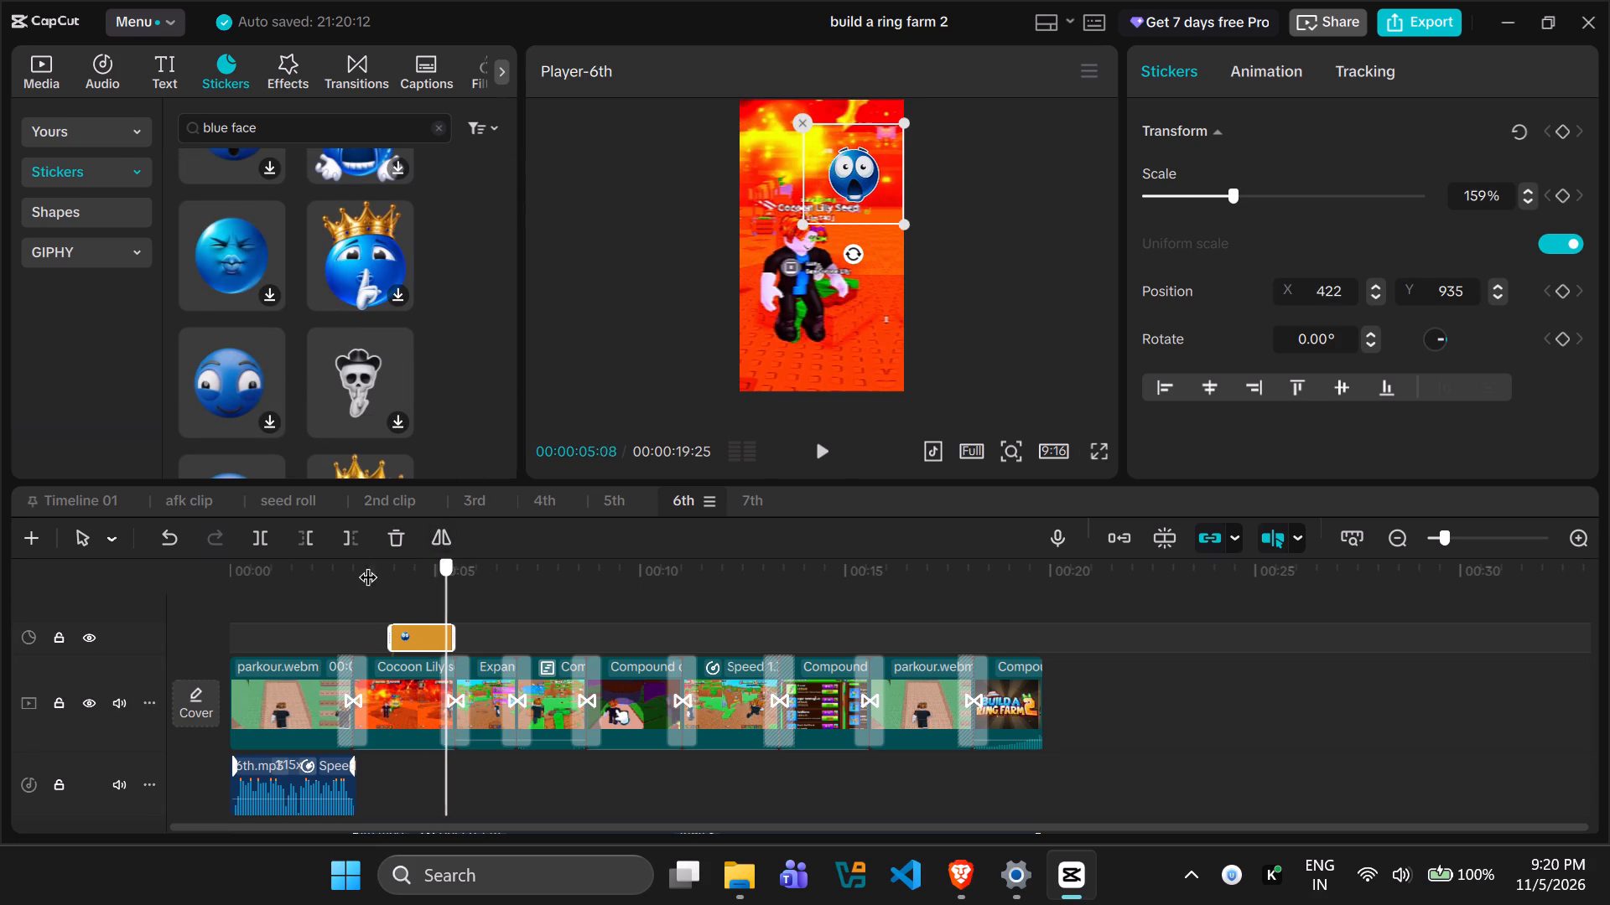
left_click_drag(367, 564, 188, 564)
key("space")
scroll(280, 308, "down", 1)
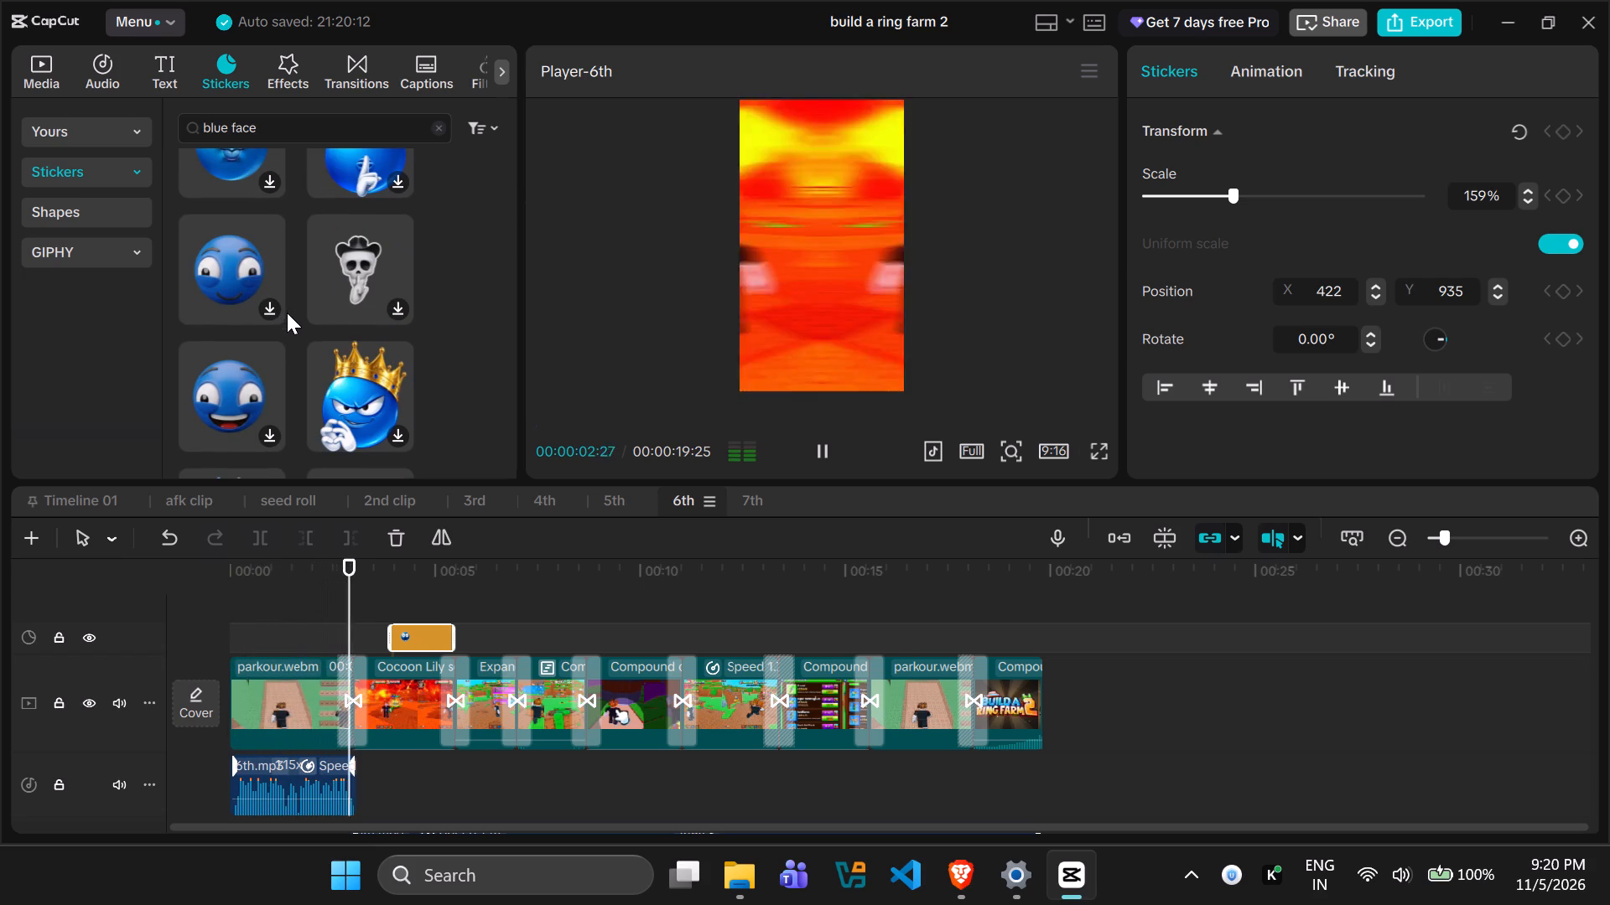
key("space")
scroll(287, 313, "up", 4)
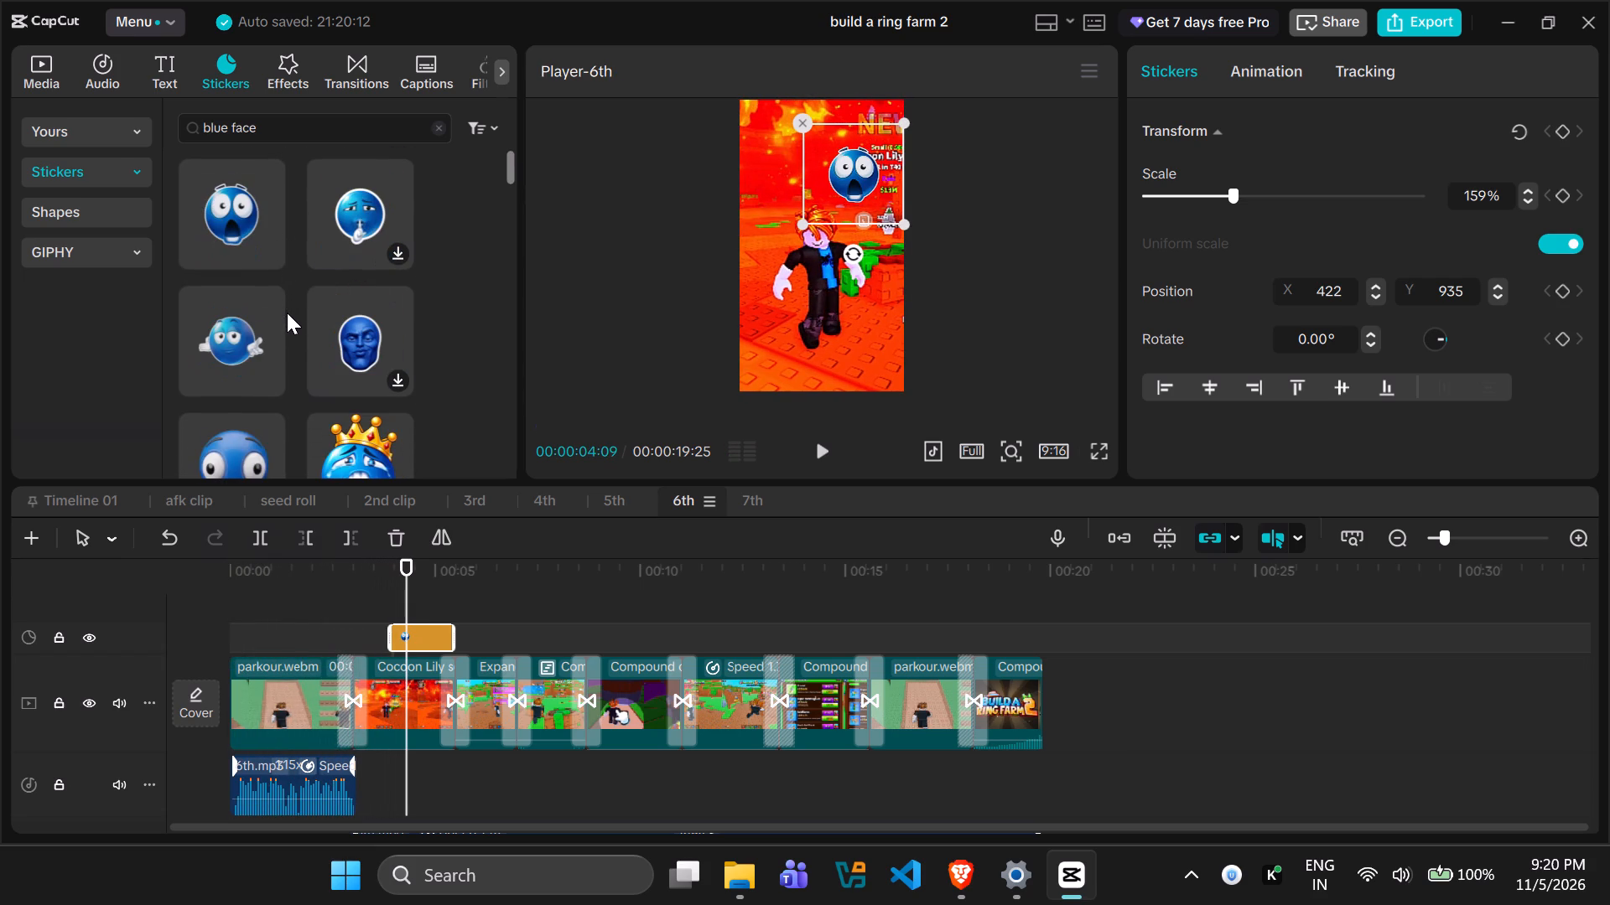
scroll(287, 313, "down", 1)
scroll(289, 313, "up", 1)
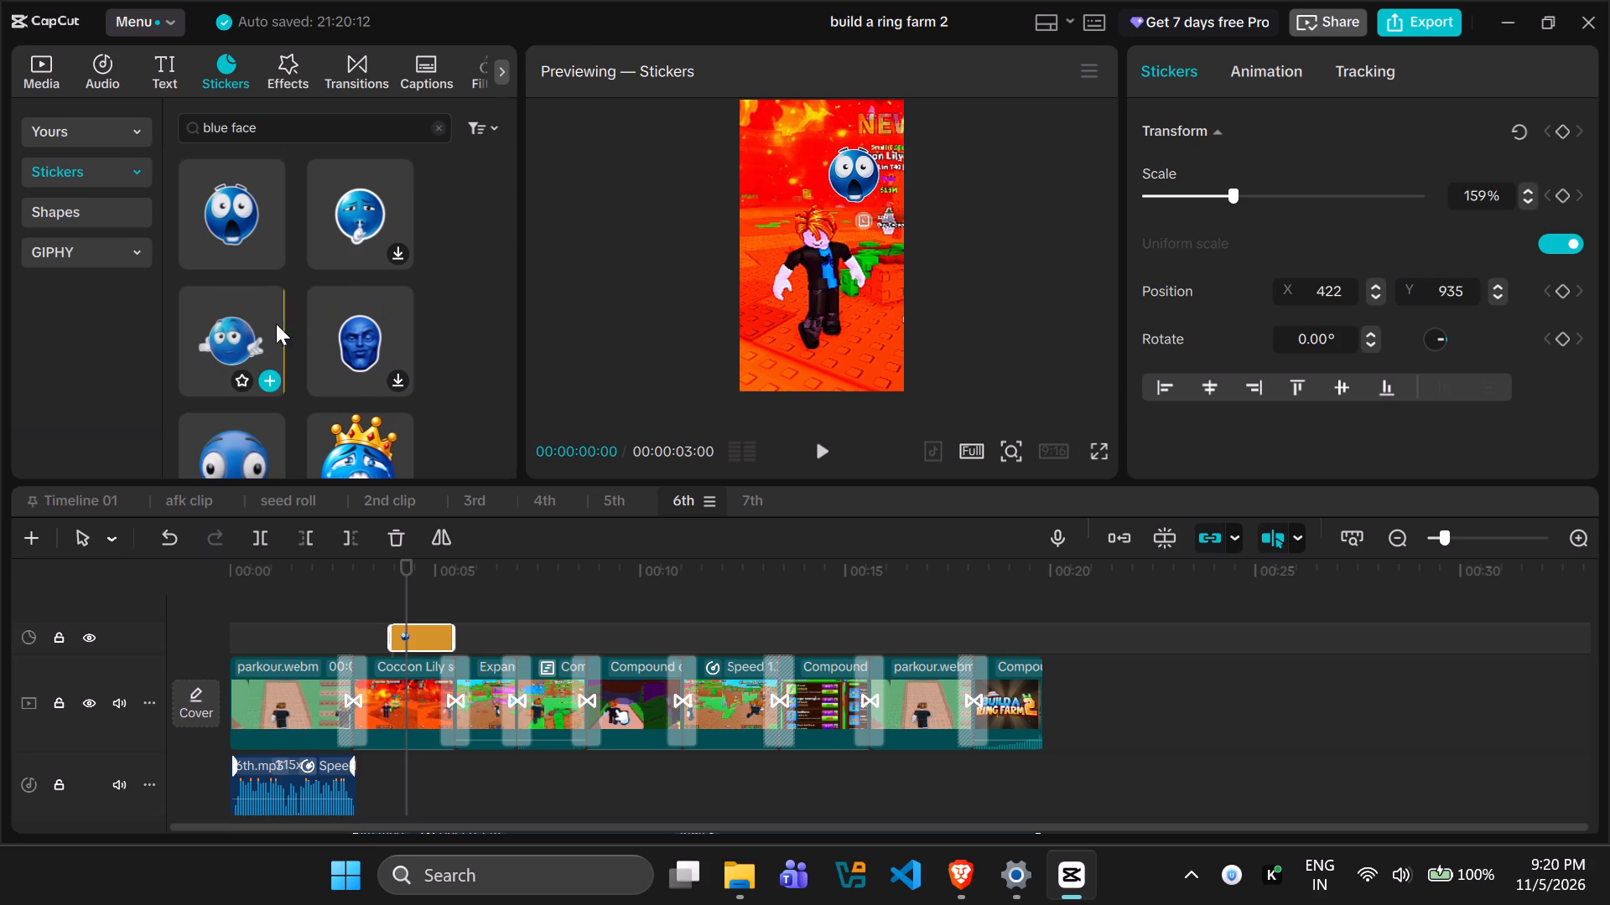
Place the blue face sticker with raised hands above the opening parkour clip and trim both ends to about 2 seconds within that clip.
left_click_drag(227, 331, 317, 438)
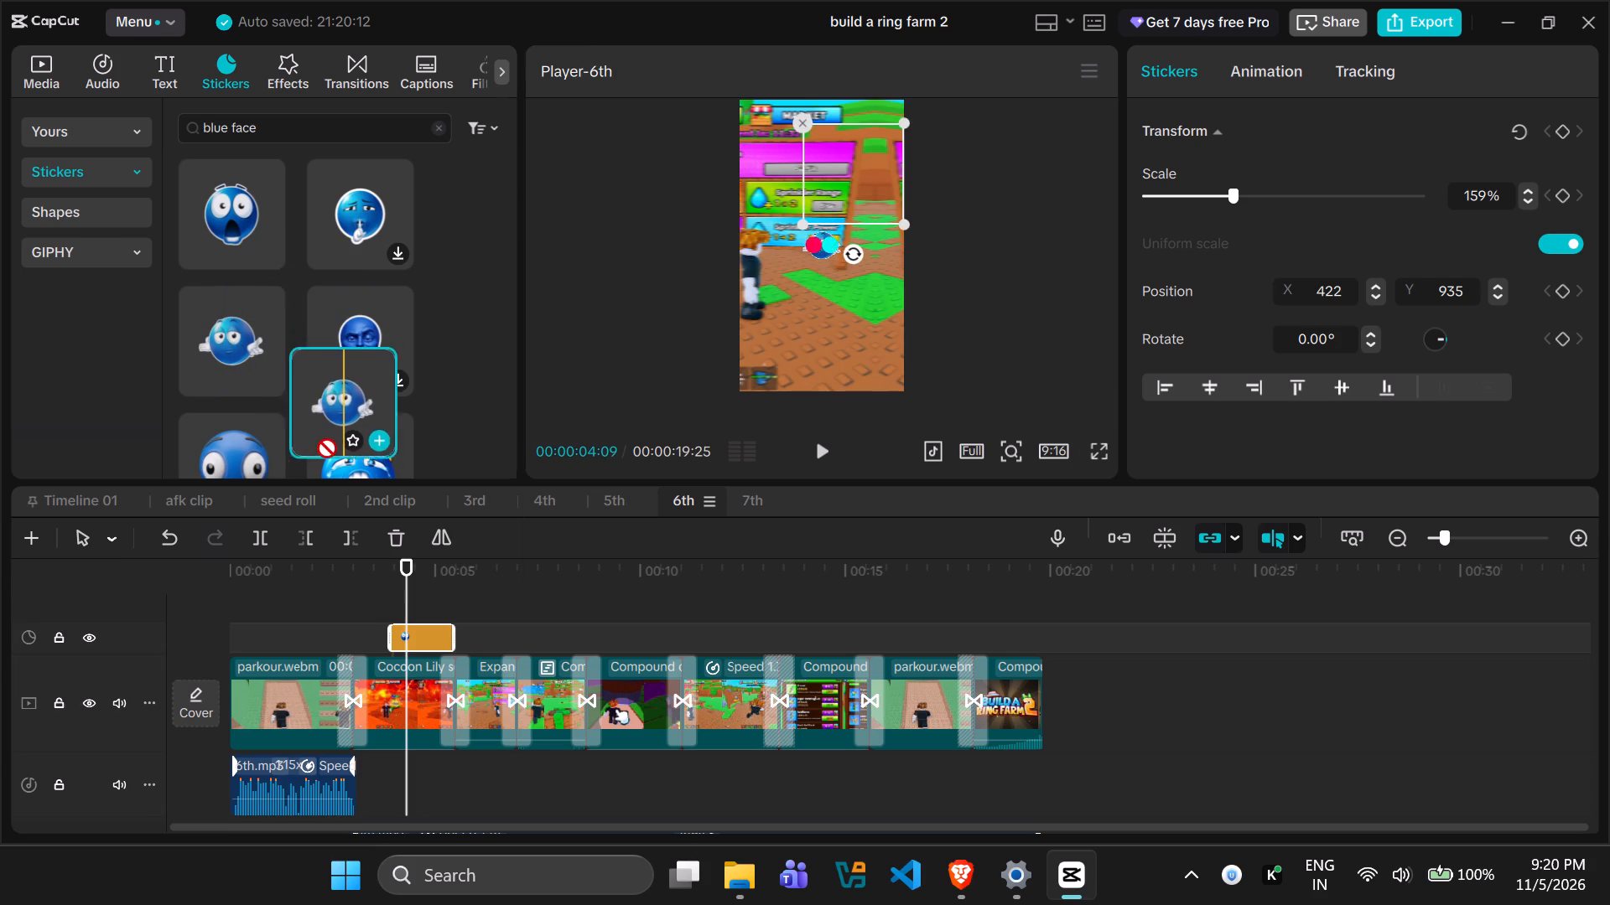
left_click_drag(317, 438, 257, 641)
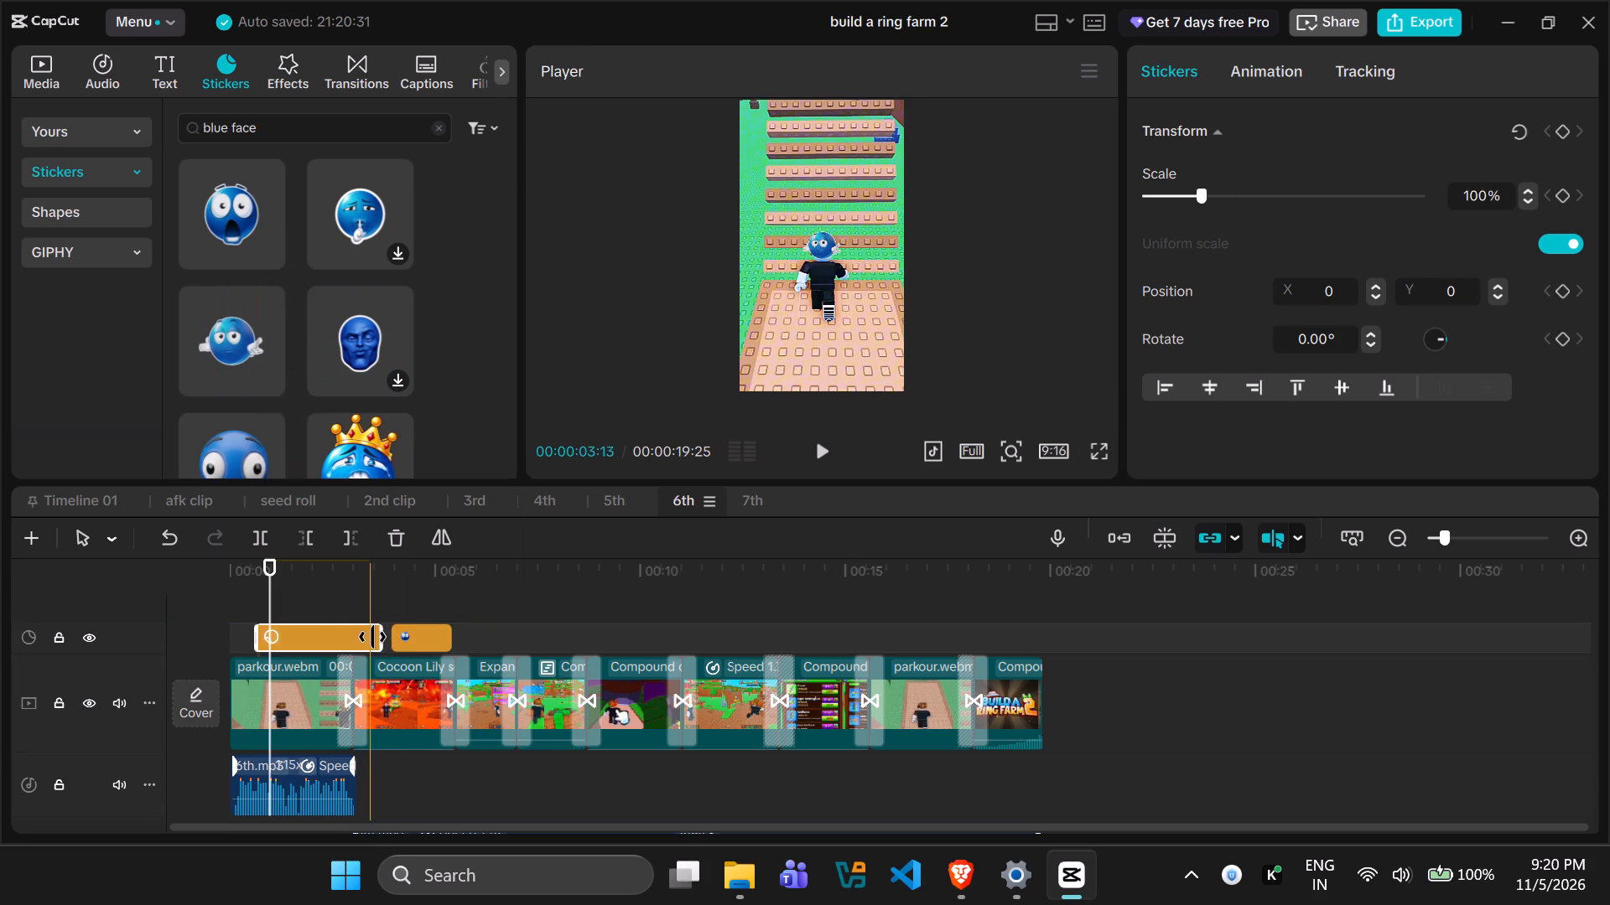
left_click_drag(372, 637, 361, 637)
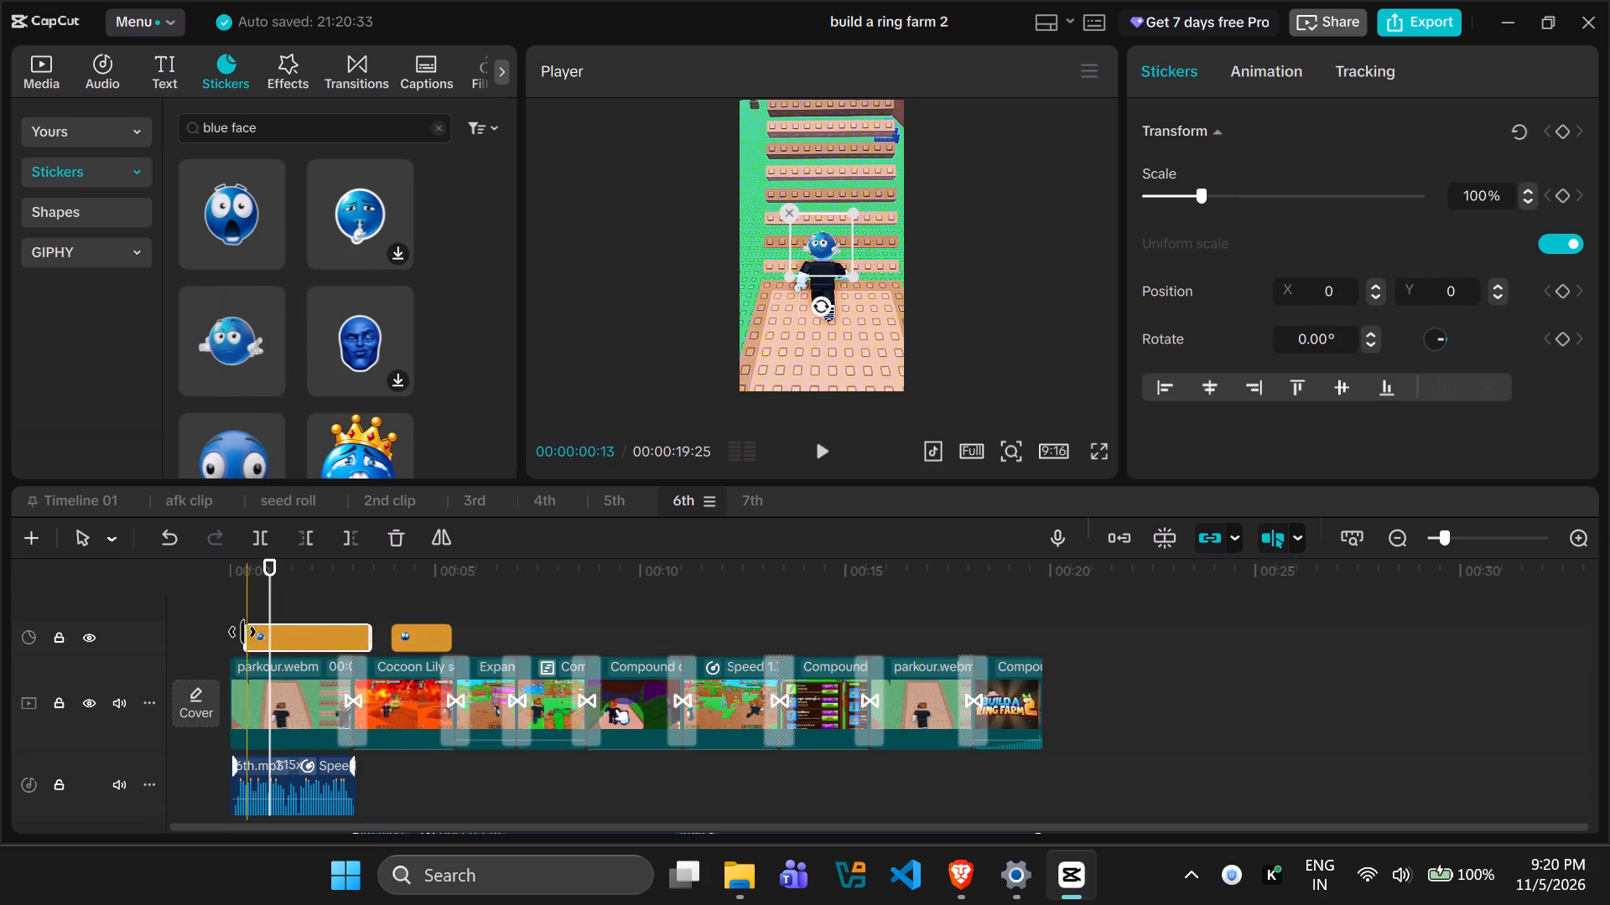
left_click_drag(246, 639, 291, 639)
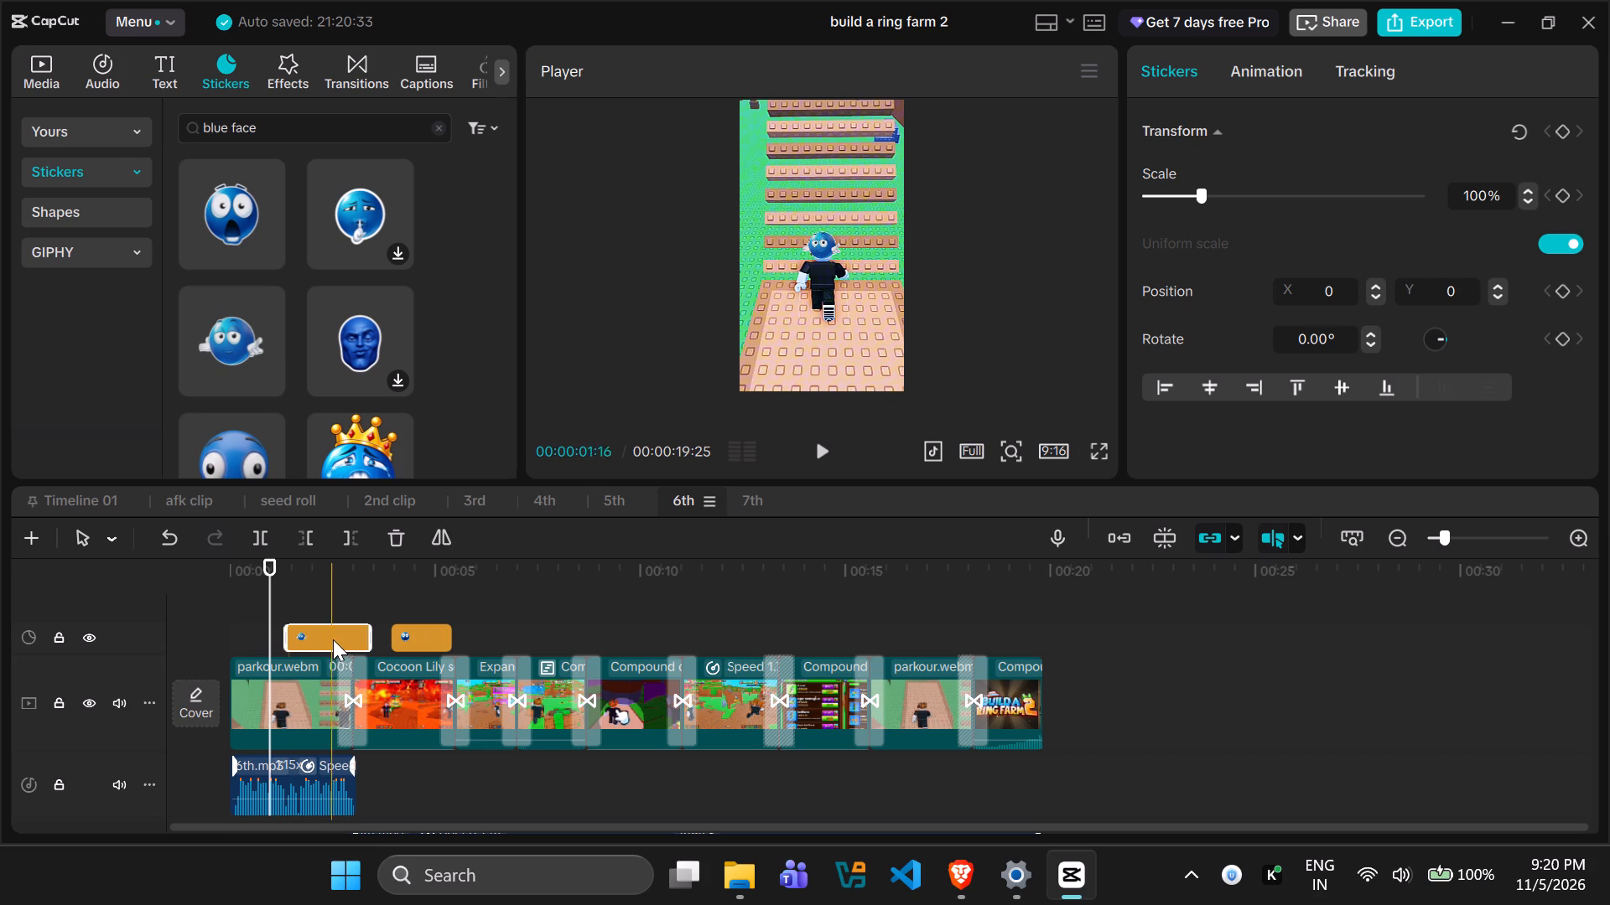
left_click_drag(330, 638, 303, 638)
left_click(338, 635)
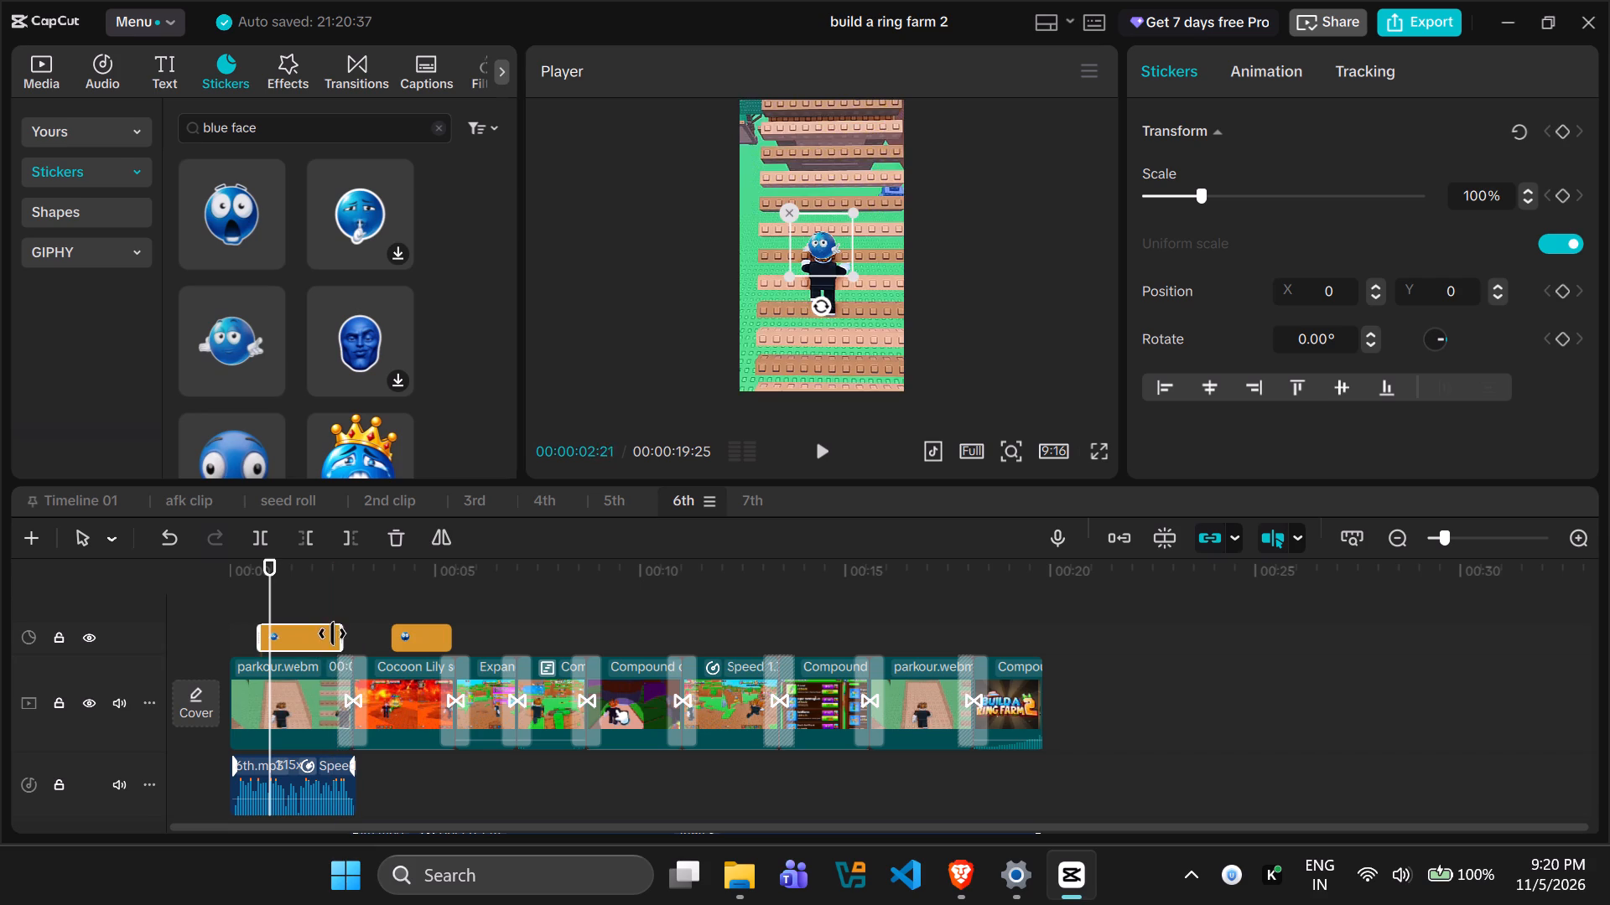
Enlarge the raised-hands blue face sticker to 146% and position it above the character at X -347, Y 794.
left_click_drag(854, 213, 871, 184)
left_click_drag(820, 240, 771, 166)
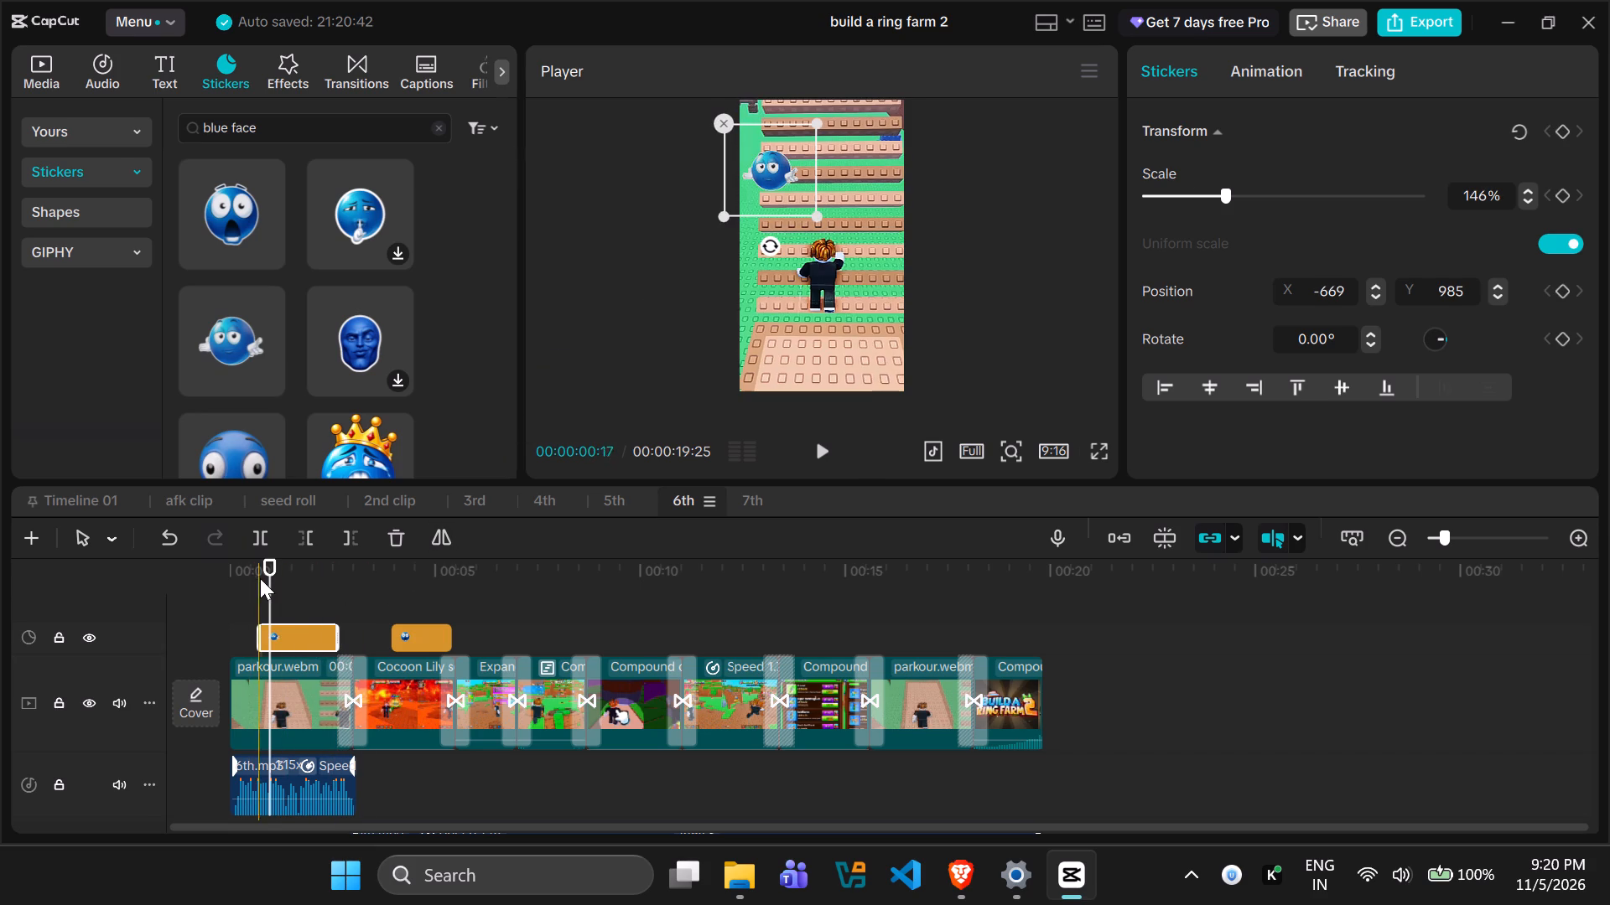
left_click_drag(262, 578, 206, 577)
key("space")
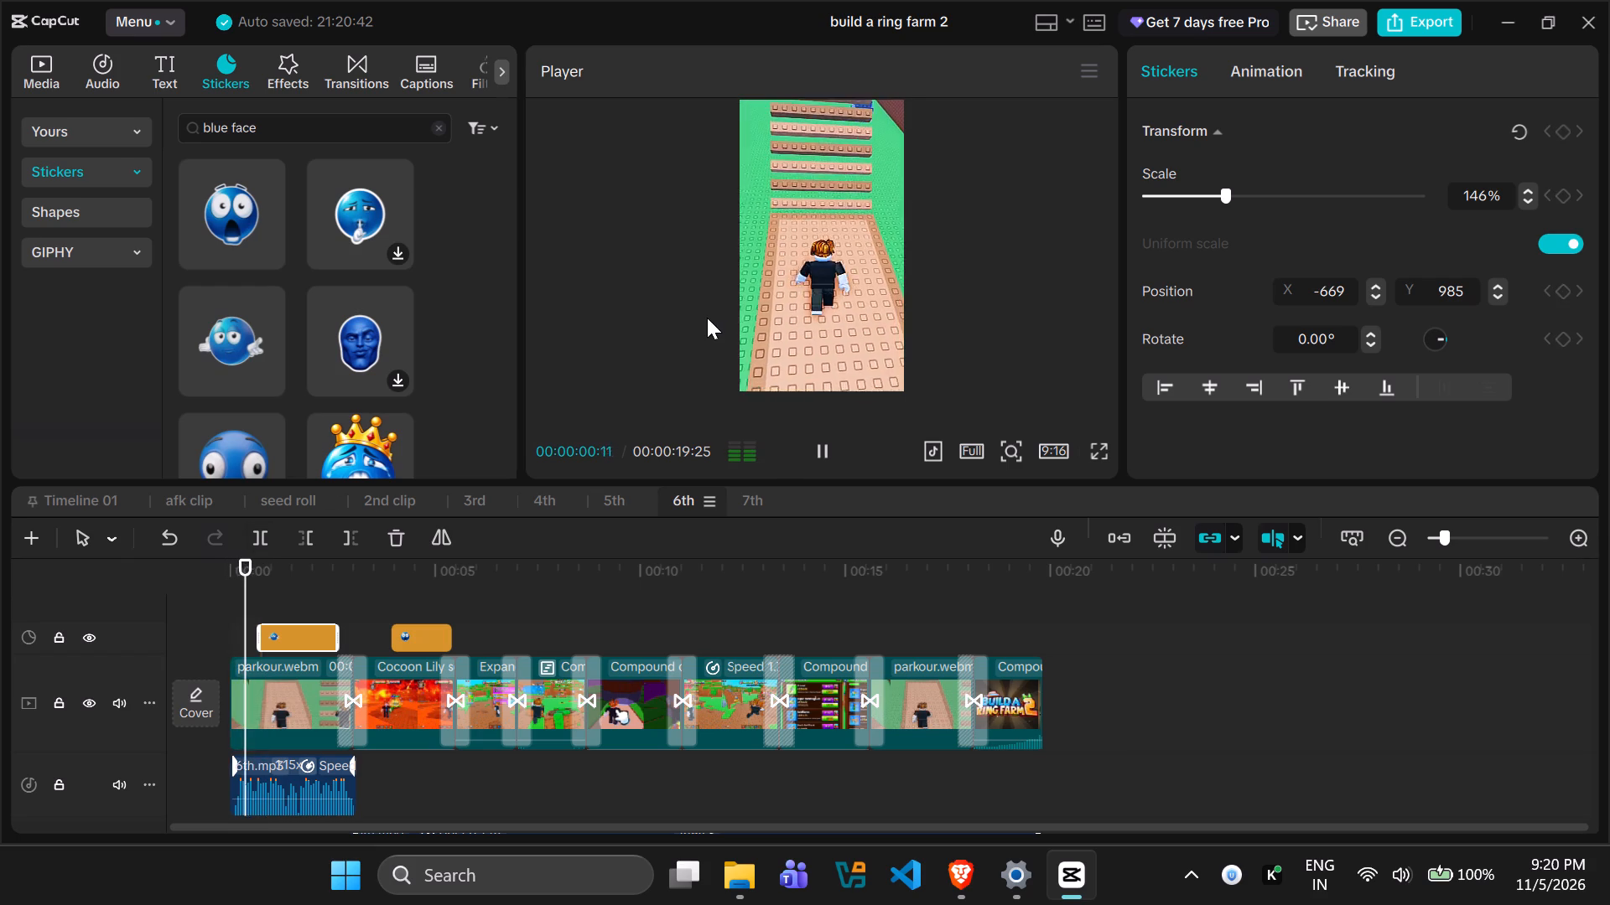
left_click_drag(773, 162, 795, 162)
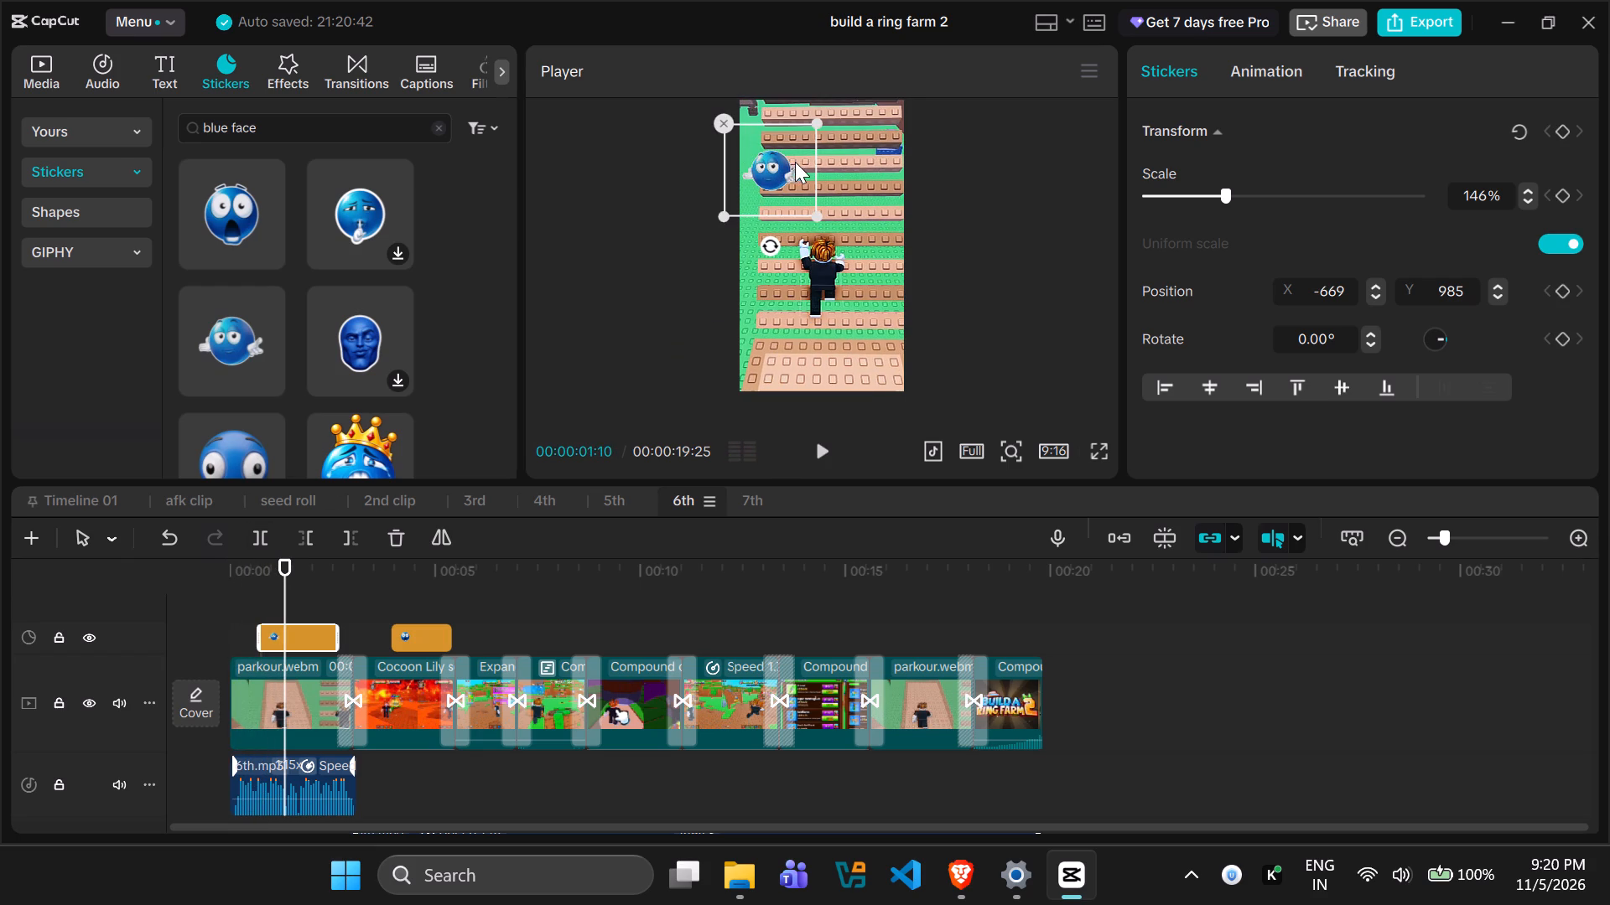
left_click_drag(795, 162, 806, 162)
left_click_drag(779, 163, 802, 165)
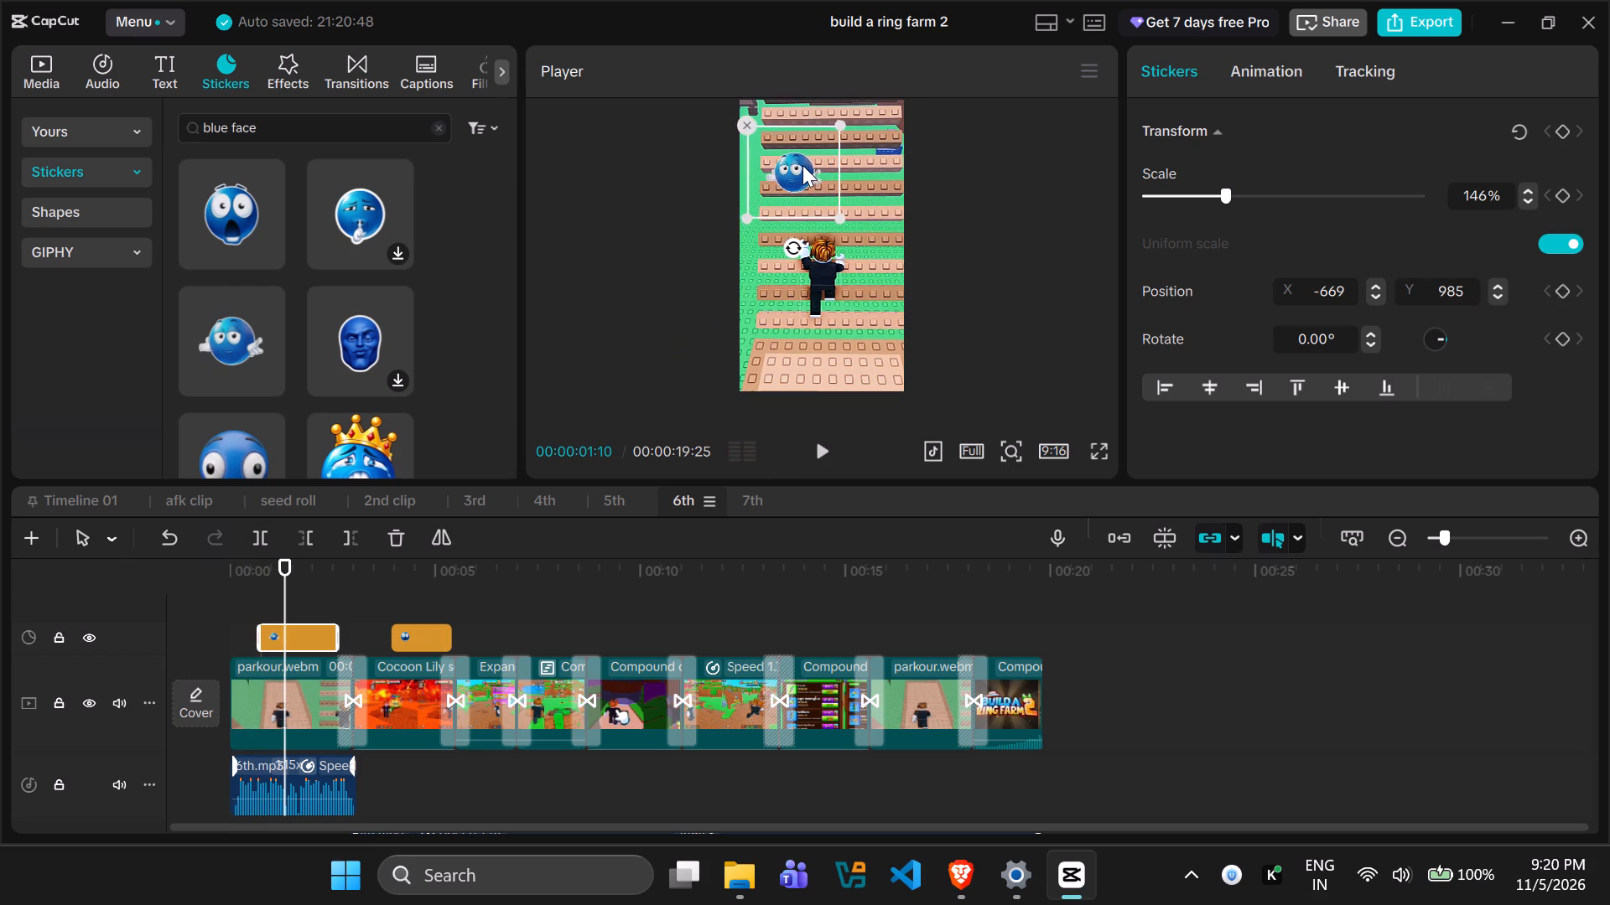
left_click_drag(802, 165, 804, 178)
Play the 6th through the Cocoon Lily section into the Expand clip, and browse the blue face stickers for another reaction.
key("space")
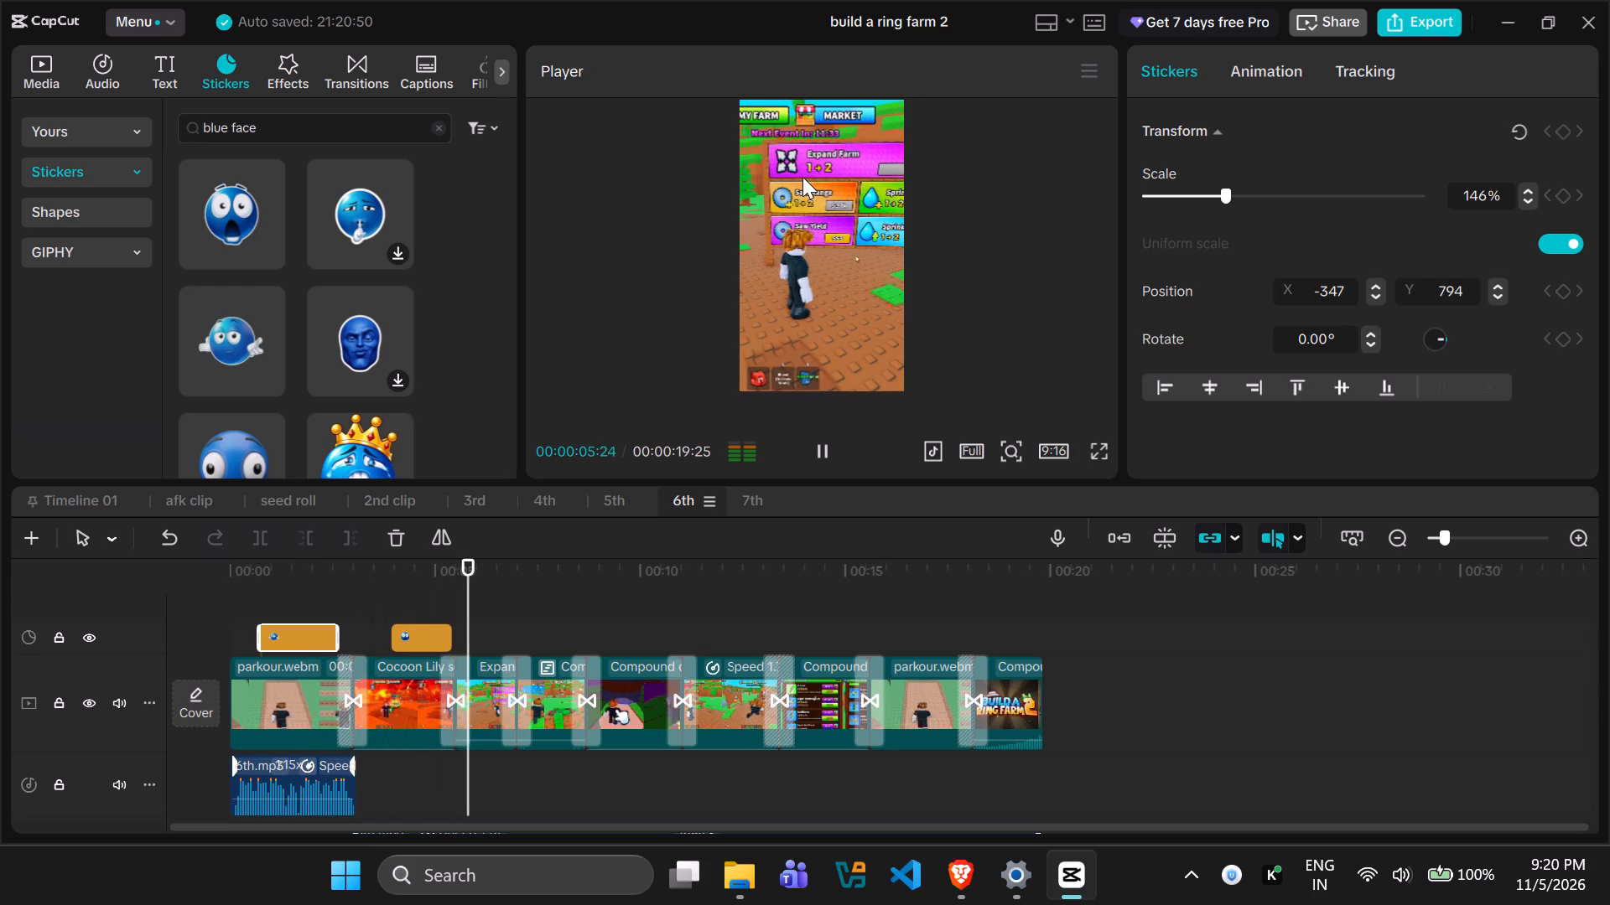
key("space")
scroll(304, 334, "down", 1)
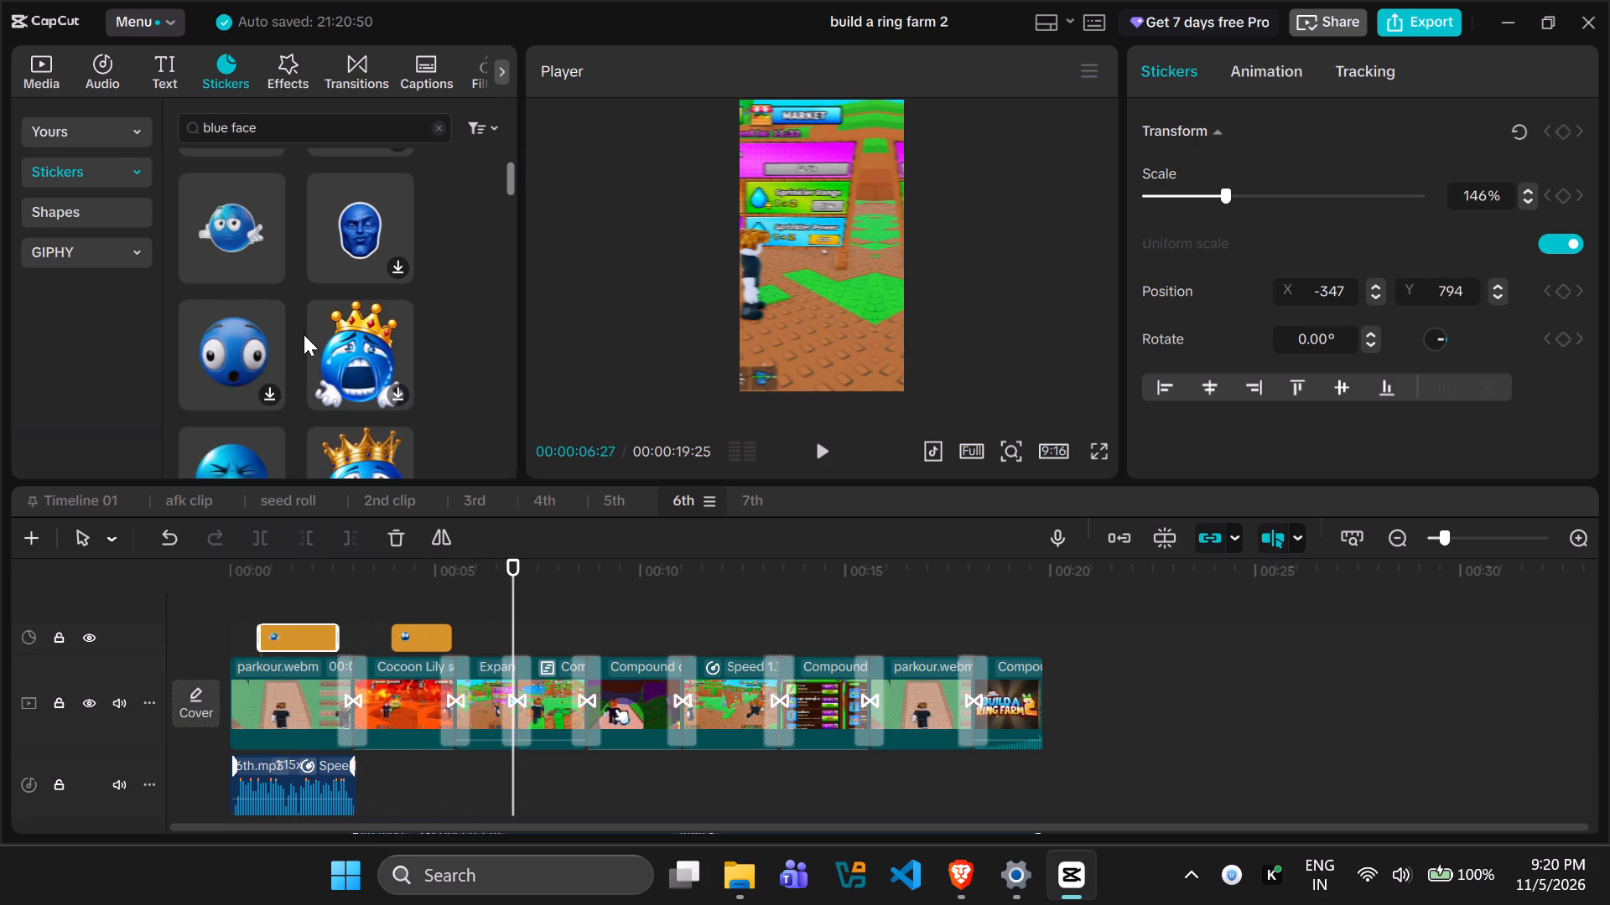
scroll(304, 334, "down", 2)
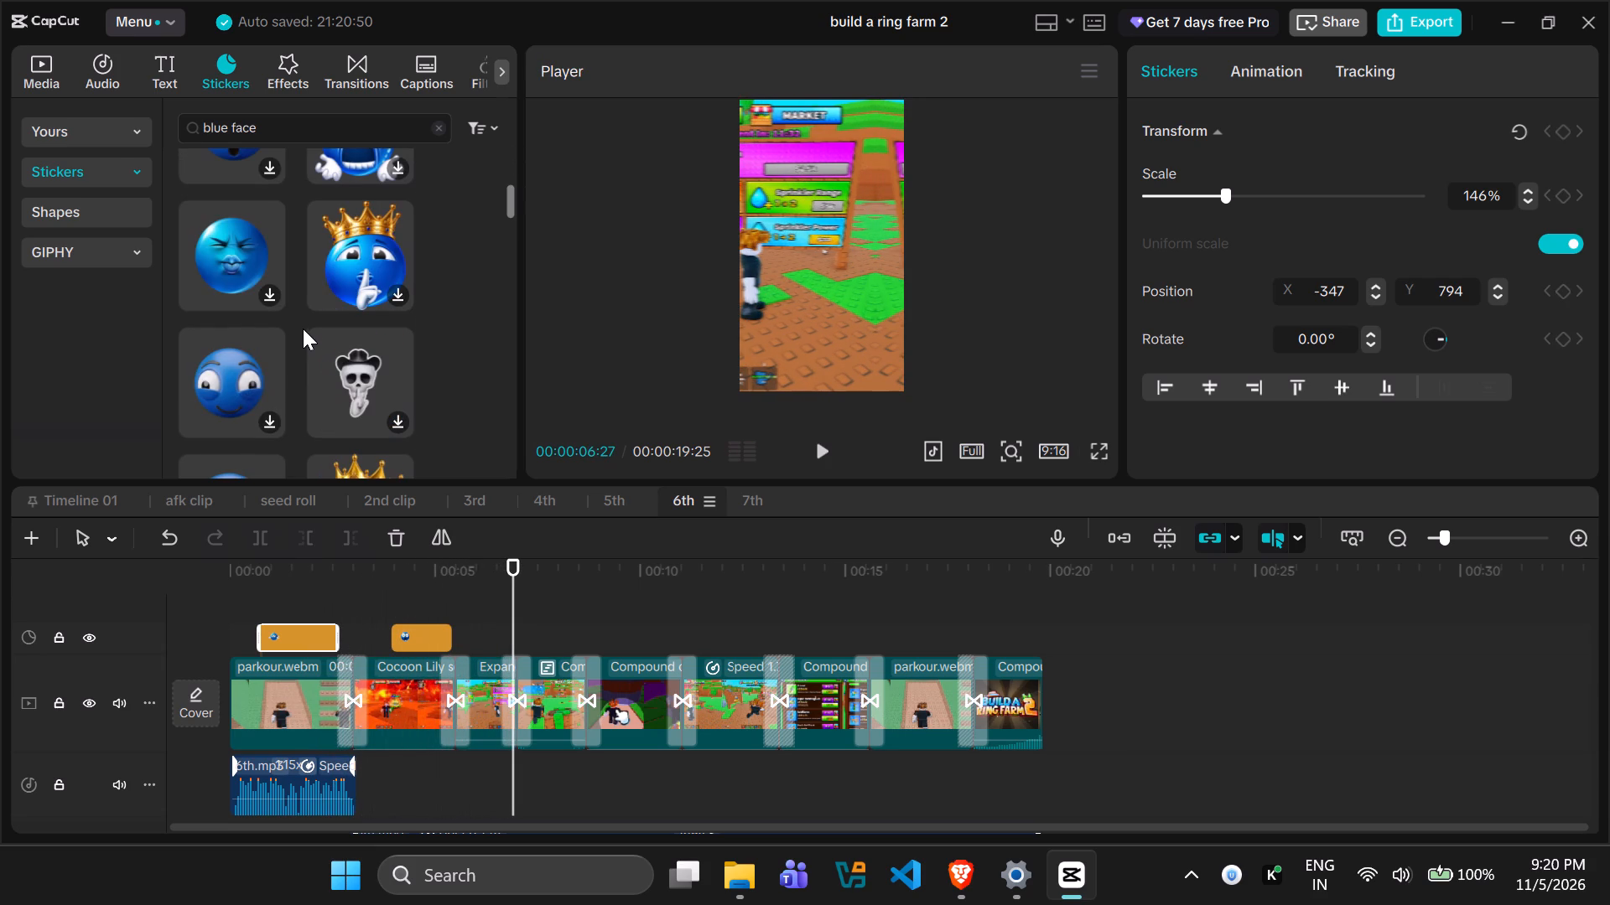
scroll(278, 310, "down", 2)
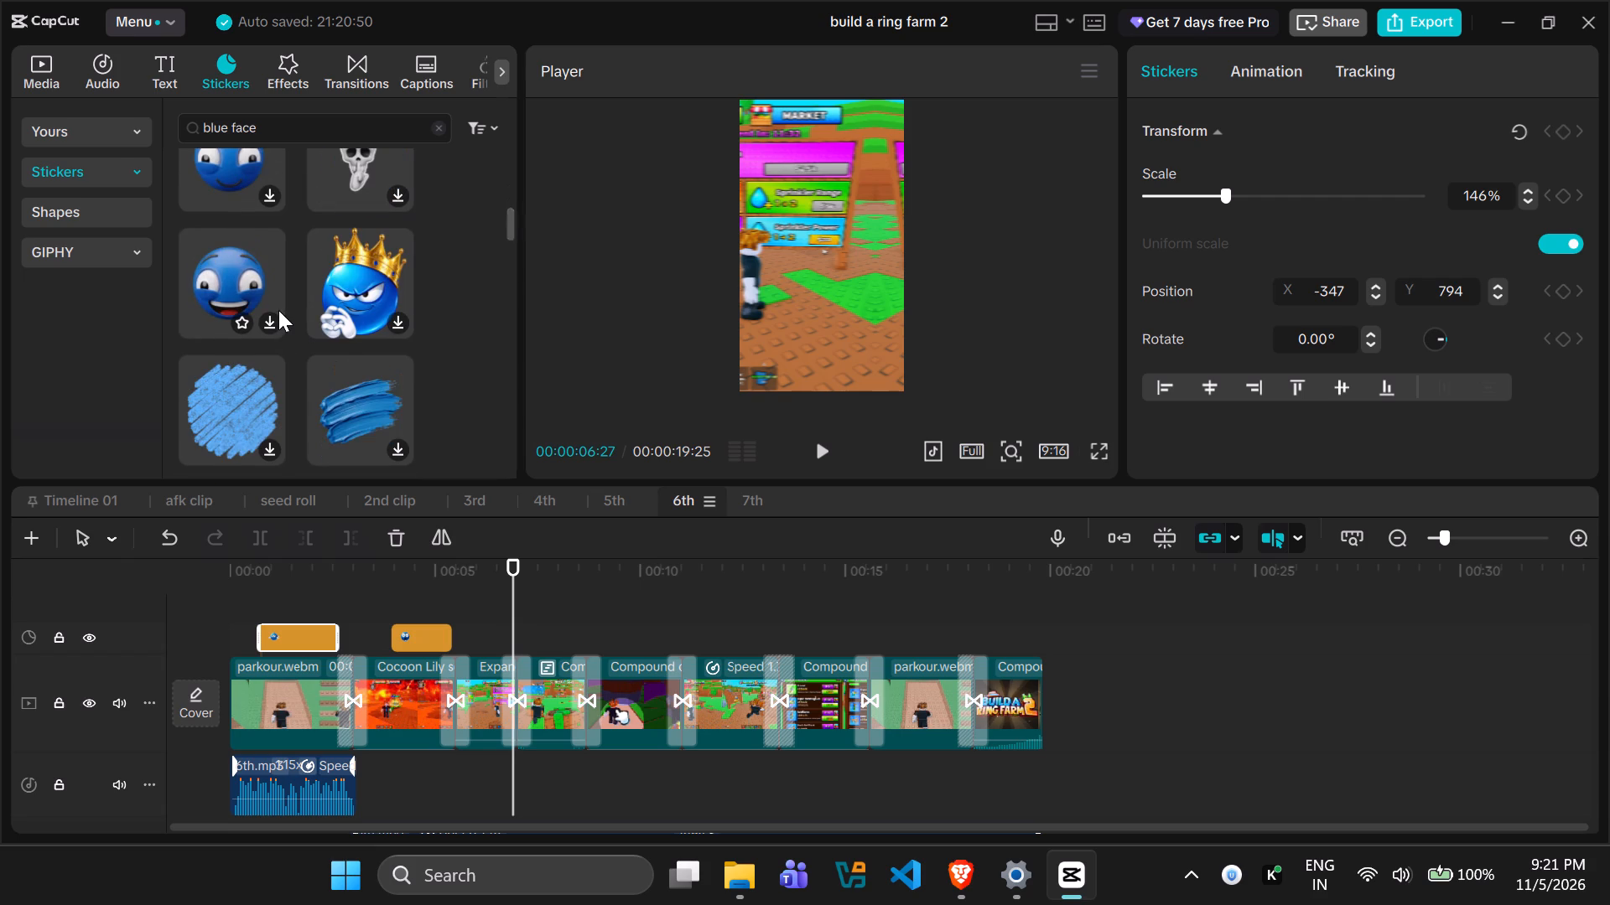
scroll(278, 310, "up", 4)
right_click(278, 310)
scroll(289, 287, "up", 4)
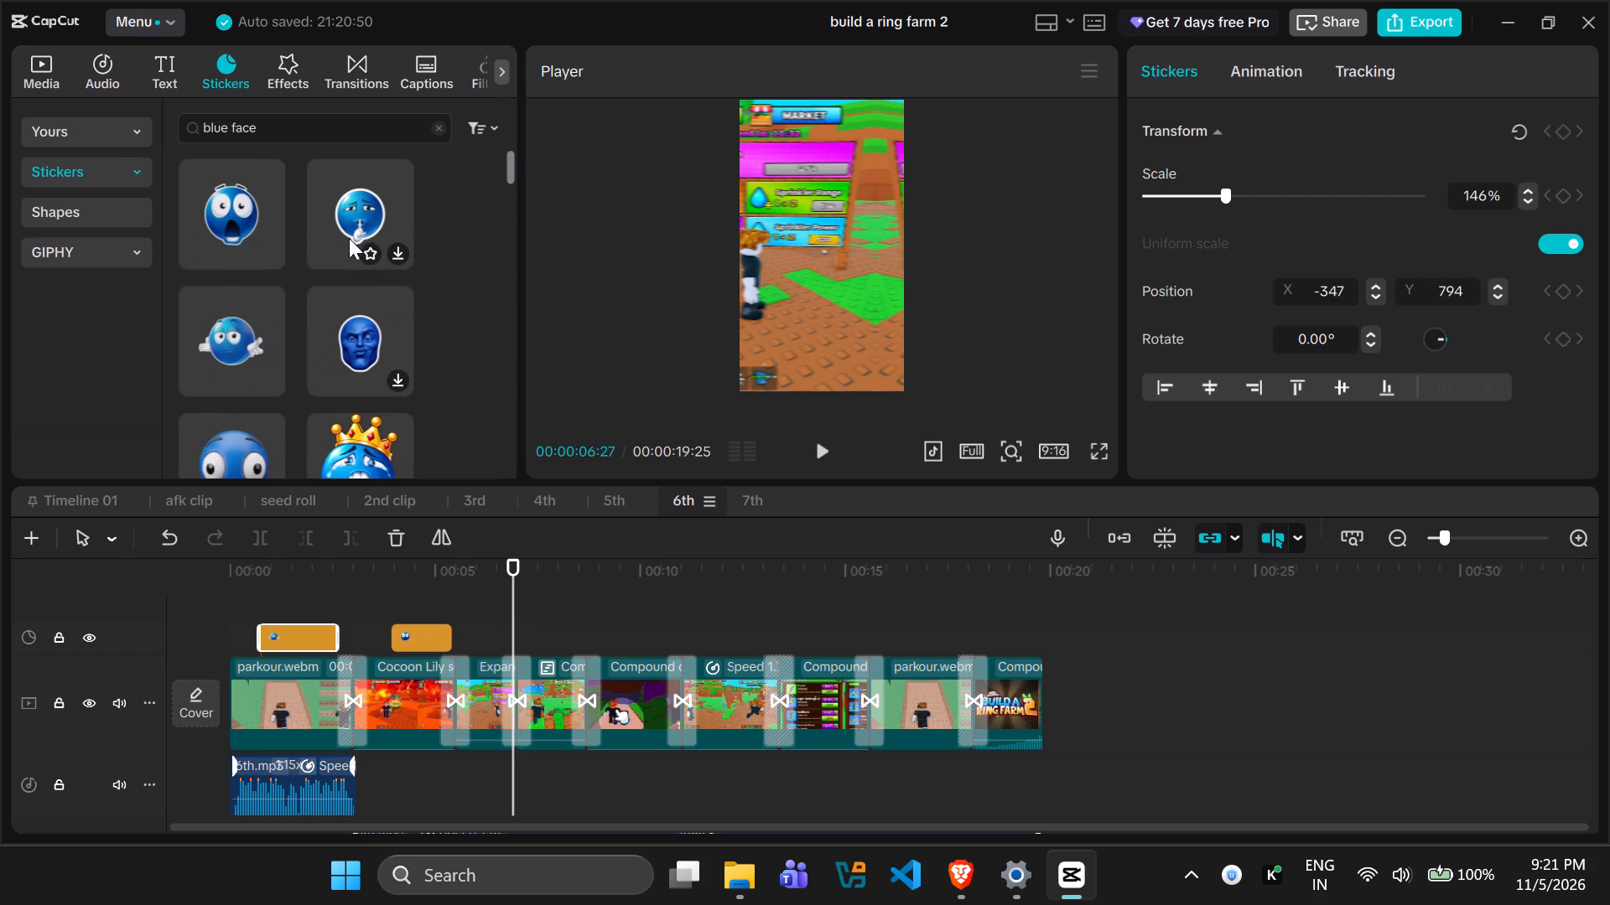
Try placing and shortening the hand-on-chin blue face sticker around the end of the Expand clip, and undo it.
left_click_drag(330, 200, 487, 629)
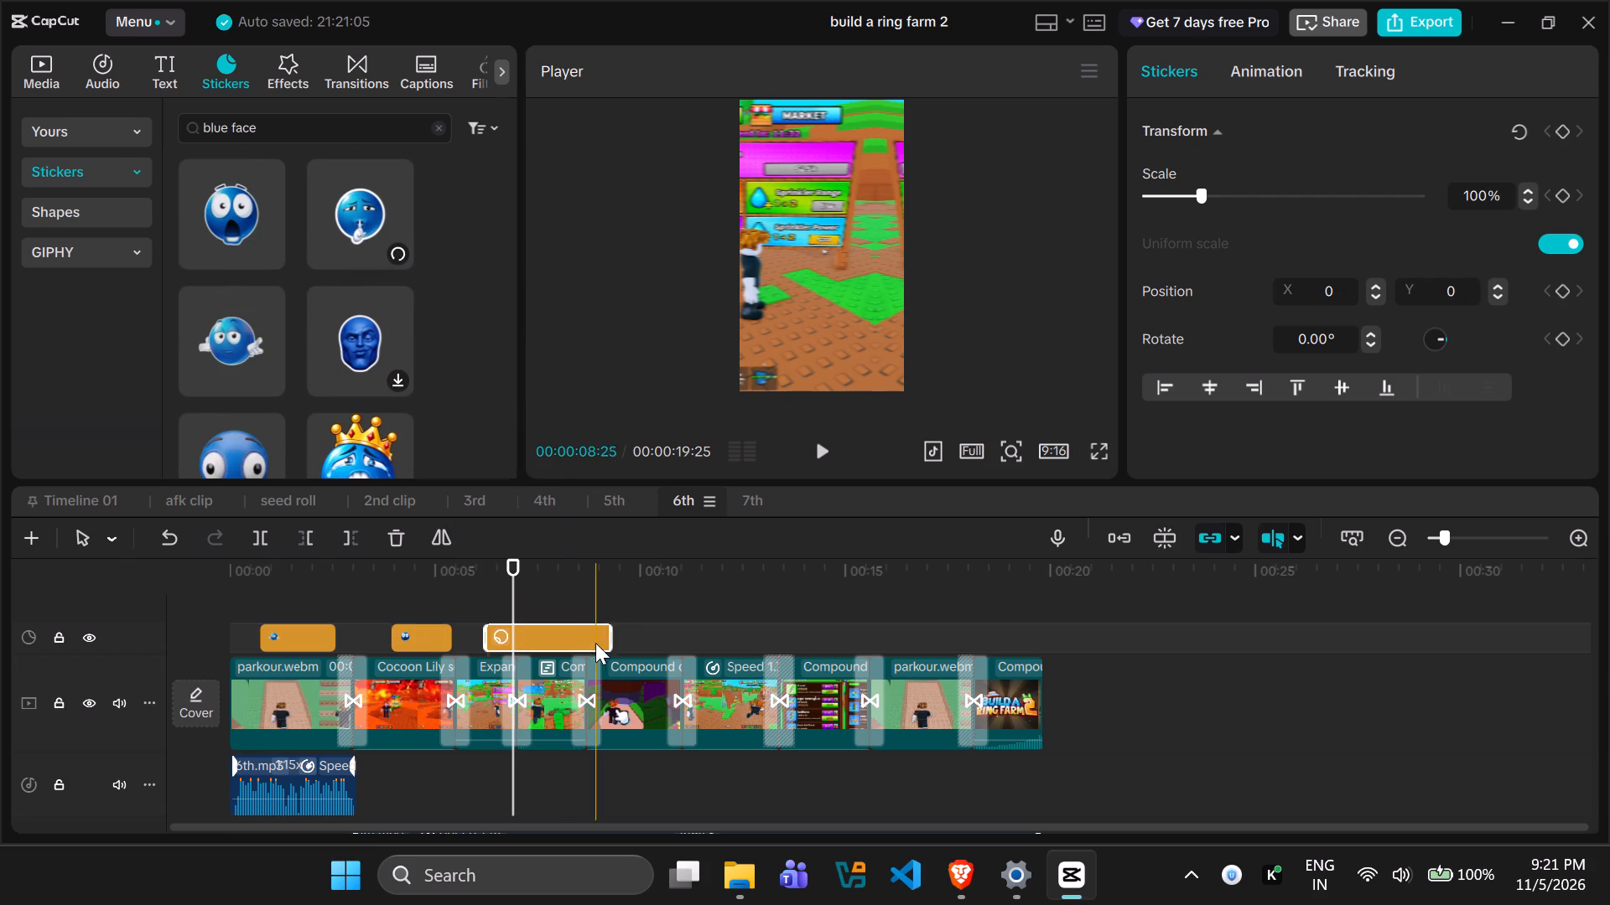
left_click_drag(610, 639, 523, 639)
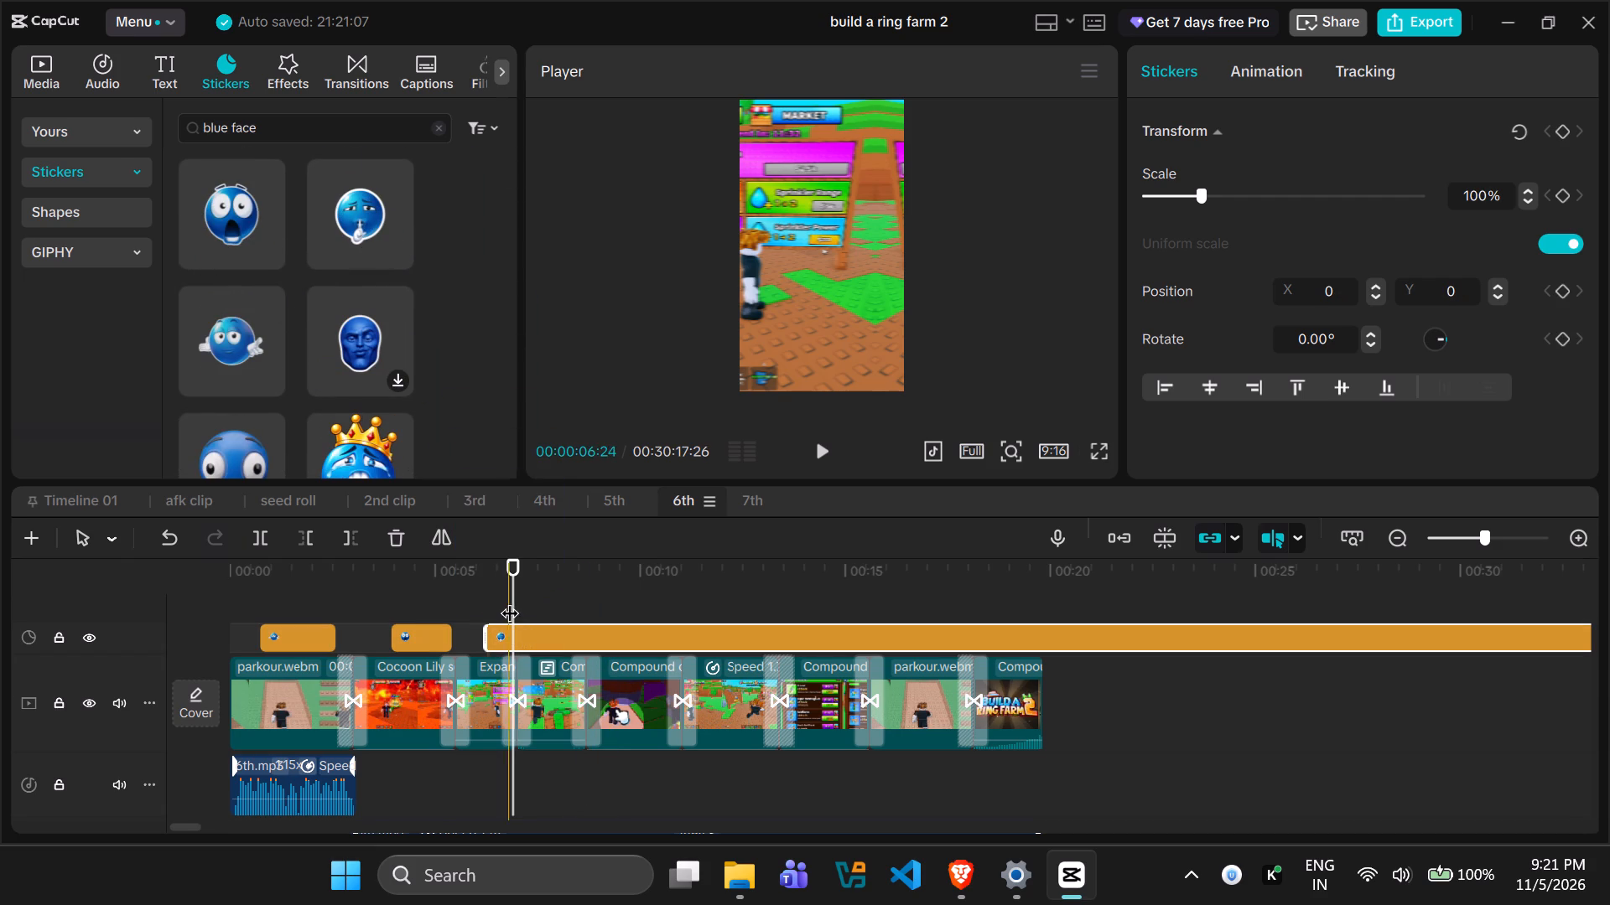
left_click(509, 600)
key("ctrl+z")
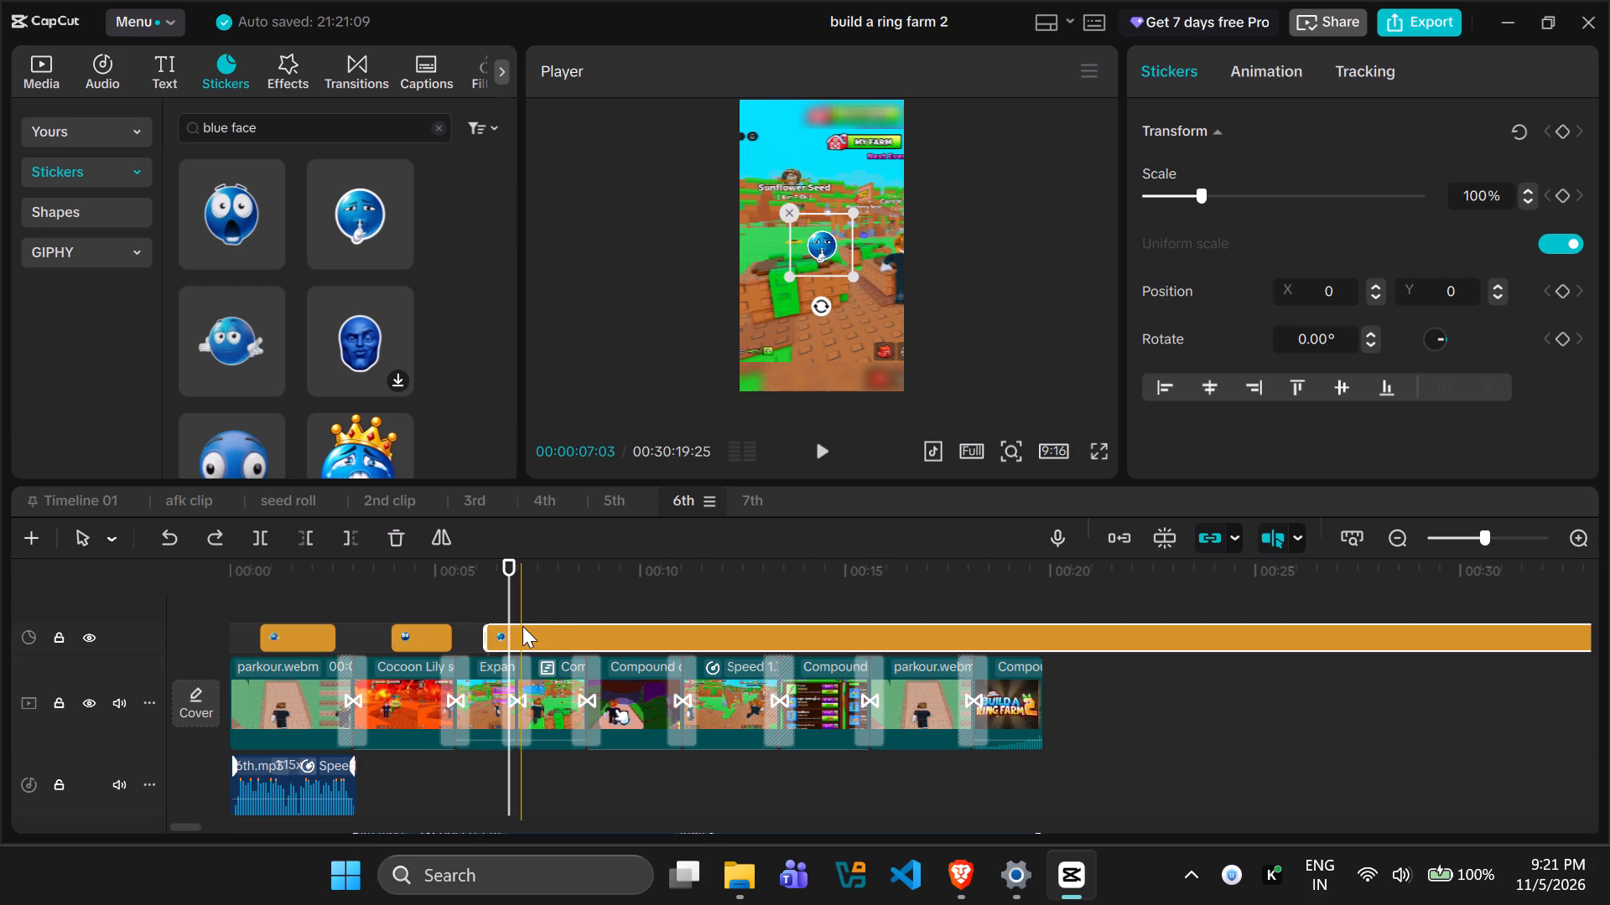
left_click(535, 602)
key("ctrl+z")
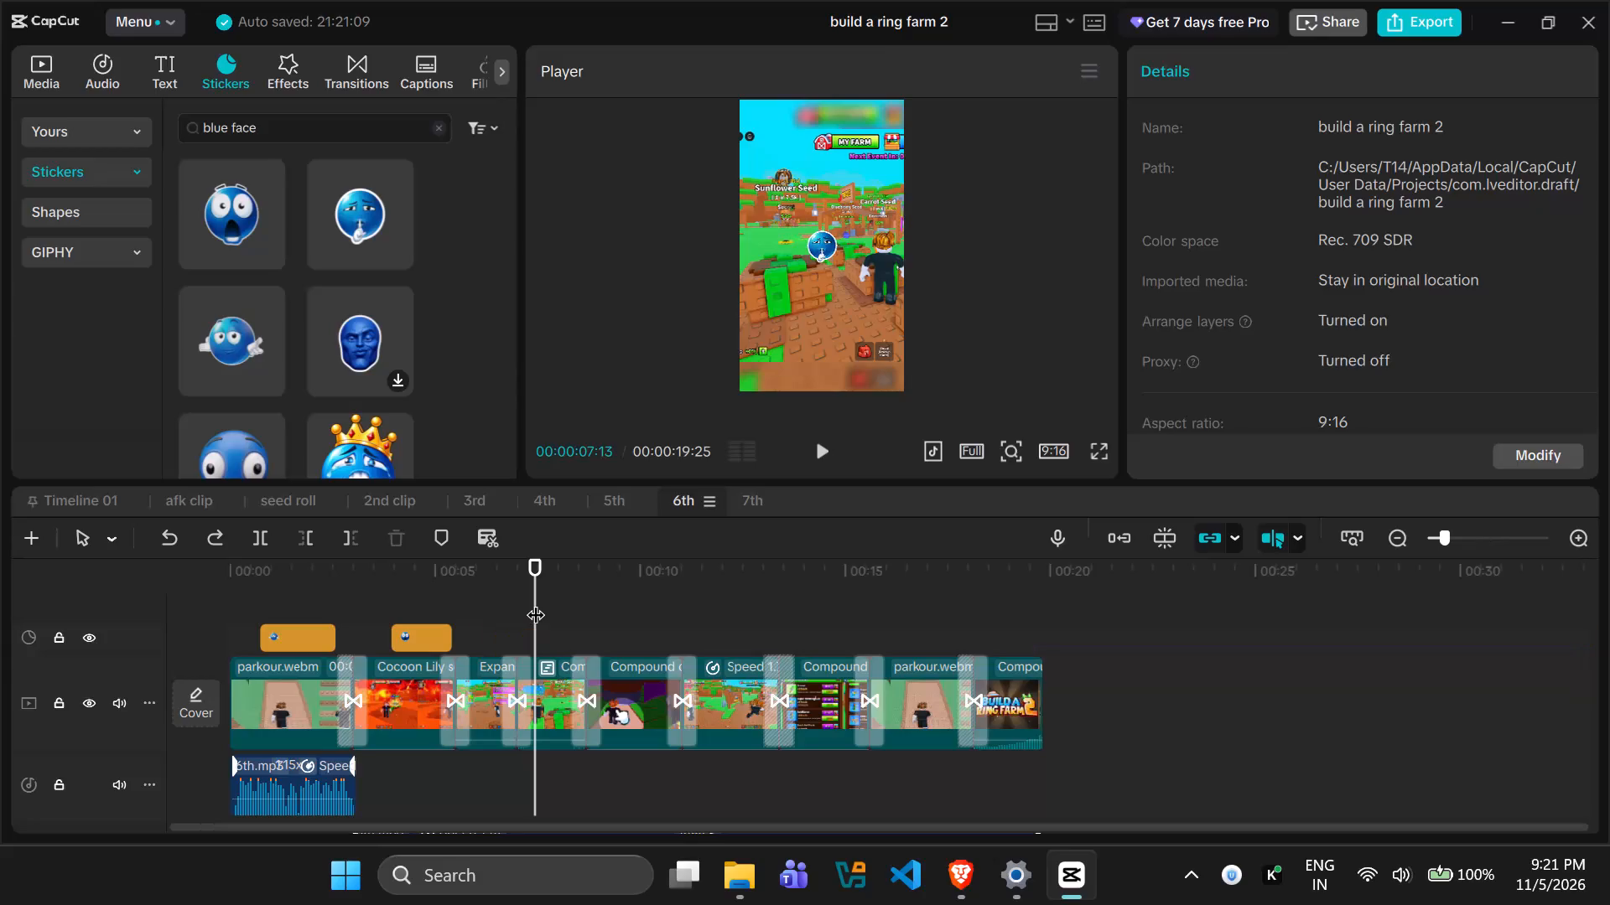
Place the hand-on-chin blue face sticker across the transition ending the Expand clip and trim it to about 1 second.
left_click_drag(351, 191, 504, 632)
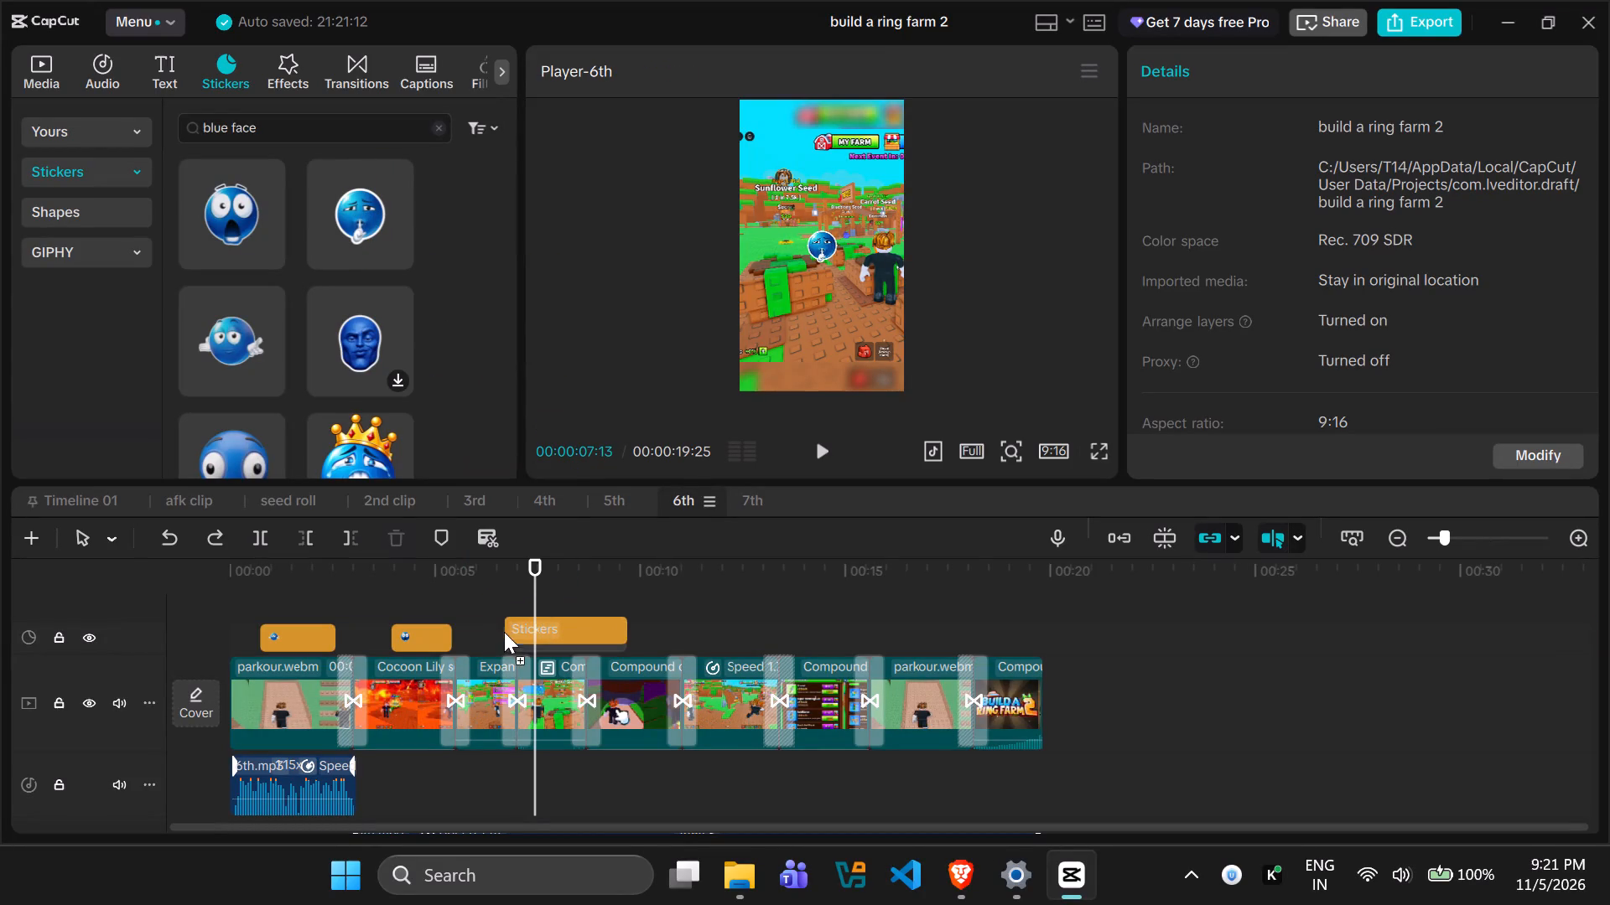
left_click_drag(504, 632, 500, 637)
left_click_drag(624, 637, 529, 639)
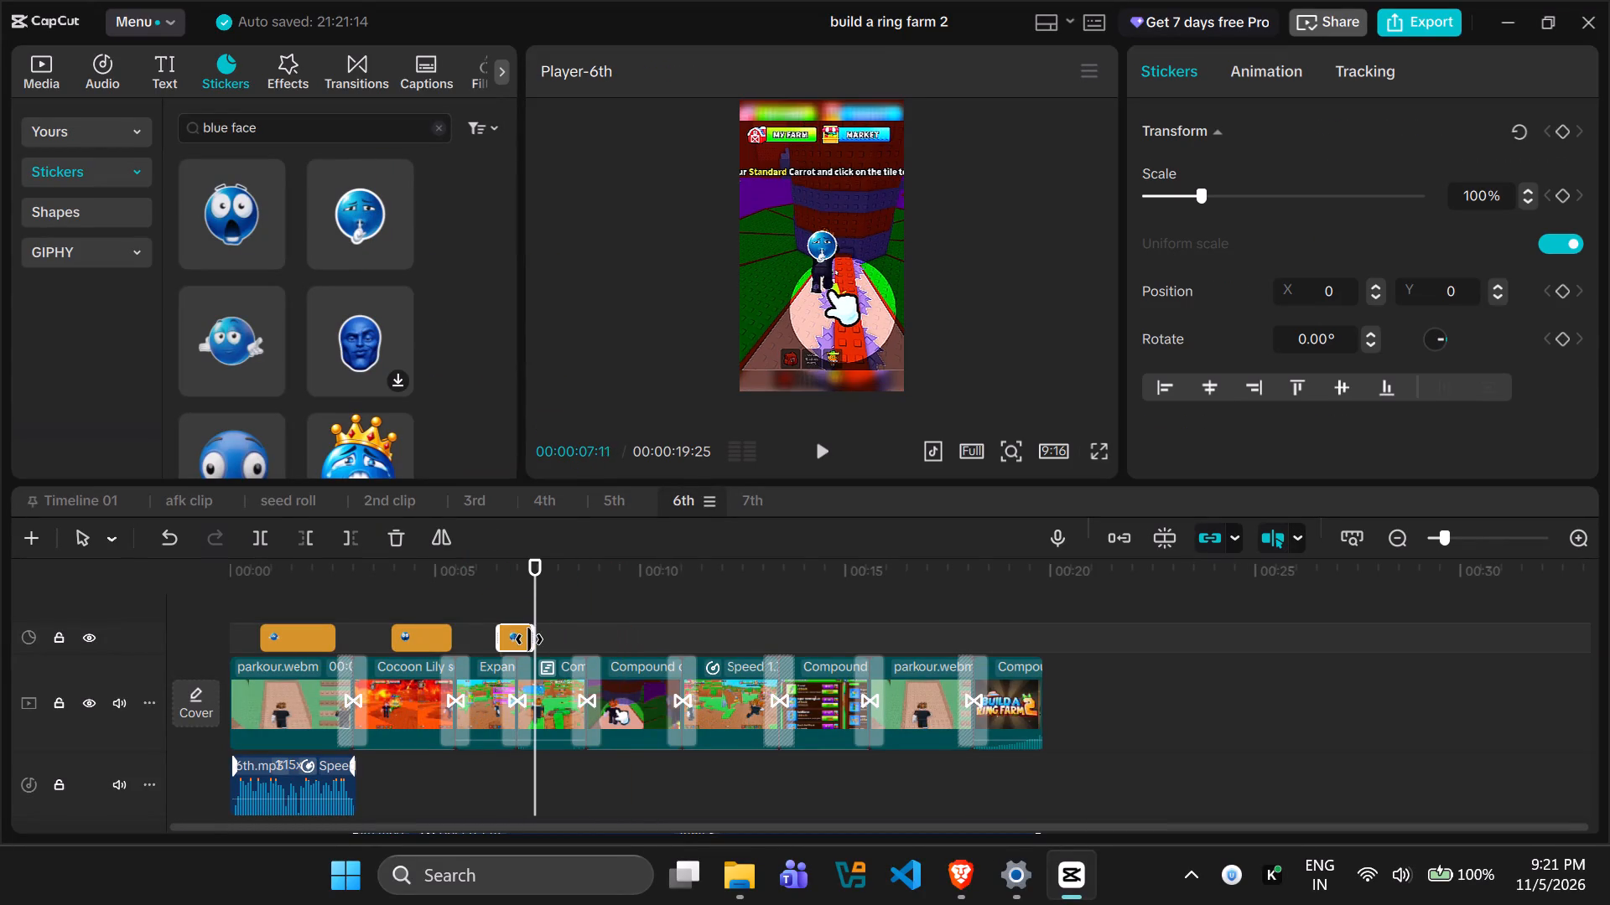
left_click_drag(529, 639, 532, 639)
Enlarge the hand-on-chin blue face sticker to 170% and position it near the top of the frame at X 0, Y 993.
left_click_drag(534, 593, 498, 590)
key("space")
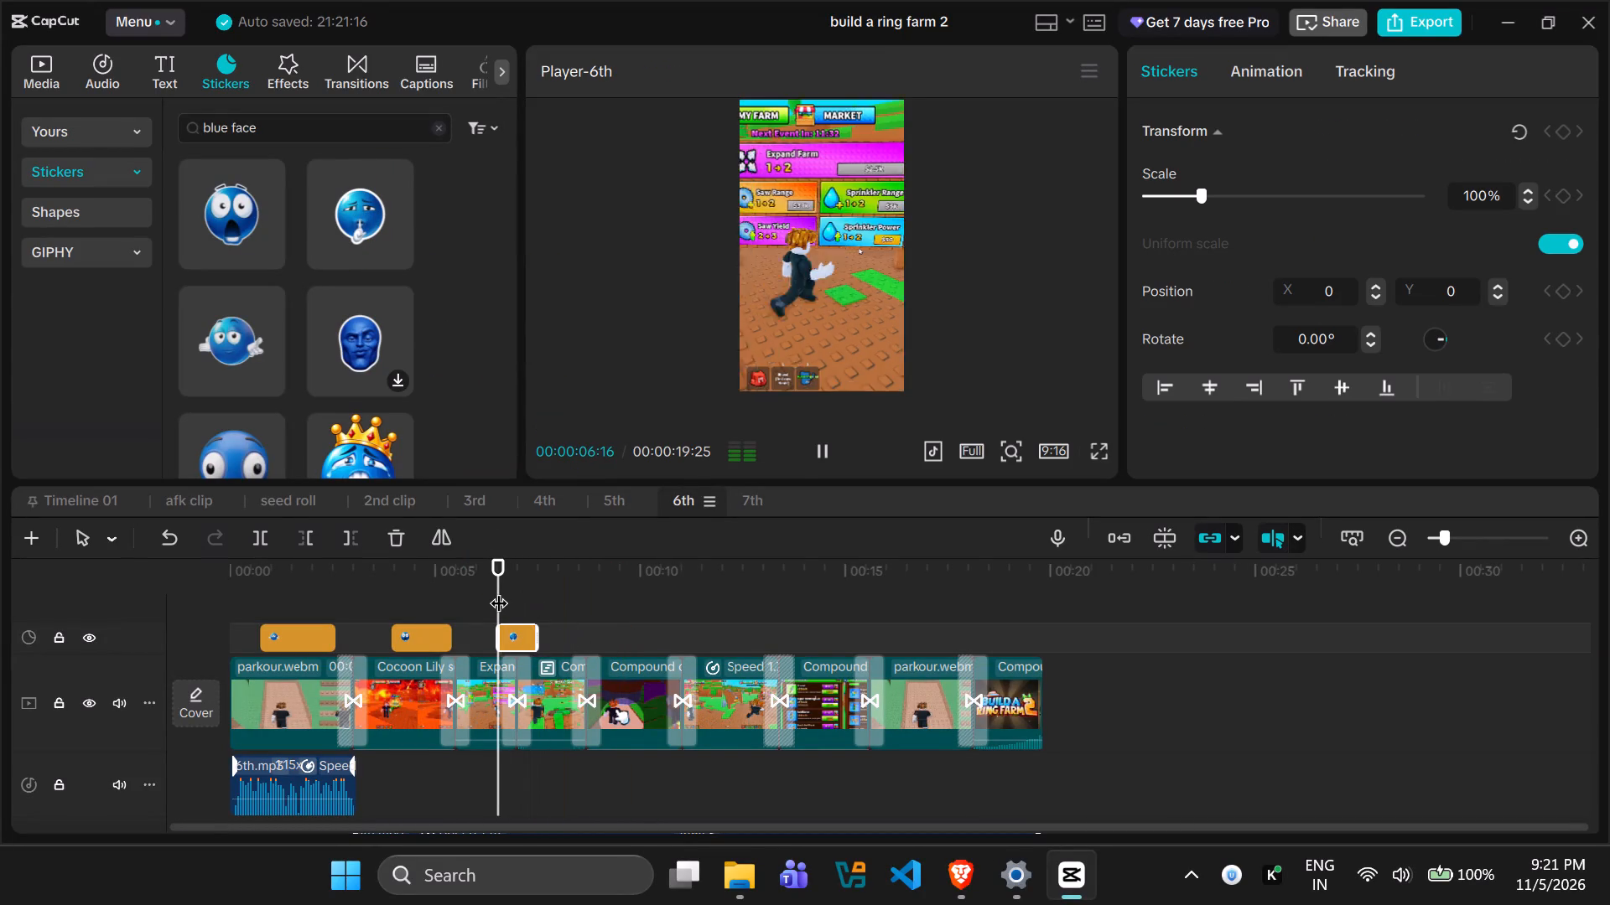
key("space")
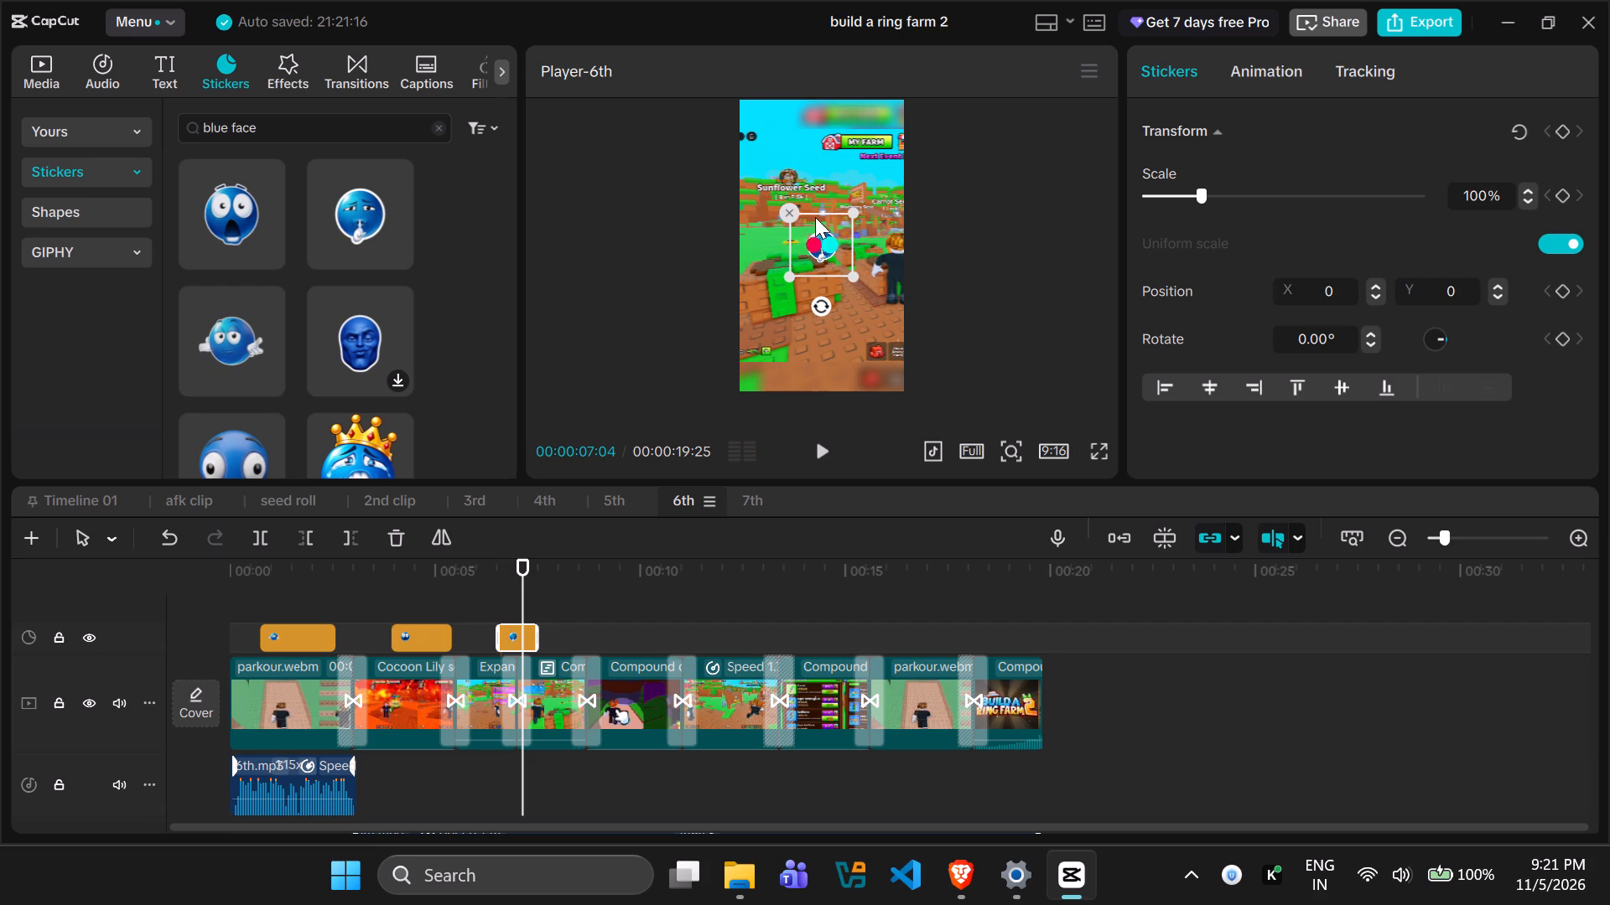
left_click_drag(815, 217, 814, 153)
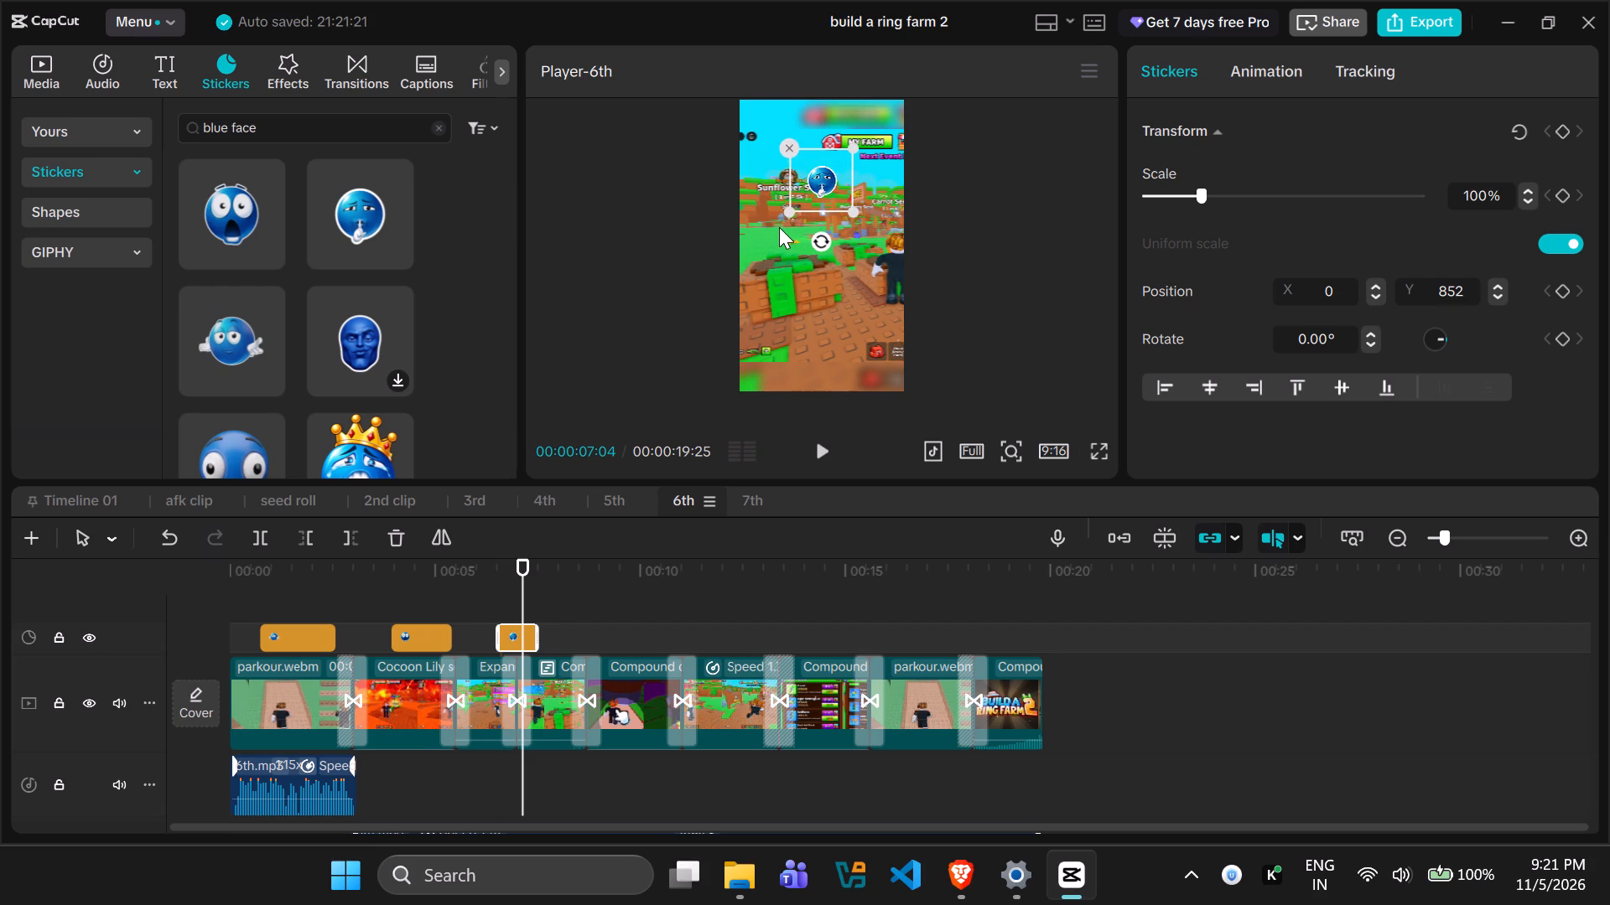
left_click_drag(786, 220, 776, 276)
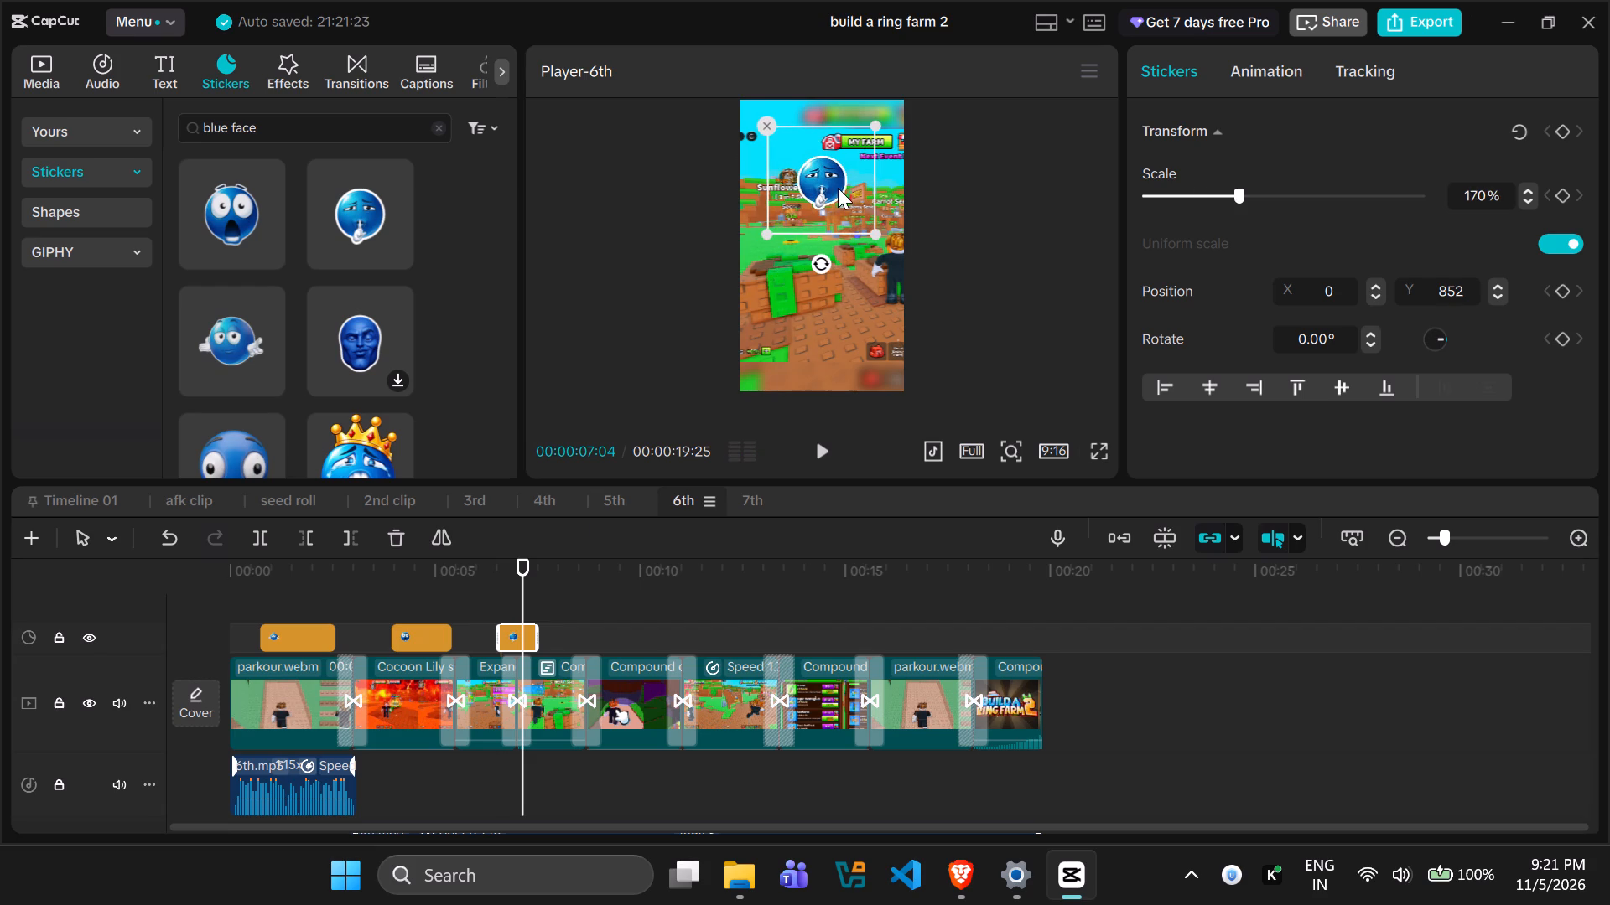
left_click_drag(838, 188, 836, 178)
Play the 6th on into the sped-up clip after the carrot section, and browse the blue face stickers for the next reaction.
key("space")
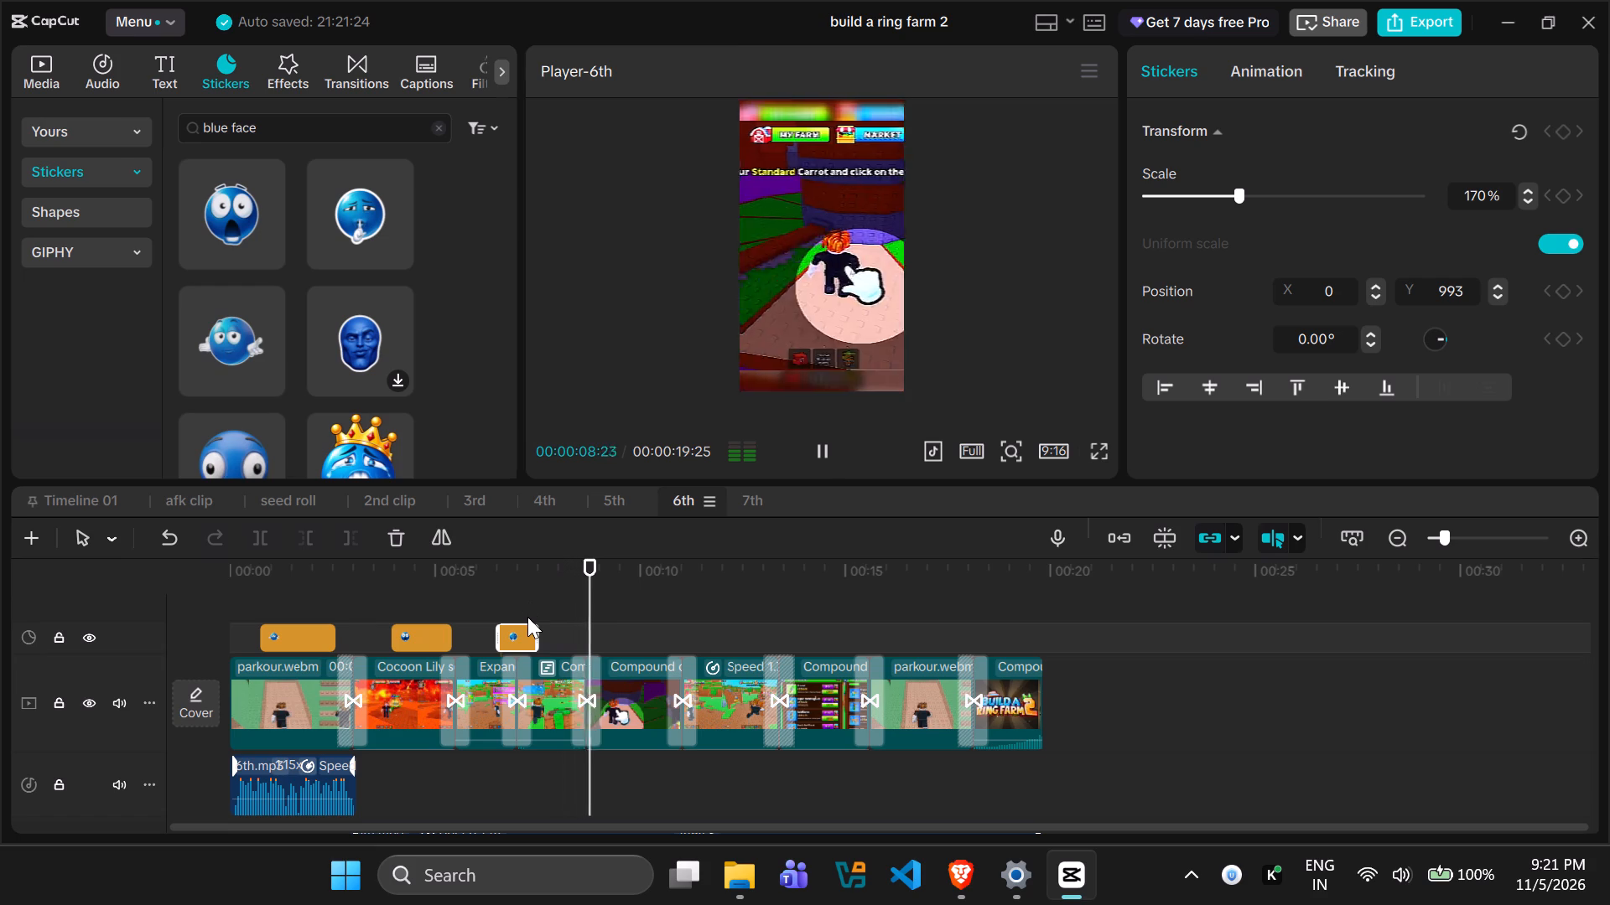
key("space")
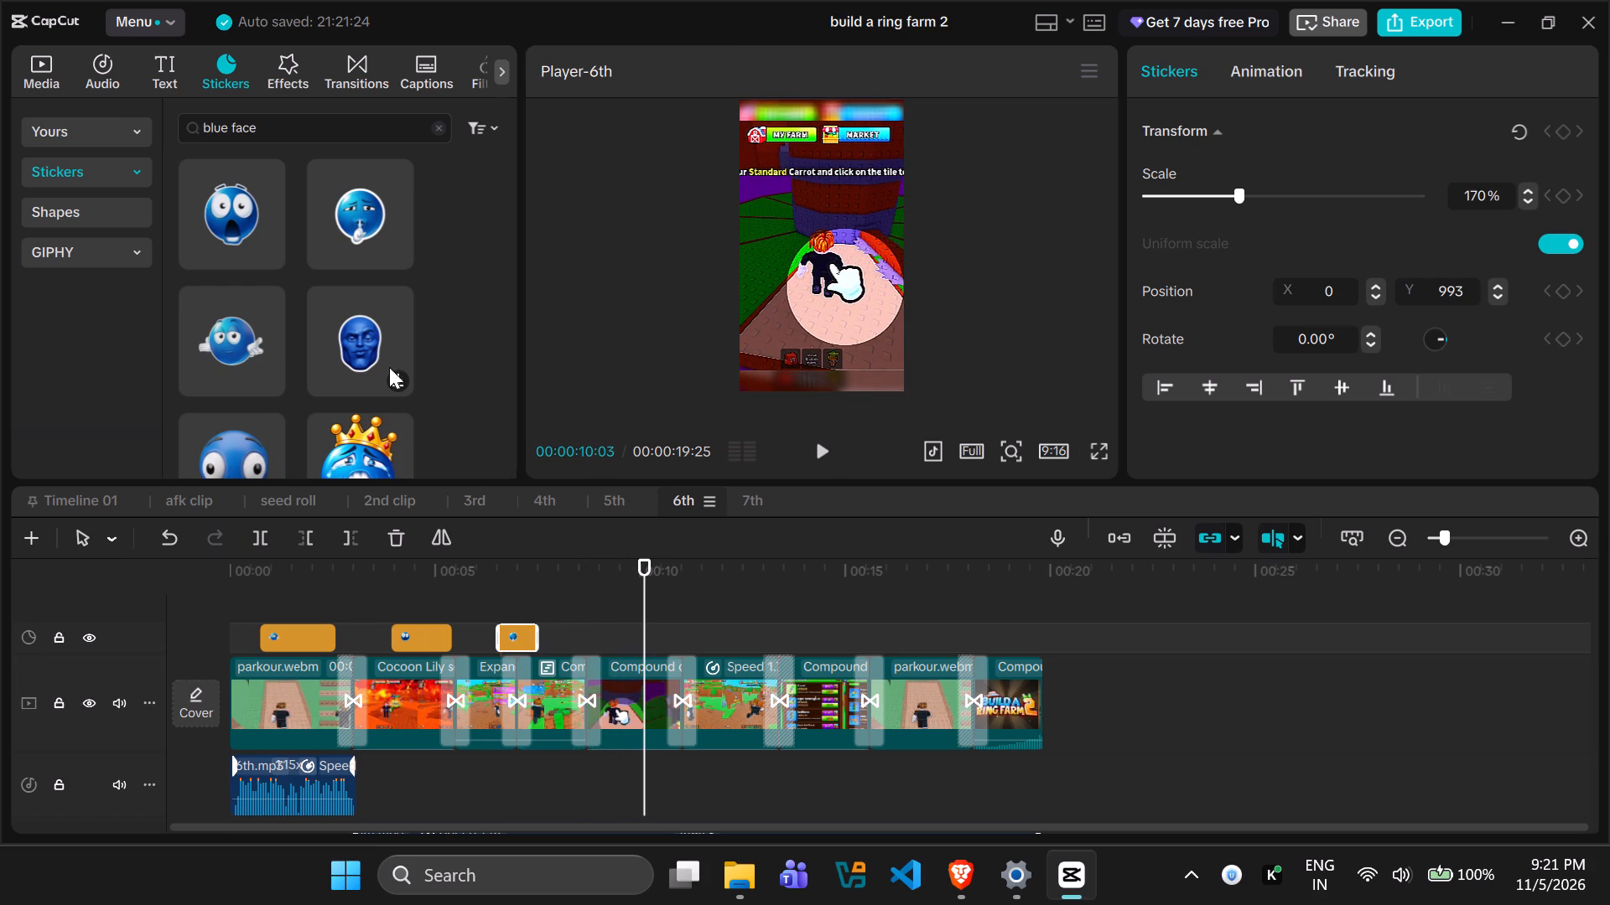
scroll(354, 340, "down", 1)
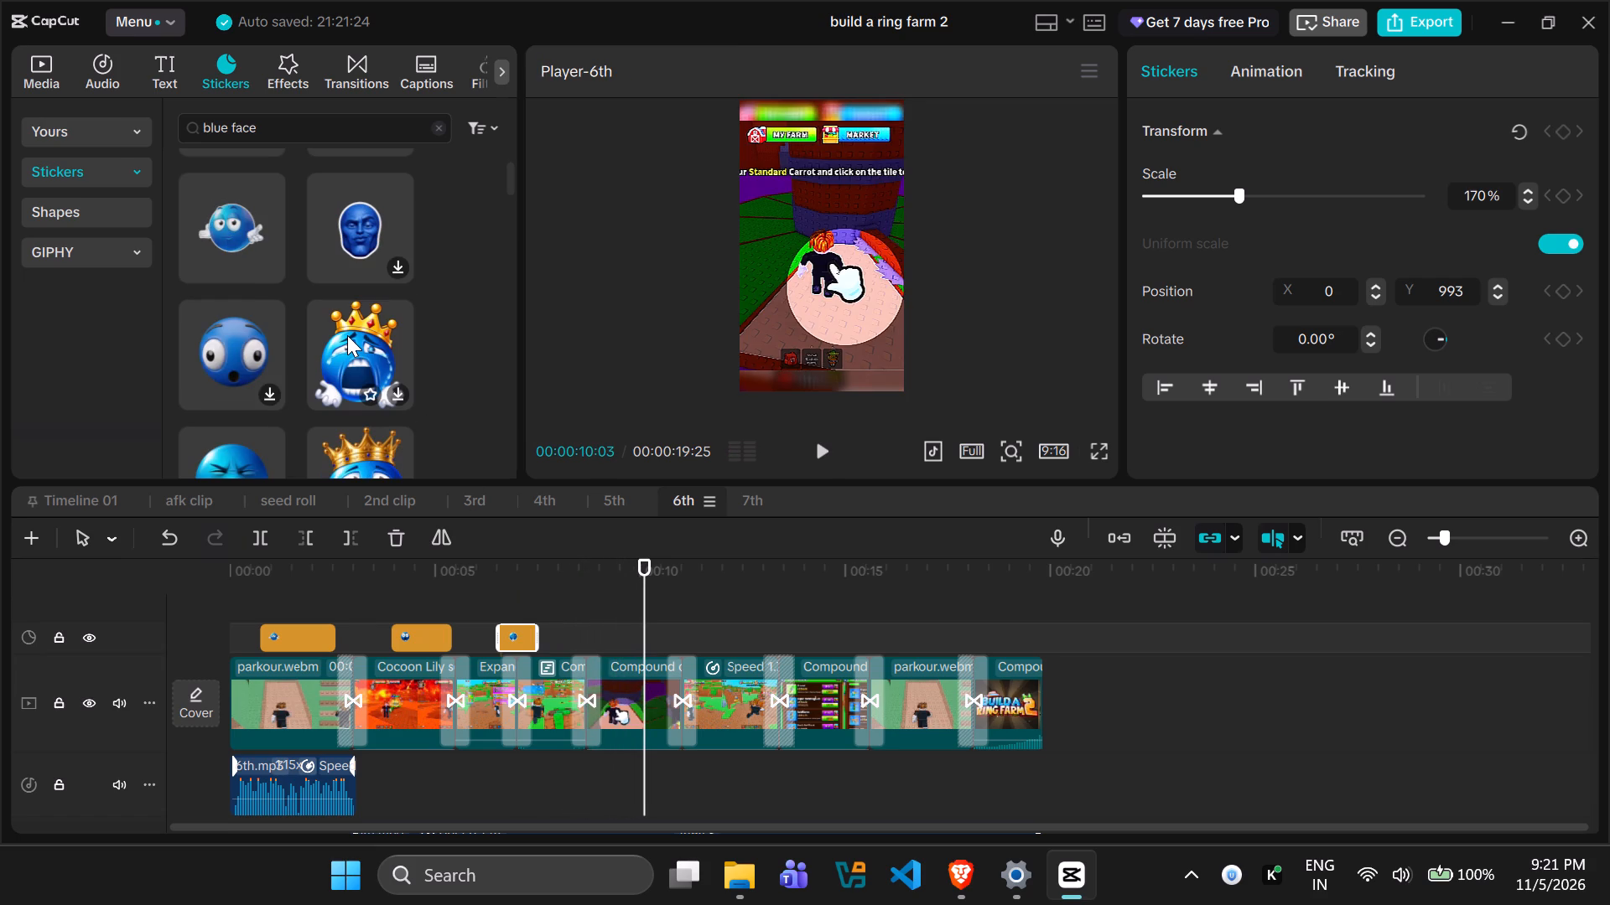
scroll(309, 331, "down", 1)
key("space")
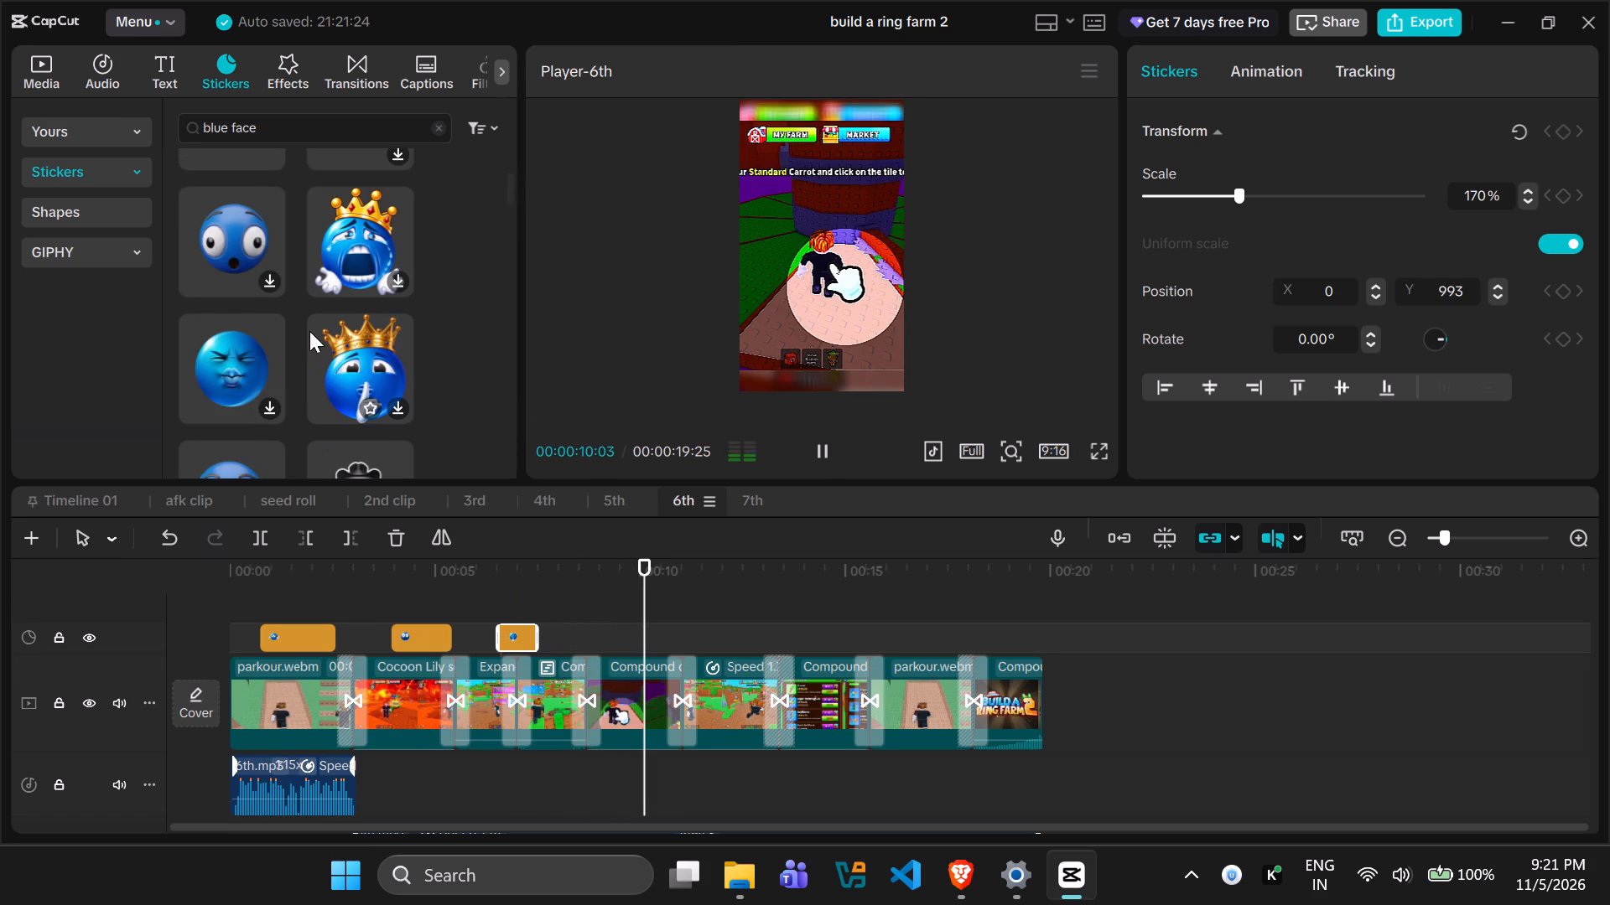
key("space")
scroll(309, 331, "up", 3)
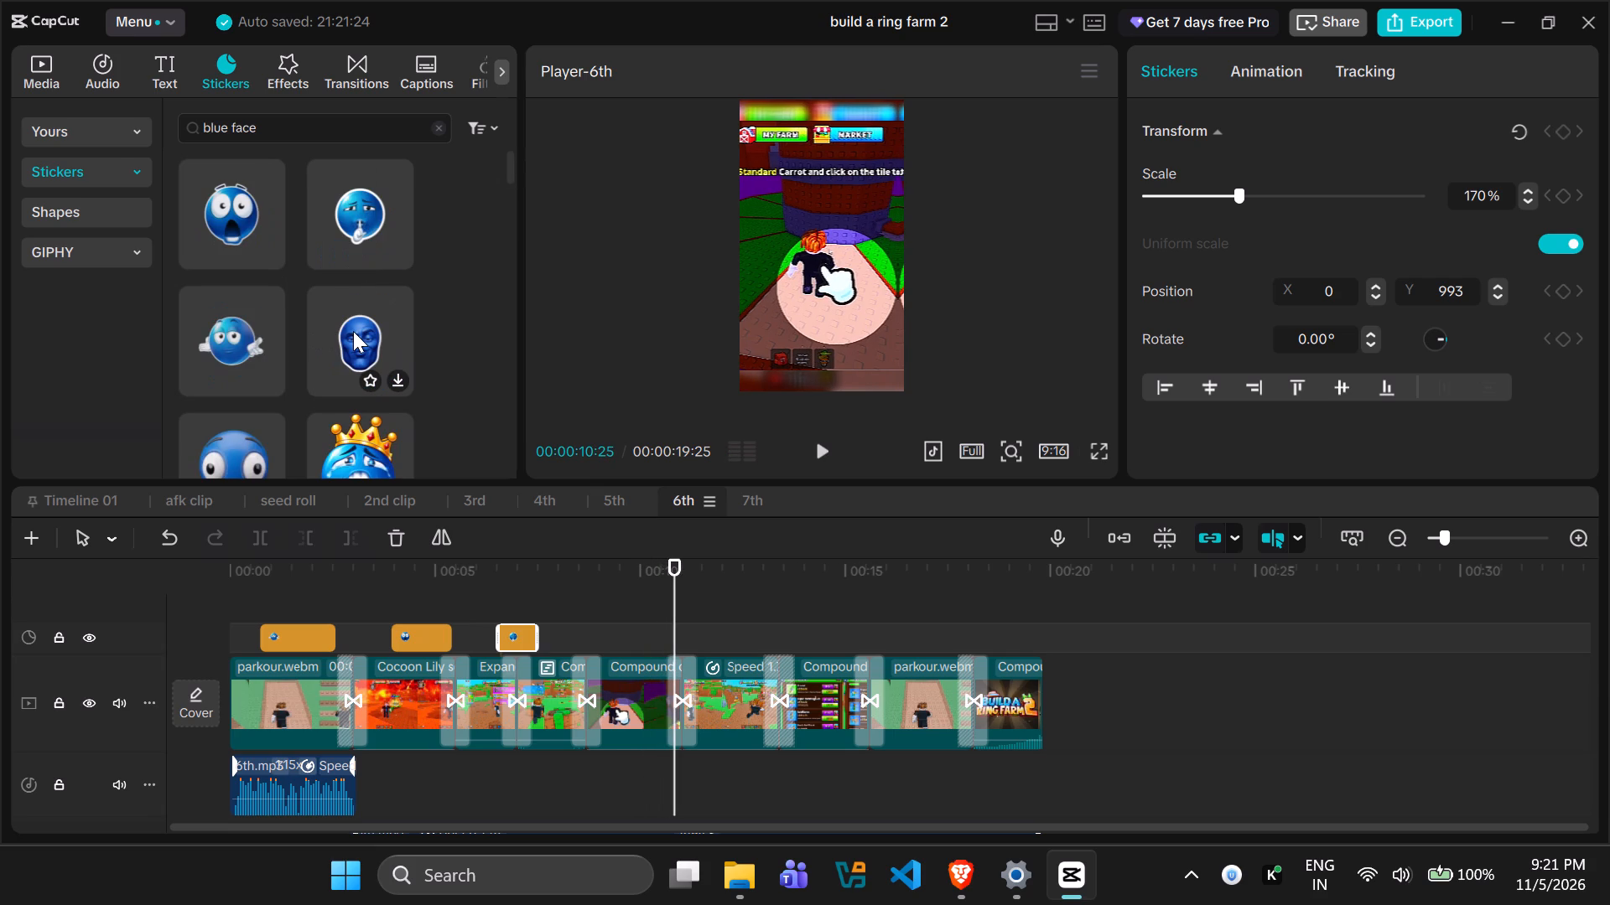
key("space")
key("space")
Place the carved blue face sticker above the start of the sped-up clip and try to shorten its end.
left_click_drag(353, 331, 366, 331)
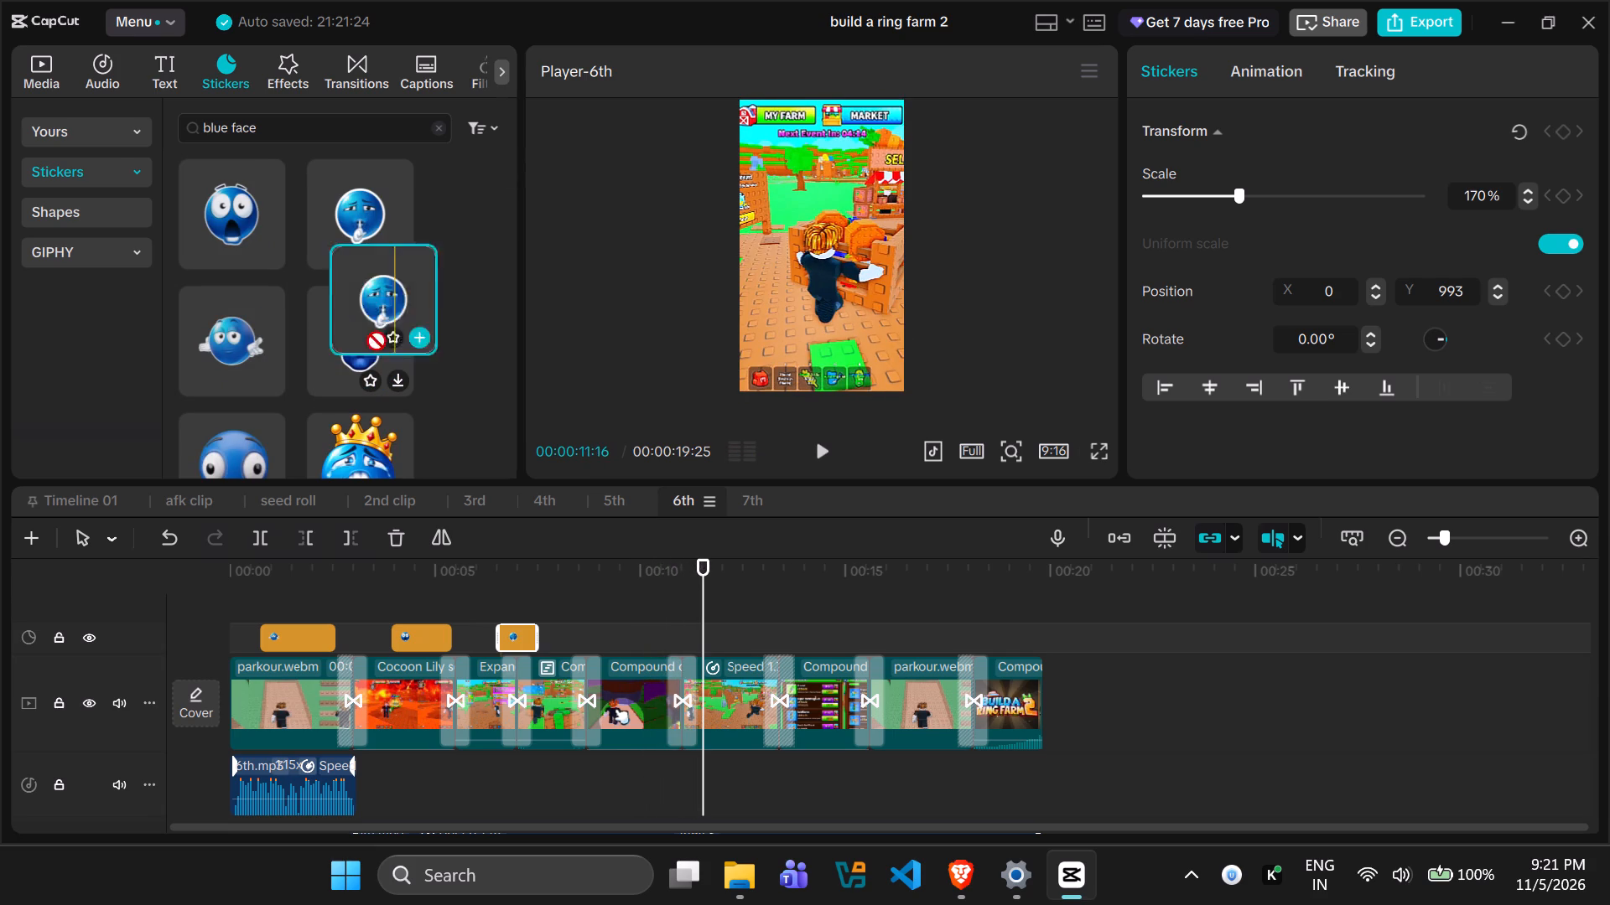
left_click_drag(366, 331, 685, 639)
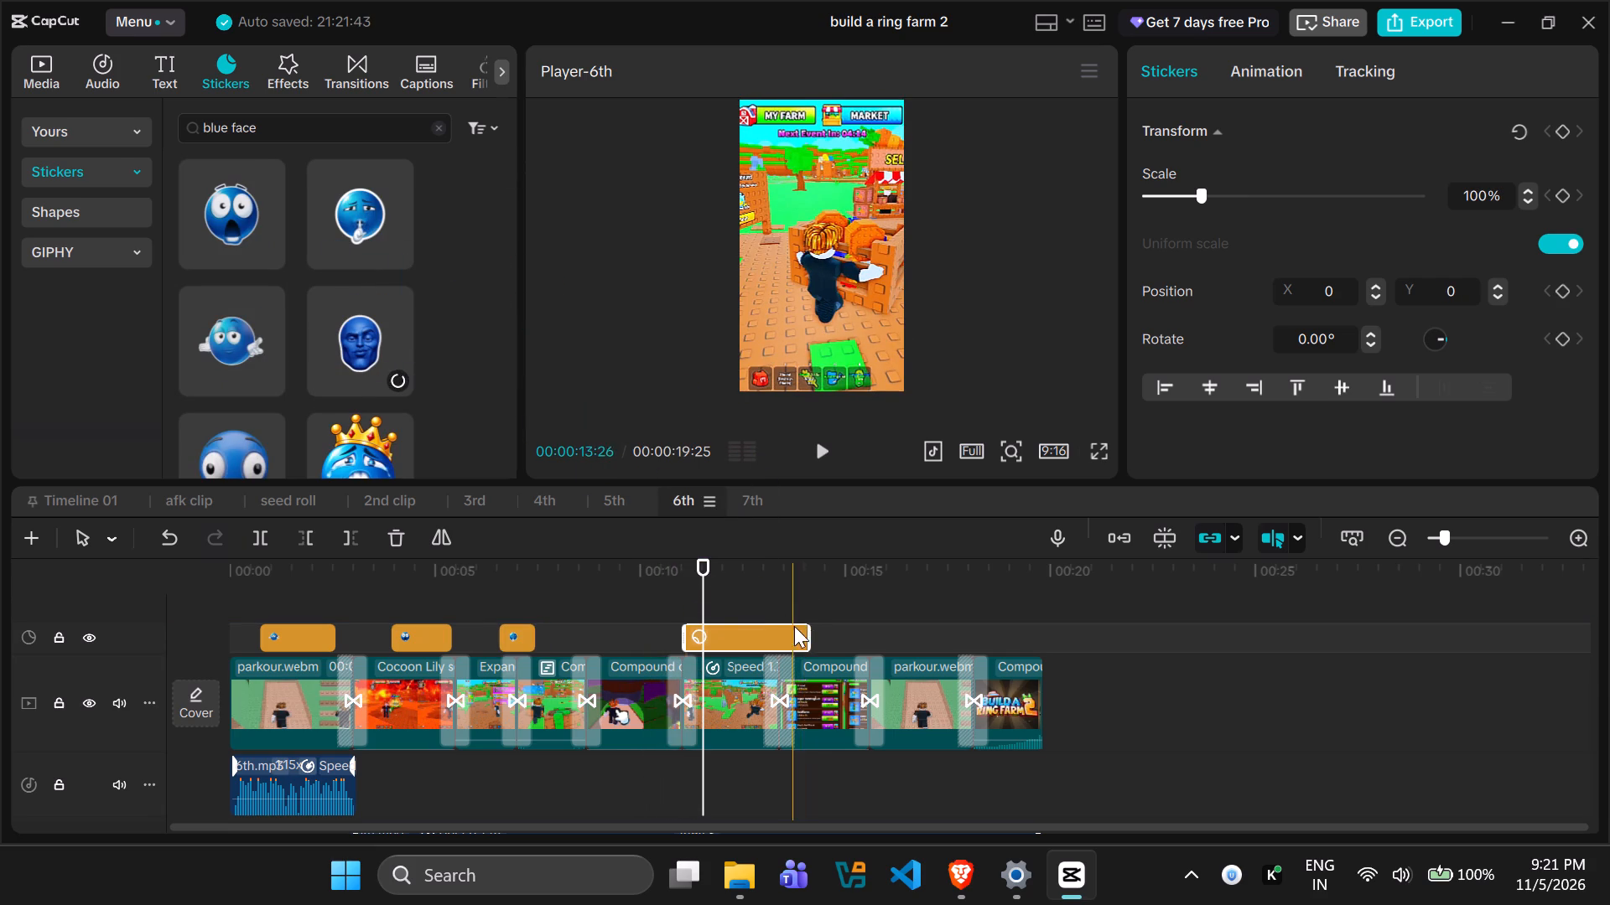
left_click_drag(804, 632, 719, 632)
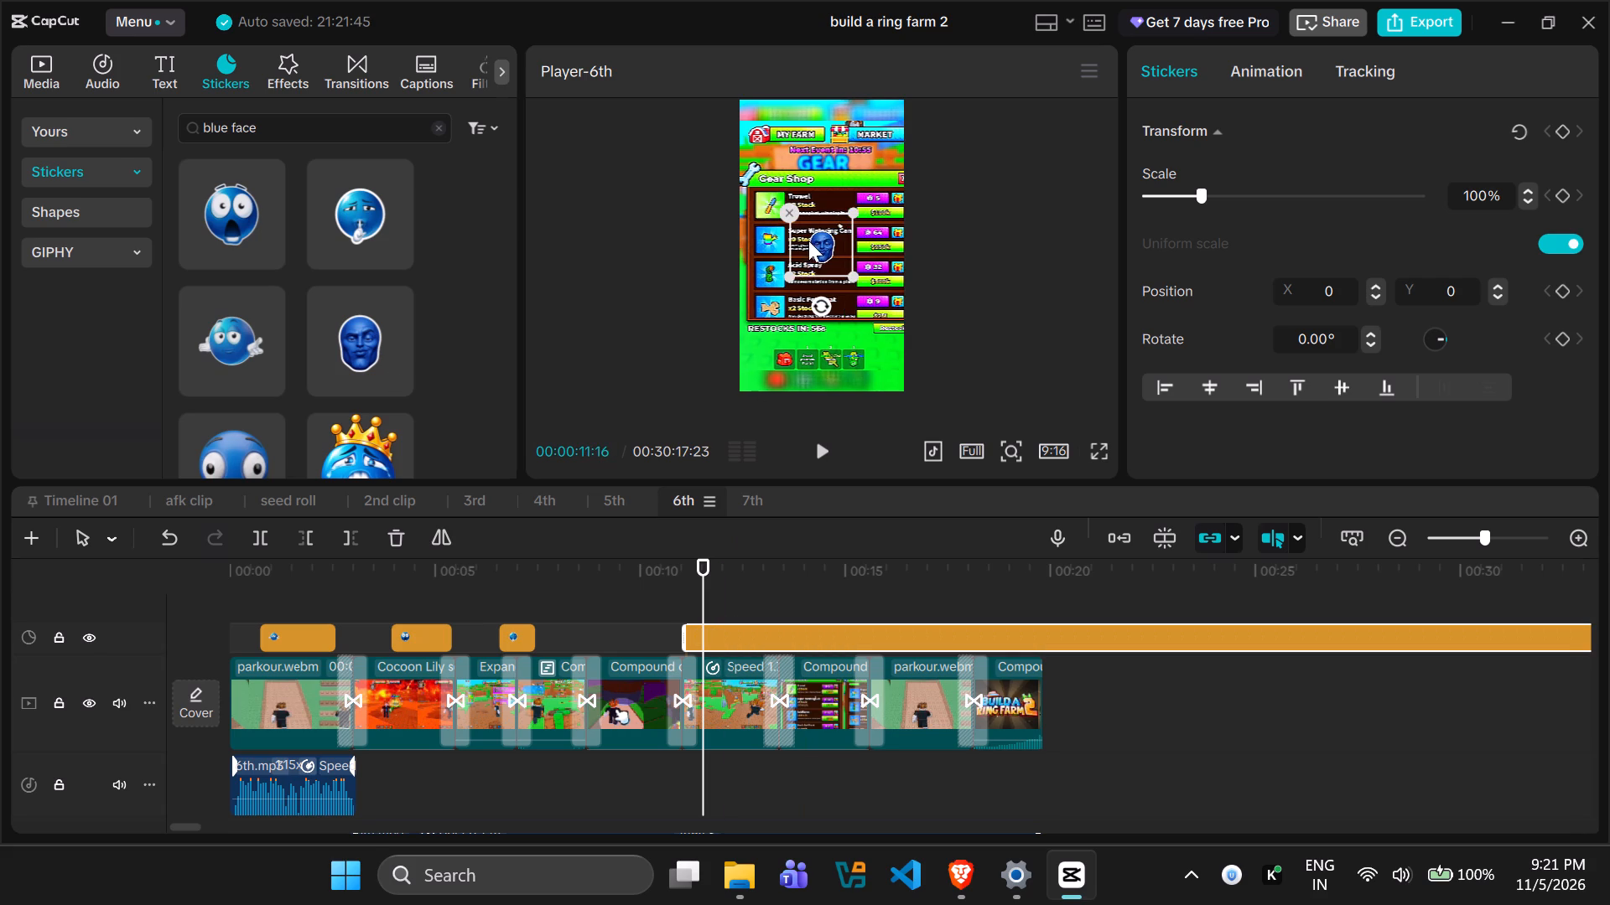
Enlarge the carved blue face sticker to 201% and position it above the character at X -237, Y 852.
left_click_drag(819, 240, 813, 160)
left_click_drag(783, 194, 753, 244)
left_click_drag(816, 163, 804, 179)
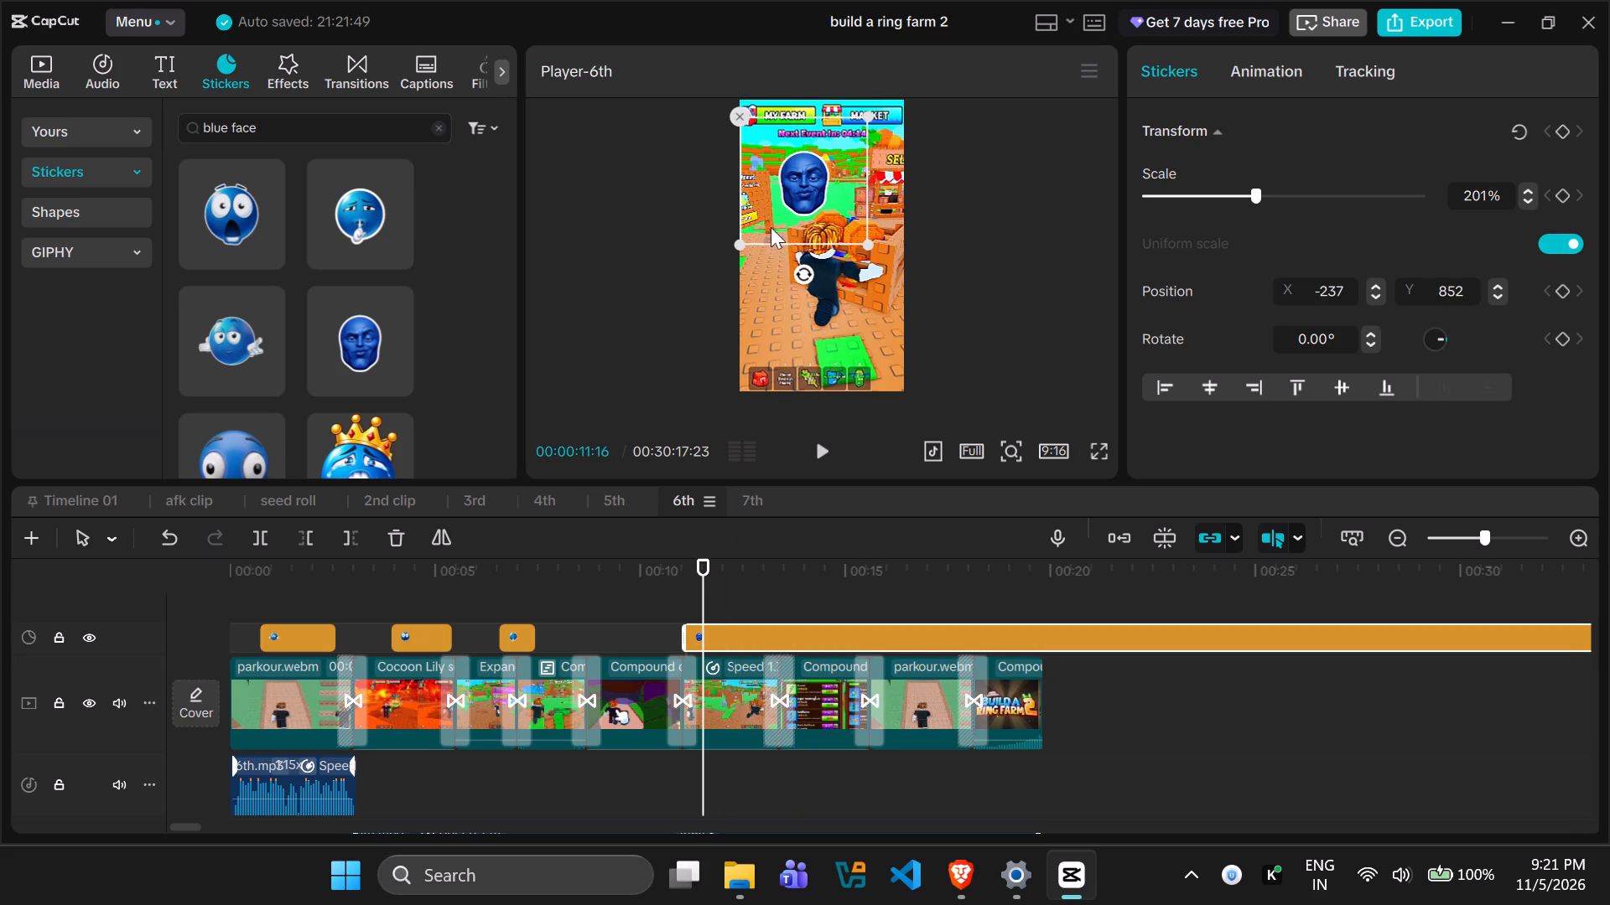
Trim the end of the carved blue face sticker to about the 12-second mark, over the sped-up clip.
key("space")
key("space")
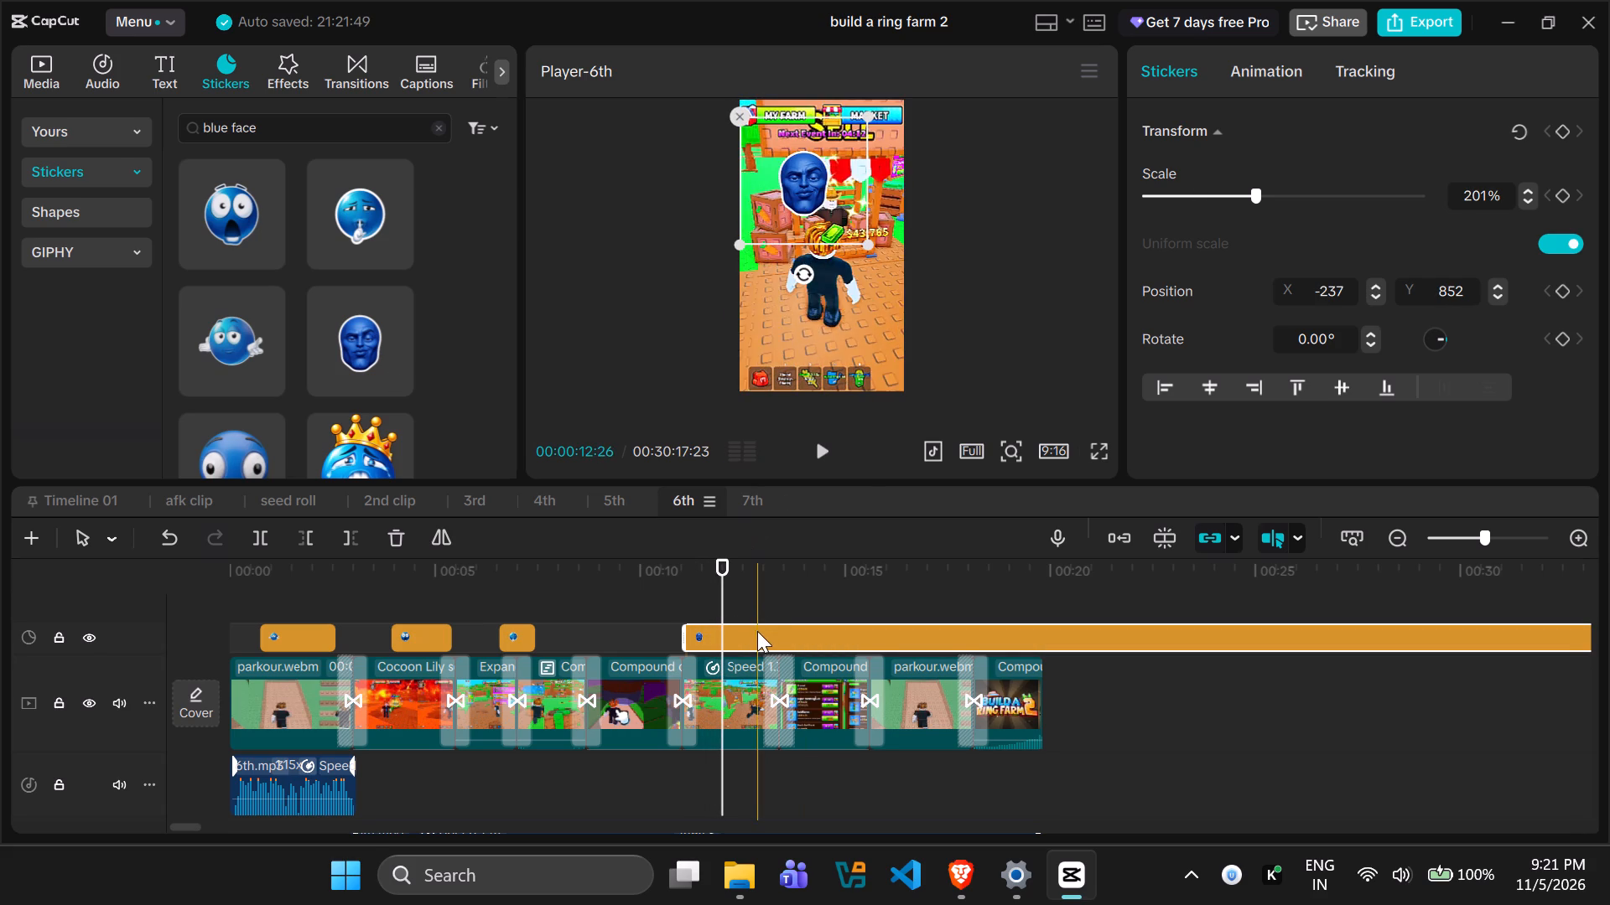
key("space")
key("space")
left_click(724, 609)
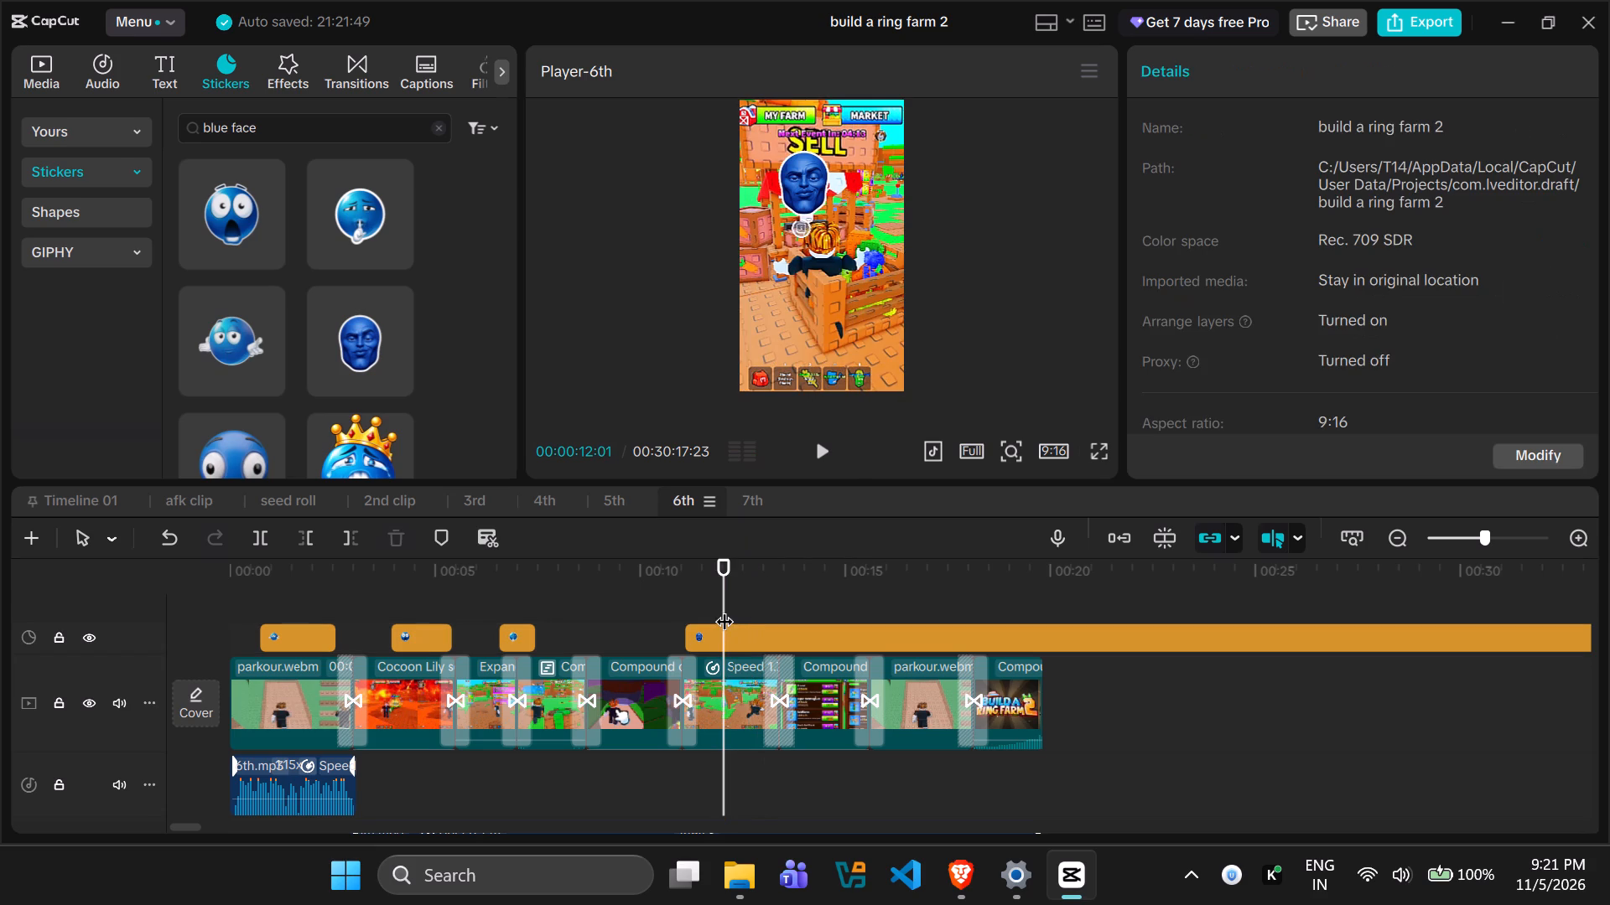
left_click(737, 633)
left_click(354, 535)
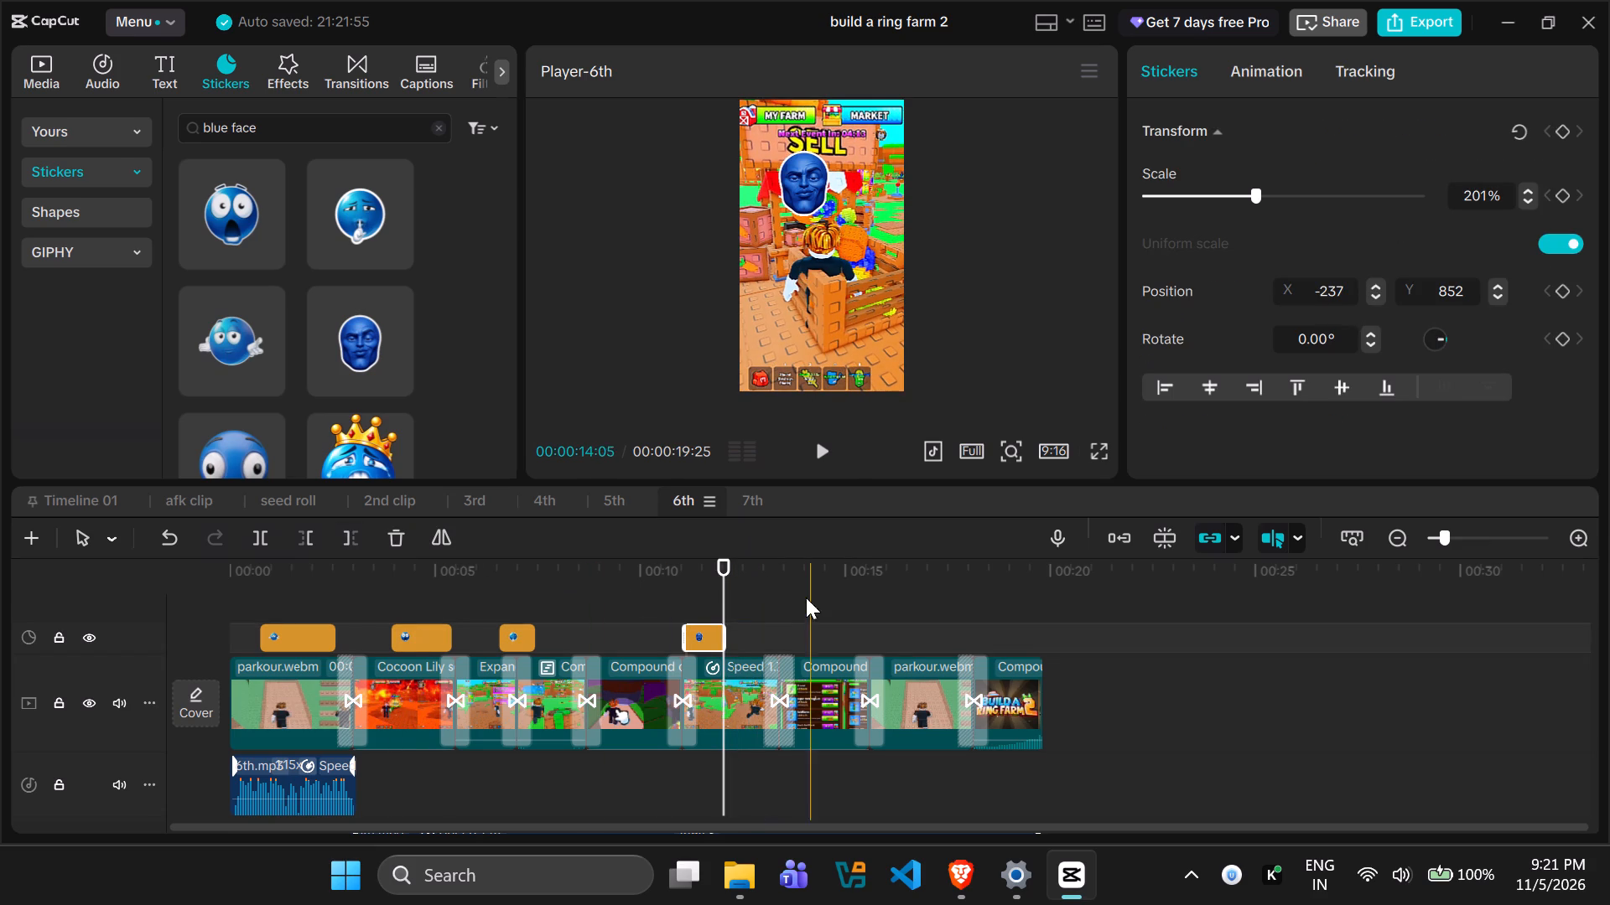
Play the 6th from just before the carved blue face sticker to the end, and browse more blue face stickers.
left_click_drag(723, 567, 662, 566)
key("space")
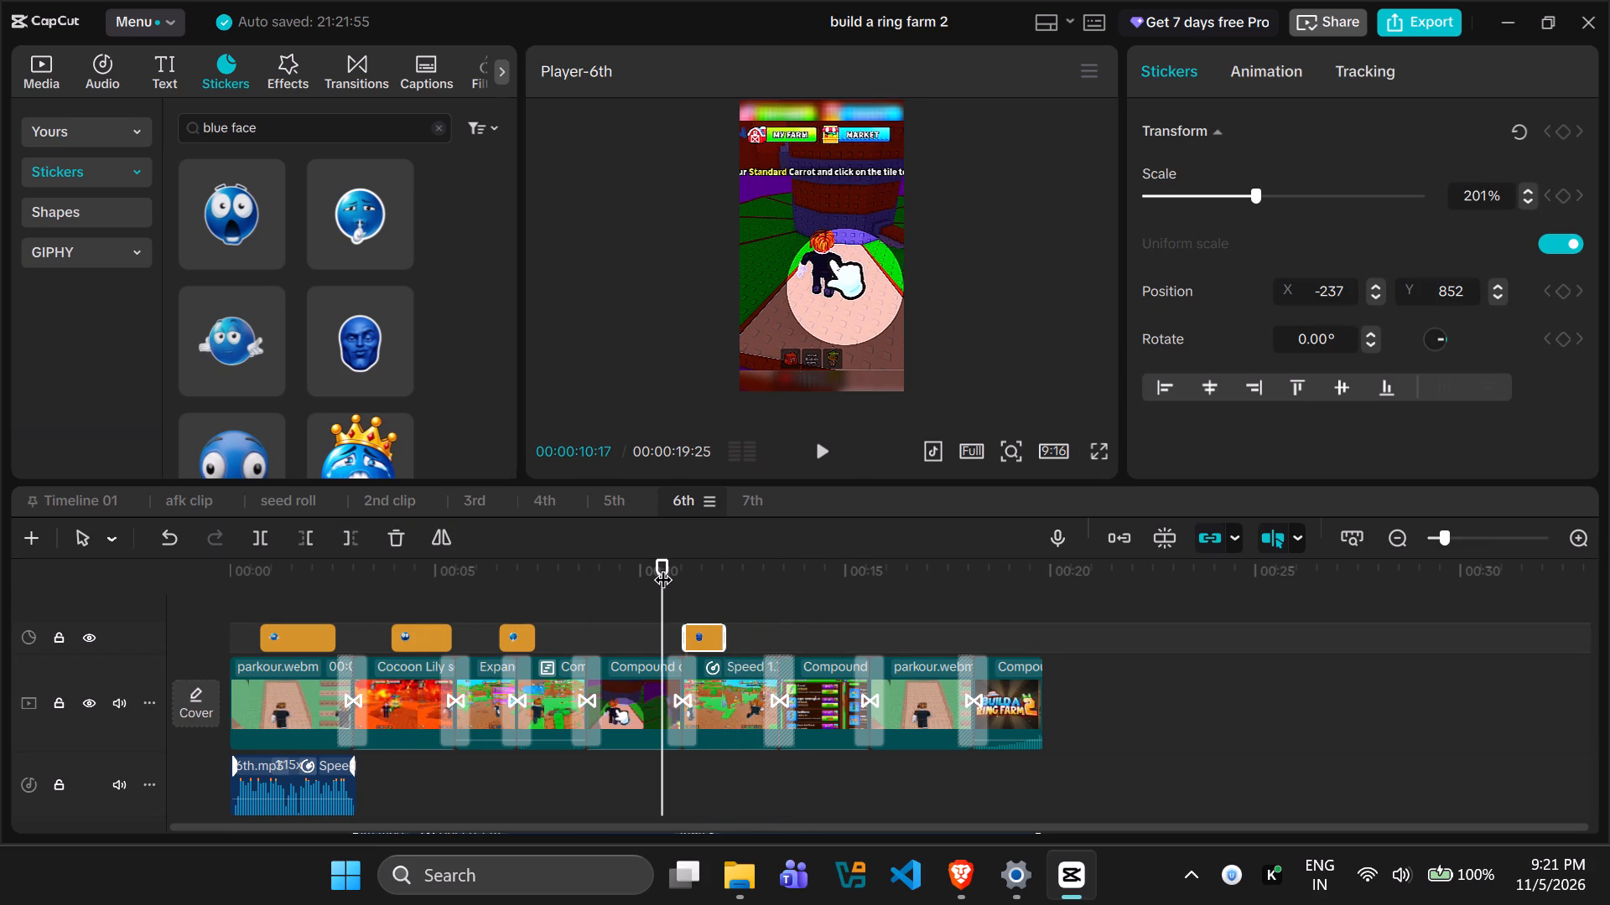
key("space")
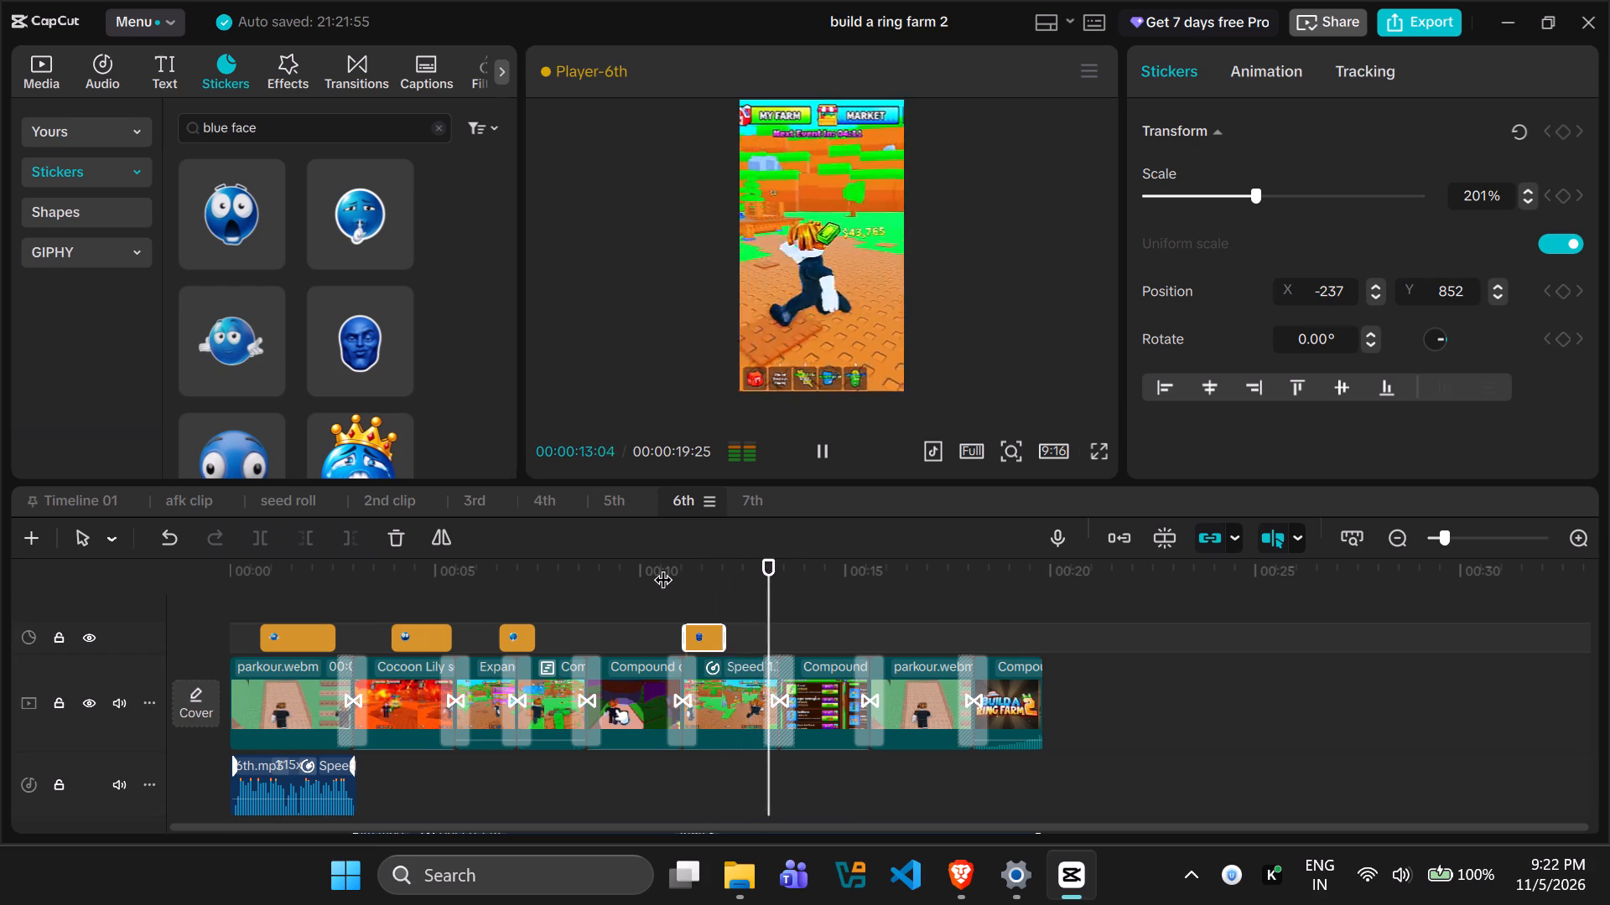
scroll(410, 398, "down", 1)
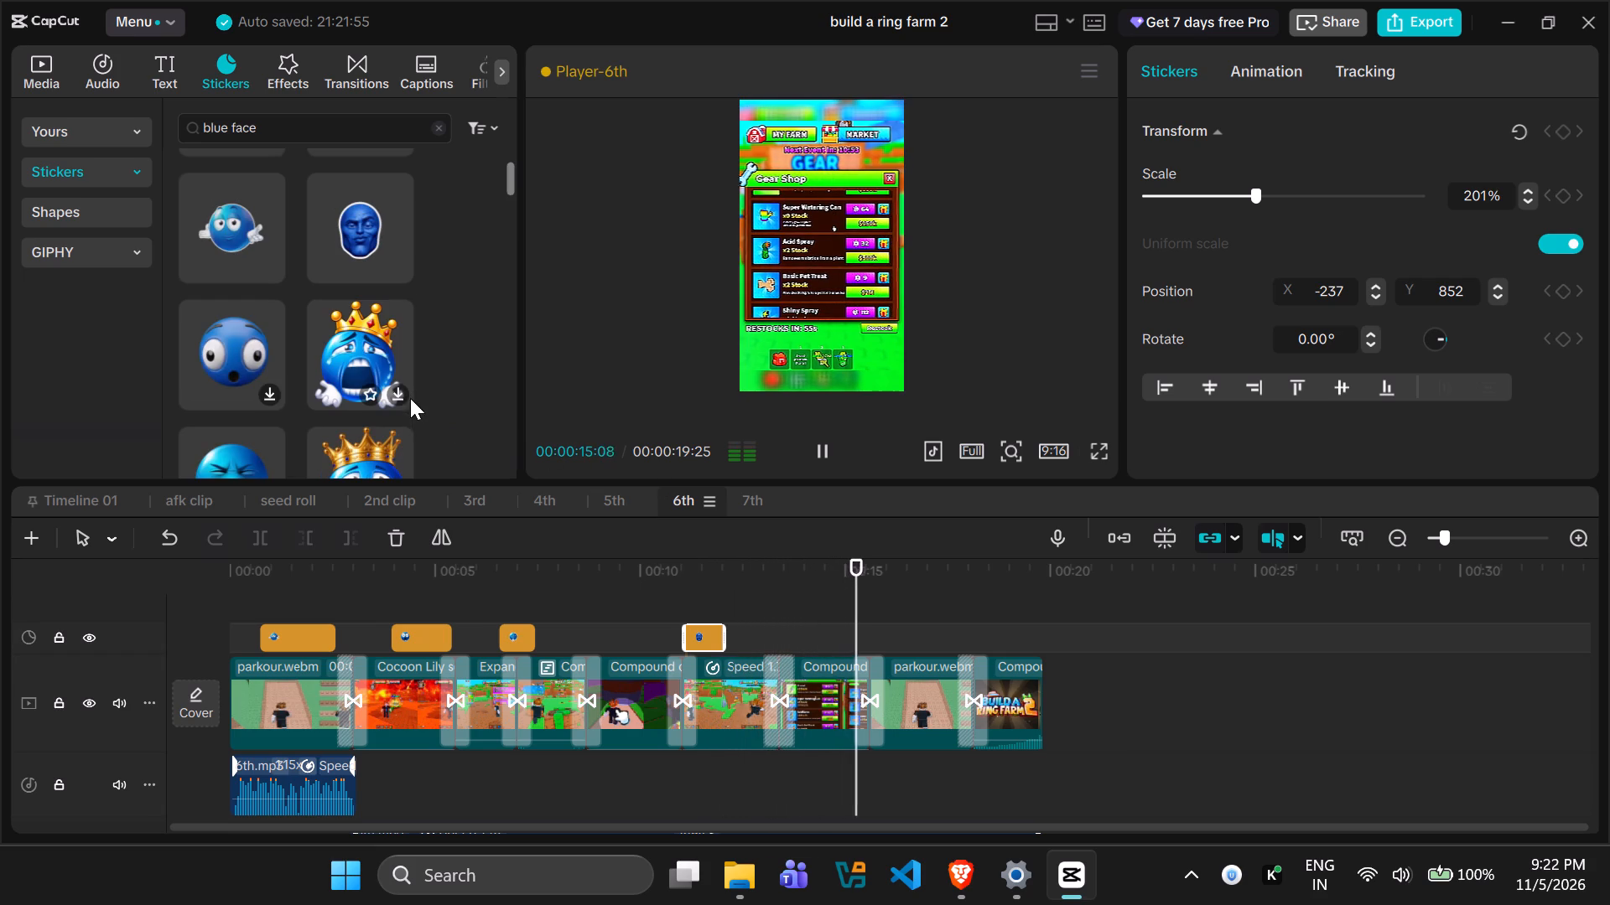
scroll(408, 353, "down", 2)
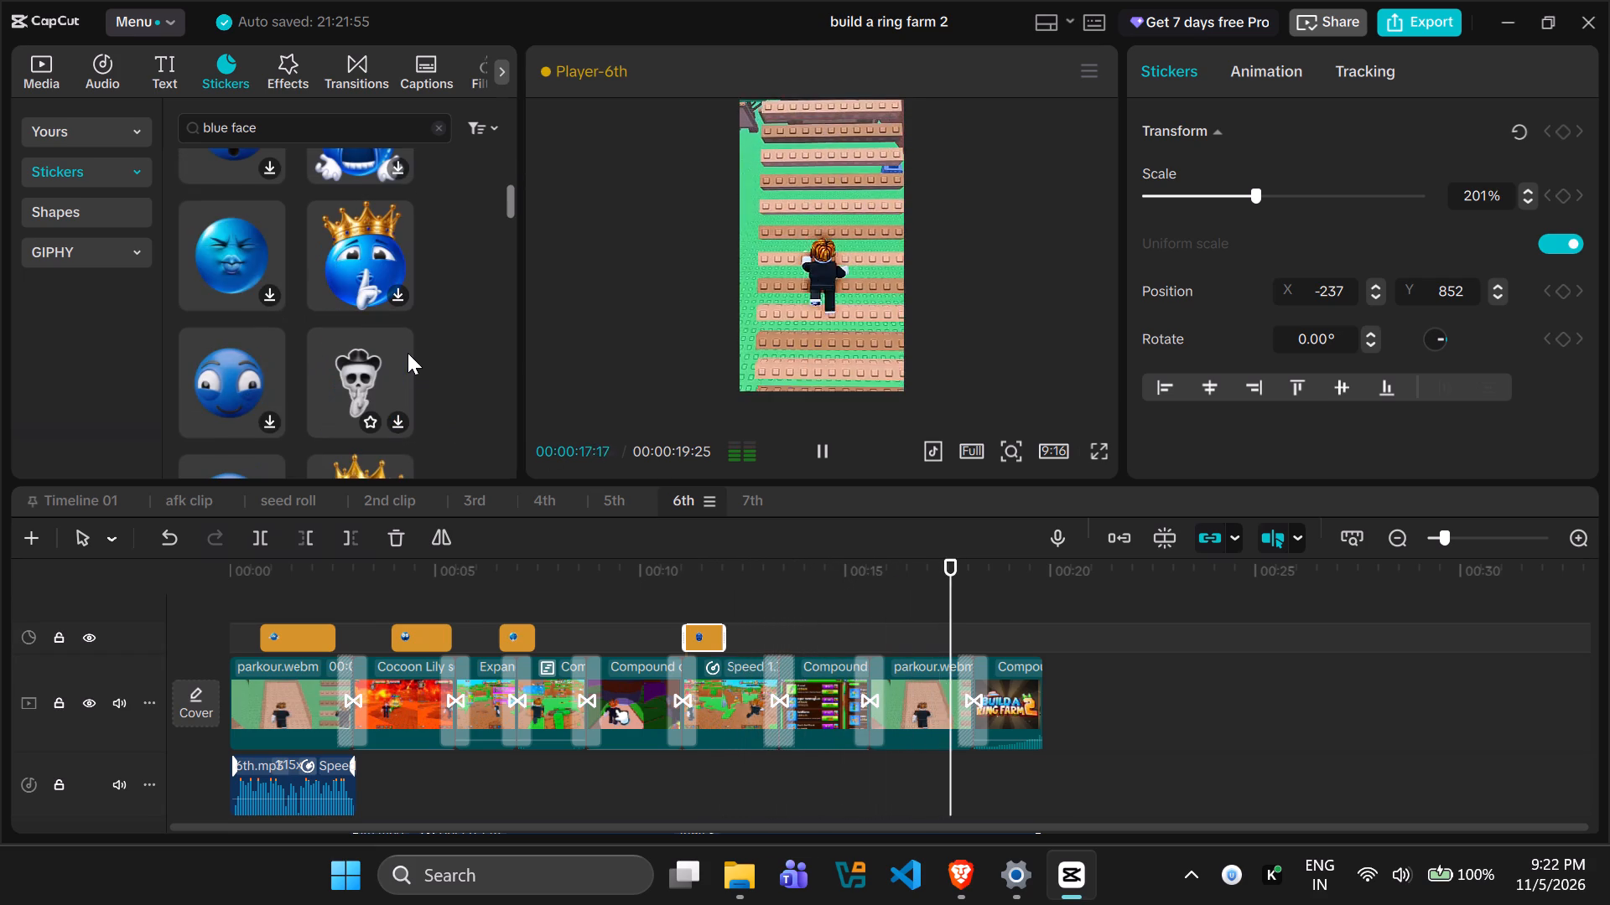
scroll(408, 353, "down", 1)
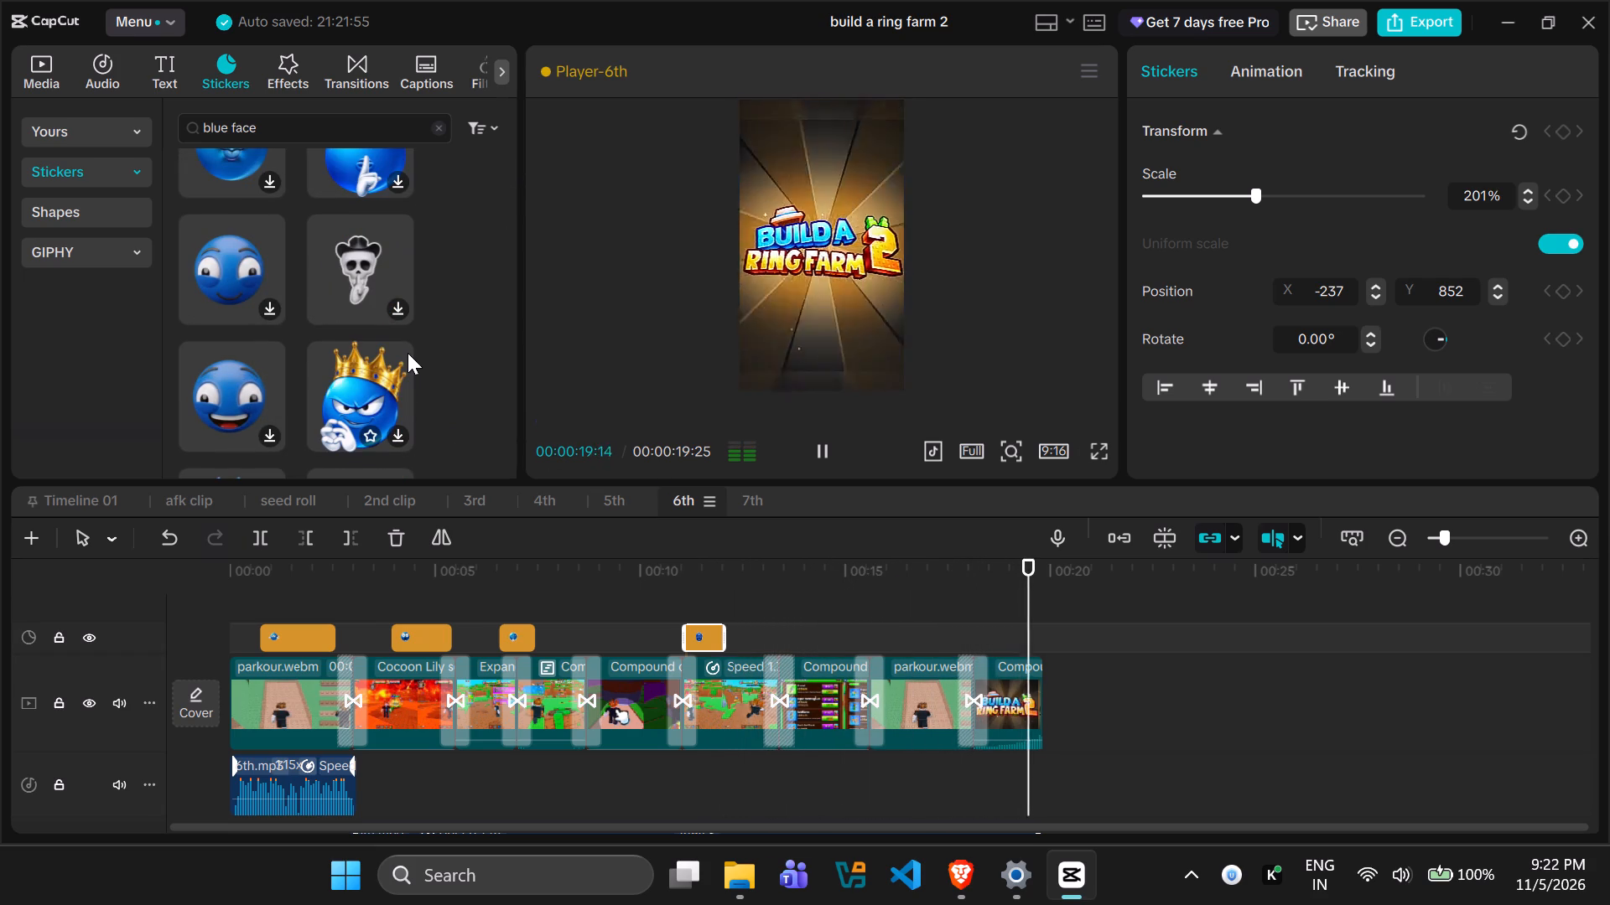
key("space")
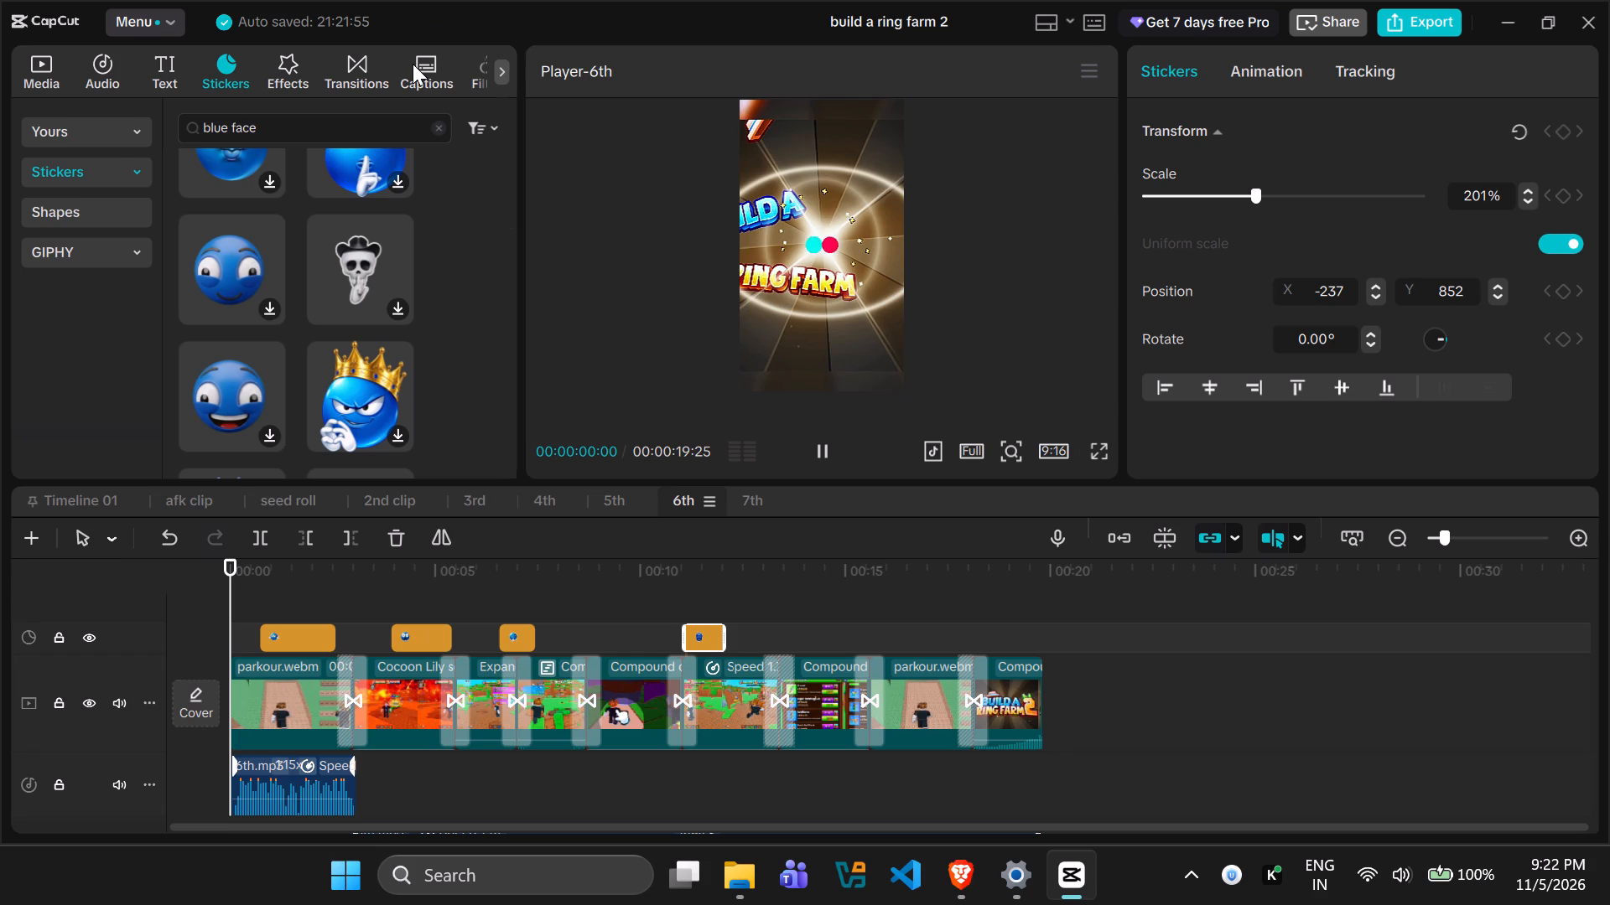
Generate auto captions for the 6th with English as the spoken language and no bilingual captions.
left_click(413, 64)
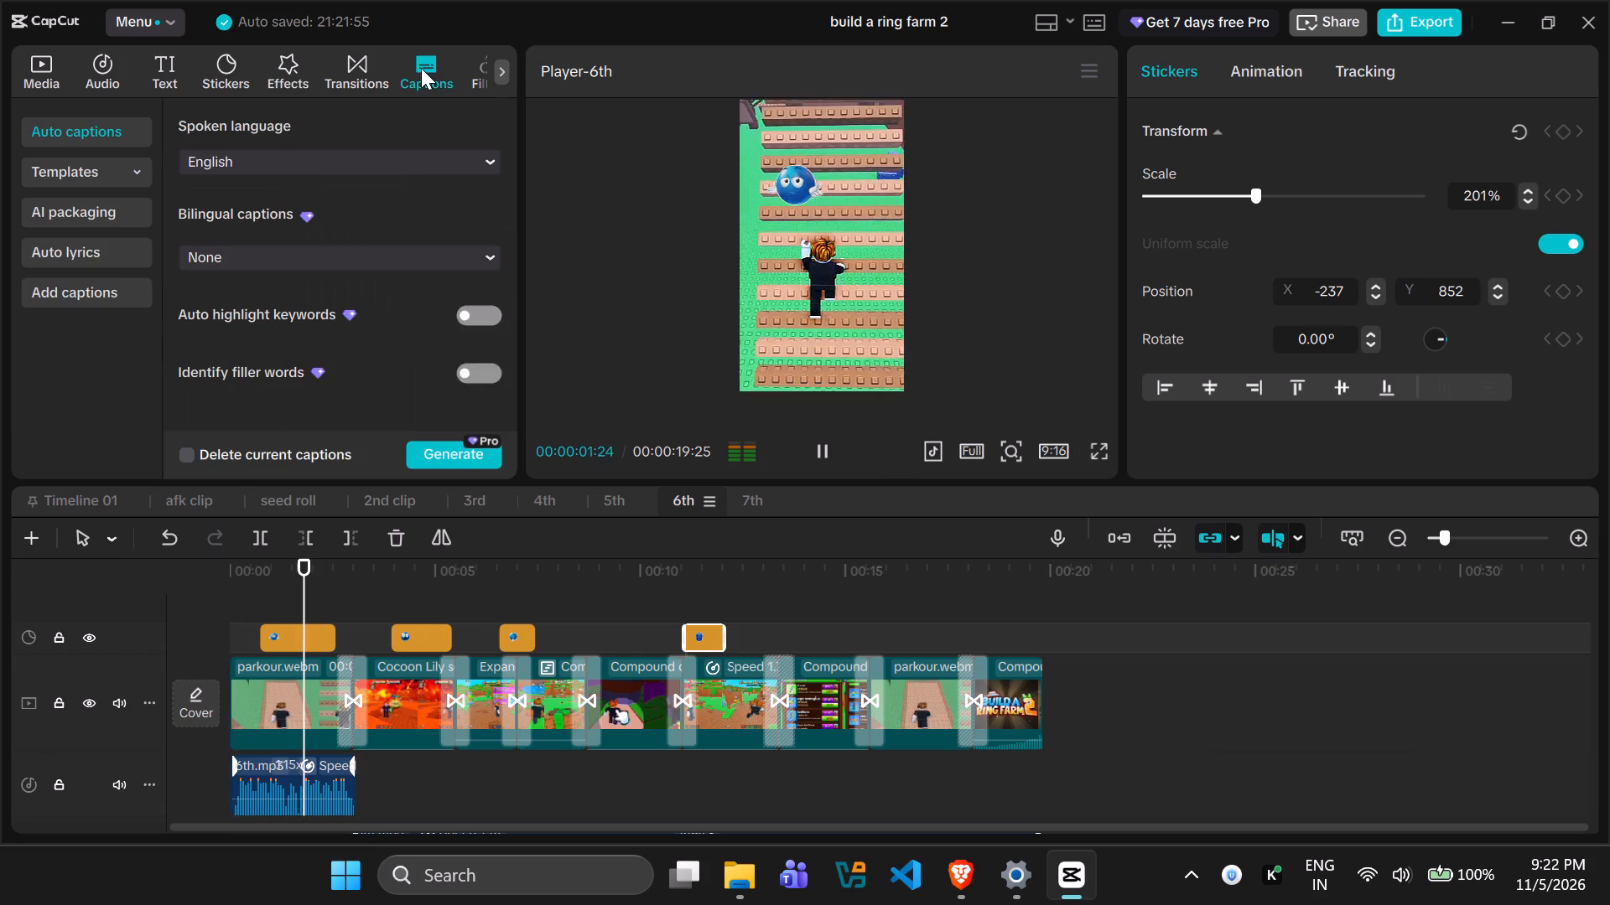
key("space")
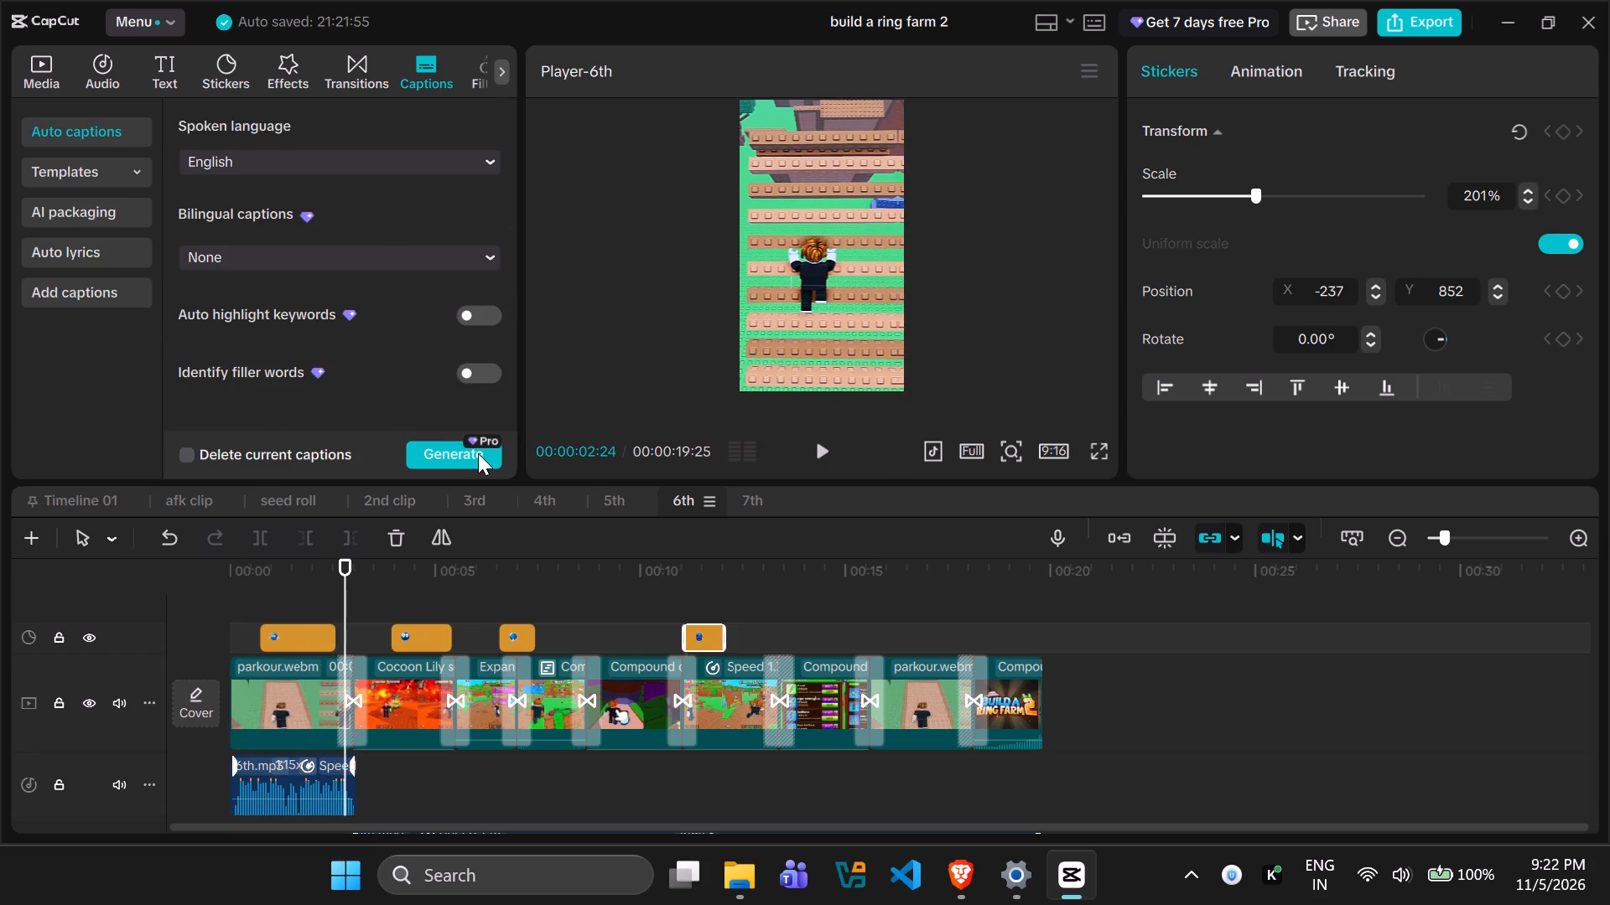
left_click(475, 454)
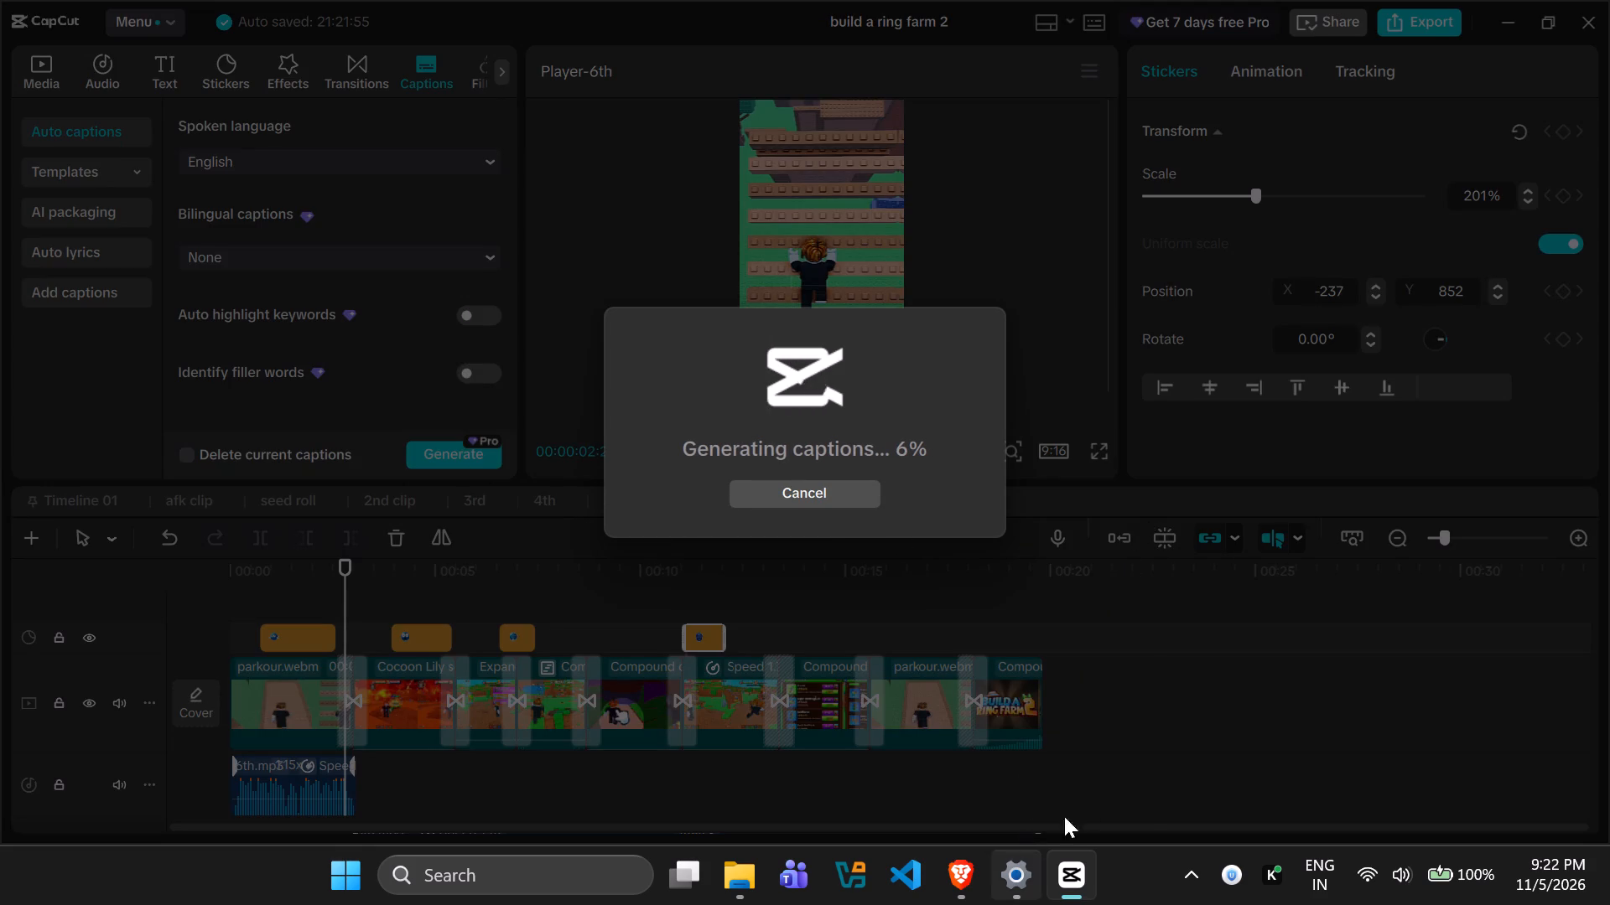
Switch to the Windows Settings window showing Bluetooth & devices.
left_click(1010, 773)
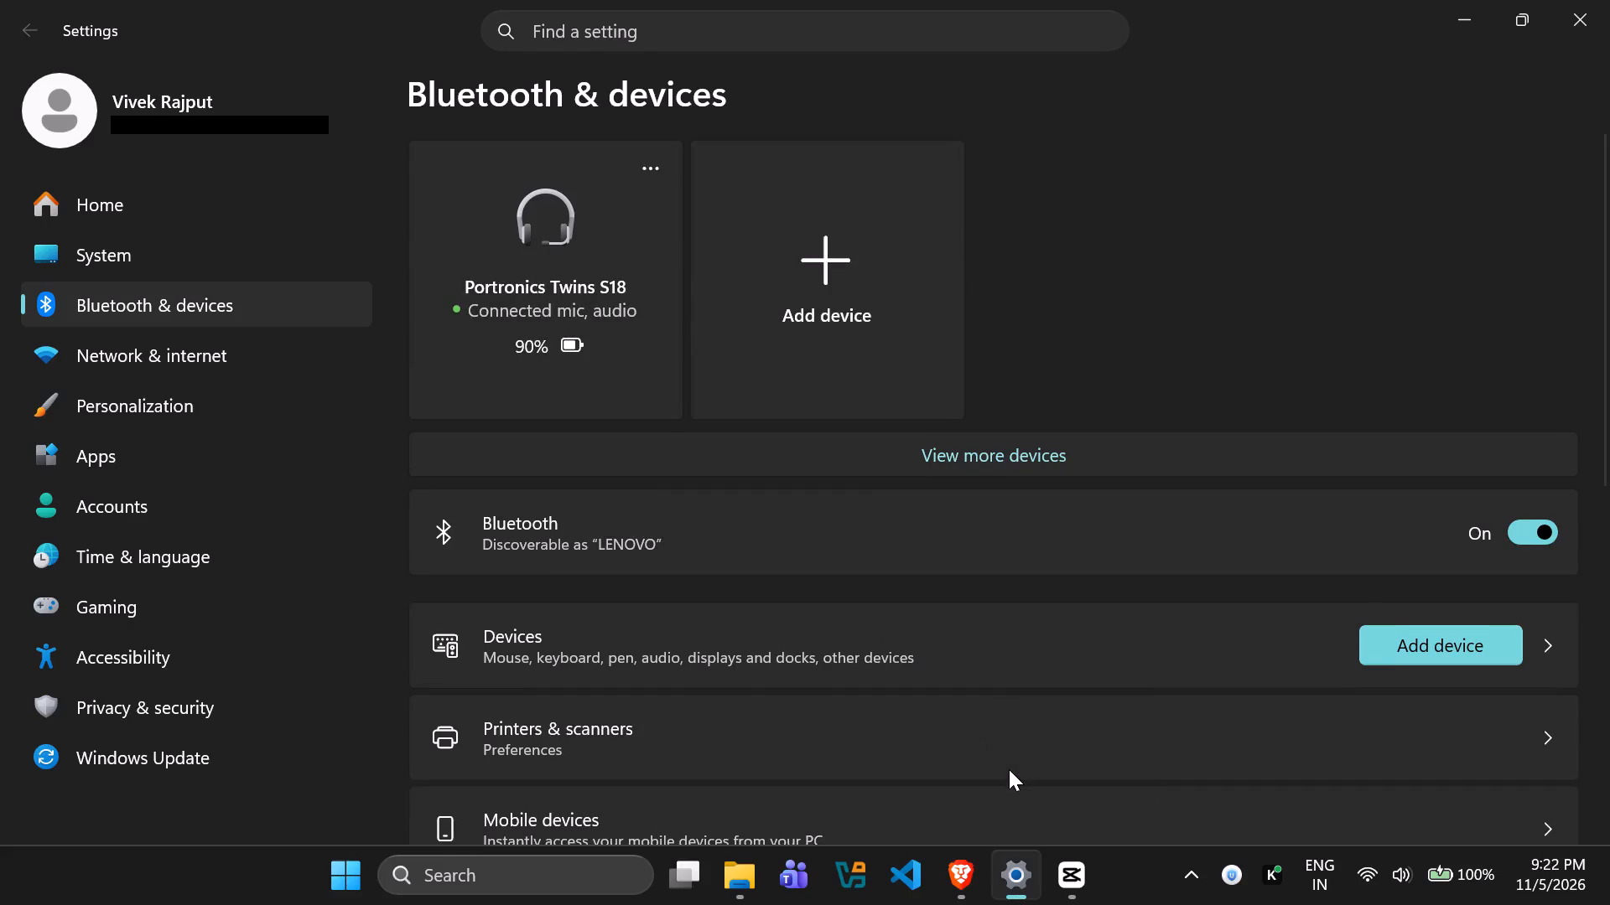